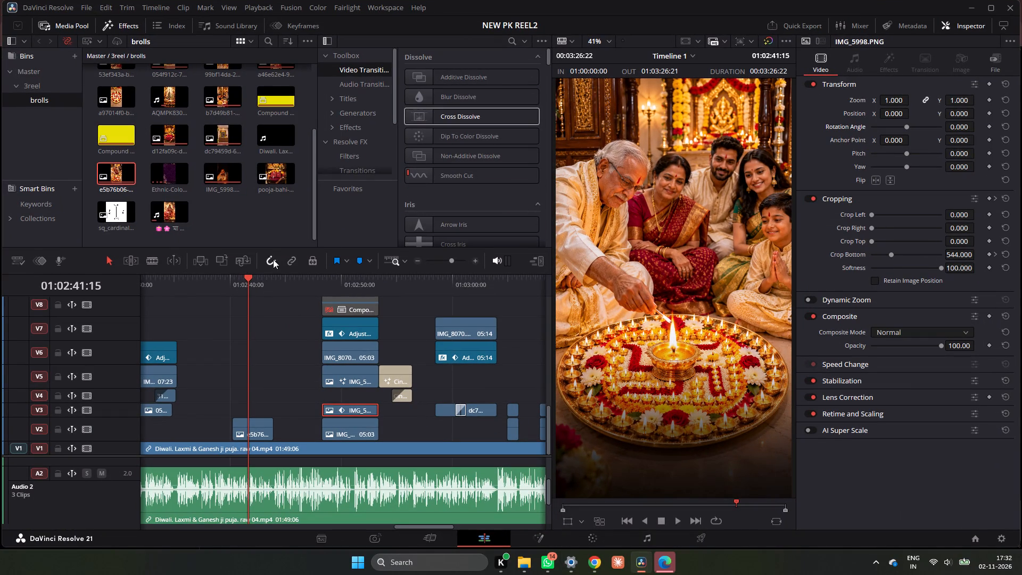
click(160, 293)
key(space)
key(space)
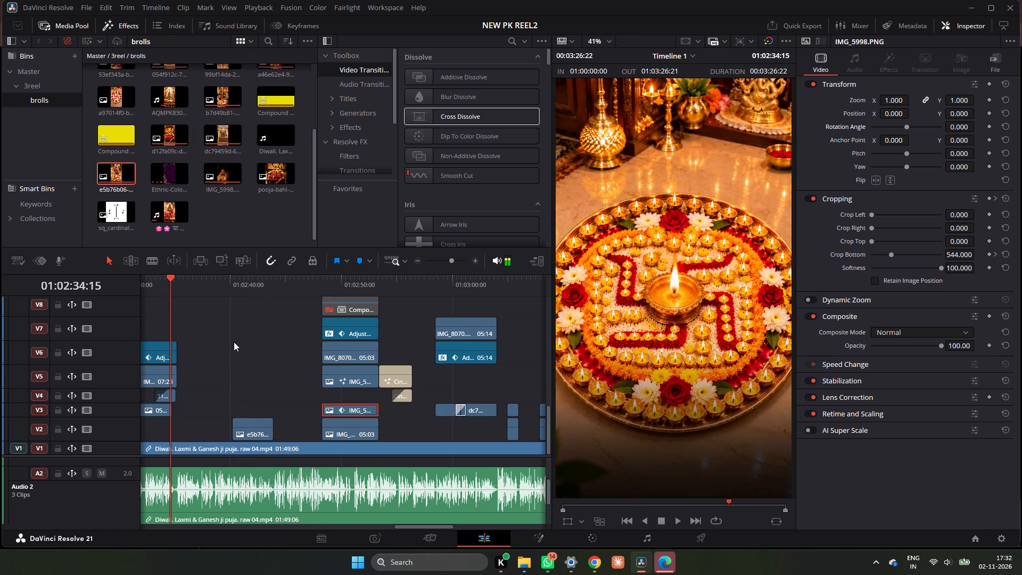
ctrl+scroll(234, 342, up, 4)
click(342, 290)
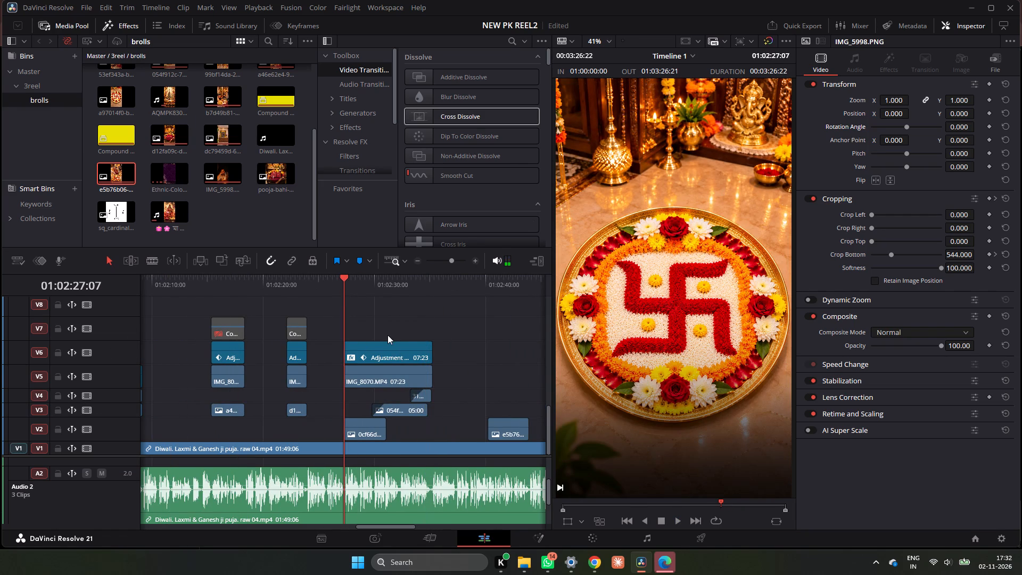
key(space)
key(space)
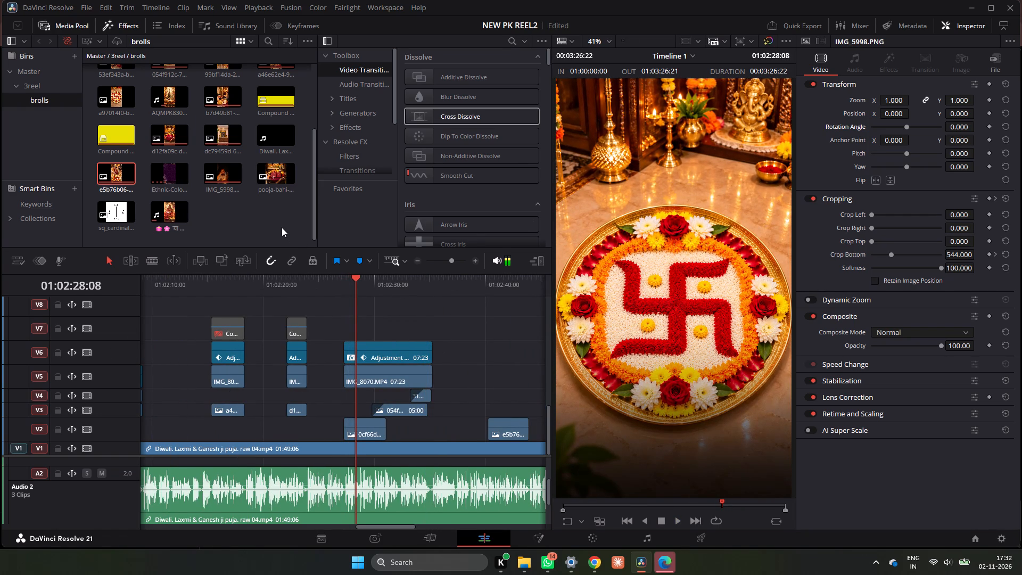
Import all files from the NEW PK REEL2 folder into the brolls bin.
click(282, 227)
right_click(282, 227)
click(327, 356)
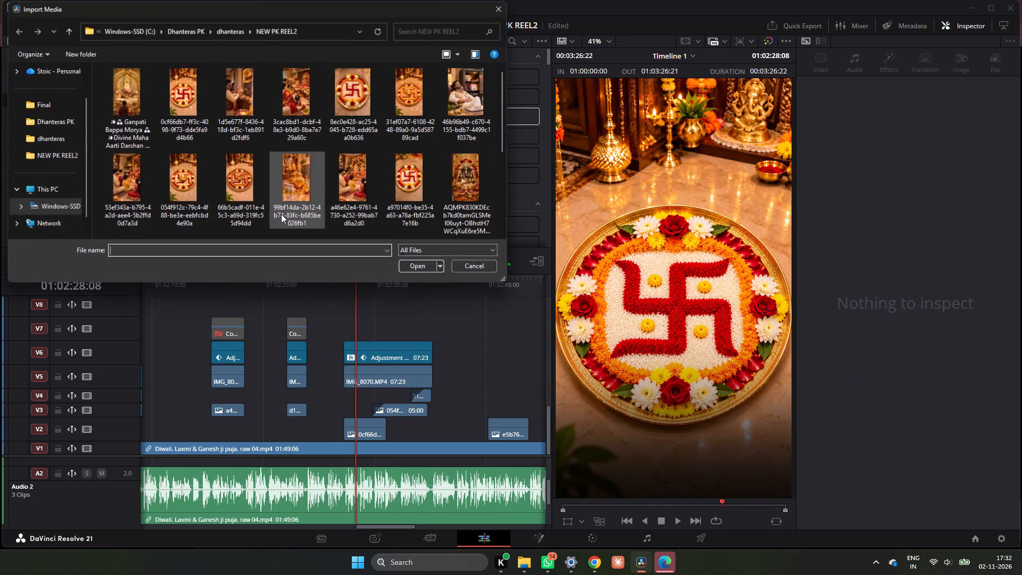
click(283, 209)
key(ctrl+a)
click(404, 261)
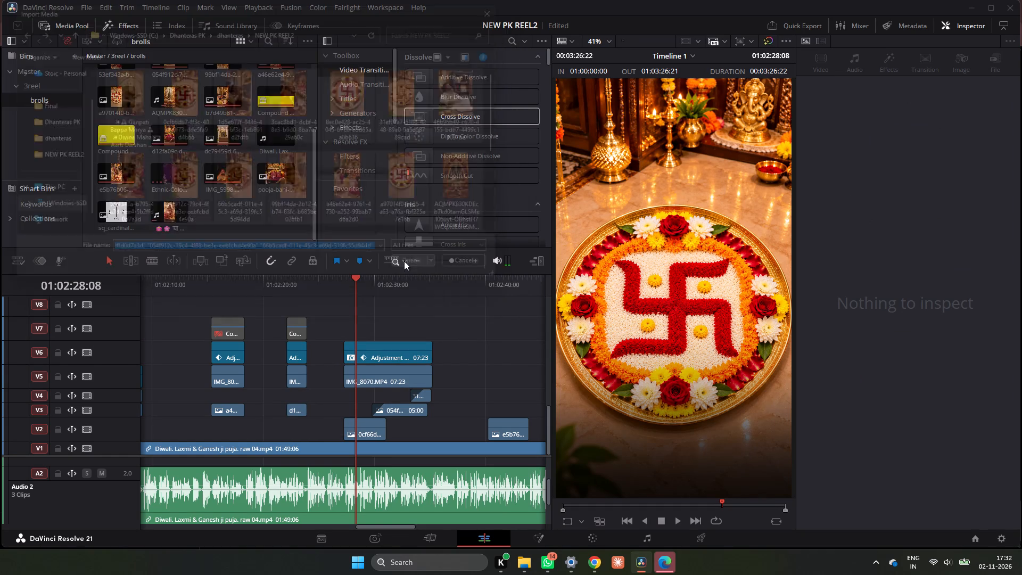
Place the newly imported 66b5cadf and cdb301db images back to back on track V6, after the Adjustment clip.
scroll(121, 126, up, 6)
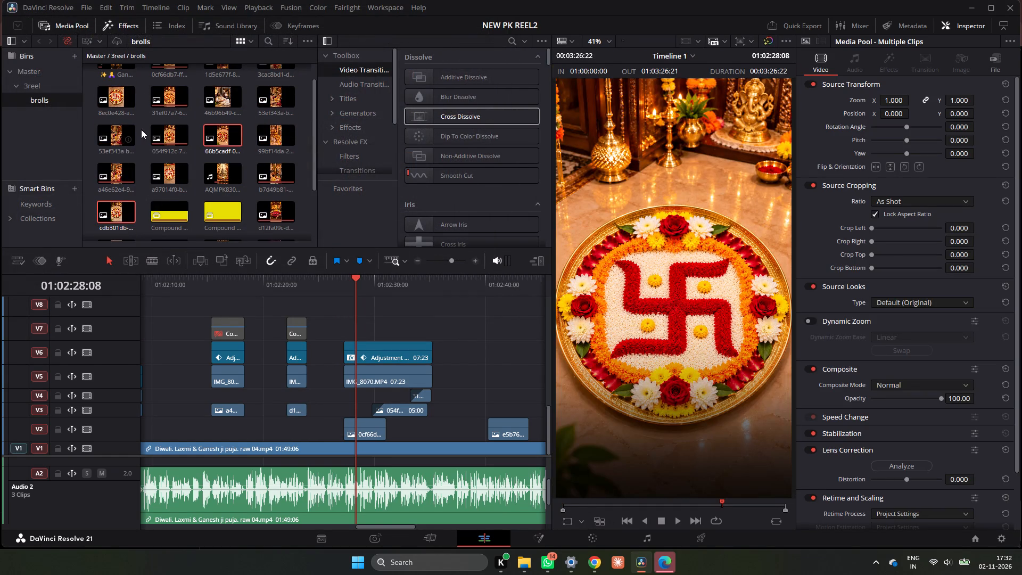
scroll(141, 129, up, 2)
scroll(141, 129, down, 2)
drag(214, 108, 443, 323)
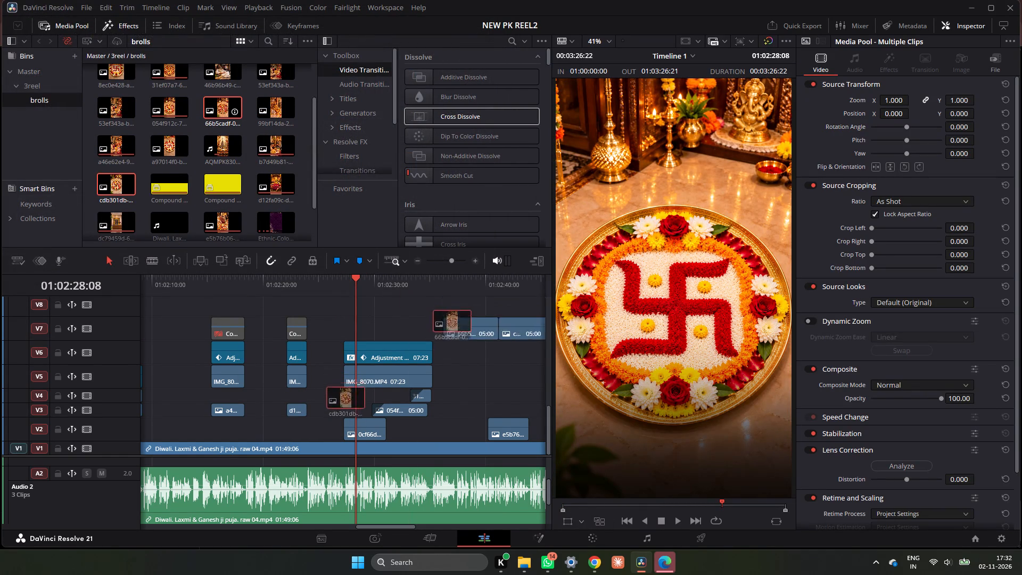
drag(443, 323, 442, 361)
Move the 66b5cadf clip down to track V5 and scrub from it to the family diya-lighting image.
ctrl+scroll(442, 361, up, 2)
ctrl+scroll(442, 361, down, 2)
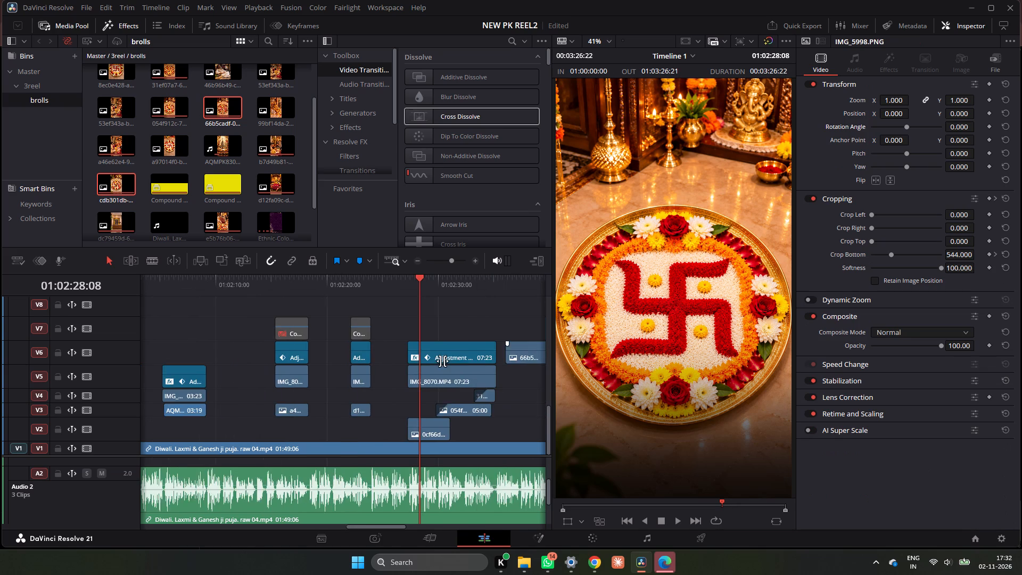
ctrl+scroll(442, 361, down, 1)
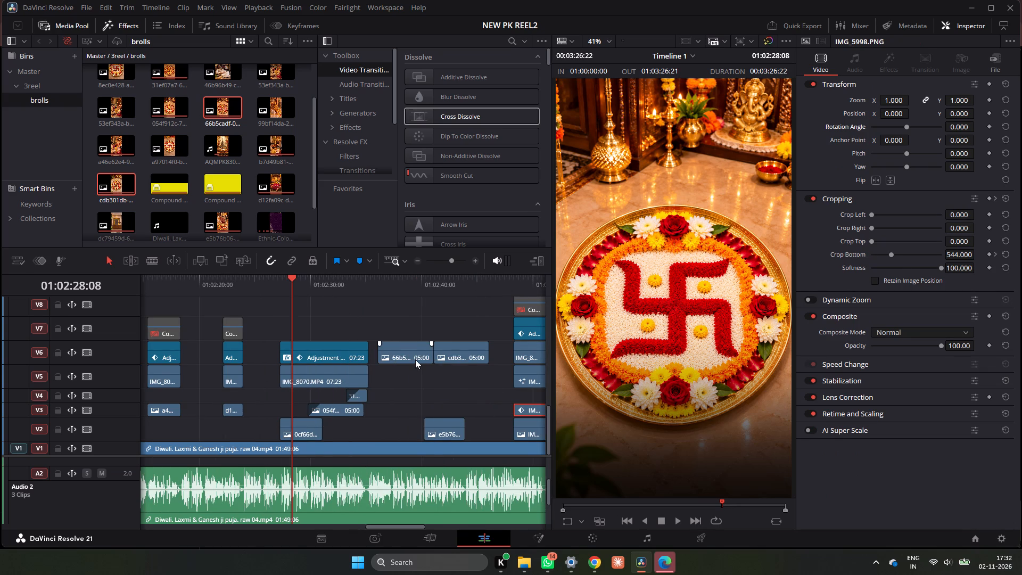
drag(415, 359, 415, 381)
drag(393, 274, 400, 278)
drag(398, 278, 405, 279)
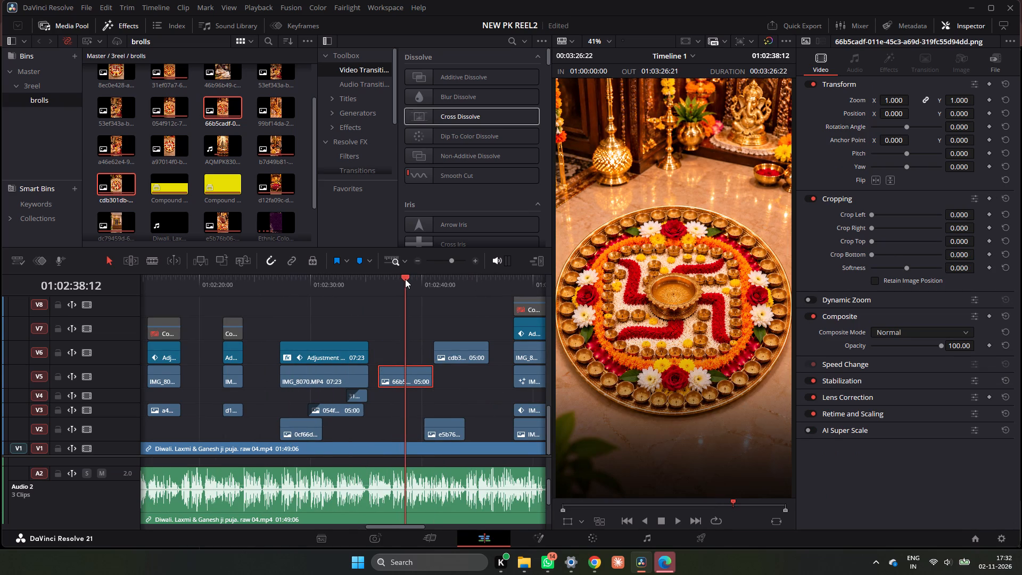
drag(405, 279, 443, 287)
Shorten the cdb301db clip to about 03:10 and move it to track V4, directly above the start of the 054f clip.
drag(460, 350, 393, 431)
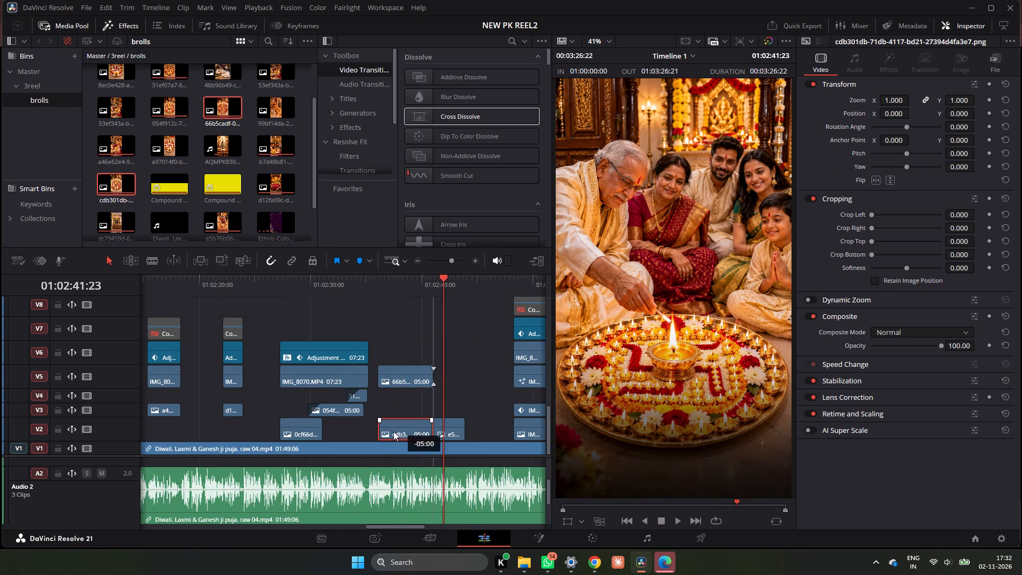
drag(393, 431, 381, 438)
drag(404, 434, 383, 433)
drag(375, 431, 370, 429)
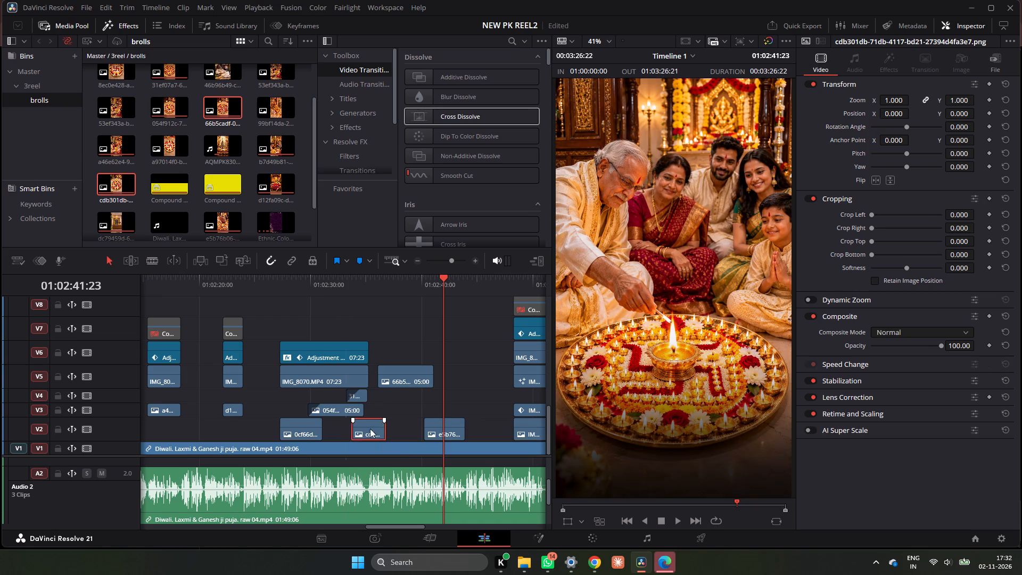
drag(370, 429, 344, 402)
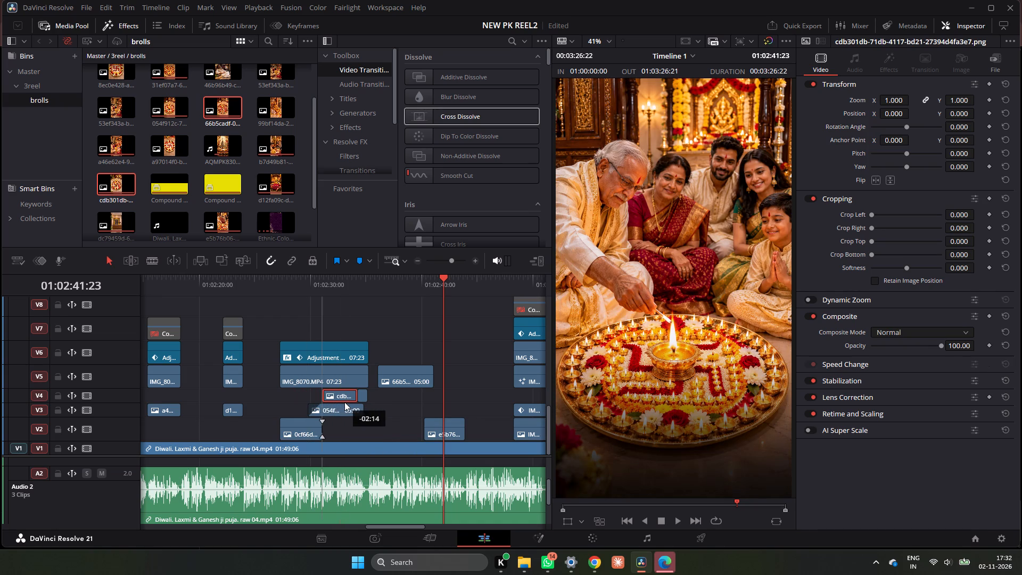
drag(344, 402, 335, 401)
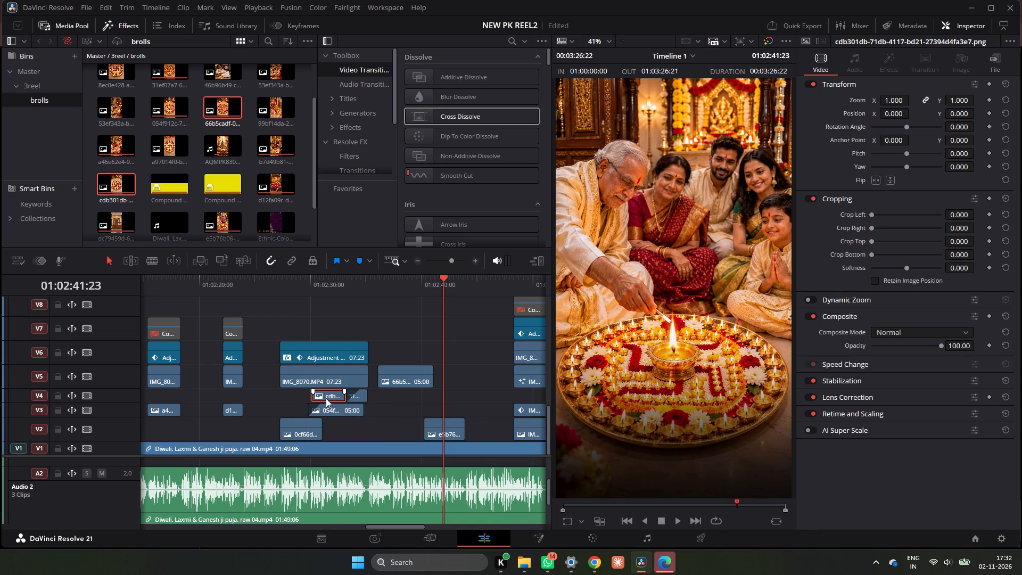
Add a fade-in of about 01:03 to the start of the cdb301db clip on track V4.
click(315, 398)
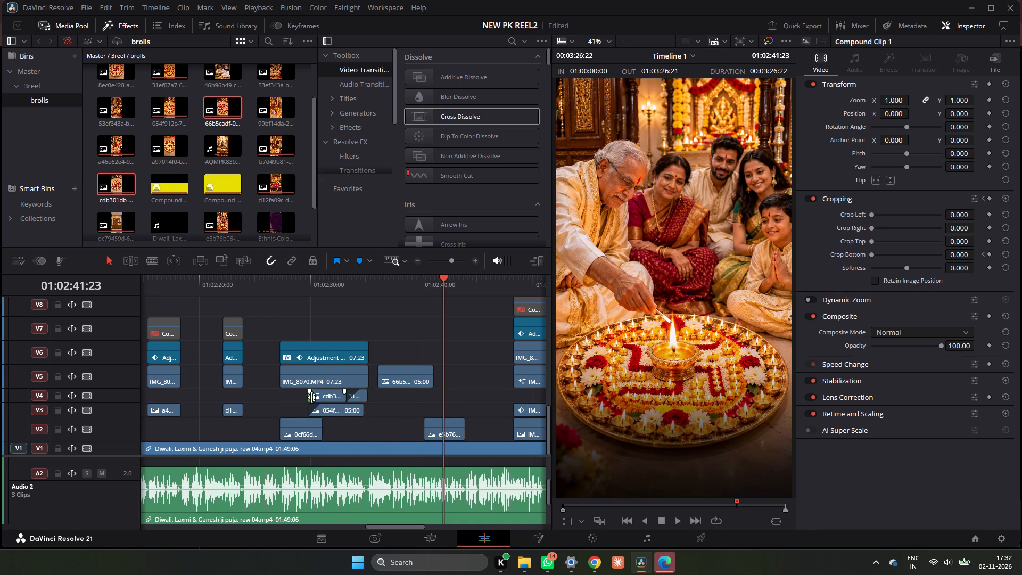
drag(309, 392, 319, 392)
drag(319, 392, 319, 393)
Move the cdb301db clip onto track V3 in place of the 054f clip and extend it to 05:00.
drag(327, 399, 328, 407)
drag(342, 412, 350, 414)
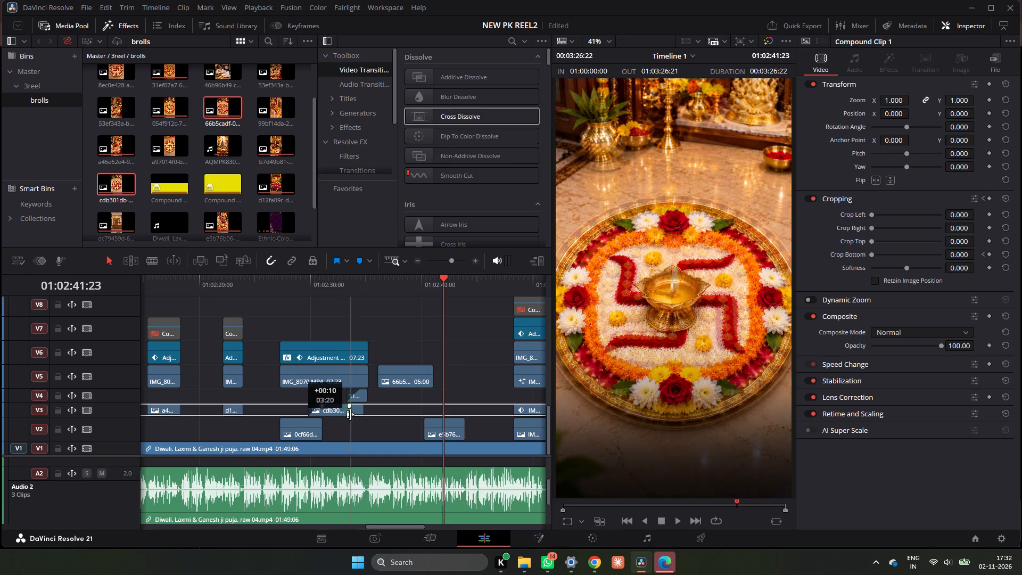
drag(350, 414, 355, 415)
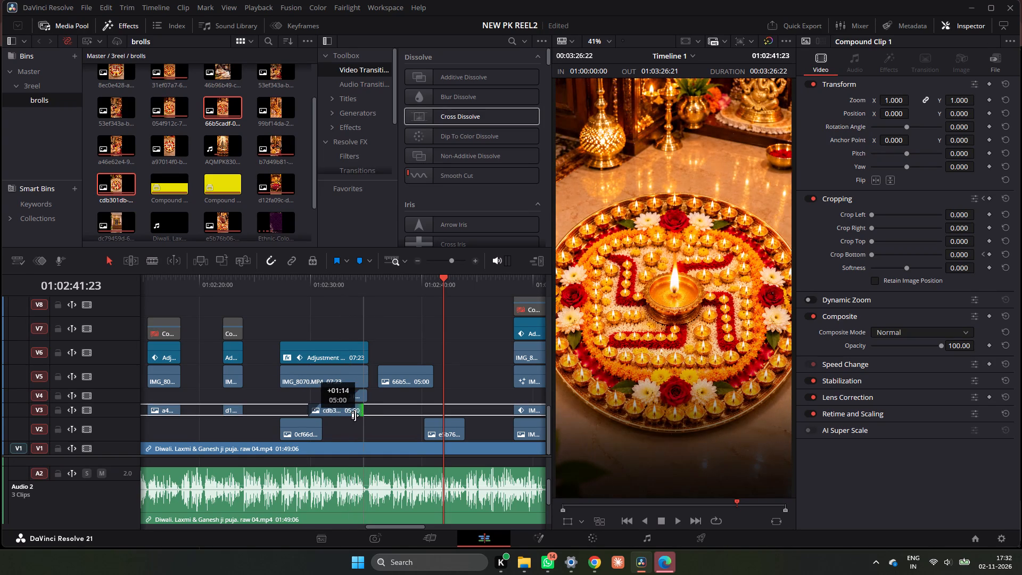
drag(355, 415, 357, 415)
Replace the short V4 clip with the 66b5cadf image, fade it in, and trim it to about 02:00, ending with the Adjustment clip.
drag(393, 381, 383, 396)
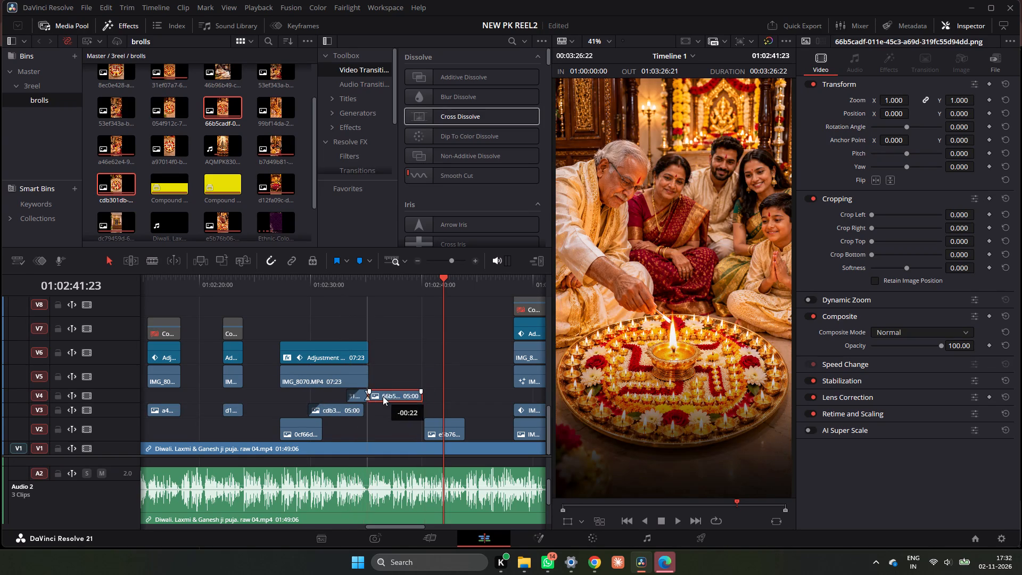
drag(383, 396, 361, 396)
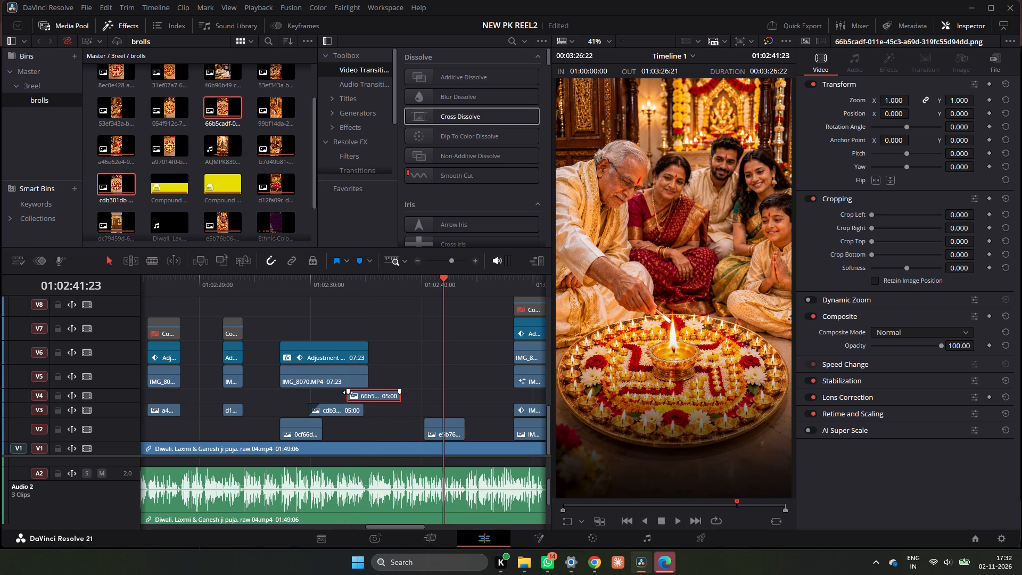
drag(348, 392, 356, 395)
drag(396, 398, 367, 400)
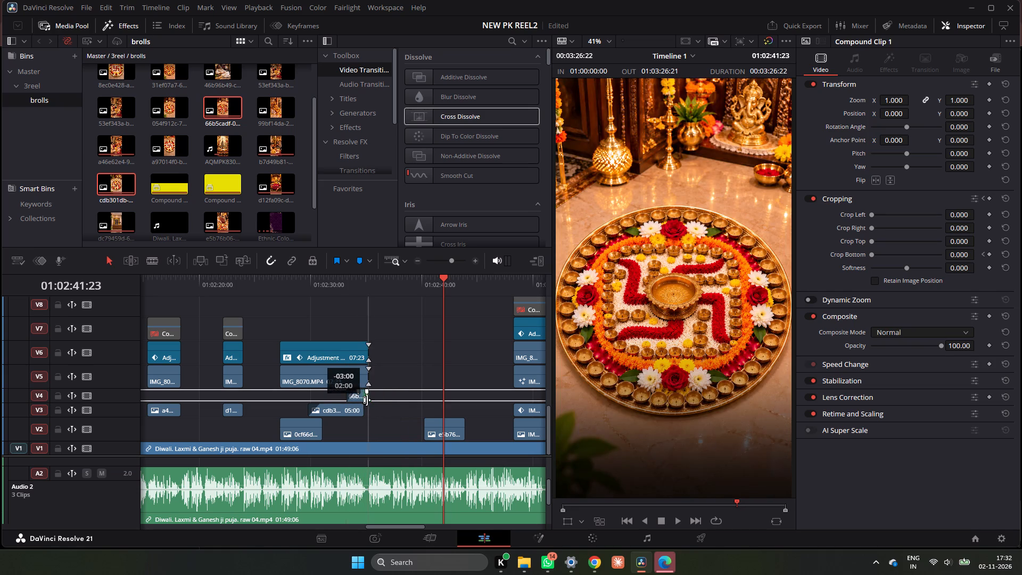
drag(367, 400, 365, 400)
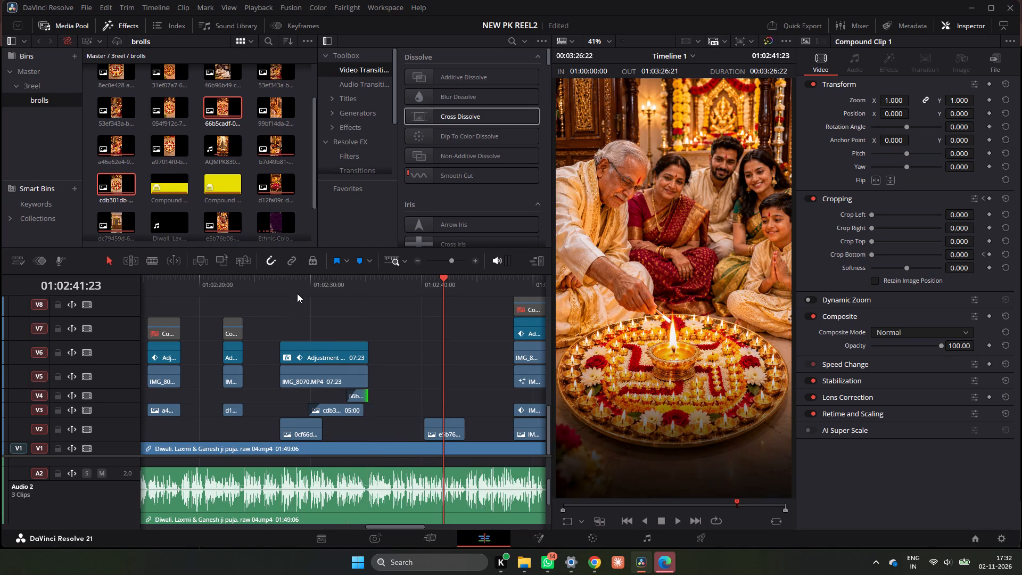
Play the timeline from about 01:02:28 through the family diya-lighting image to review the replaced b-roll.
click(297, 293)
key(space)
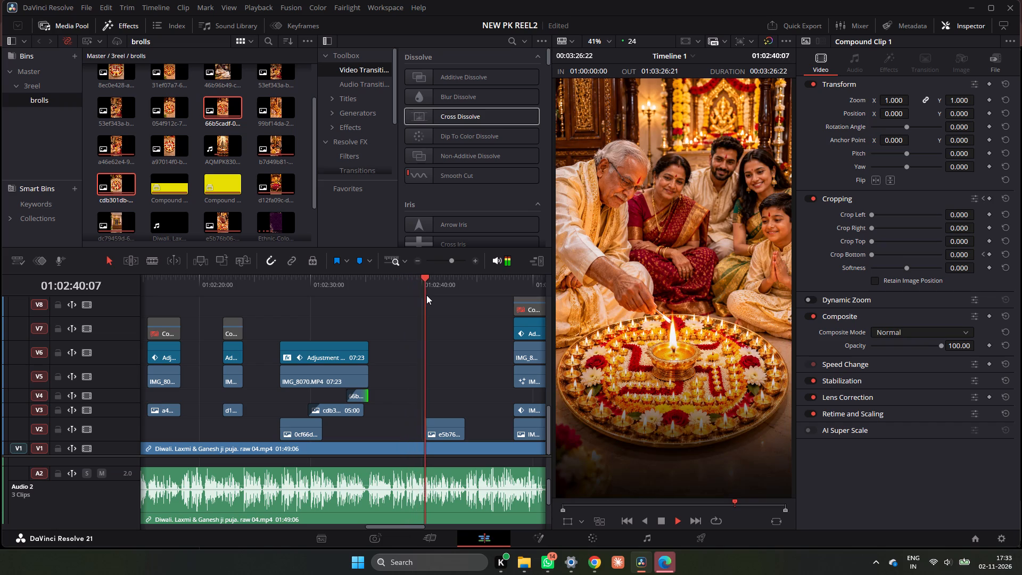
key(space)
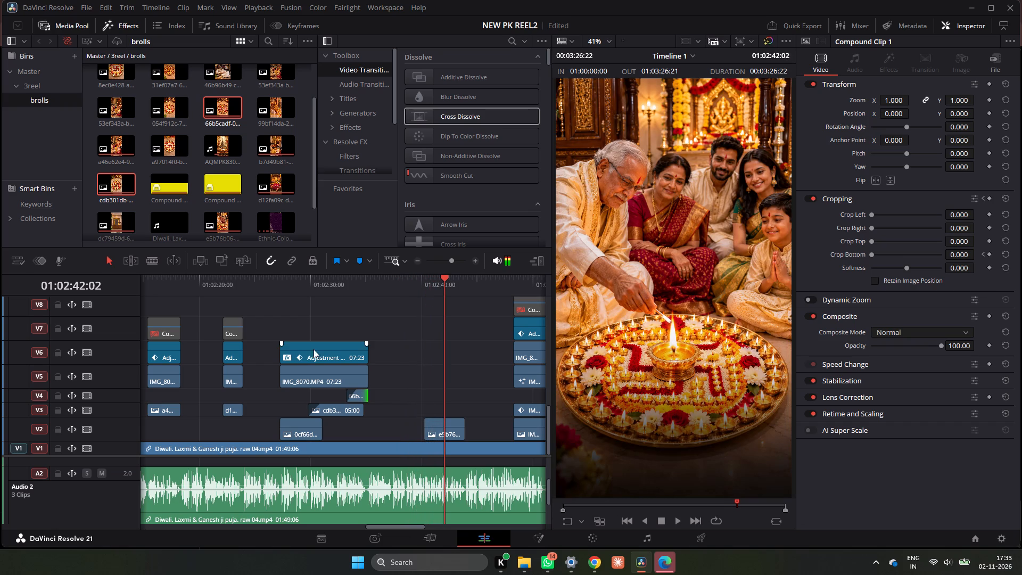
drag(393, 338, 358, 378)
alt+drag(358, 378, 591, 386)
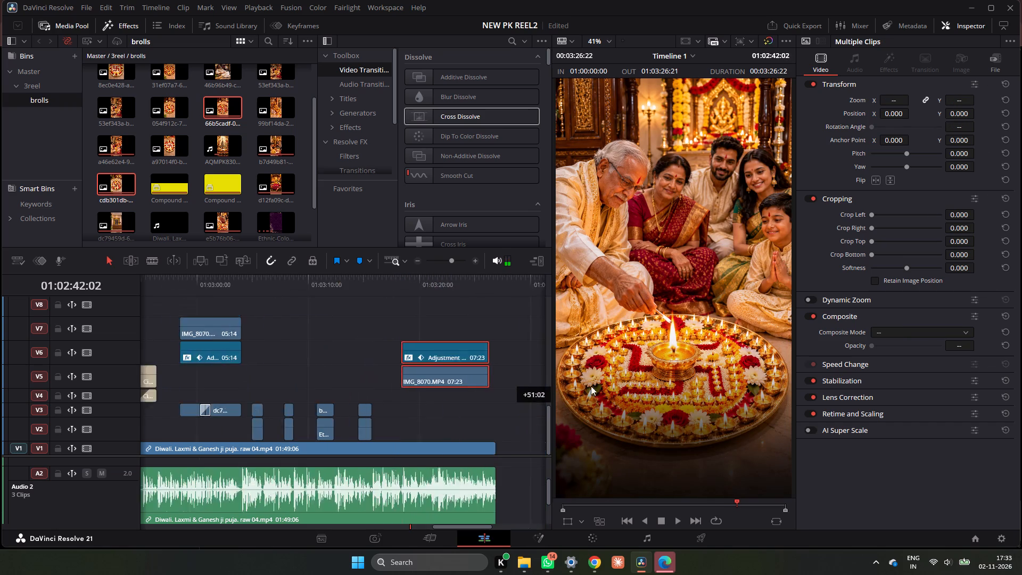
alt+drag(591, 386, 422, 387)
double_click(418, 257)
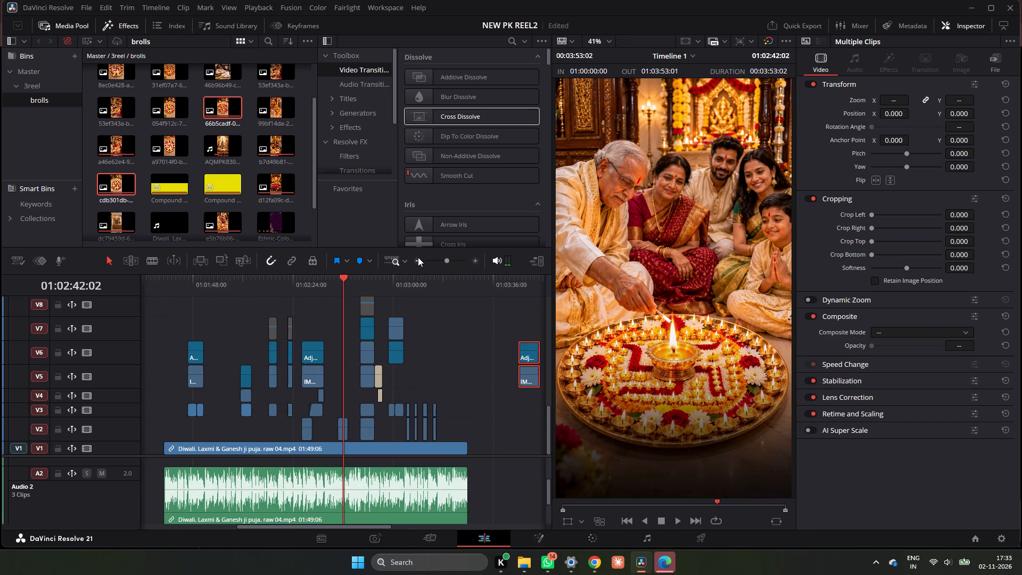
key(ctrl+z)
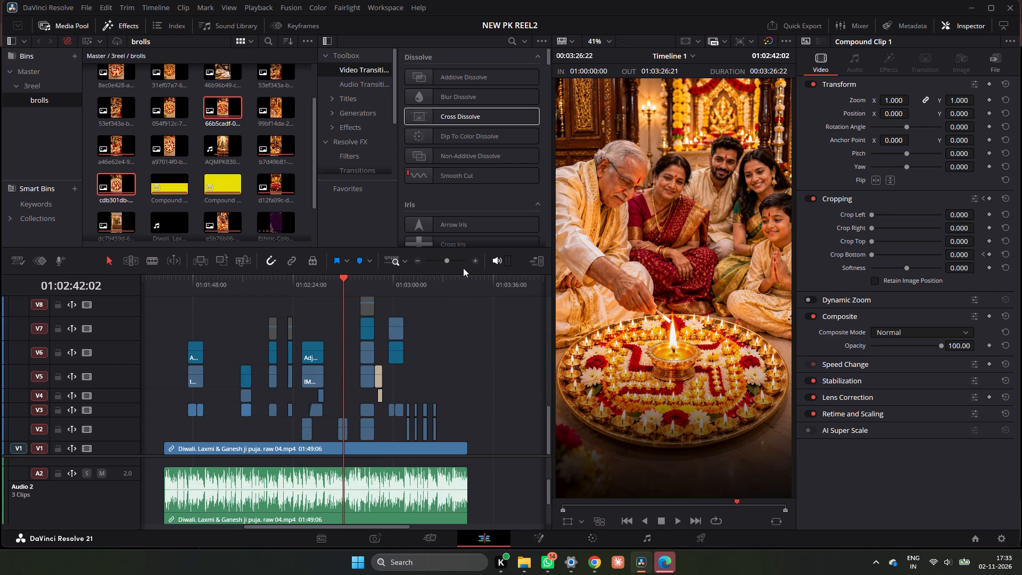
Duplicate the 07:23 Adjustment and IMG_8070.MP4 clips onto tracks V4 and V3 above the e5b76 image, trimming both to about 03:16.
click(471, 260)
click(471, 262)
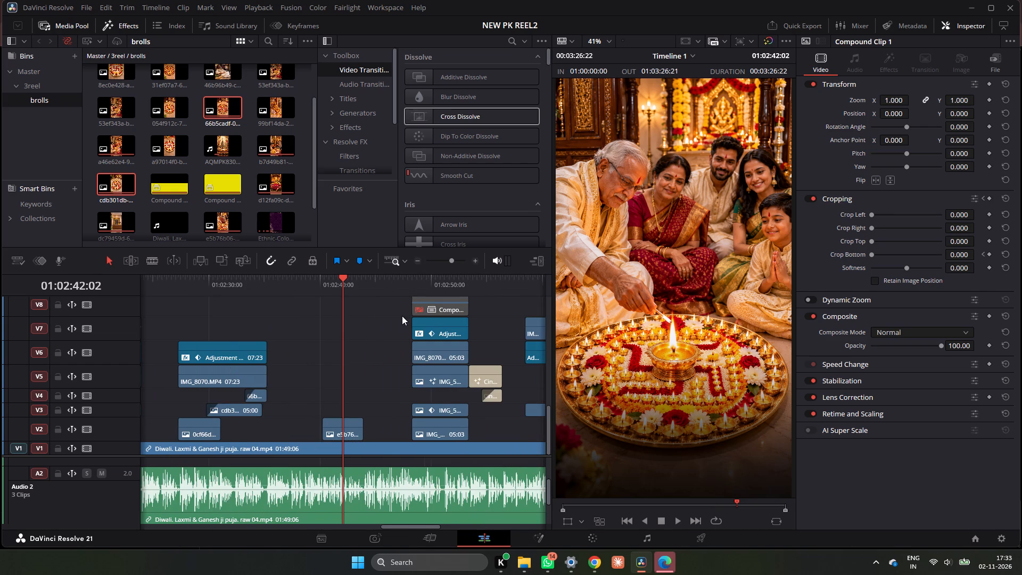
drag(289, 330, 250, 377)
alt+drag(243, 373, 307, 377)
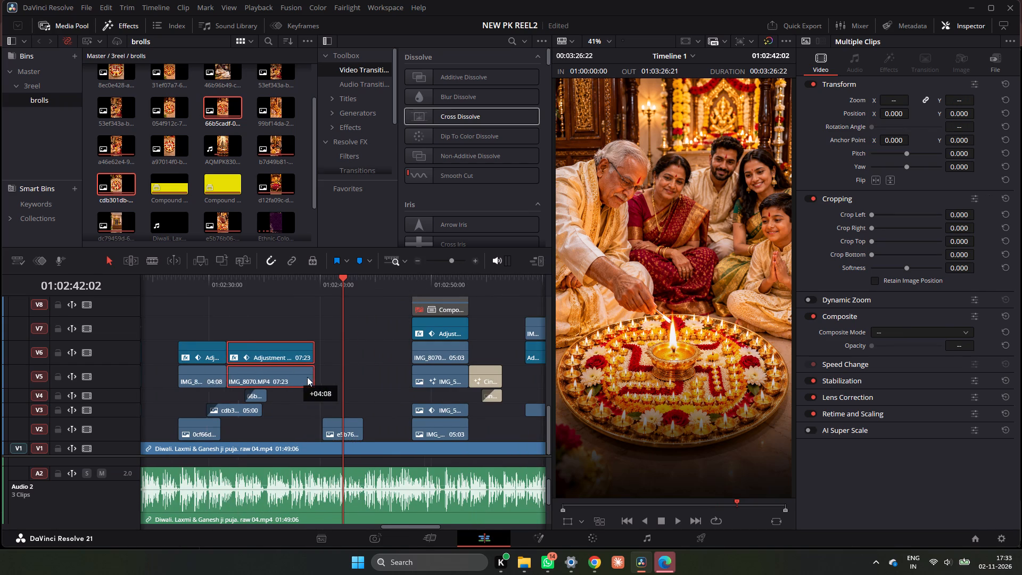
alt+drag(307, 377, 384, 410)
drag(409, 399, 399, 405)
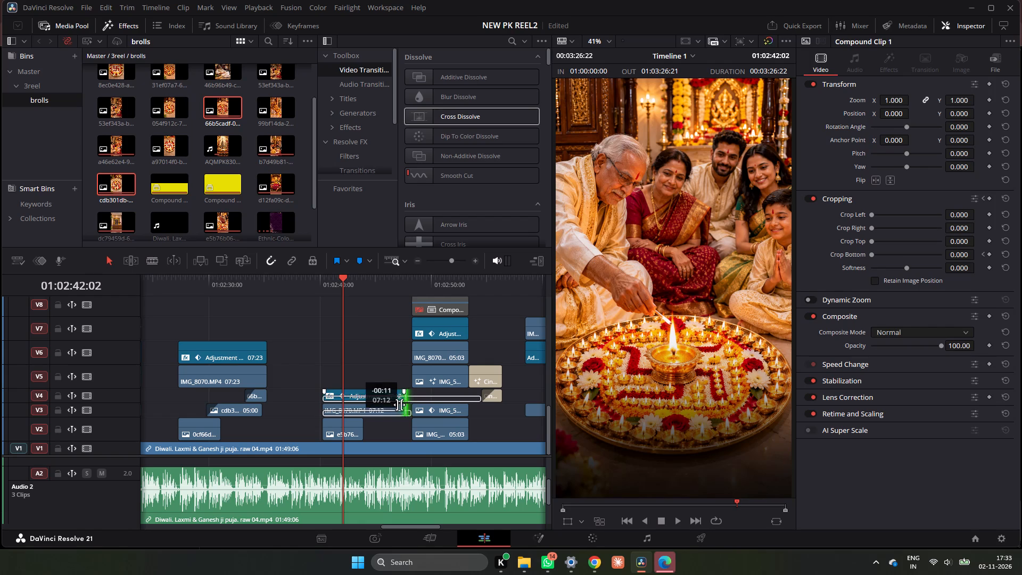
drag(399, 405, 362, 414)
Play the timeline from about 01:02:42 to 01:02:55 to review the e5b76 overlays and the following titles.
key(space)
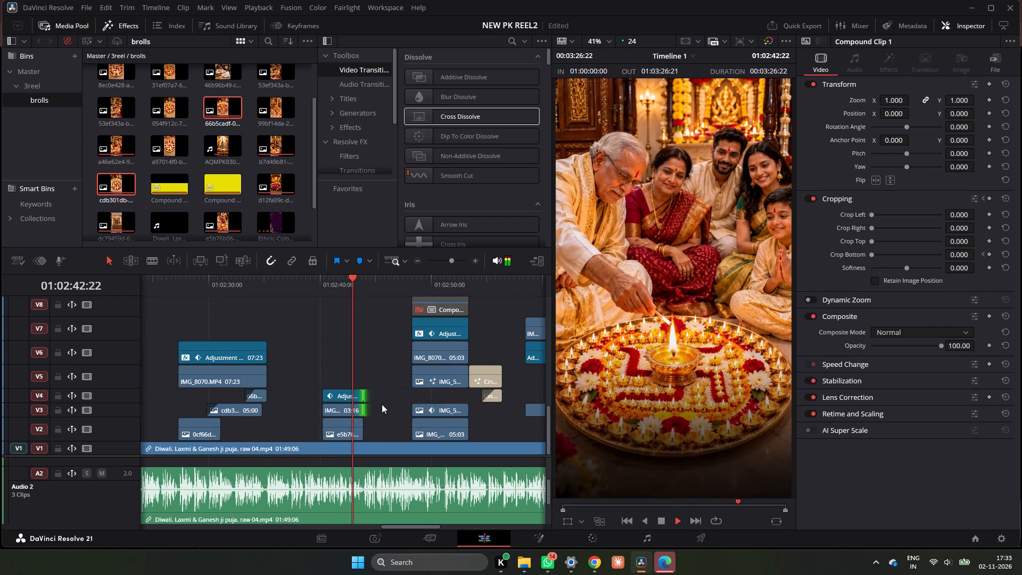
key(space)
key(space)
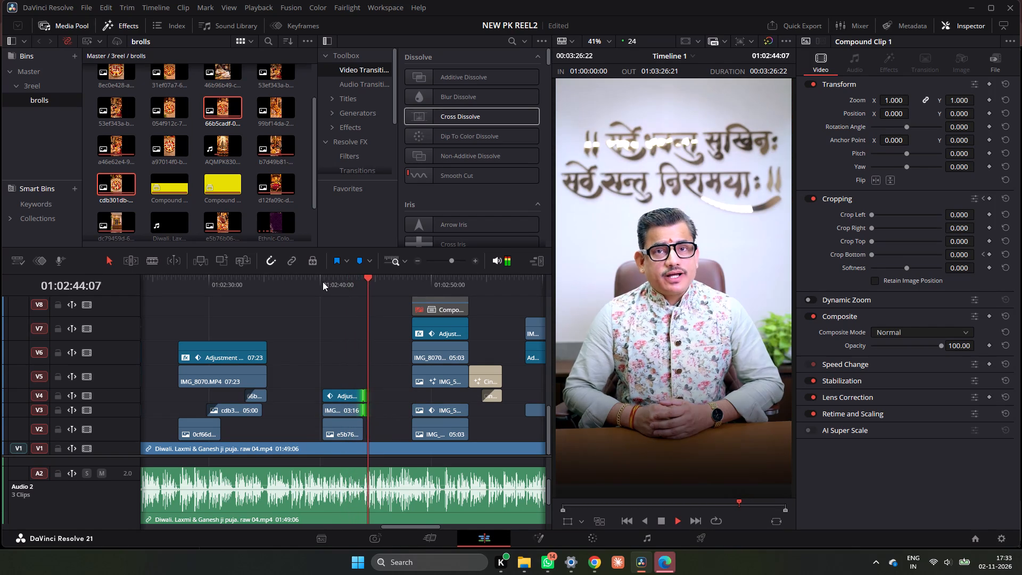
click(323, 282)
click(417, 284)
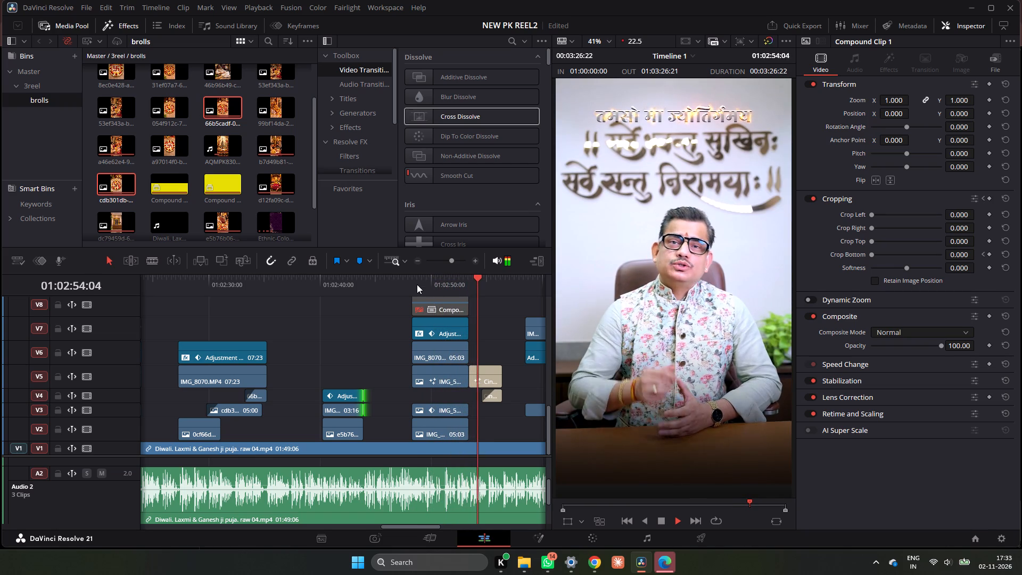
key(space)
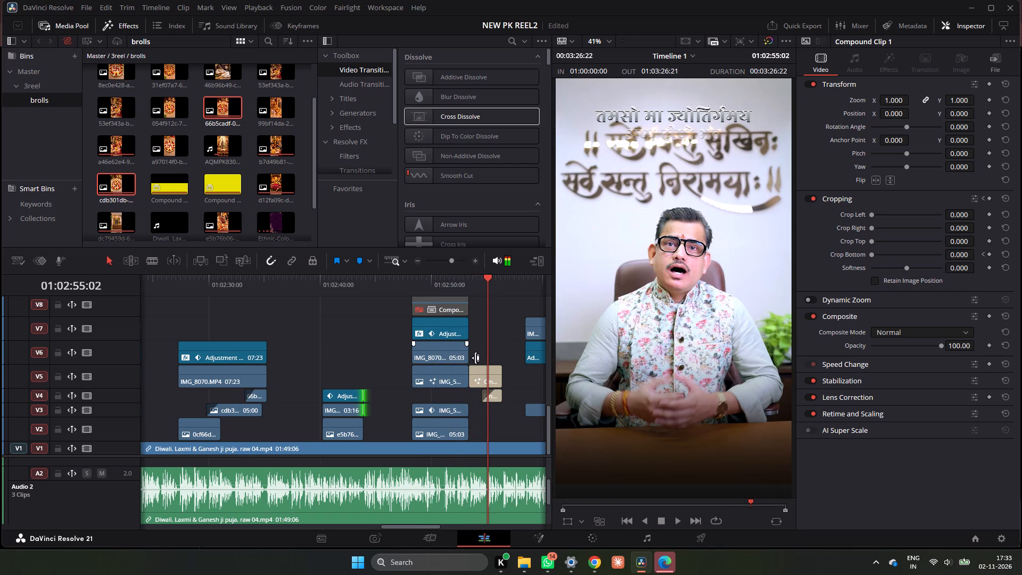
Lower the vertical position of both Cinematic Titles Animator clips on V5 and V4 slightly.
drag(510, 346, 494, 409)
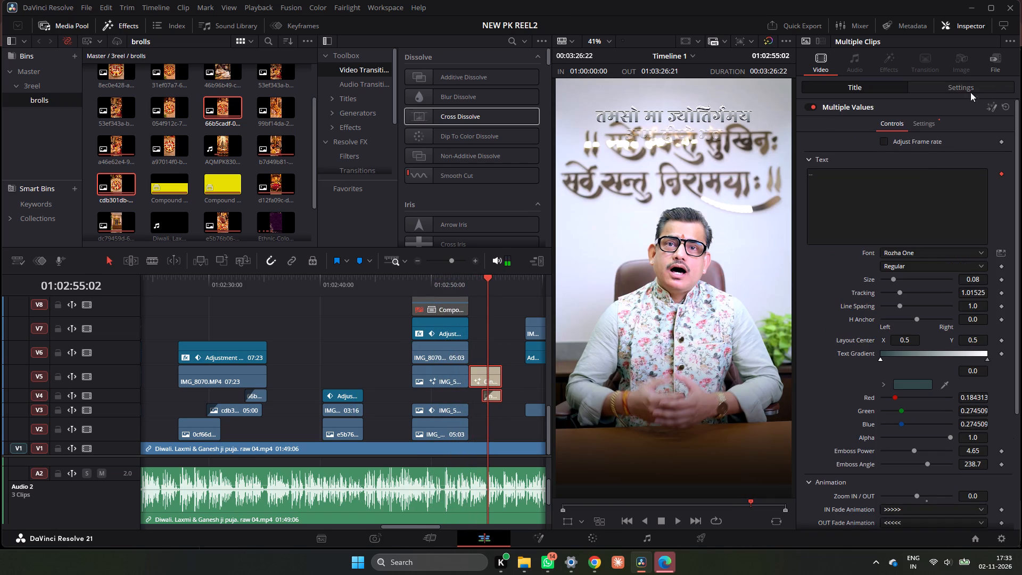
click(949, 83)
drag(962, 135, 957, 141)
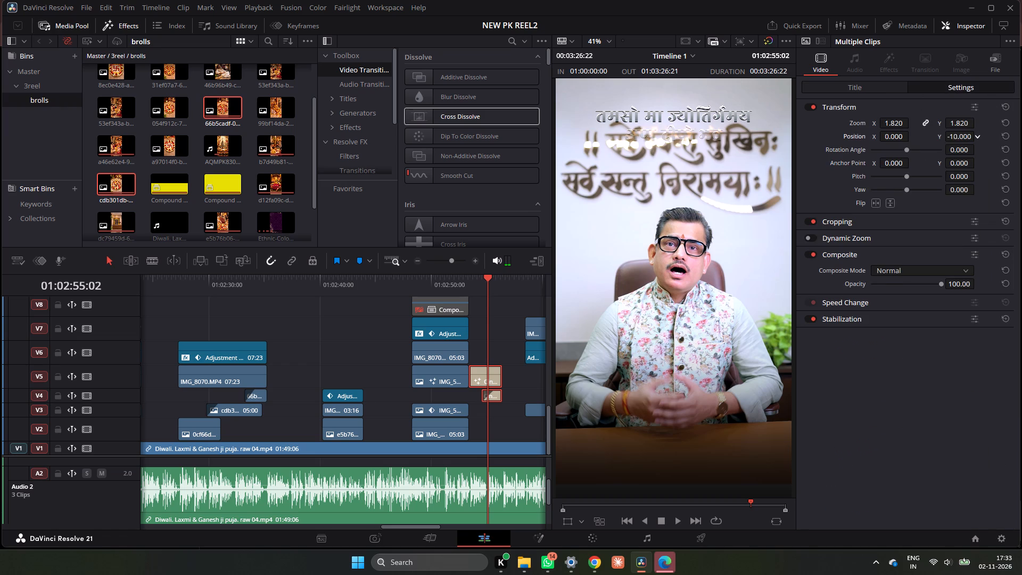
drag(957, 141, 969, 166)
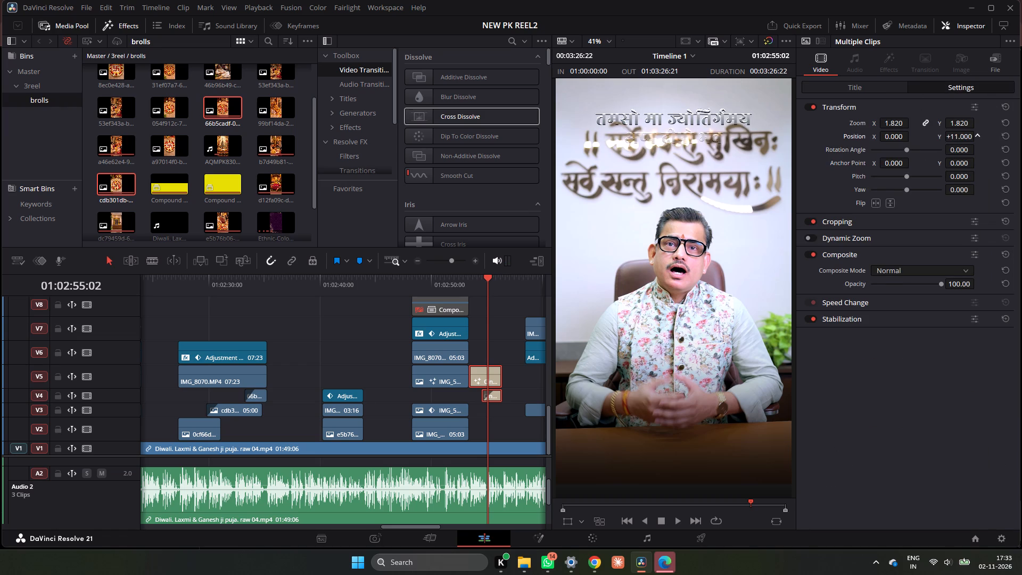
drag(969, 166, 946, 183)
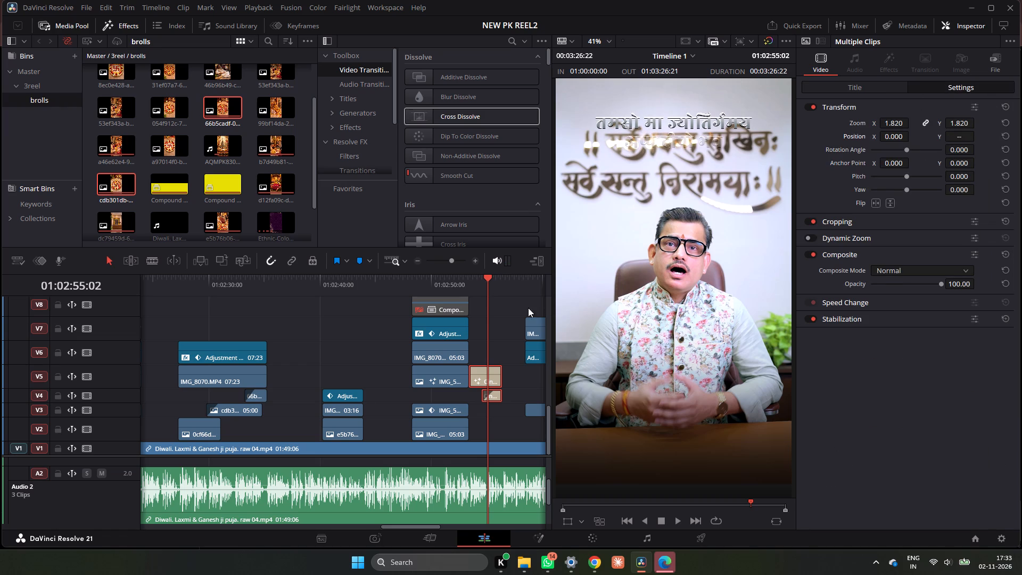
Split the V1 Diwali video at 01:02:53:10 and 01:02:56:10, matching the start and end of the title on V5.
drag(489, 282, 467, 286)
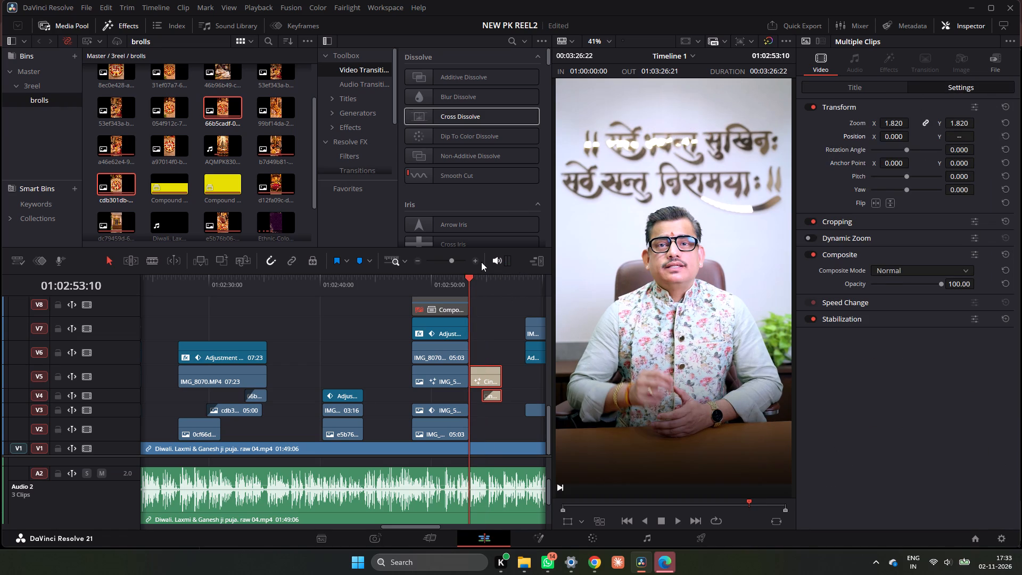
double_click(477, 261)
ctrl+scroll(469, 310, up, 1)
ctrl+scroll(469, 310, down, 3)
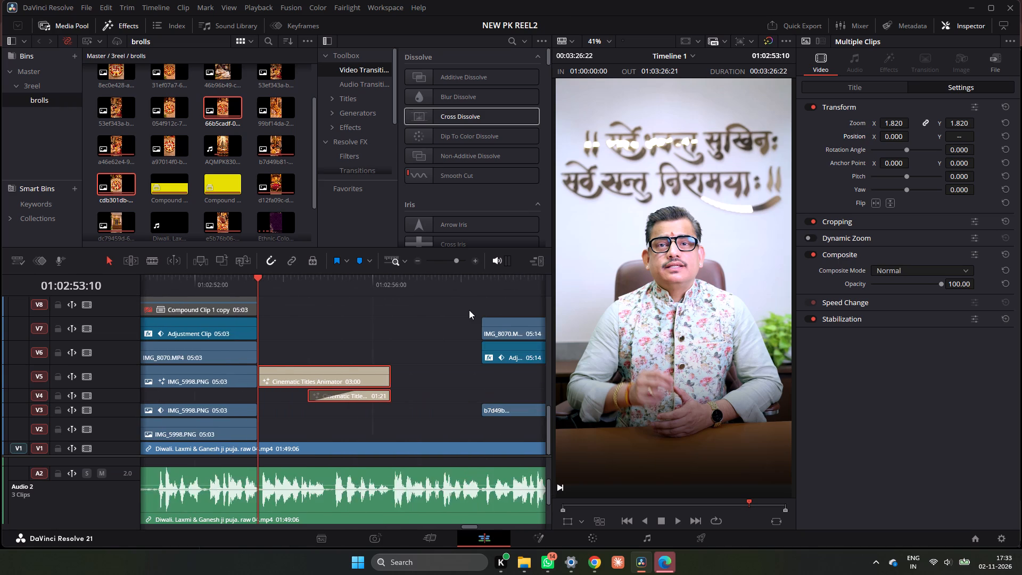
ctrl+scroll(469, 310, down, 1)
click(206, 445)
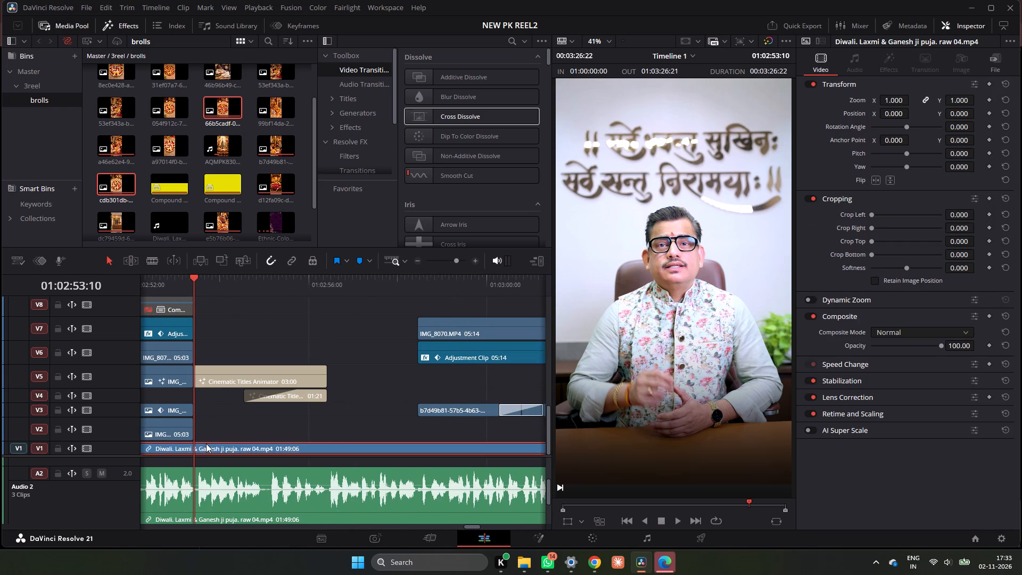
key(ctrl+b)
drag(196, 283, 340, 295)
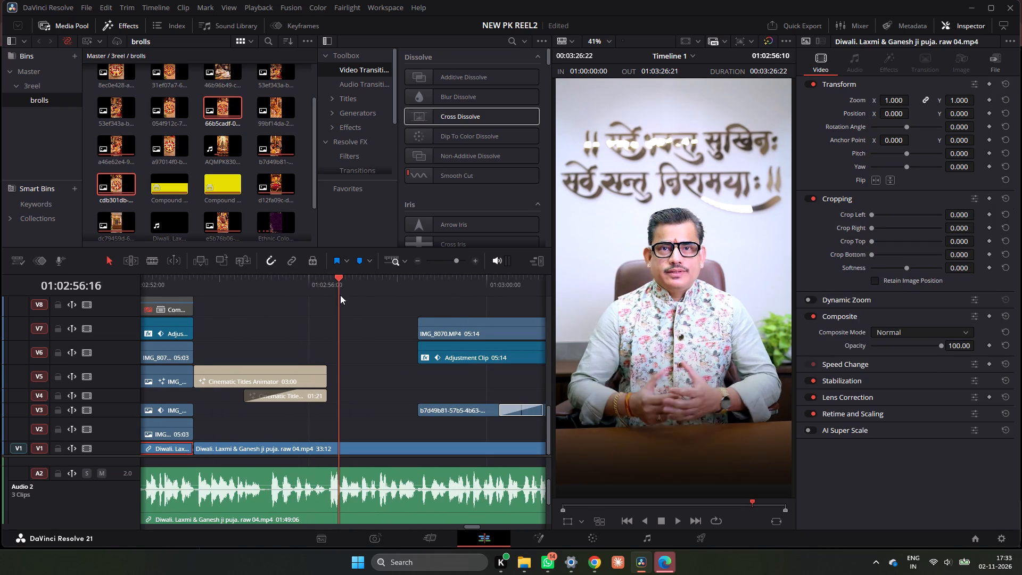
drag(340, 295, 328, 306)
click(342, 447)
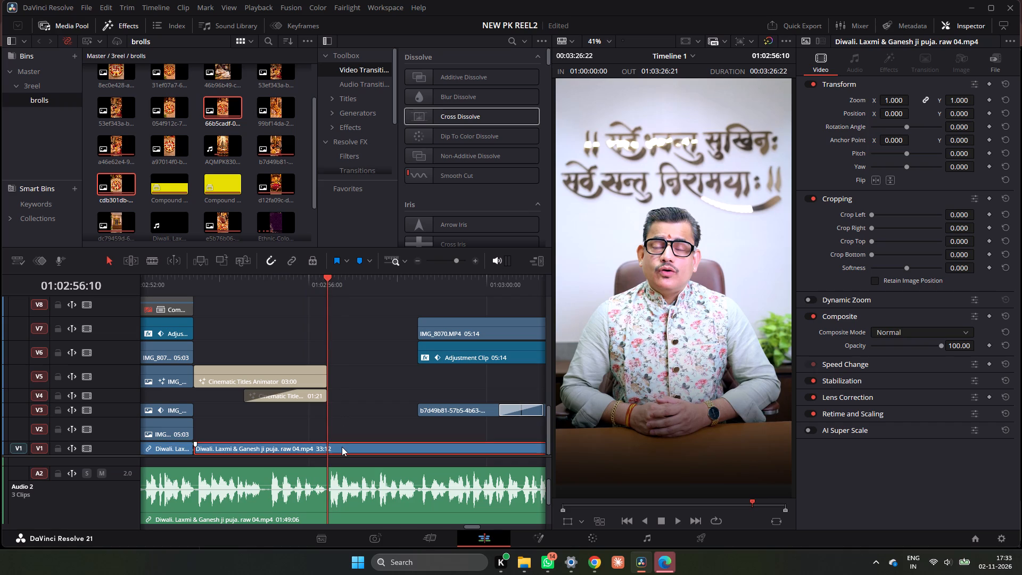
key(ctrl+b)
Duplicate the 03:00 Diwali video segment from V1 onto V2 directly above it.
drag(298, 449, 299, 439)
Apply the 3D Keyer to the V2 copy, enable the Open FX overlay at 01:02:55:05, and sample the wall beside the man's head.
key(shift+space)
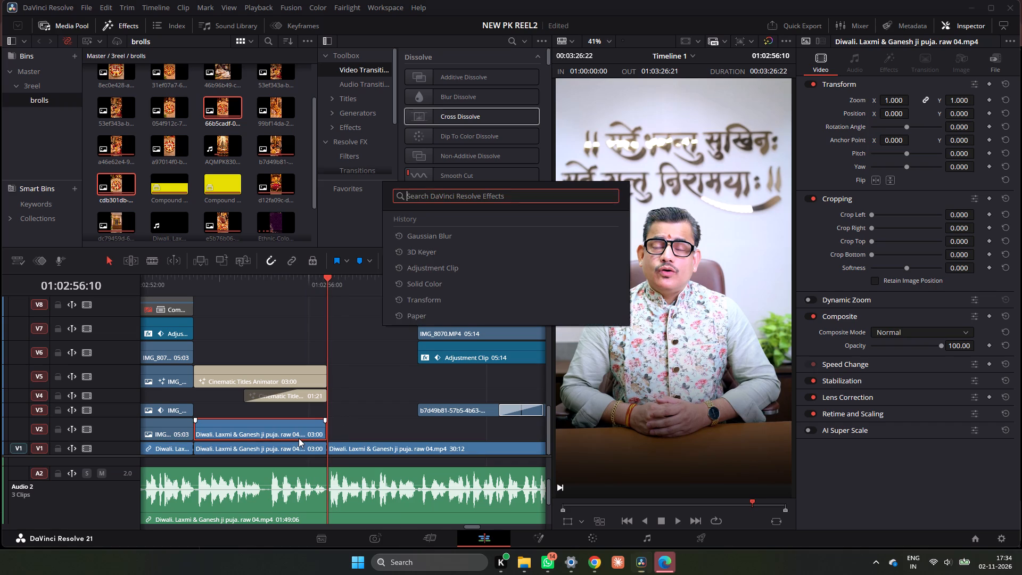
click(435, 253)
drag(307, 288, 274, 297)
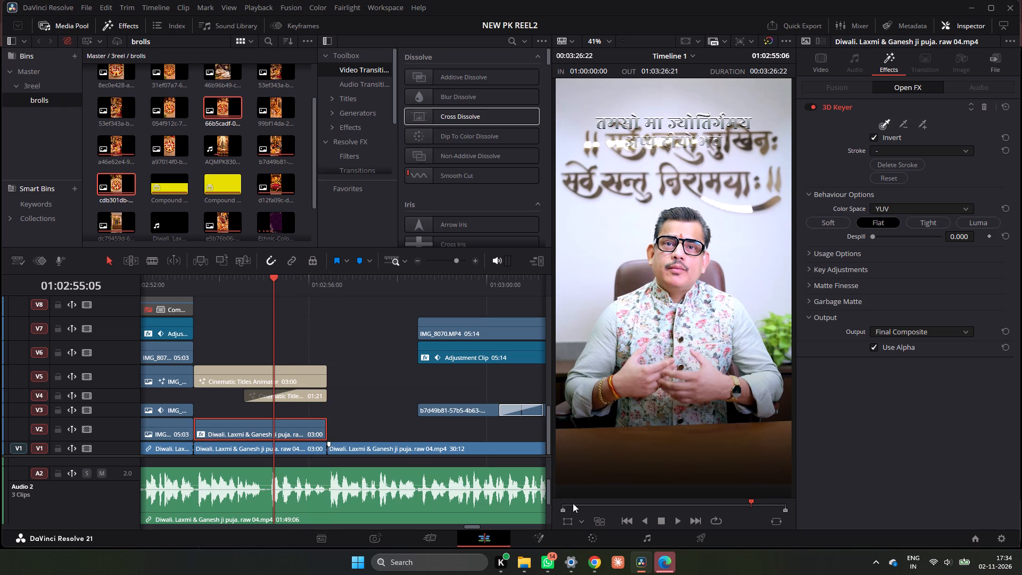
click(573, 520)
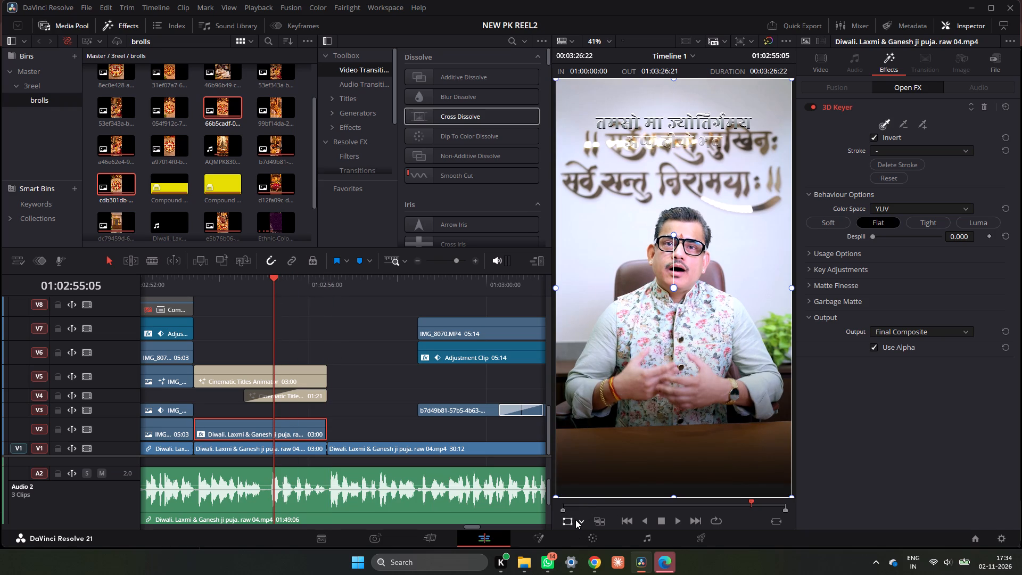
click(581, 520)
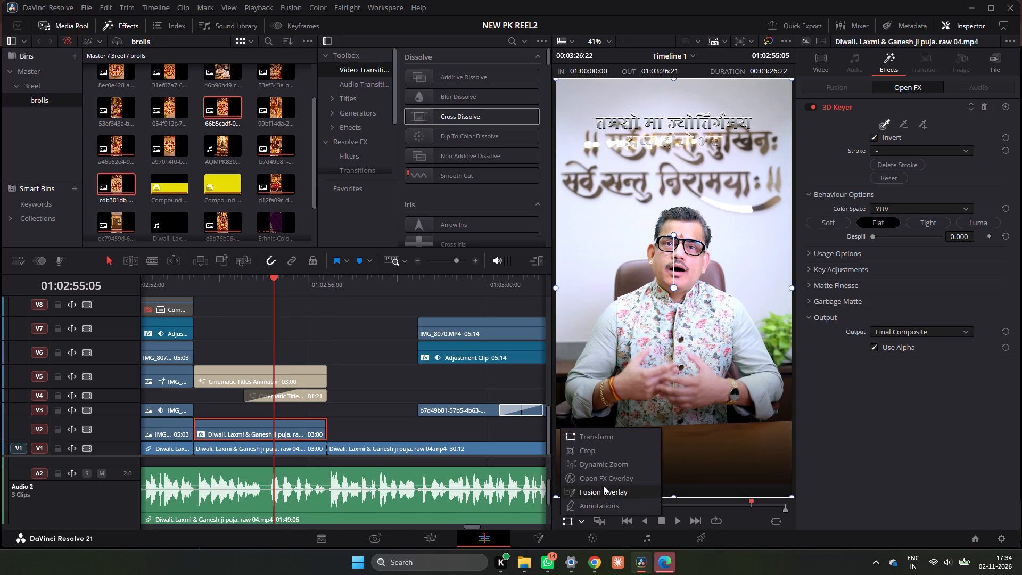
click(606, 479)
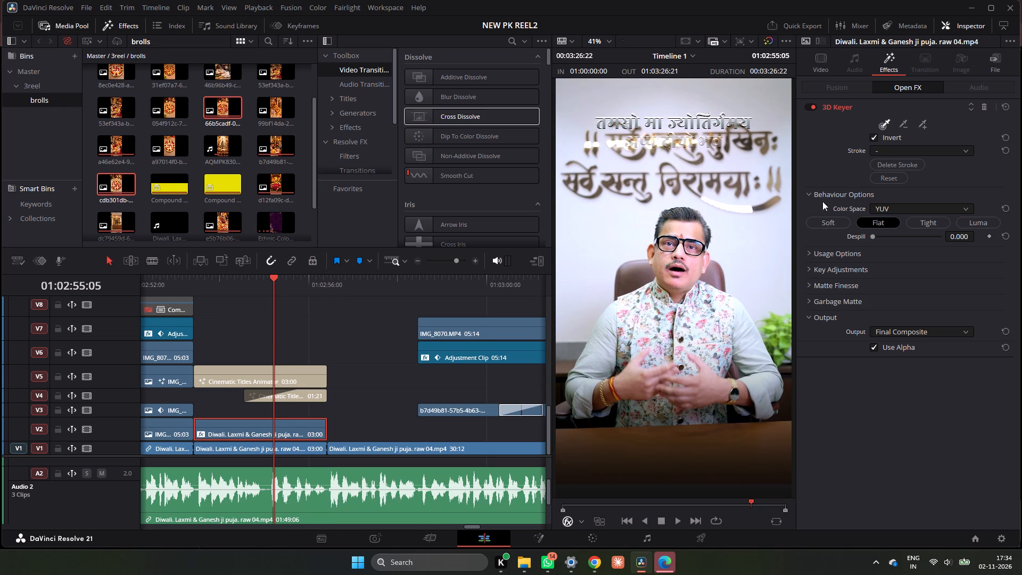
drag(751, 225, 755, 237)
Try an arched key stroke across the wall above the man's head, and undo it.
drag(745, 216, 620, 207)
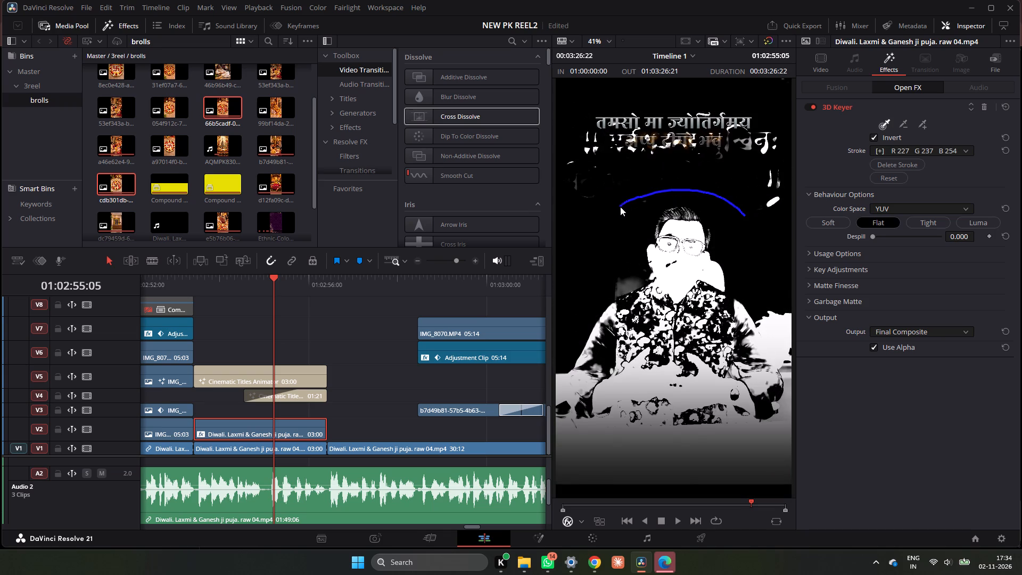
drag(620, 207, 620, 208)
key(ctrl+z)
Draw a key stroke over the wall between the man's head and the end of the wall lettering's underline.
drag(747, 221, 747, 227)
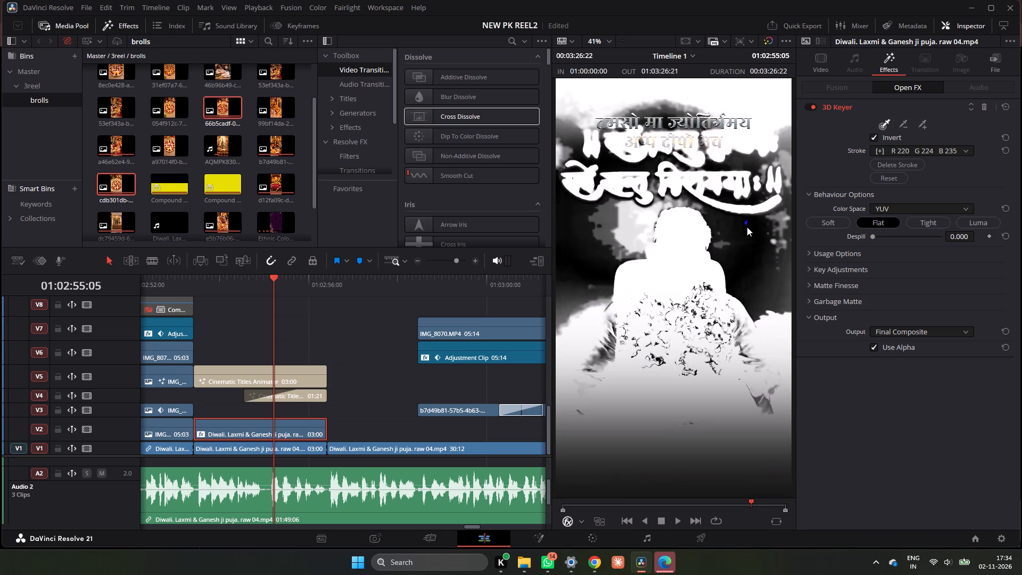
drag(747, 227, 747, 231)
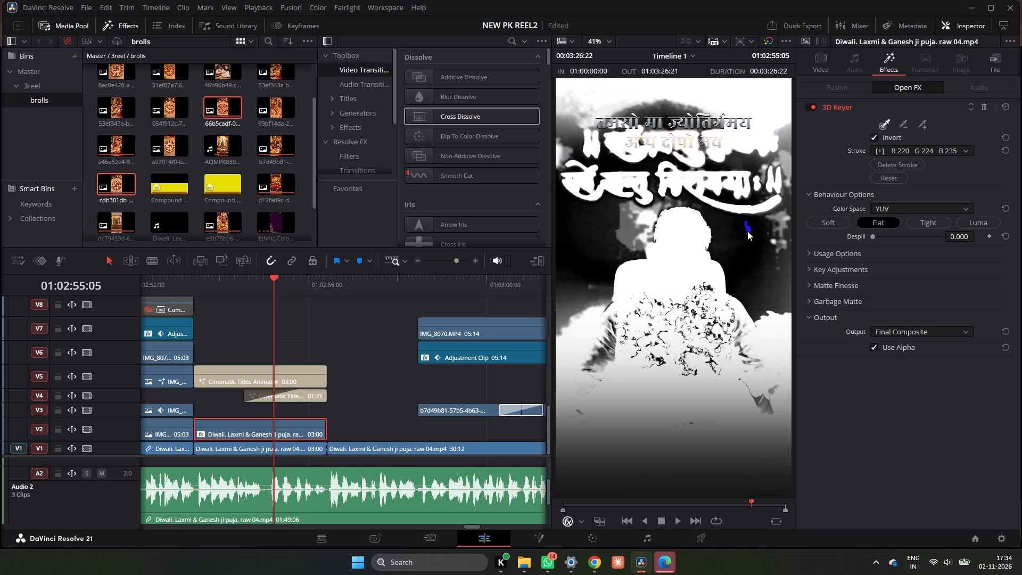
drag(747, 231, 757, 201)
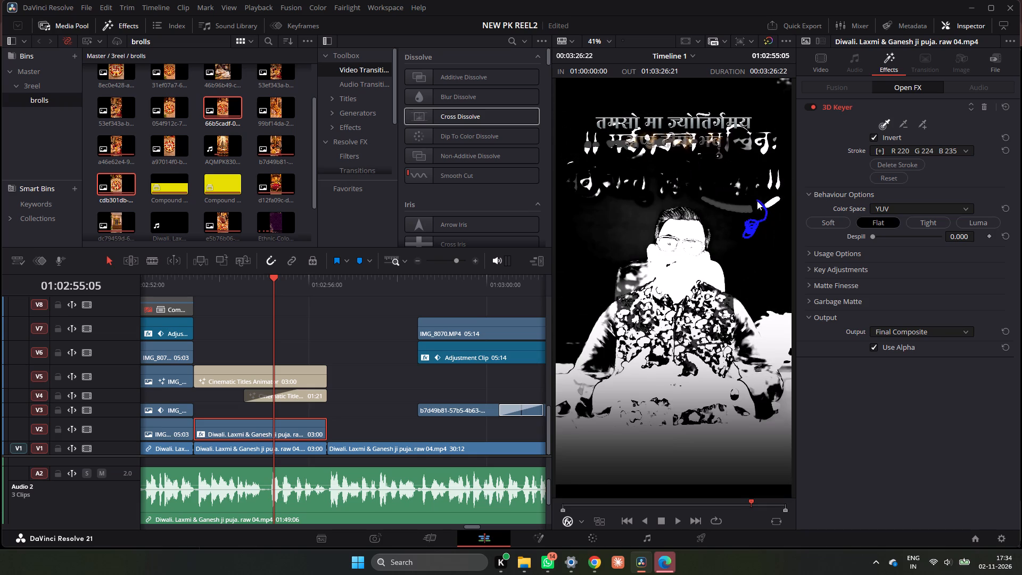
drag(757, 201, 768, 192)
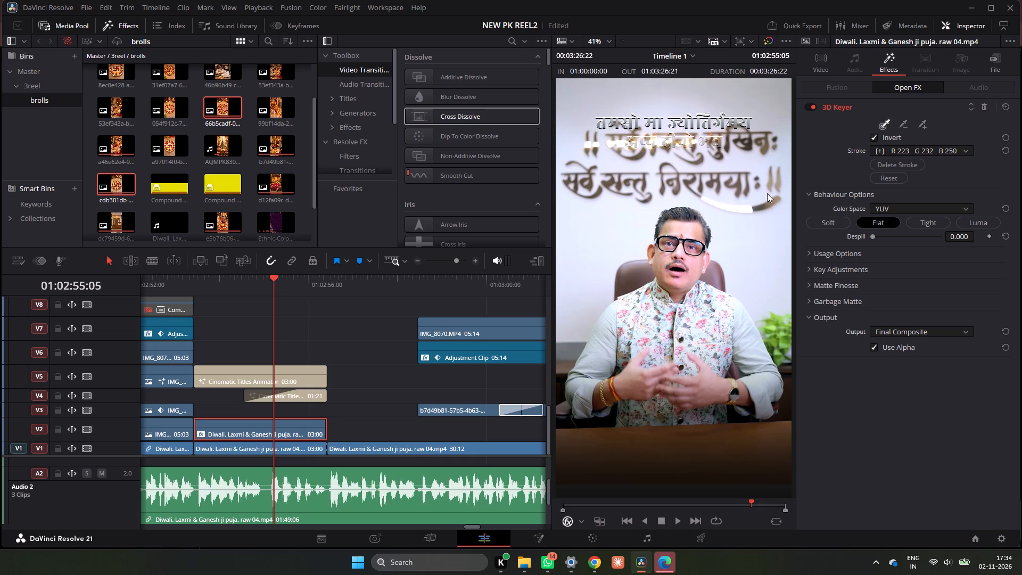
Add key strokes across both rows of wall lettering, including the marks at the end of the lower row.
drag(765, 144, 682, 124)
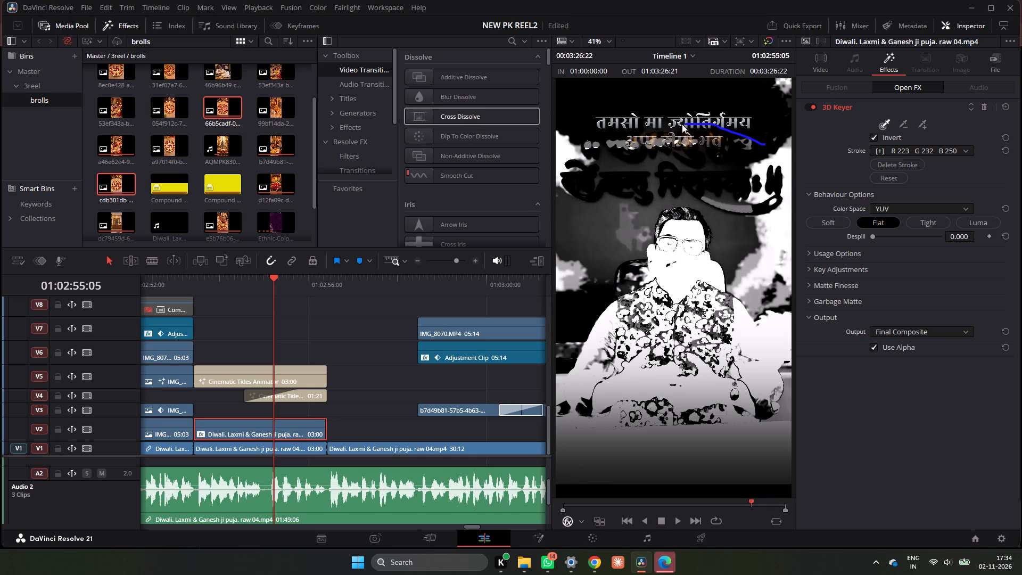
drag(682, 124, 715, 153)
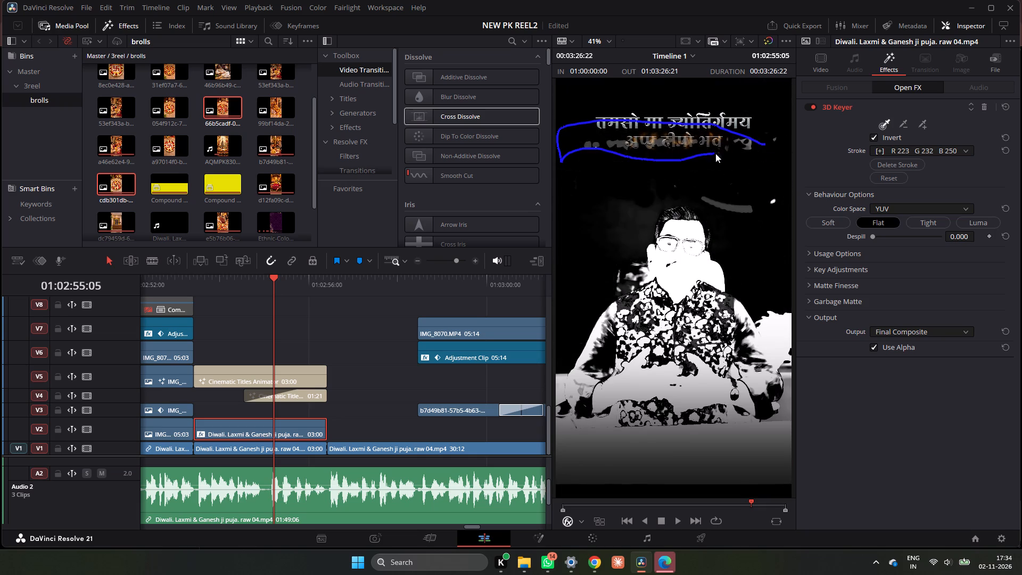
drag(715, 153, 716, 153)
drag(683, 165, 673, 179)
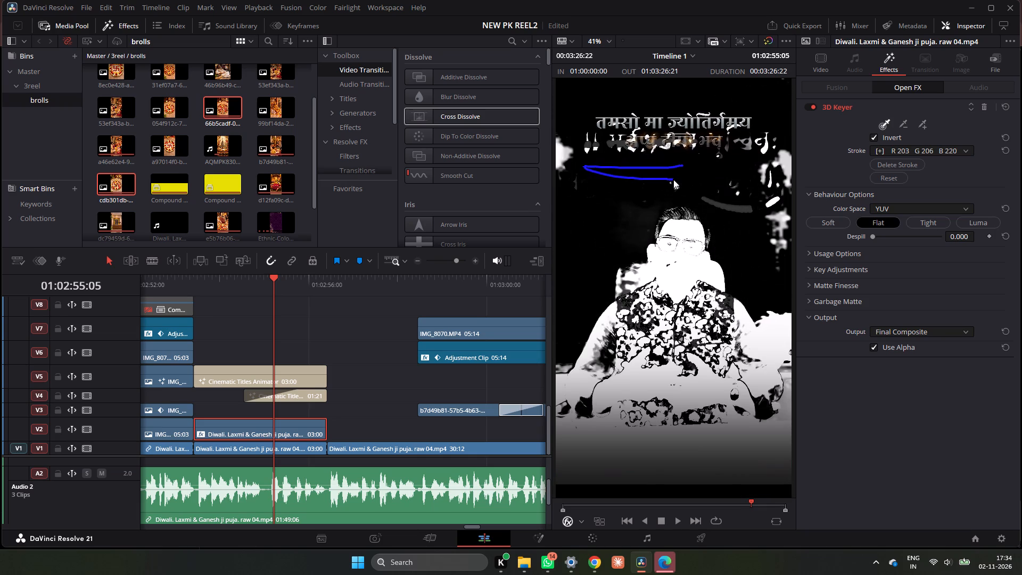
drag(673, 179, 748, 161)
drag(755, 173, 746, 192)
drag(768, 170, 770, 181)
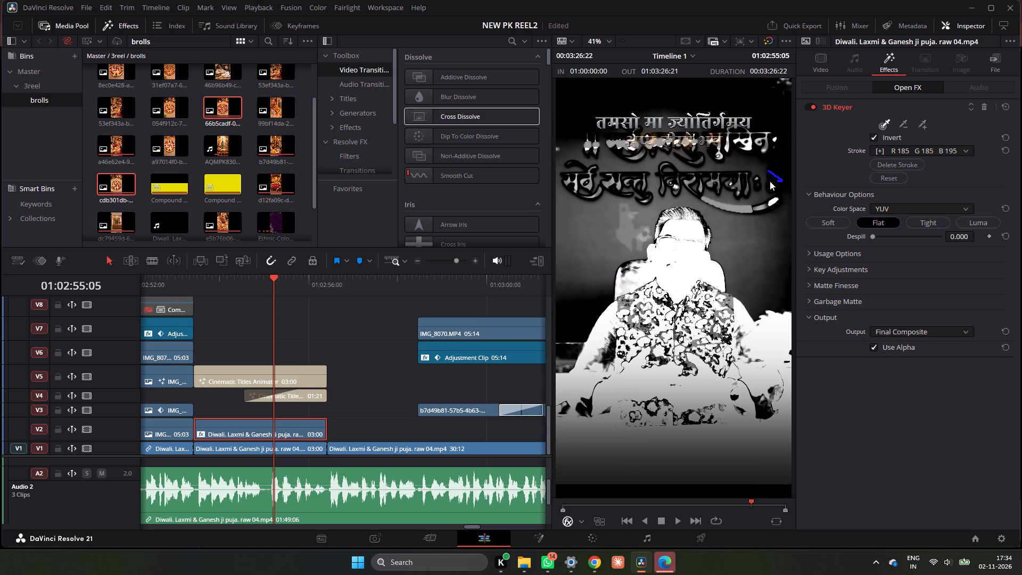
drag(770, 181, 772, 178)
Add key strokes over the wall on the plant's side of the man, from beneath the lettering down to the leaves.
drag(757, 284, 765, 208)
drag(760, 243, 761, 239)
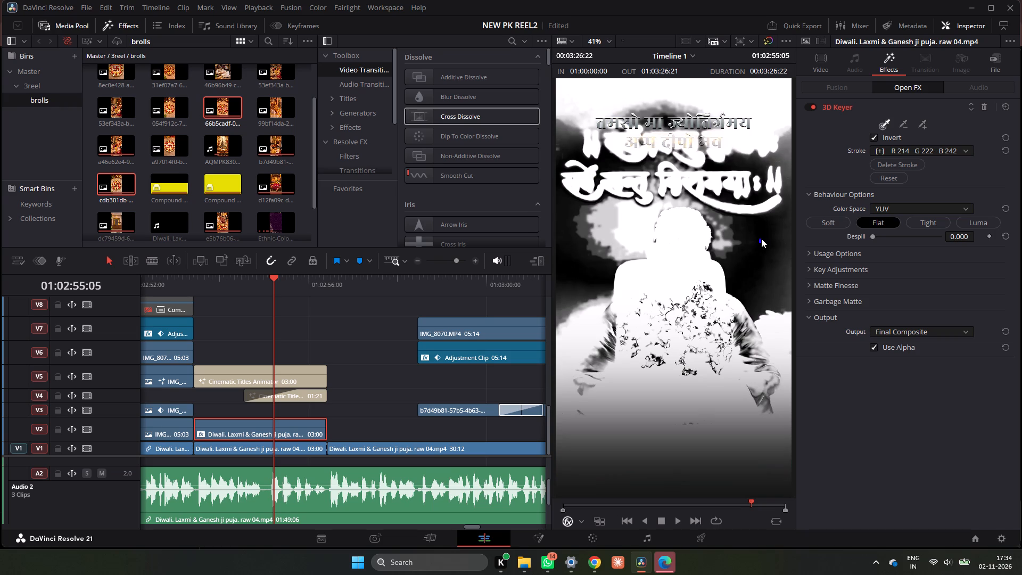
drag(761, 239, 748, 248)
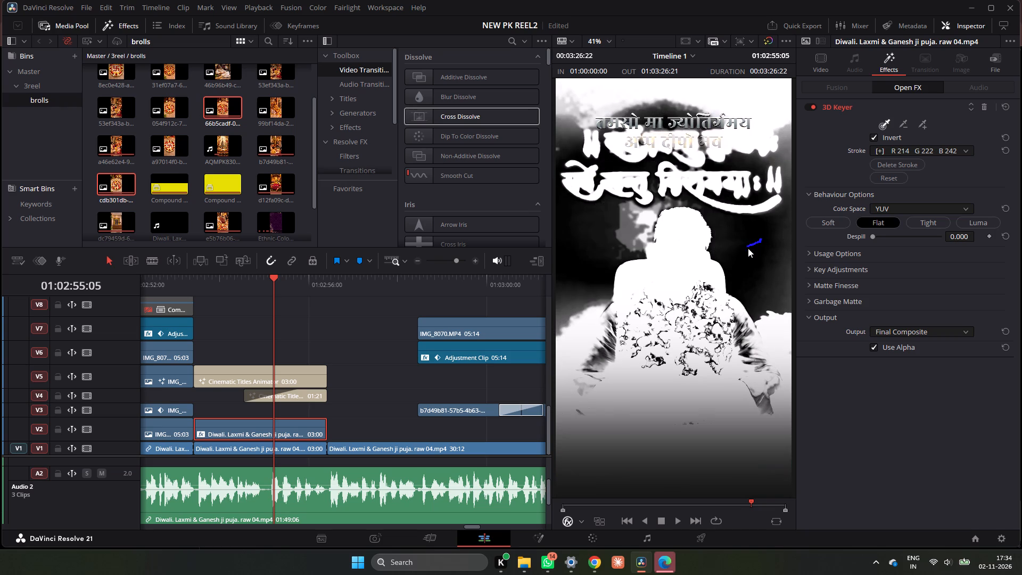
drag(748, 248, 761, 298)
drag(761, 298, 771, 337)
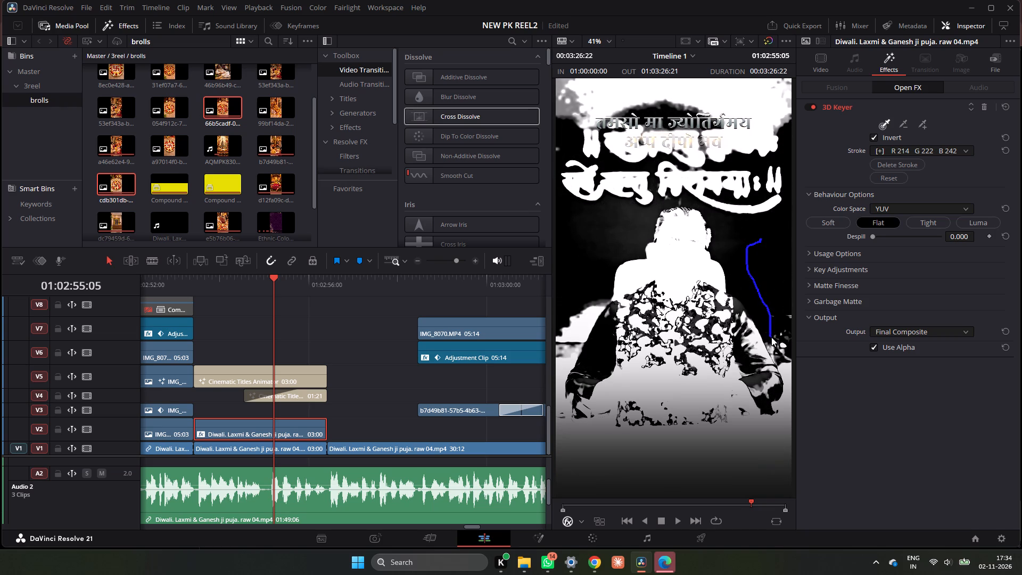
drag(771, 337, 741, 232)
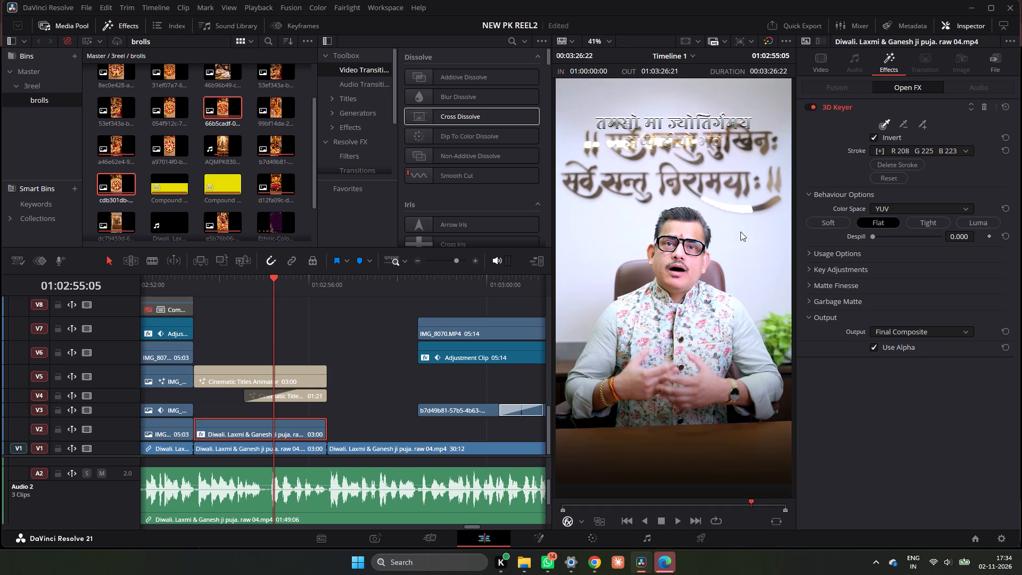
drag(761, 209, 745, 236)
Add key strokes over the wall on the side of the man away from the plant, beneath the lettering.
drag(582, 250, 589, 216)
drag(579, 237, 586, 231)
drag(586, 231, 578, 232)
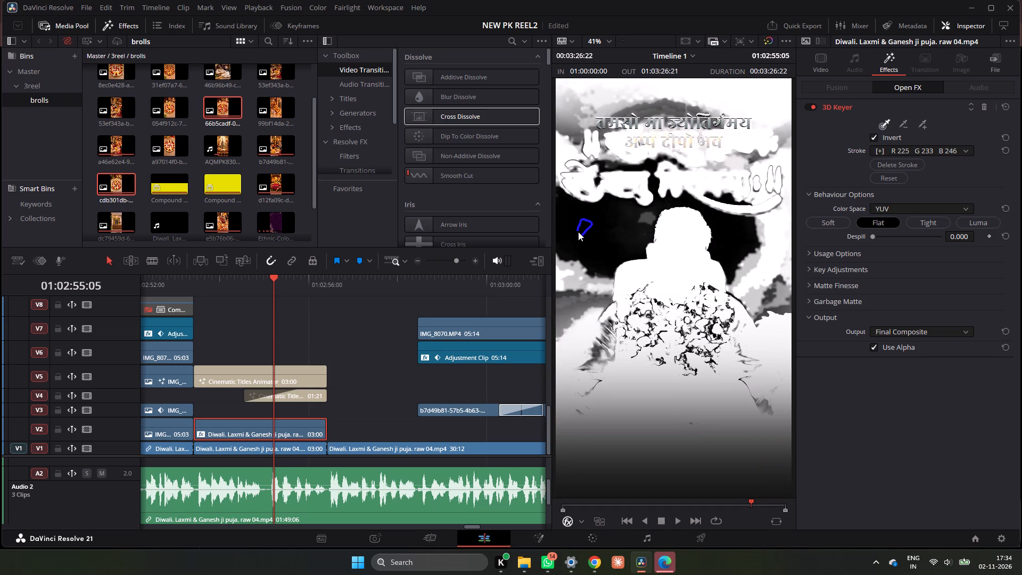
drag(578, 232, 585, 242)
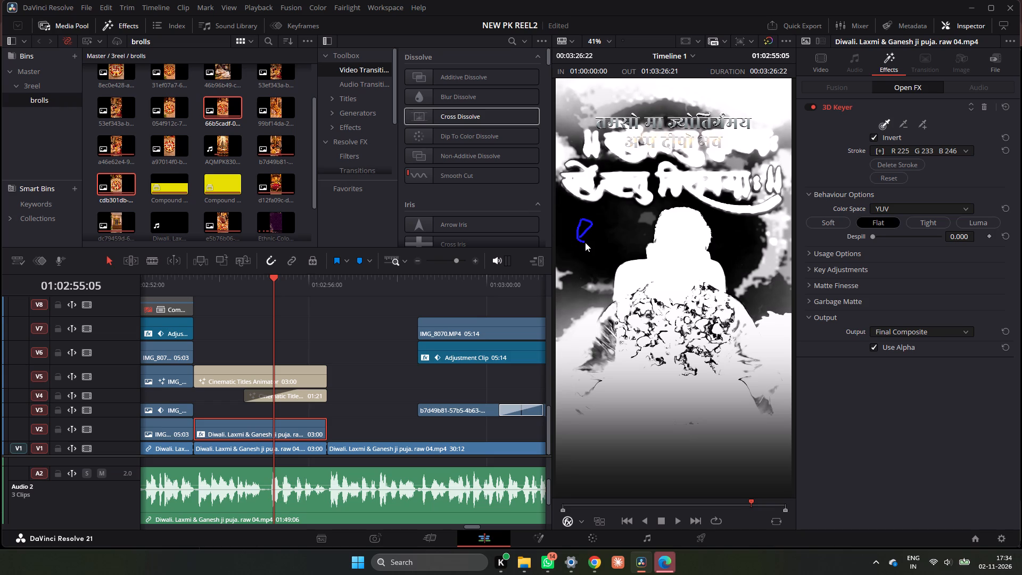
drag(585, 242, 570, 249)
drag(570, 249, 572, 258)
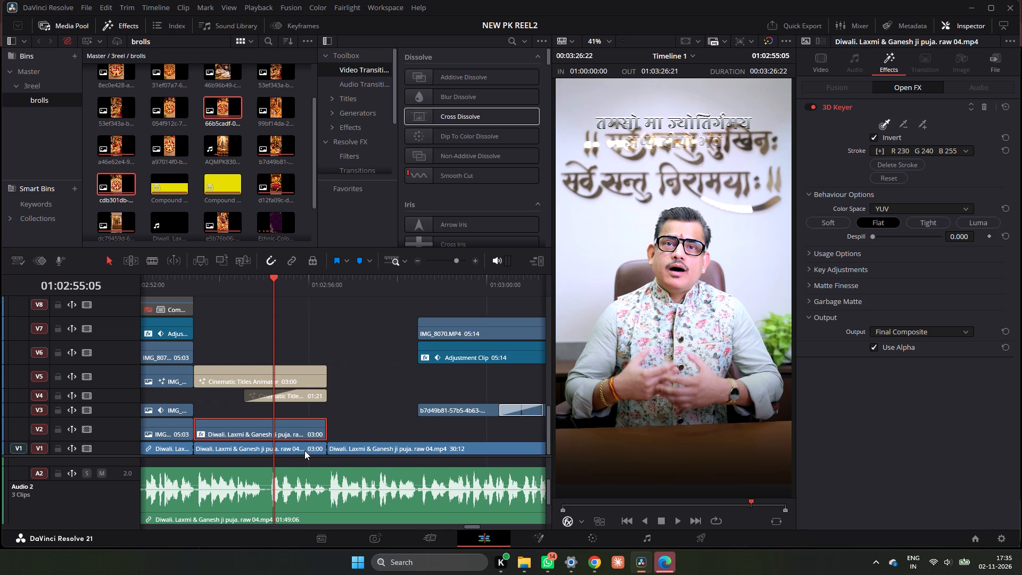
Add a Solid Color generator on V3 above the keyed speaker clip, starting where that clip starts.
drag(275, 288, 248, 297)
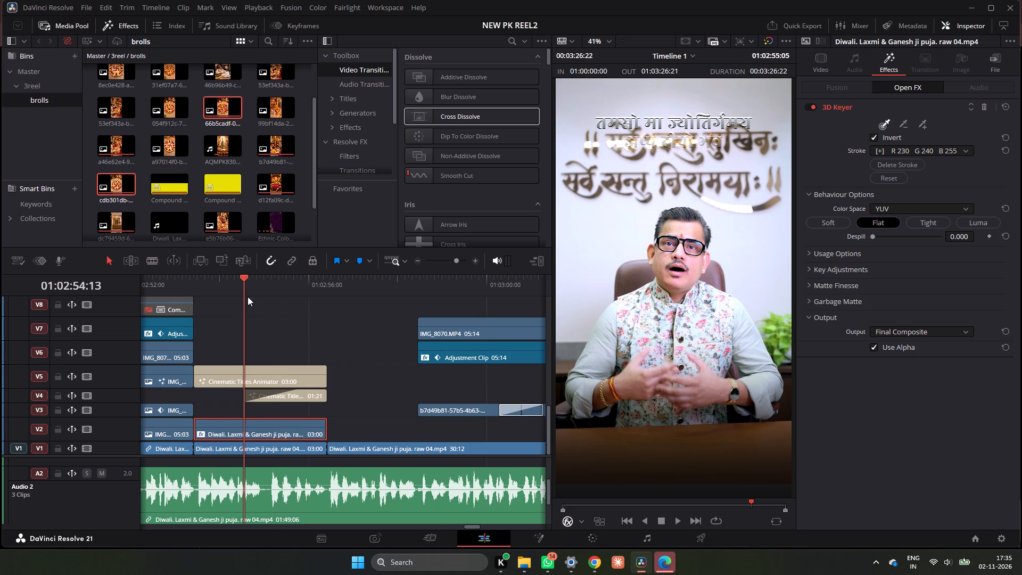
drag(248, 297, 232, 305)
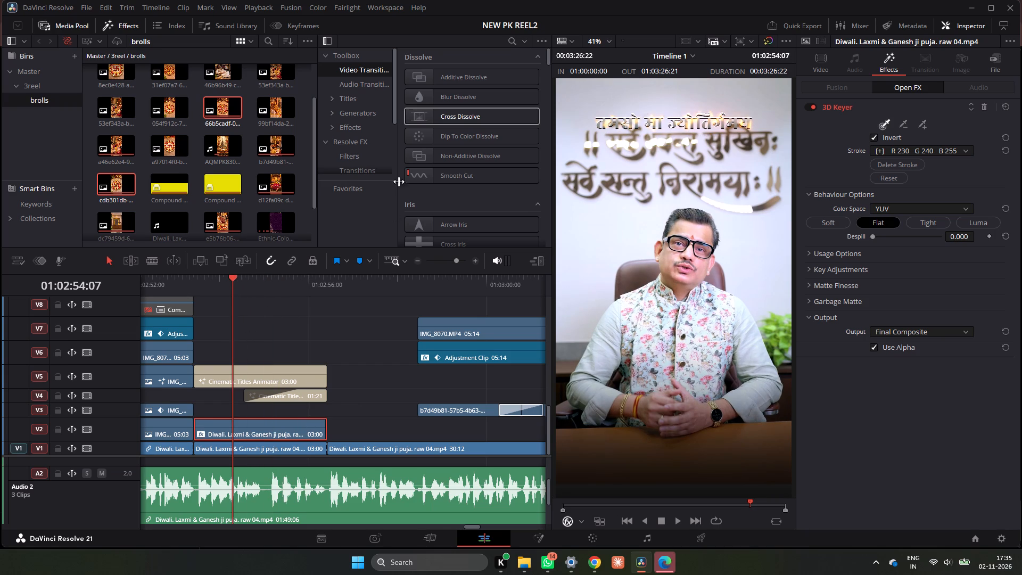
click(365, 114)
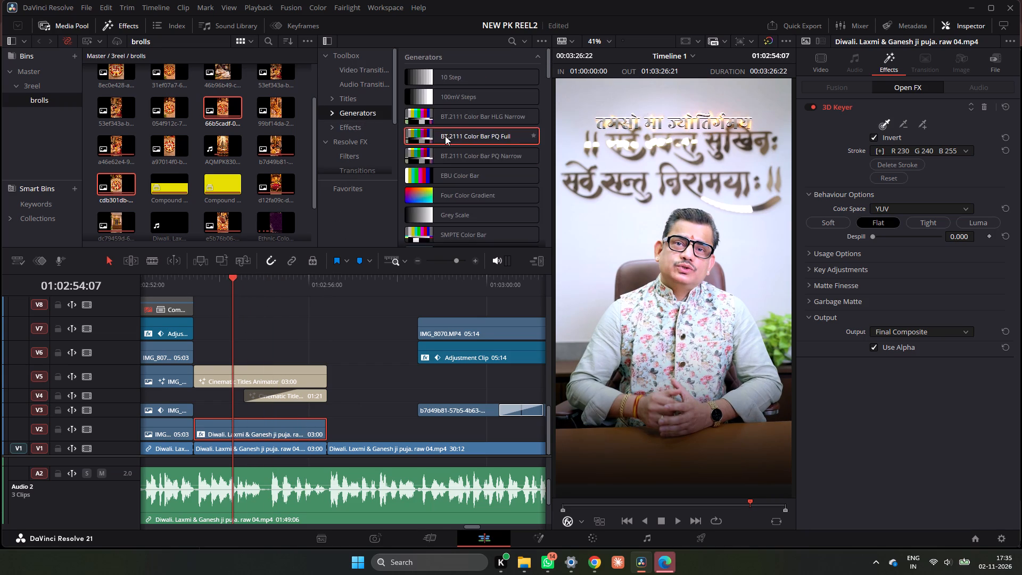
scroll(445, 136, down, 6)
click(460, 82)
drag(460, 83, 339, 315)
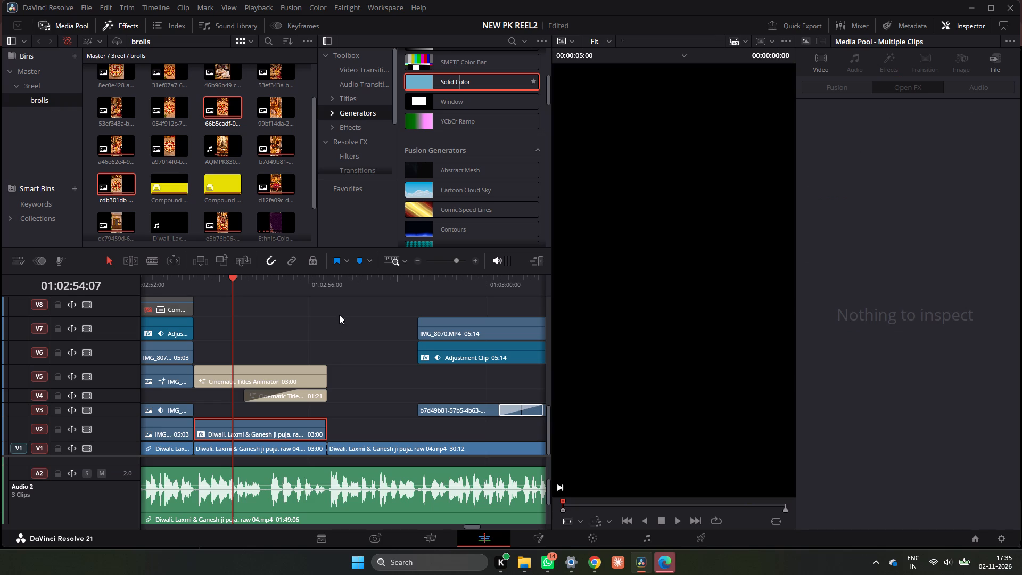
drag(339, 315, 341, 322)
drag(448, 78, 340, 335)
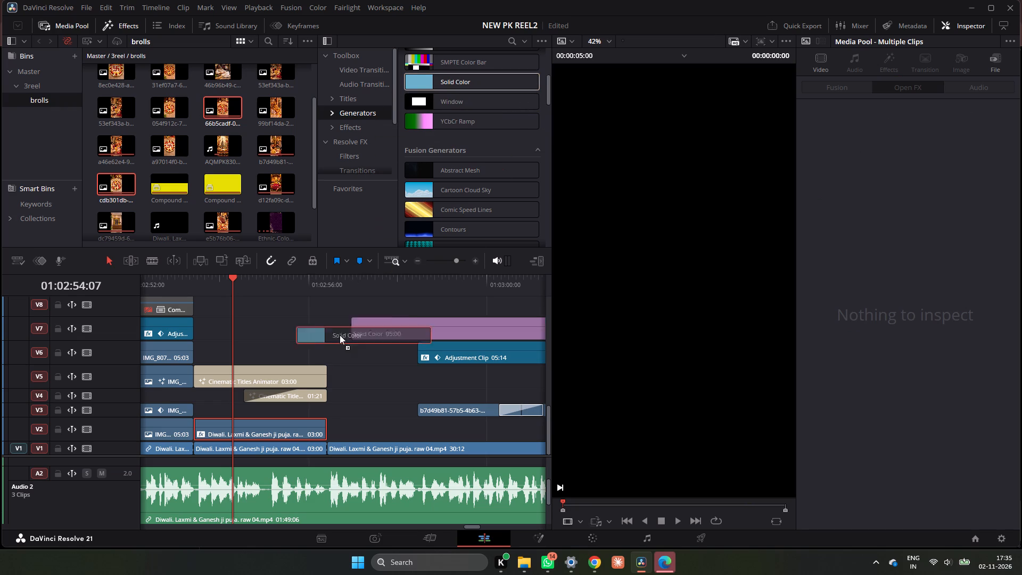
drag(340, 335, 233, 408)
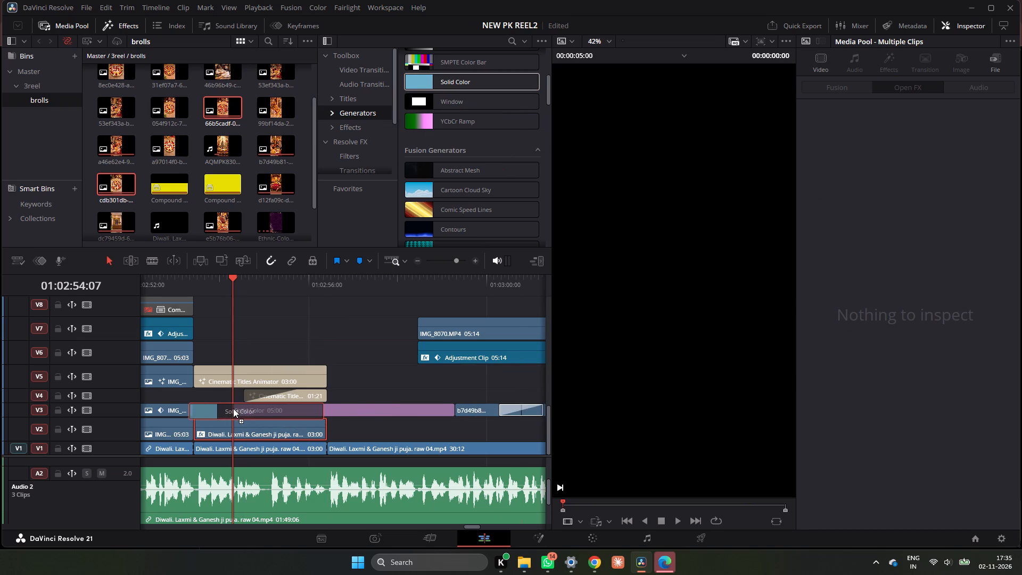
drag(233, 408, 202, 414)
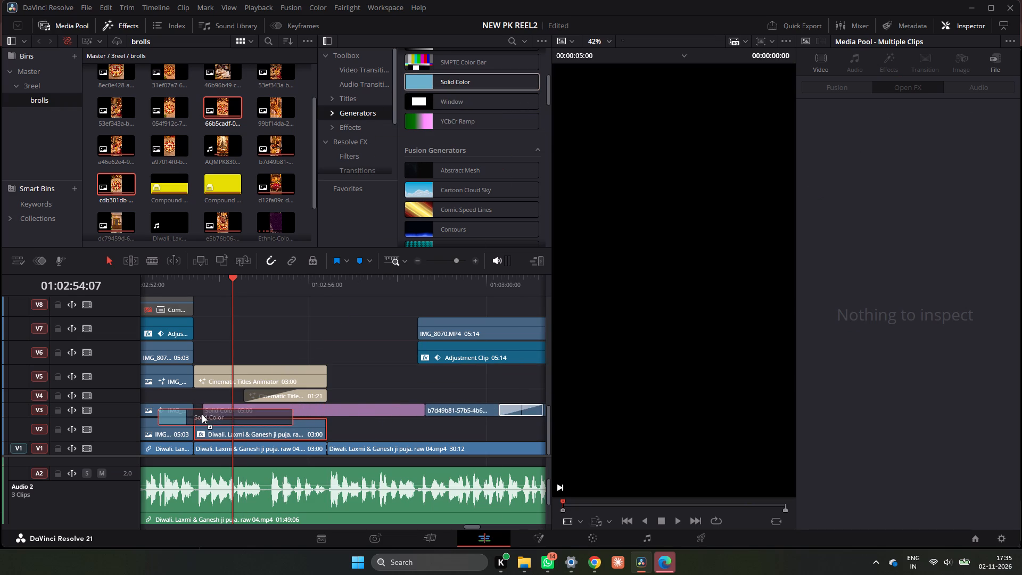
drag(202, 414, 192, 414)
Trim the end of the Solid Color clip to a 03:00 duration, matching the end of the keyed clip.
drag(413, 409, 396, 416)
click(396, 416)
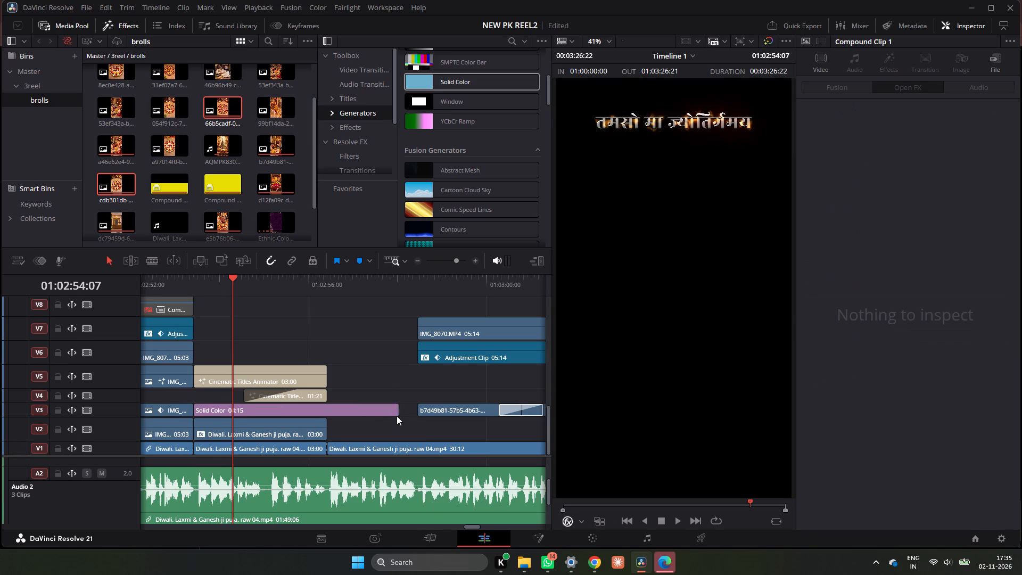
drag(400, 413, 323, 414)
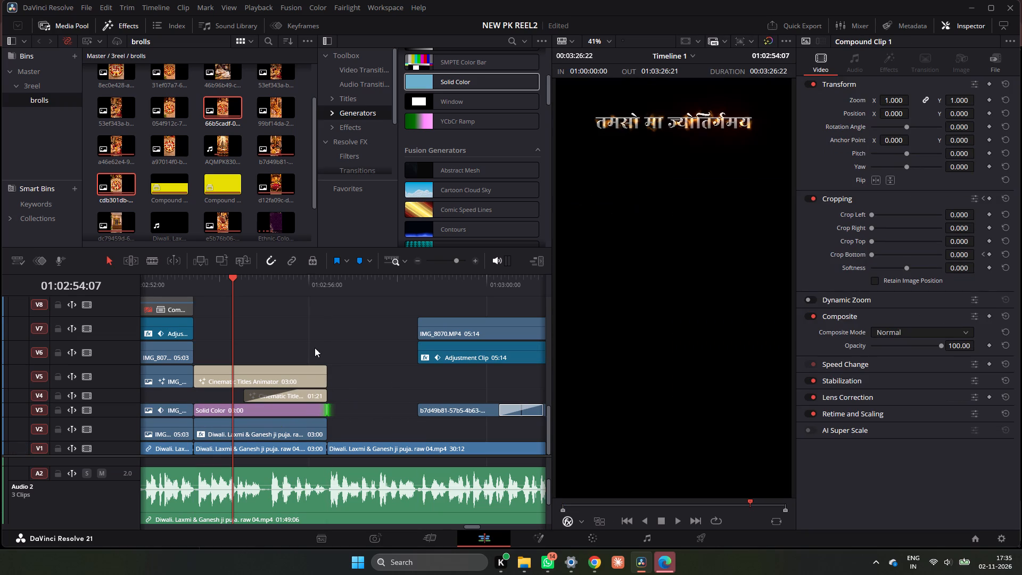
Set the Solid Color generator's colour to light grey #b3b3b3.
drag(267, 285, 255, 301)
click(271, 414)
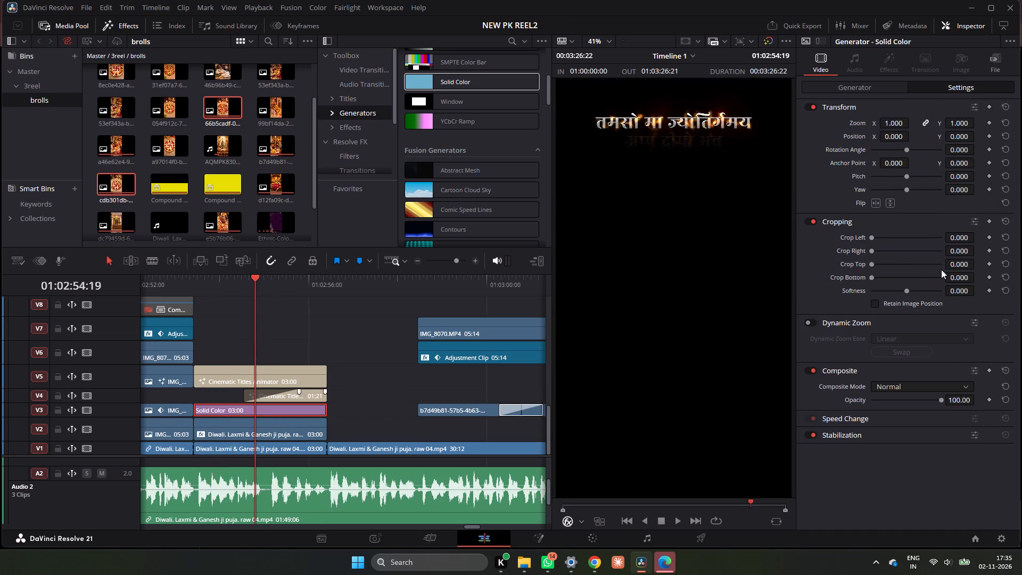
click(843, 86)
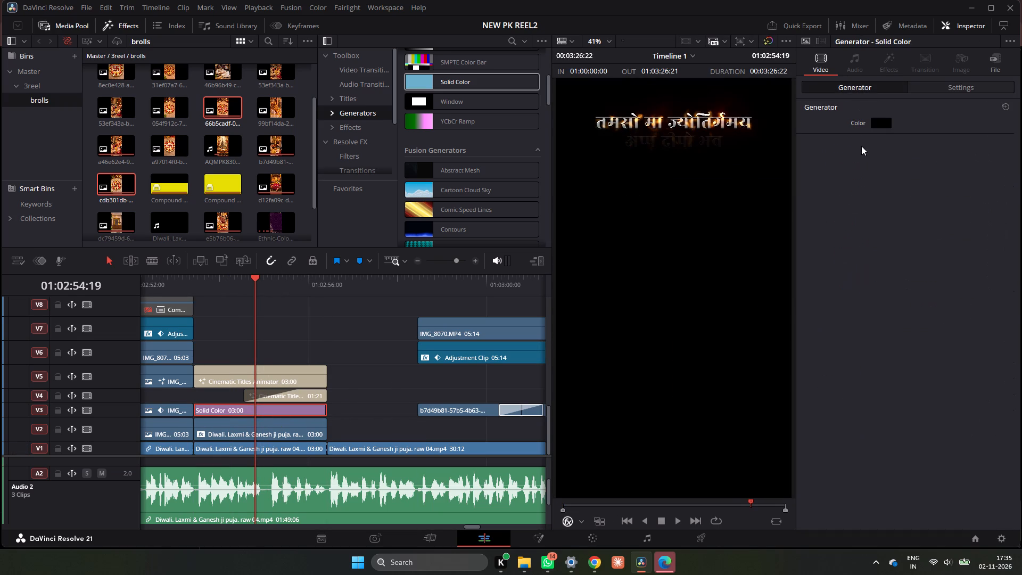
click(875, 125)
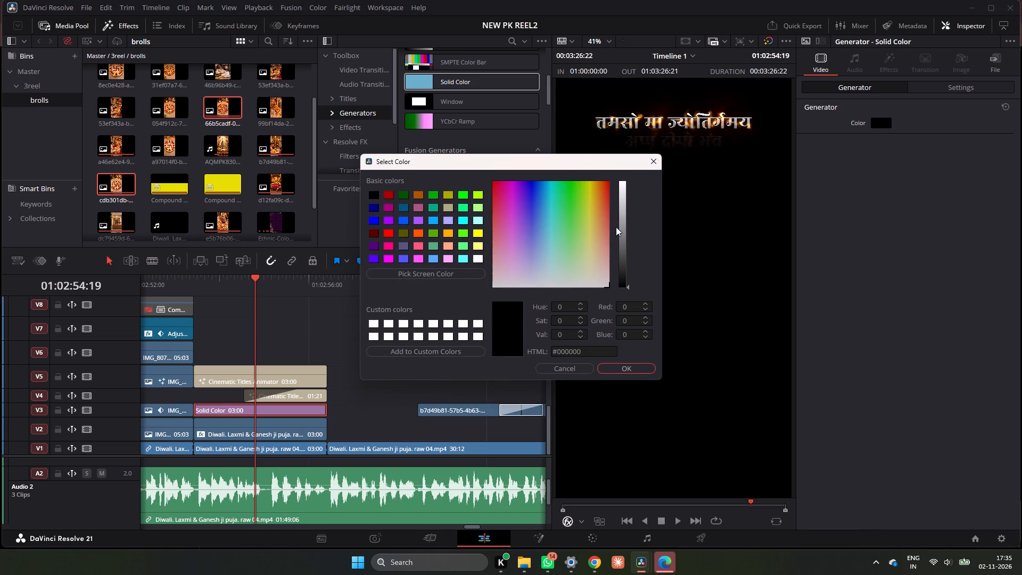
drag(622, 228, 629, 213)
click(631, 365)
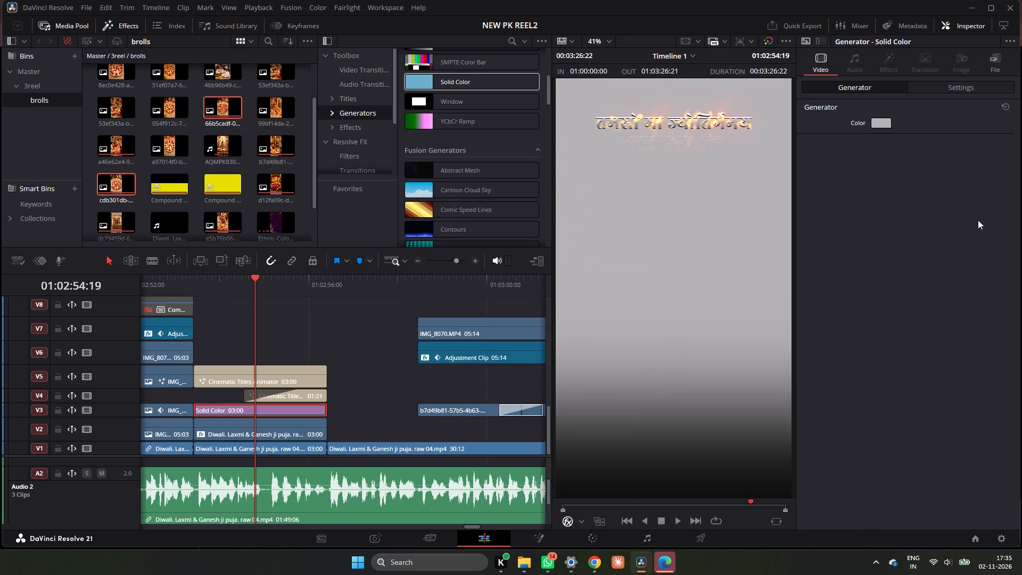
Set the Solid Color clip's Crop Bottom to 1103 so it covers only the upper part of the frame.
click(961, 79)
click(959, 84)
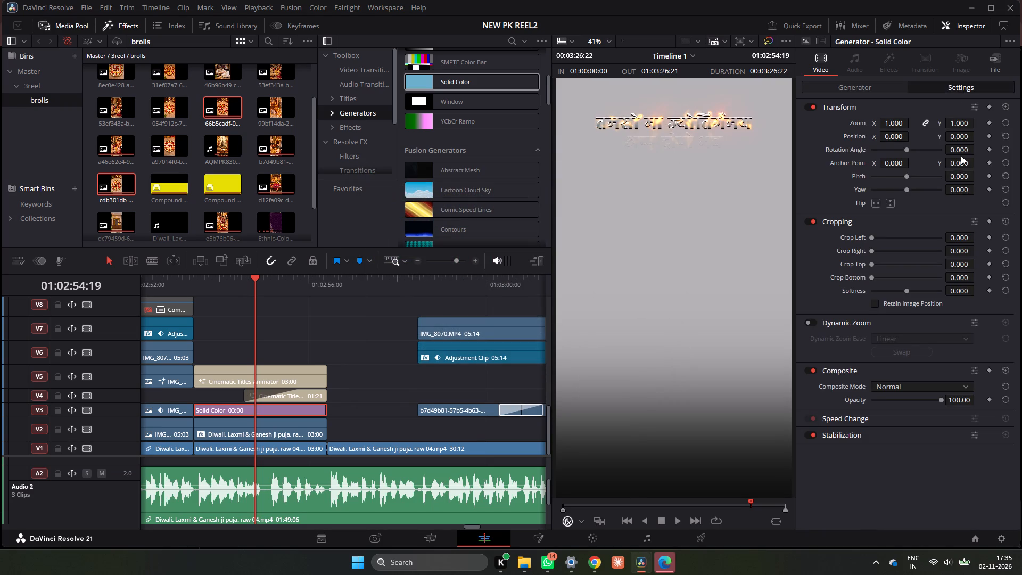
drag(966, 276, 985, 277)
drag(985, 277, 557, 323)
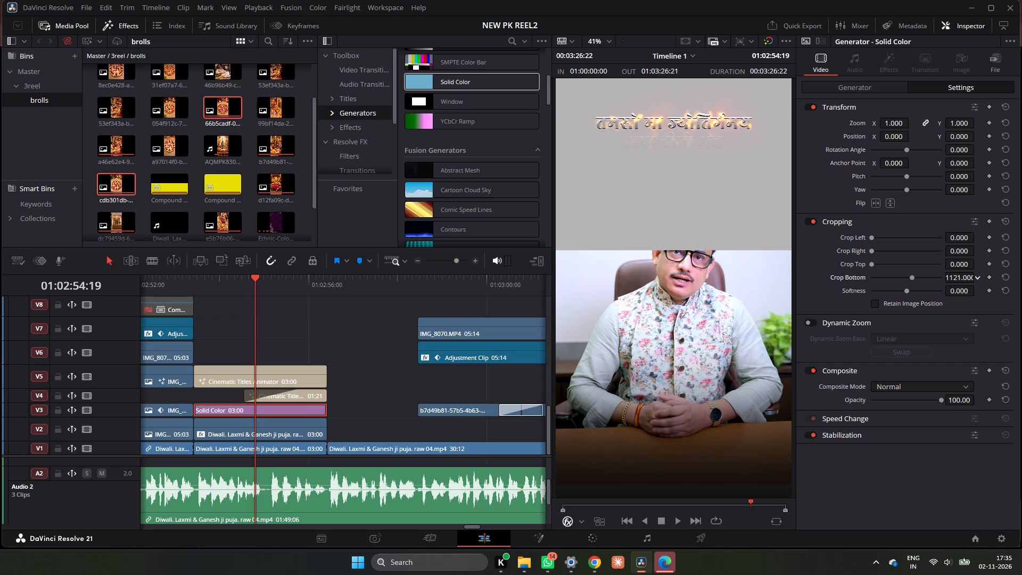
drag(557, 323, 549, 326)
Raise both Cinematic Titles clips one track, to V5 and V6, and place the keyed speaker clip on V4 above the Solid Color.
drag(333, 328, 307, 397)
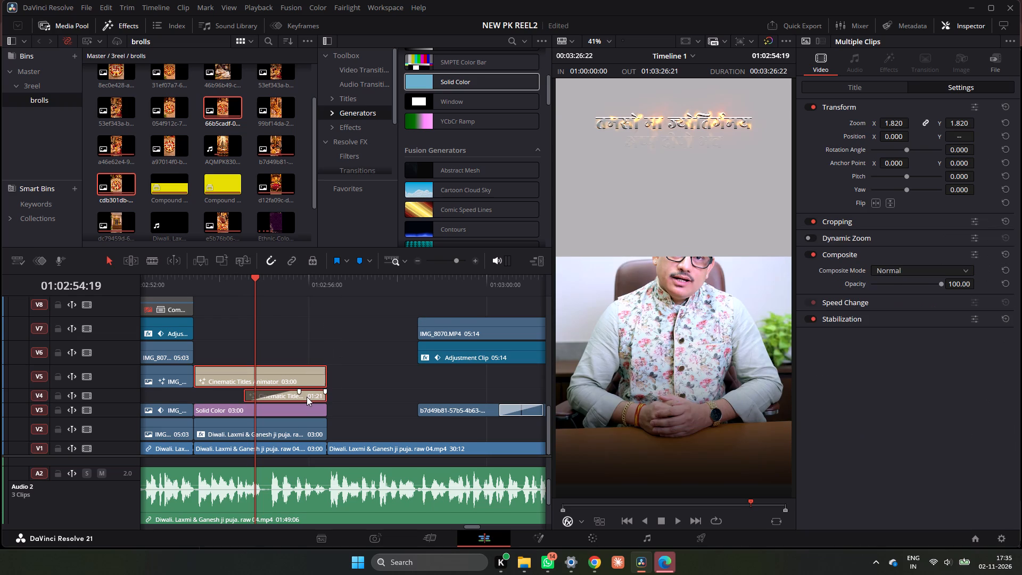
drag(298, 381, 296, 363)
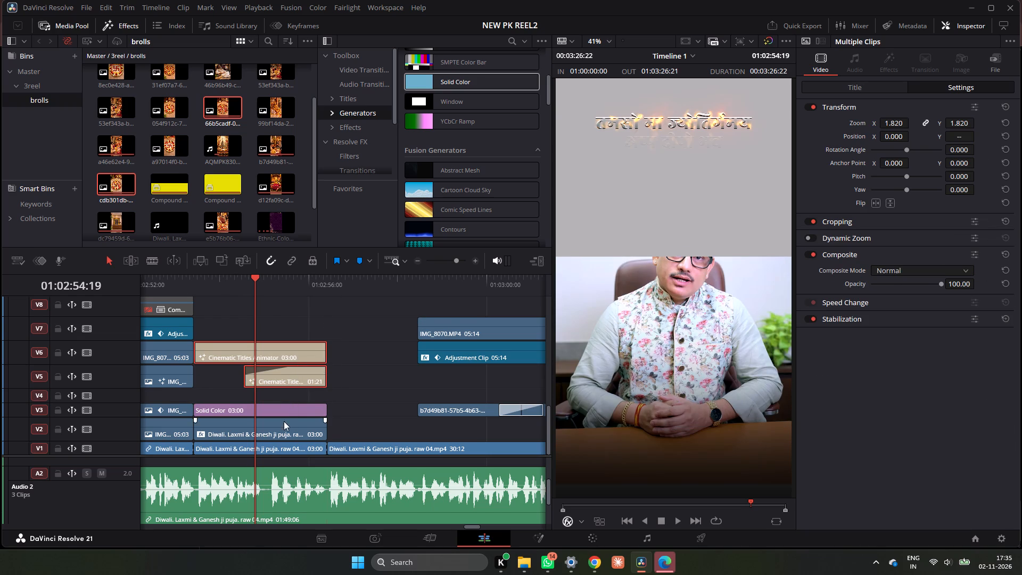
drag(281, 428, 283, 398)
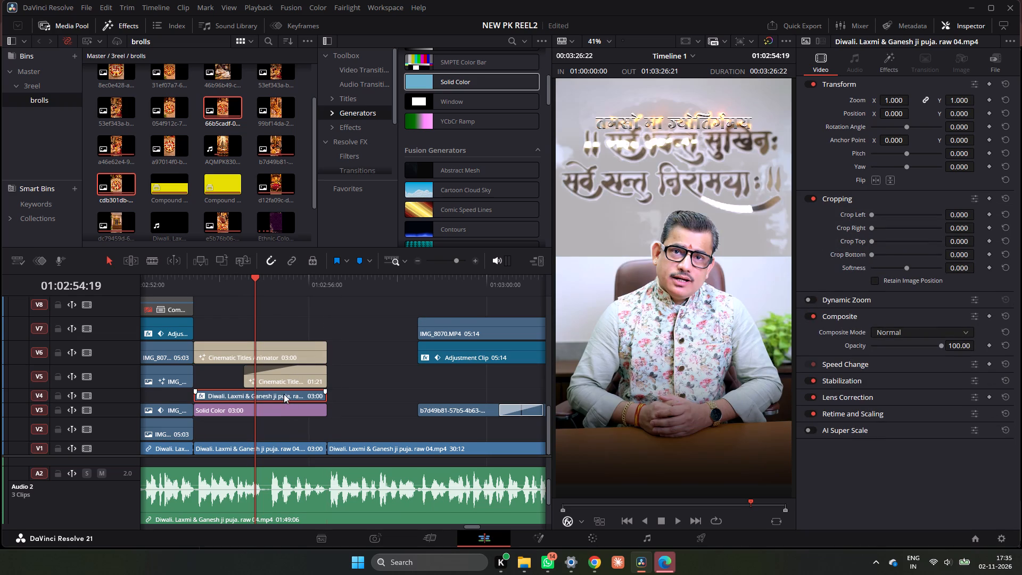
click(259, 290)
drag(240, 289, 234, 290)
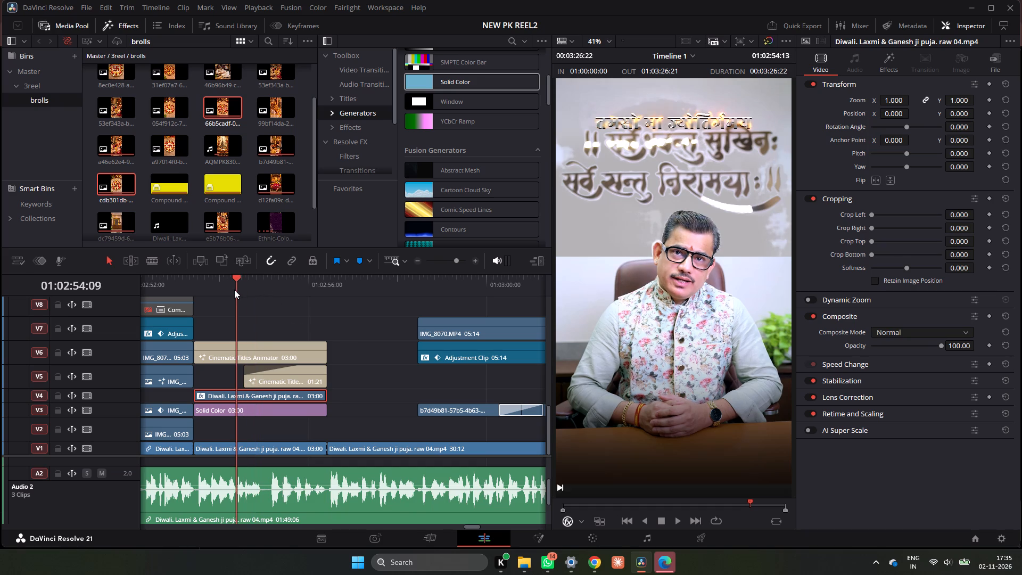
drag(234, 290, 234, 290)
drag(213, 300, 208, 302)
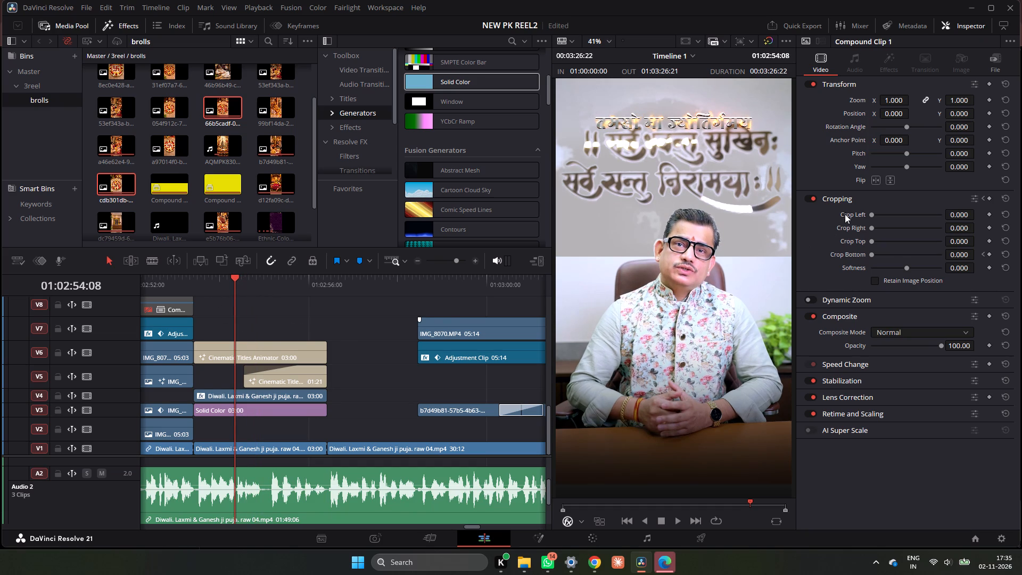
Lower the Solid Color clip to V2 and the keyed speaker clip to V3.
click(274, 407)
drag(720, 289, 795, 265)
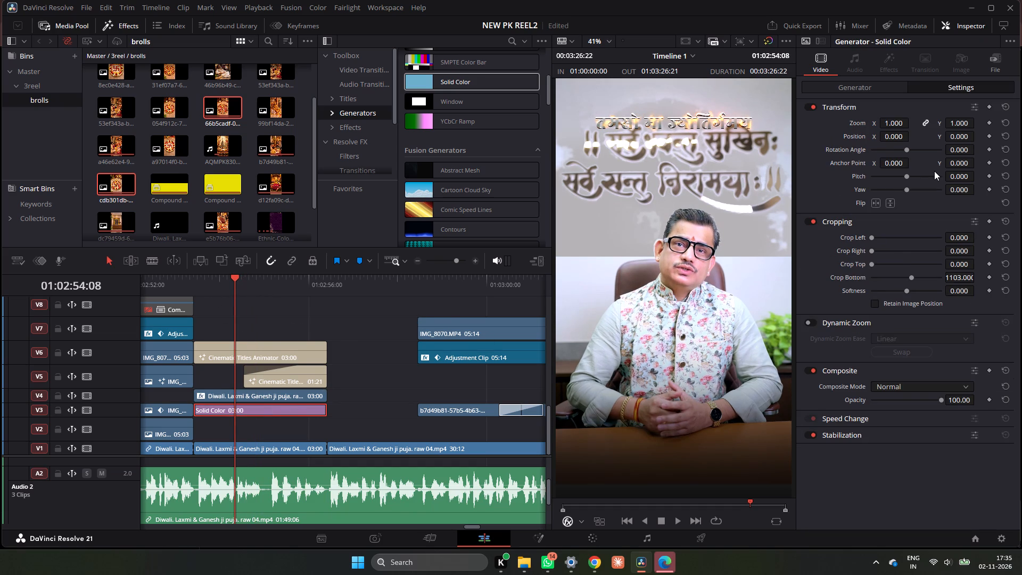
drag(291, 405, 292, 422)
drag(291, 399, 292, 407)
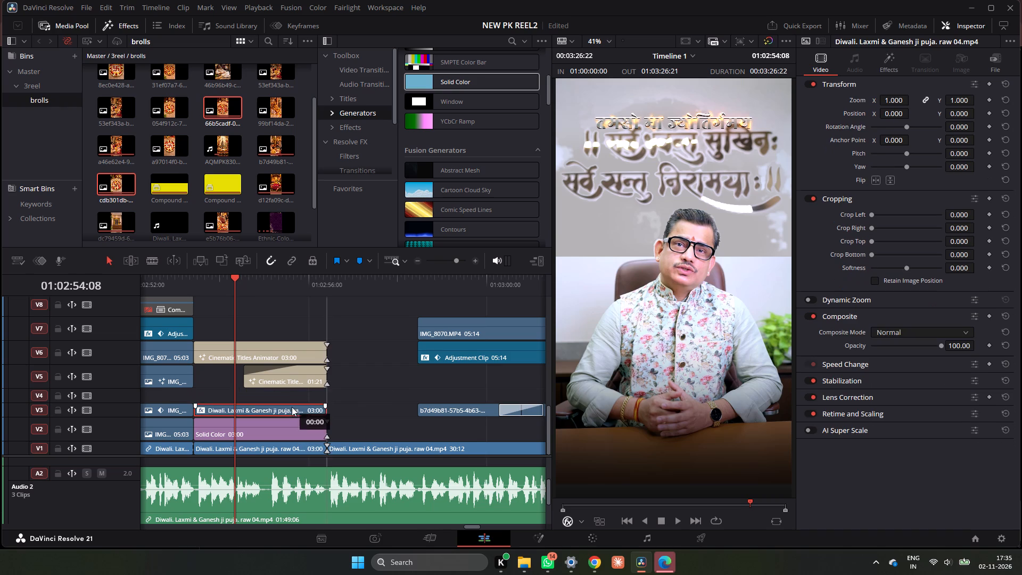
drag(292, 407, 292, 409)
Try a brighter grey for the Solid Color, and darken it to #626262.
click(292, 426)
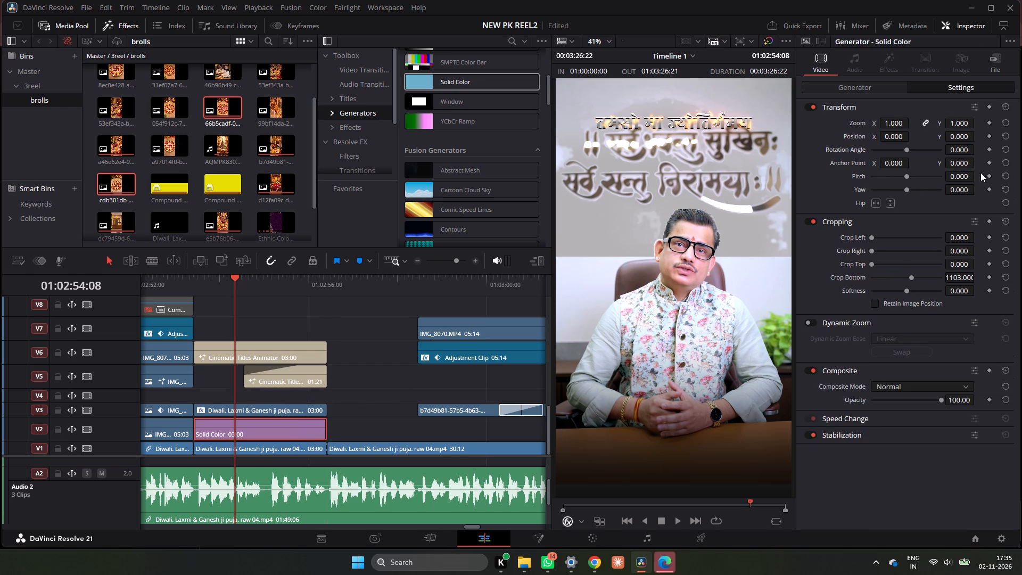
click(889, 87)
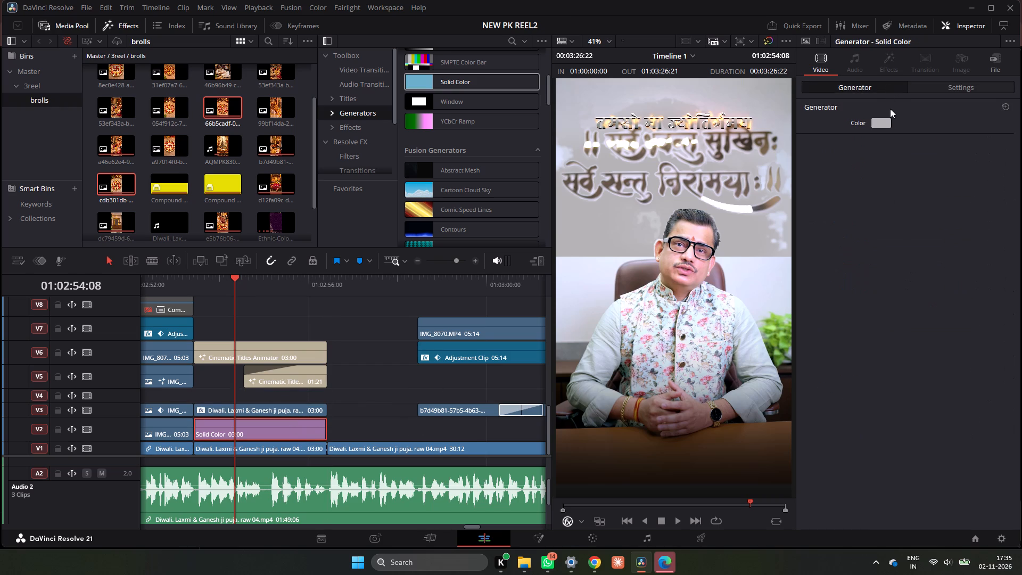
click(886, 125)
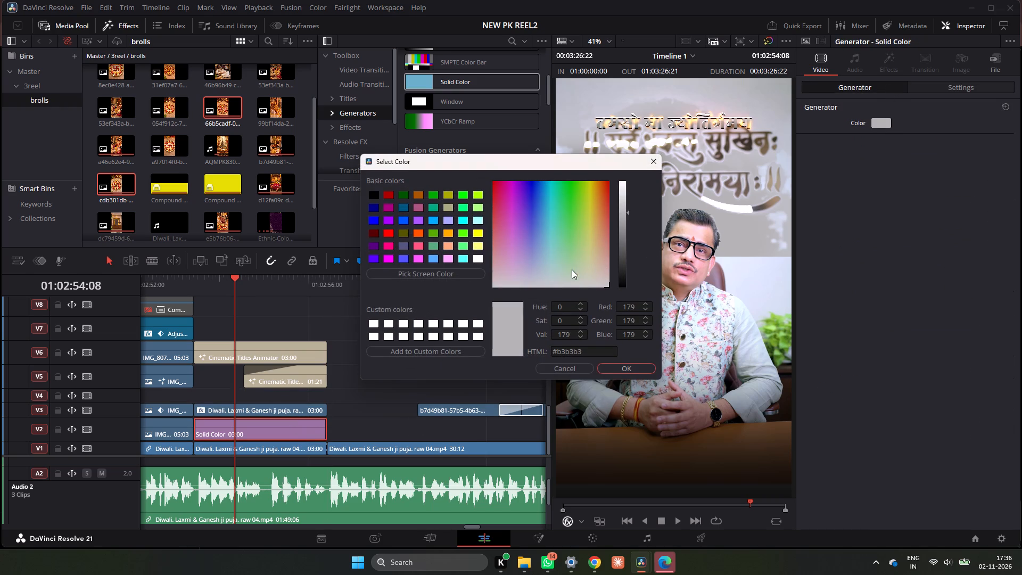
drag(632, 210, 632, 232)
drag(632, 232, 631, 231)
drag(627, 211, 627, 190)
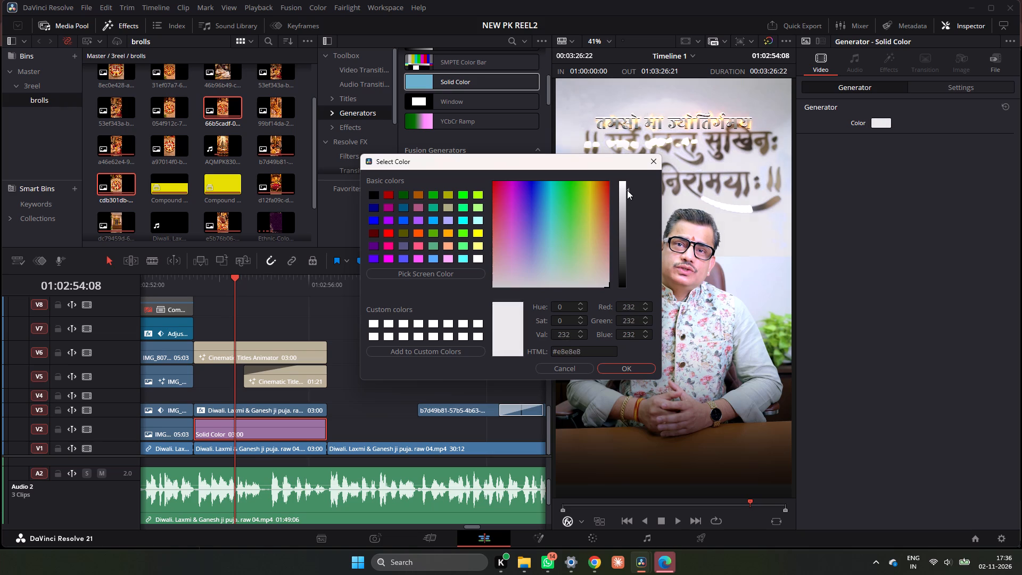
drag(627, 190, 632, 247)
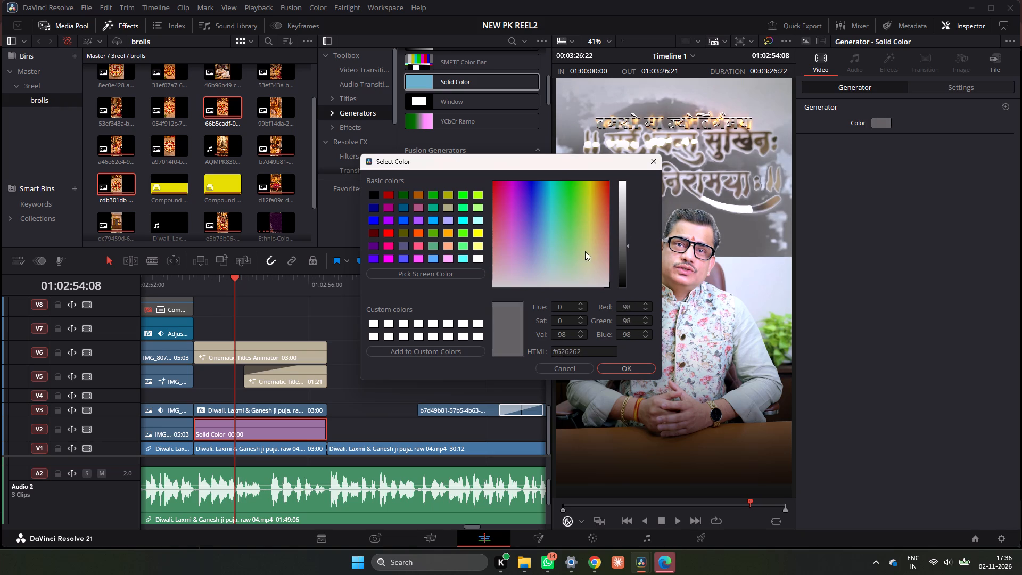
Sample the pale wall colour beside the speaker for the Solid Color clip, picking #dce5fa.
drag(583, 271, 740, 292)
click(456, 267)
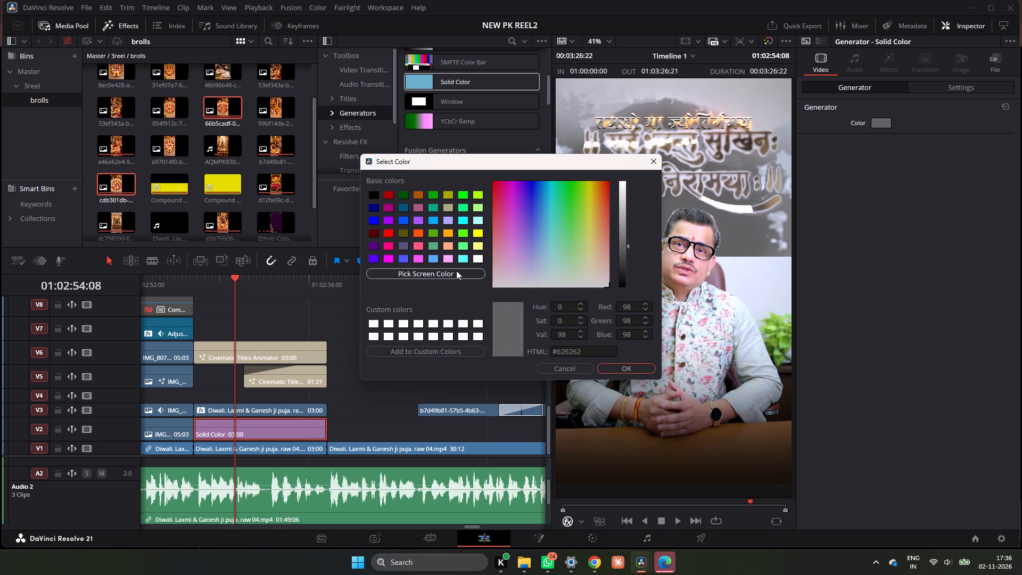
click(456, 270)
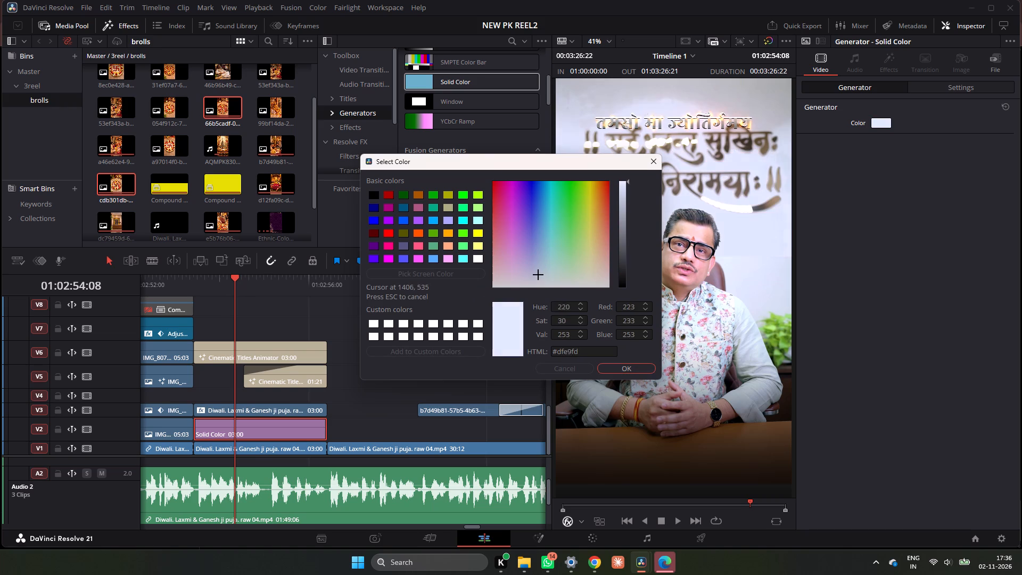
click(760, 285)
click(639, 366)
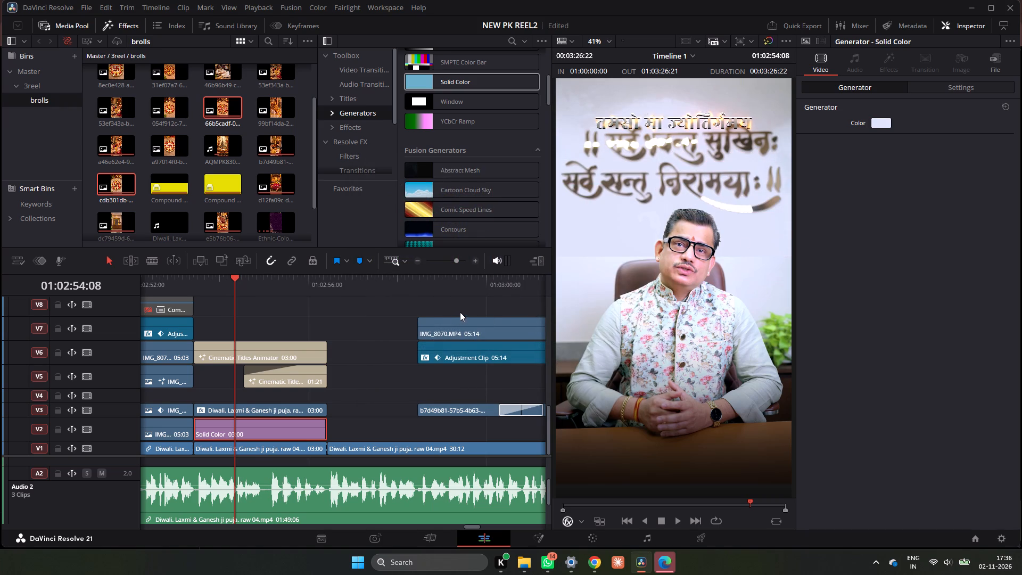
Open the V3 speaker clip in Fusion at 01:02:54:13 and add an Ellipse mask to its media node.
click(277, 408)
right_click(277, 408)
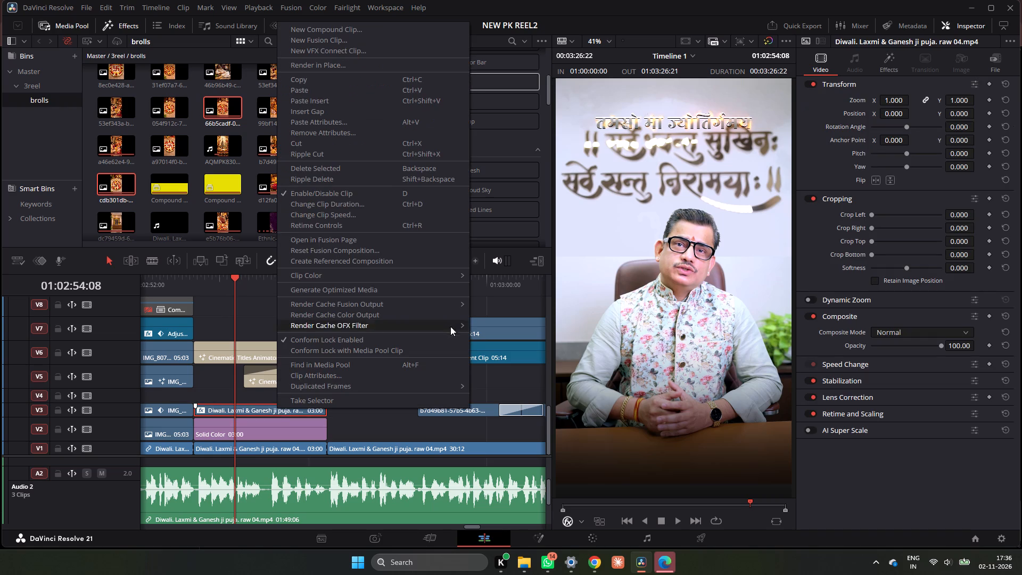
click(572, 382)
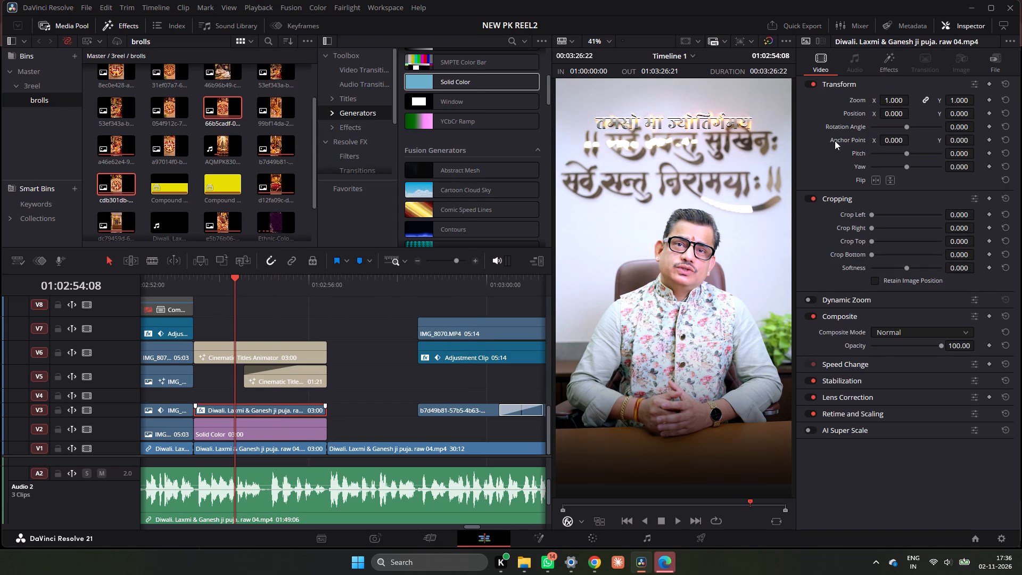
drag(252, 281, 240, 292)
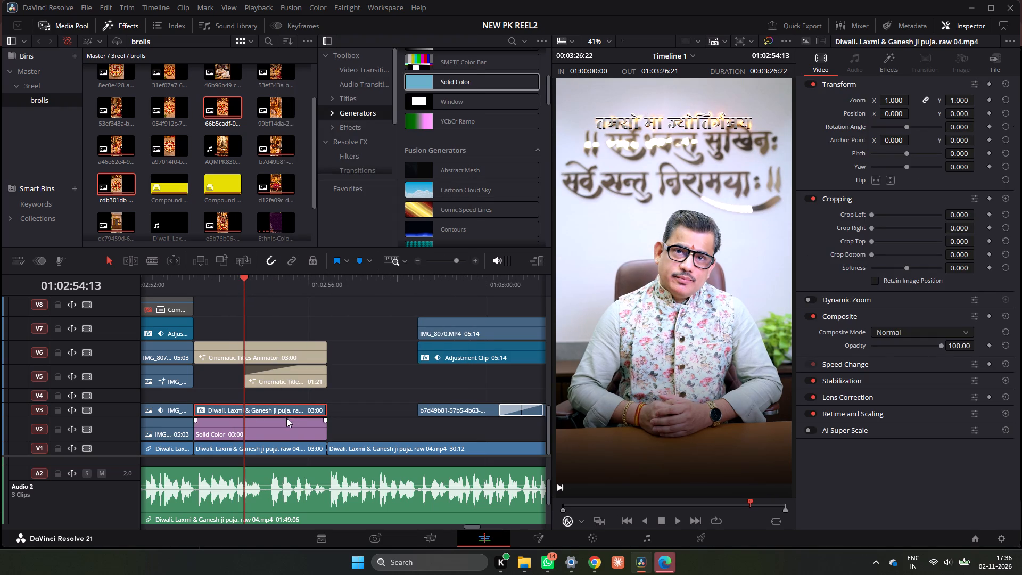
right_click(289, 411)
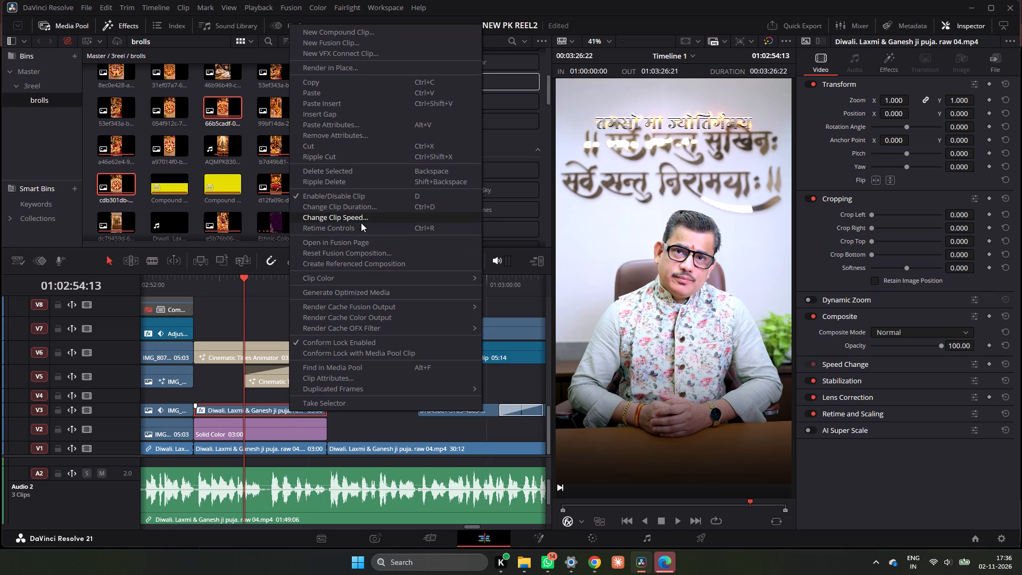
click(357, 239)
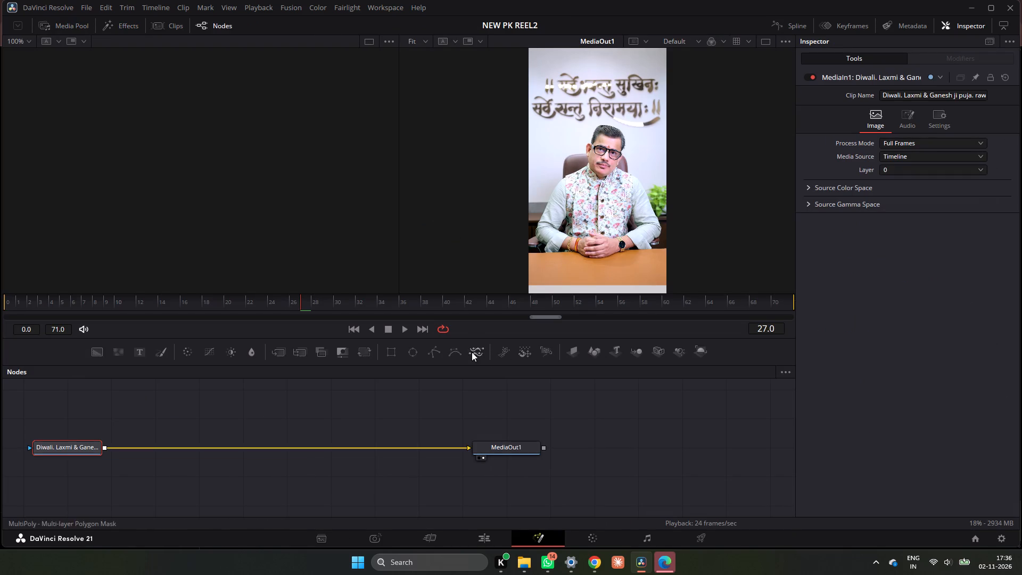
click(414, 354)
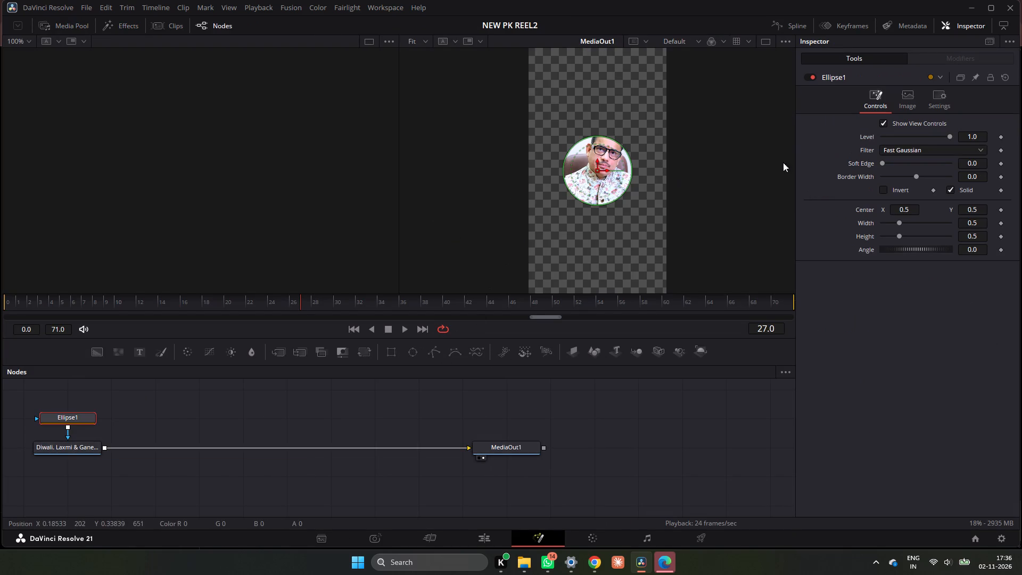
Enlarge the ellipse to about 1.07 wide and 1.37 high, centre it on the speaker at about 0.52, 0.32, and return to the edit timeline.
drag(632, 176, 632, 183)
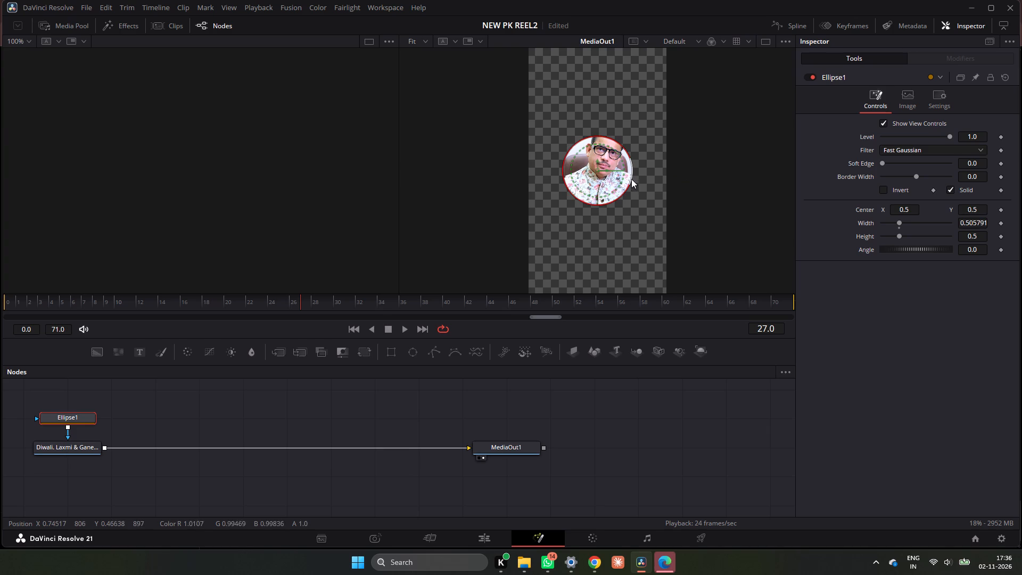
drag(631, 179, 657, 240)
drag(605, 204, 609, 247)
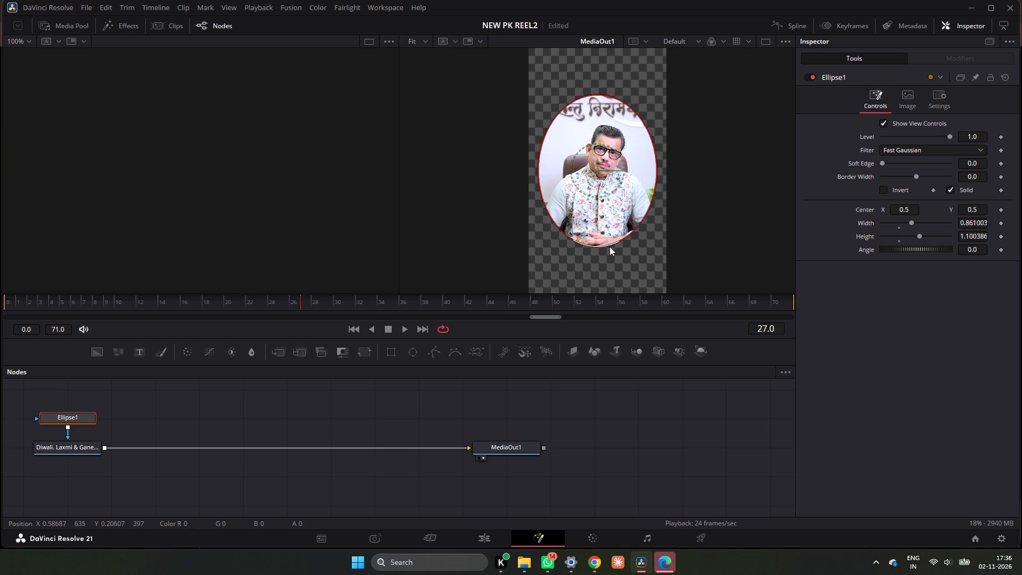
drag(609, 247, 604, 265)
drag(598, 171, 598, 217)
drag(655, 188, 671, 188)
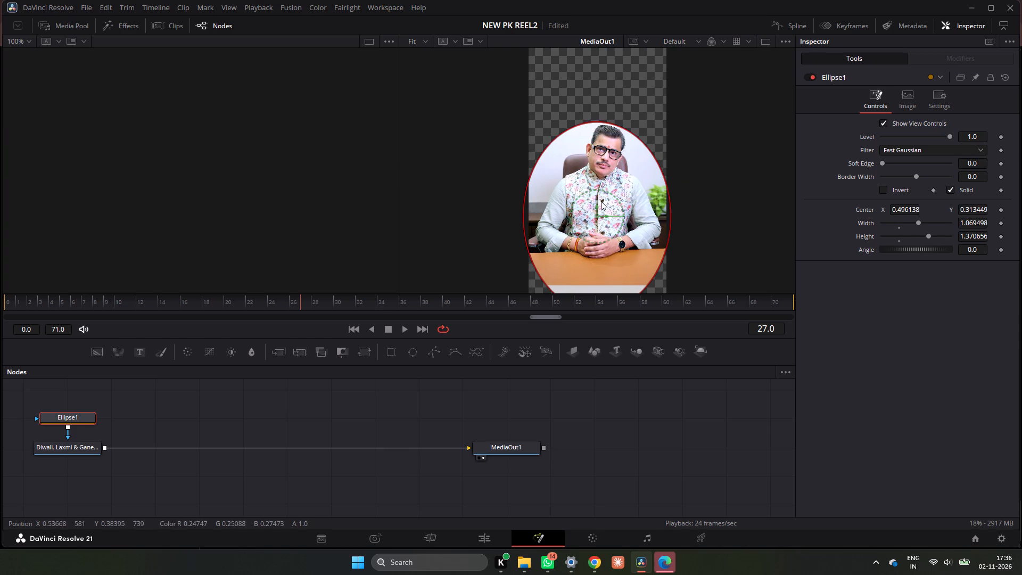
drag(598, 212, 619, 210)
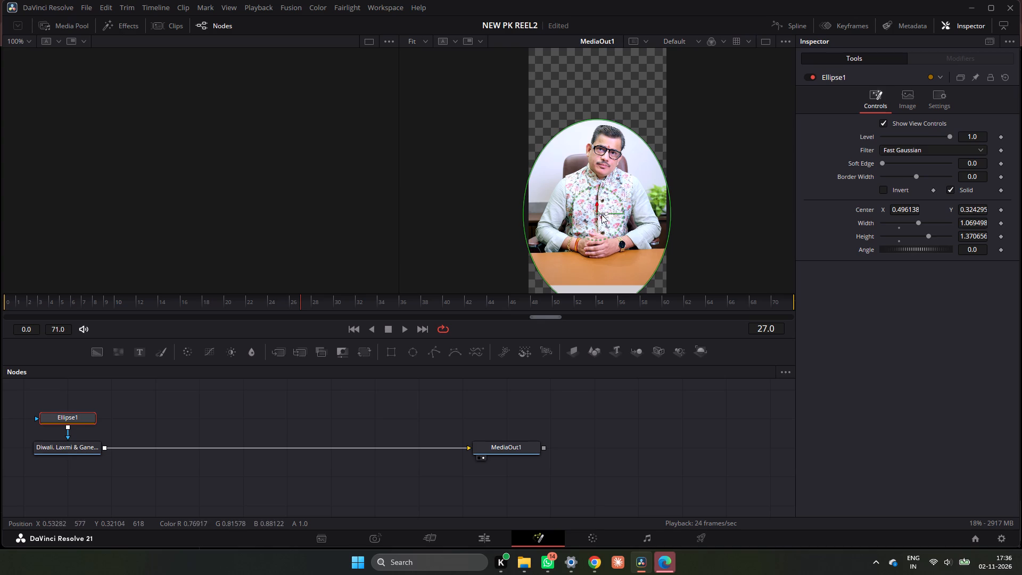
click(598, 215)
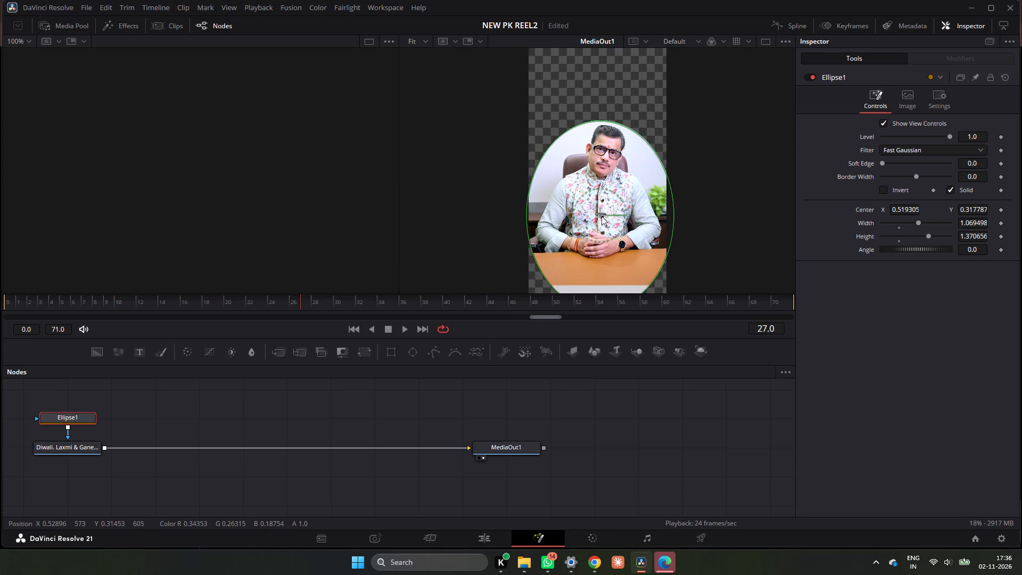
click(482, 533)
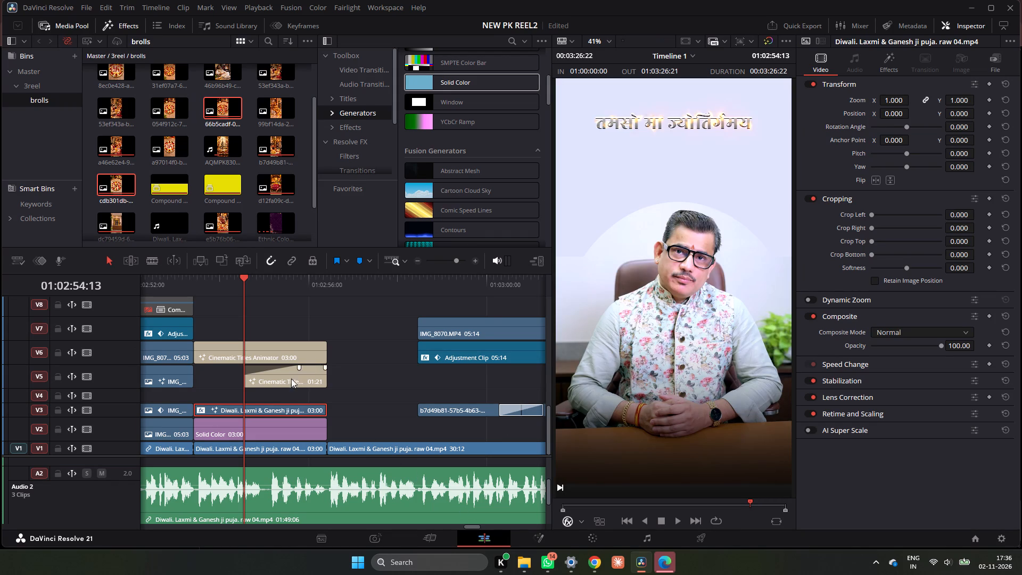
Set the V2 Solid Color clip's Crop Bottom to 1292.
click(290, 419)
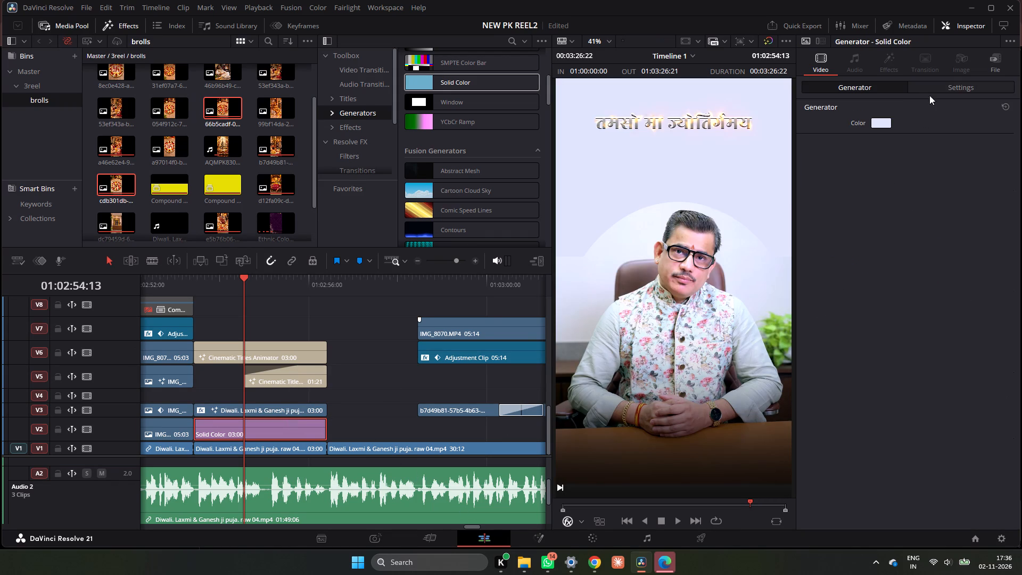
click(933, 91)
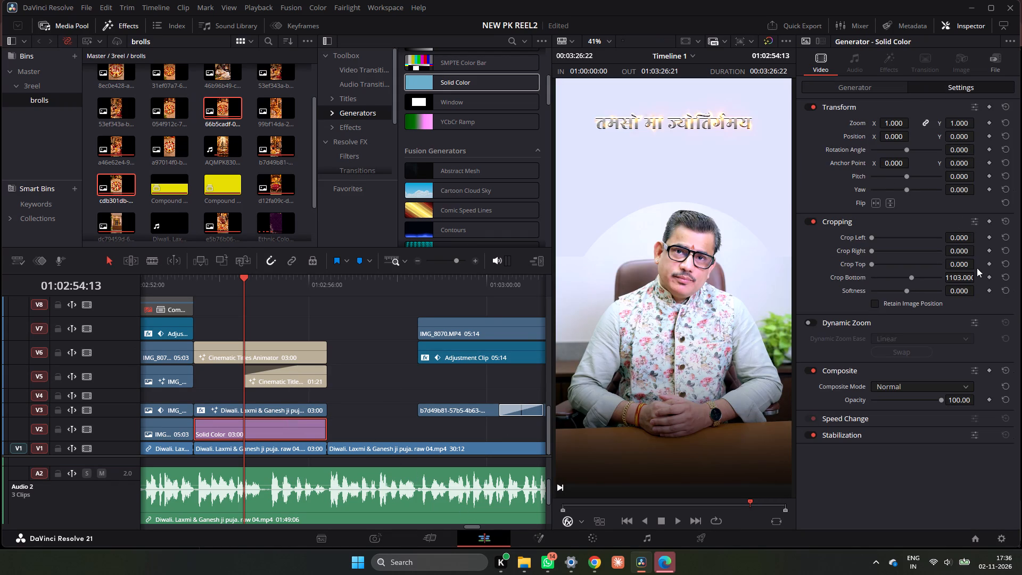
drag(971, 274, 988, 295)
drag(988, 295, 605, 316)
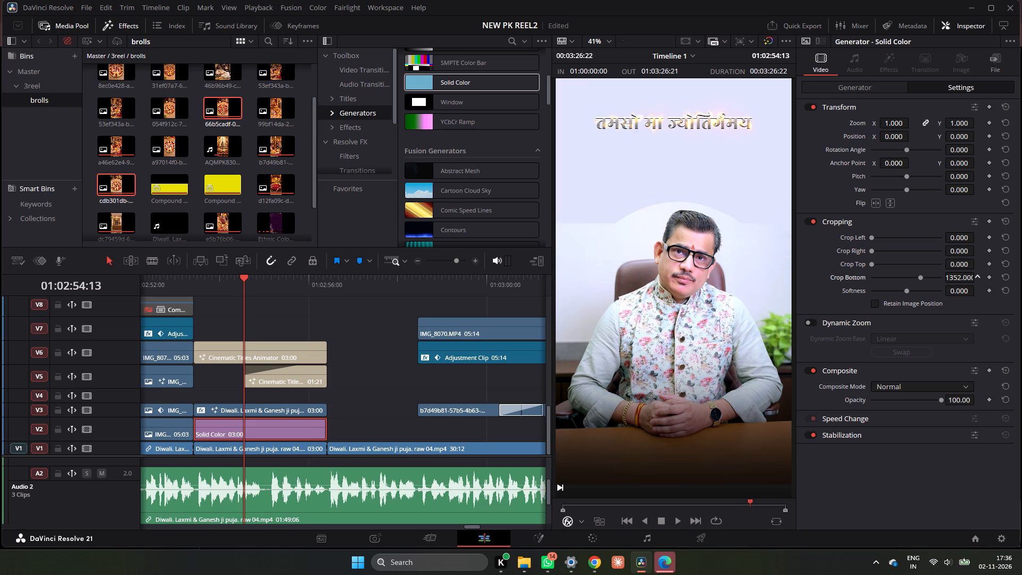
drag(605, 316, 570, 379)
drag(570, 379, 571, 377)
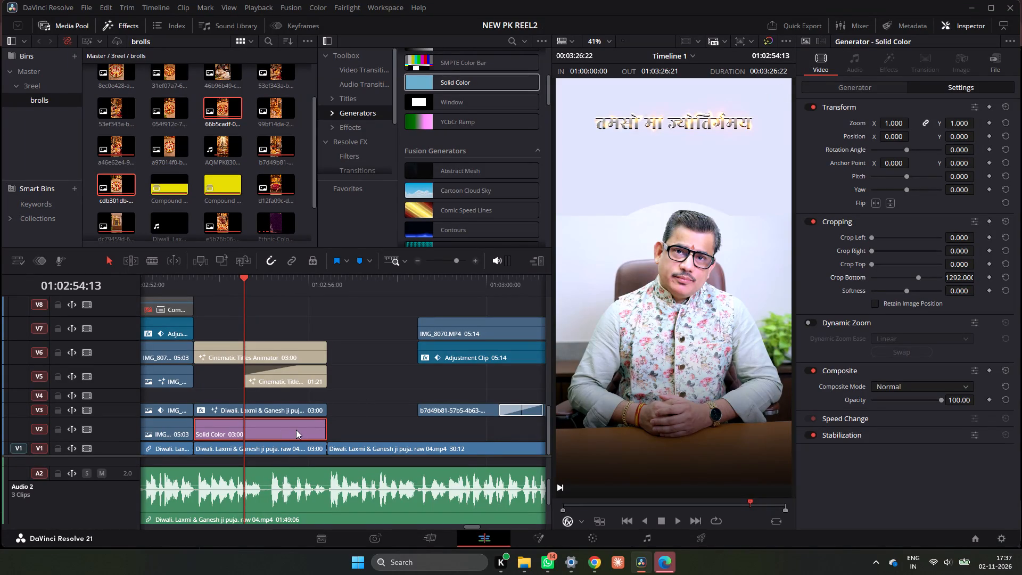
Recolour the Solid Color clip to #e3edff by sampling the wall beside the speaker's head.
click(856, 93)
click(872, 124)
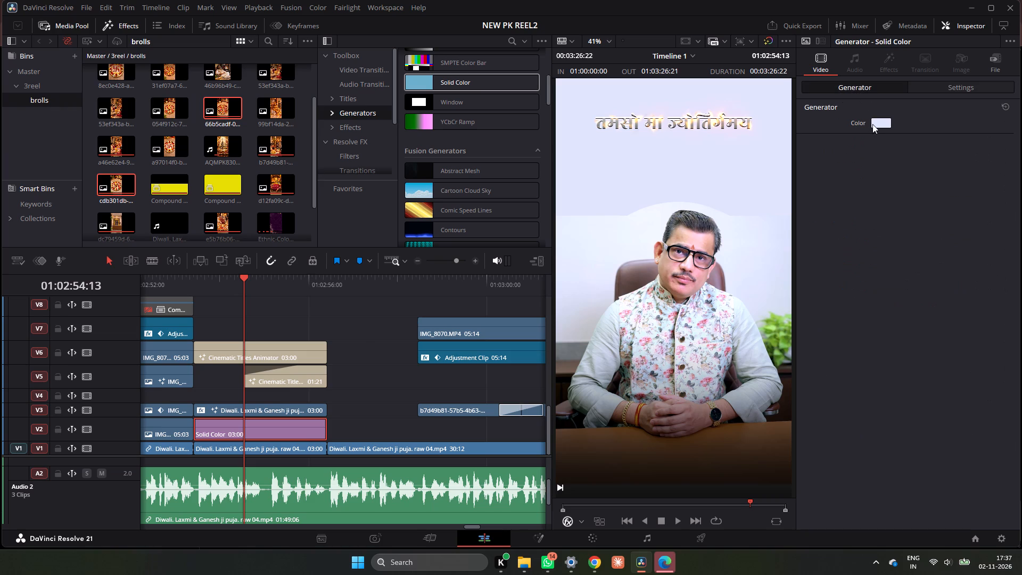
drag(597, 239, 574, 231)
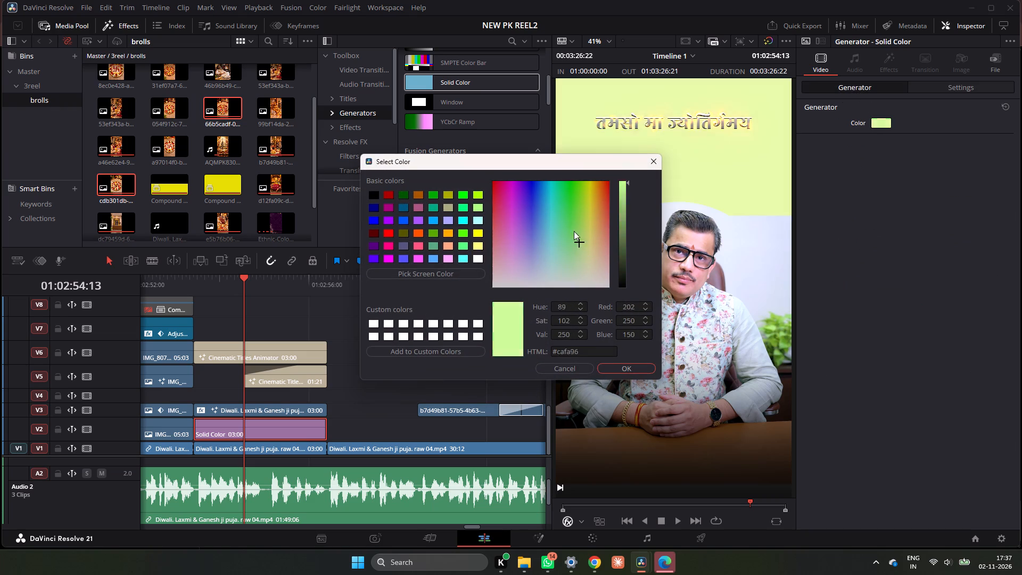
drag(574, 231, 590, 287)
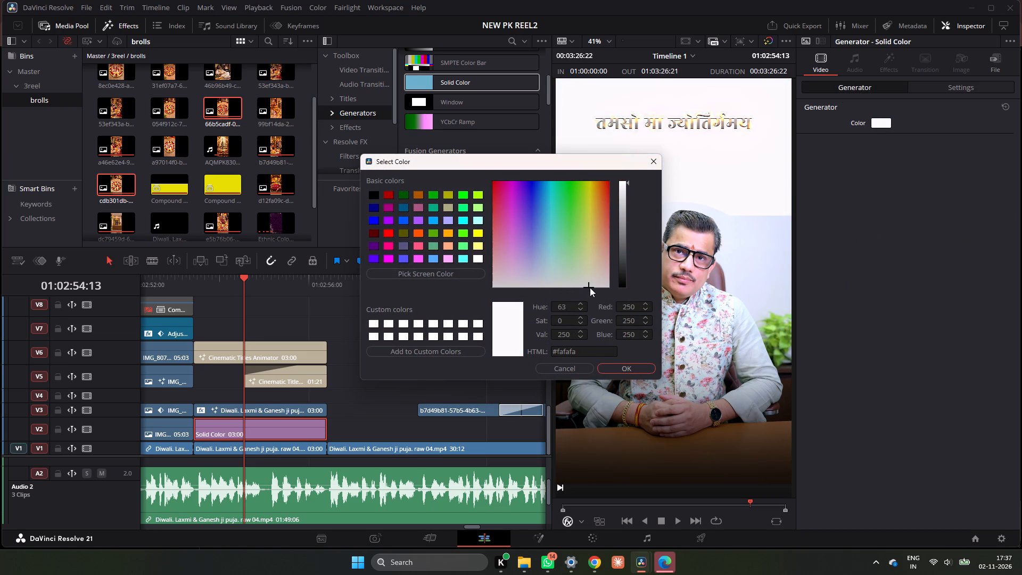
drag(590, 287, 580, 281)
drag(580, 281, 753, 293)
click(409, 277)
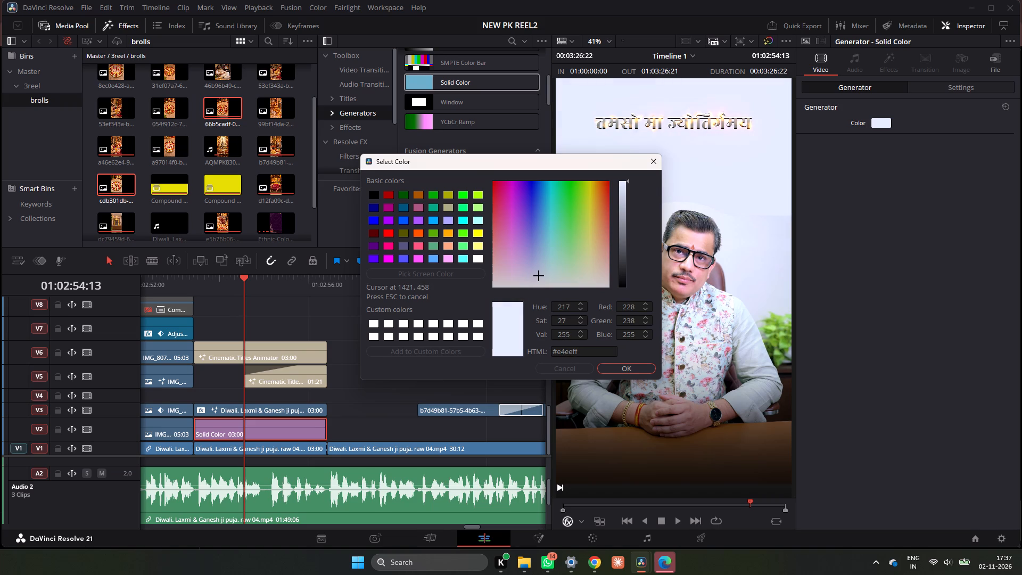
click(756, 240)
drag(626, 183, 626, 196)
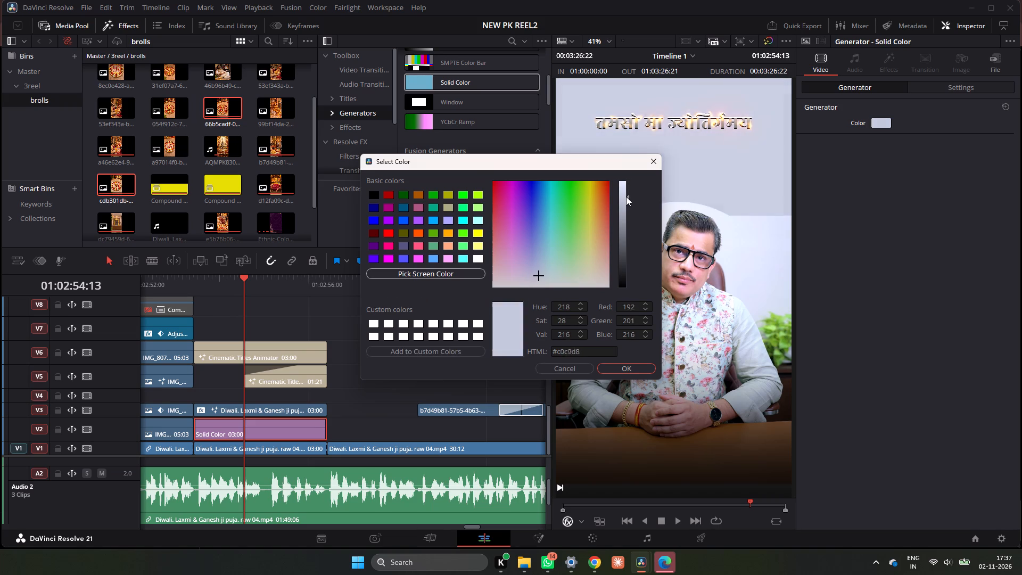
drag(626, 196, 624, 176)
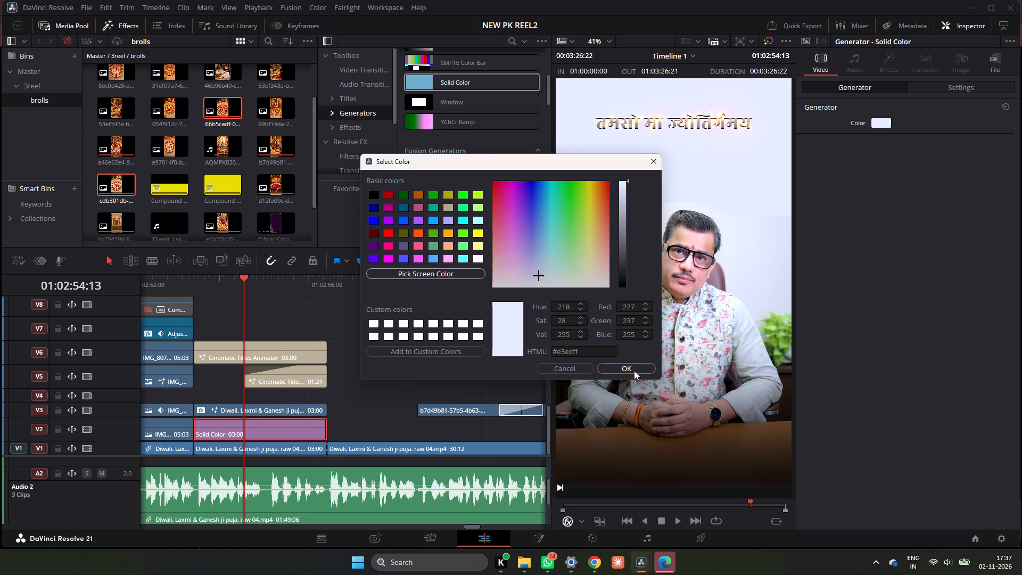
click(634, 369)
Set the V2 Solid Color clip's Crop Bottom to 1325 so its lower edge blends into the wall behind the speaker.
click(954, 85)
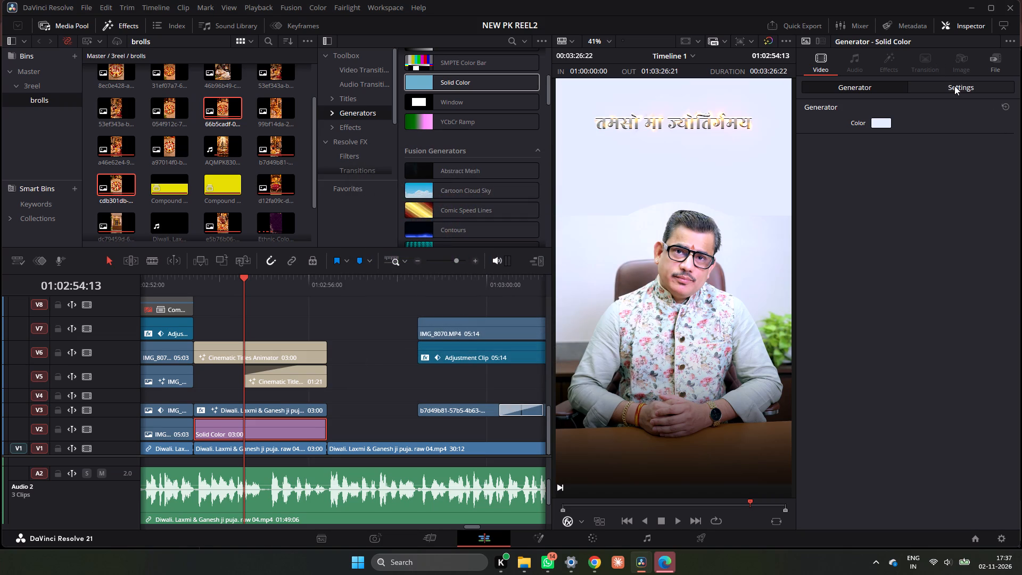
drag(968, 288, 940, 308)
drag(959, 277, 984, 279)
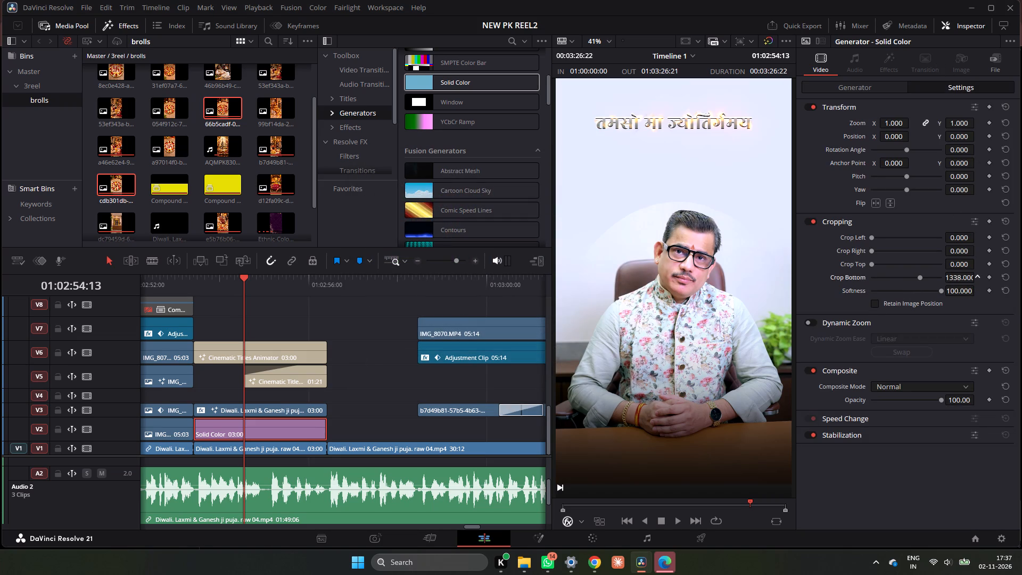
drag(984, 279, 487, 314)
drag(487, 314, 534, 315)
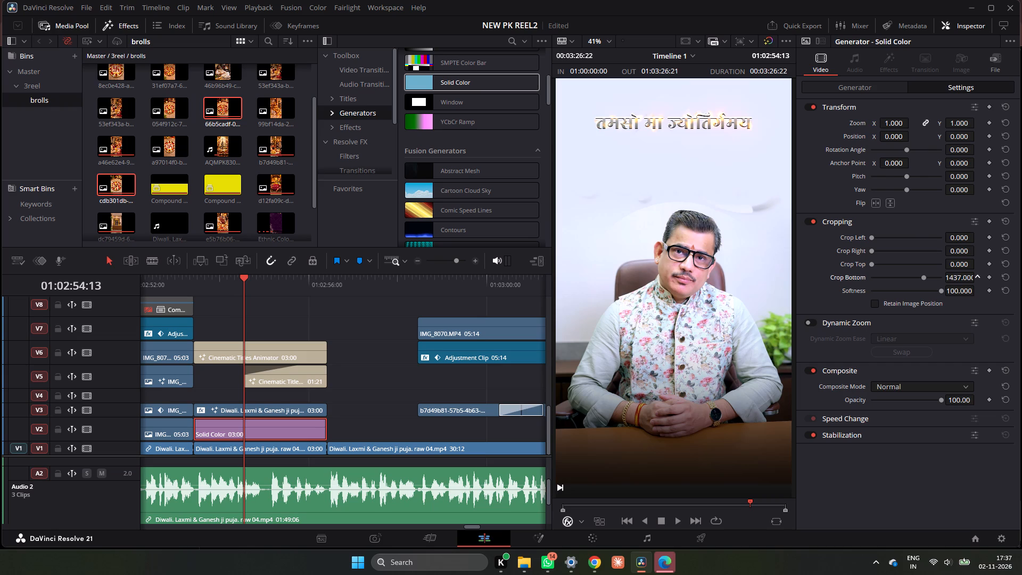
drag(534, 315, 546, 347)
drag(546, 347, 508, 346)
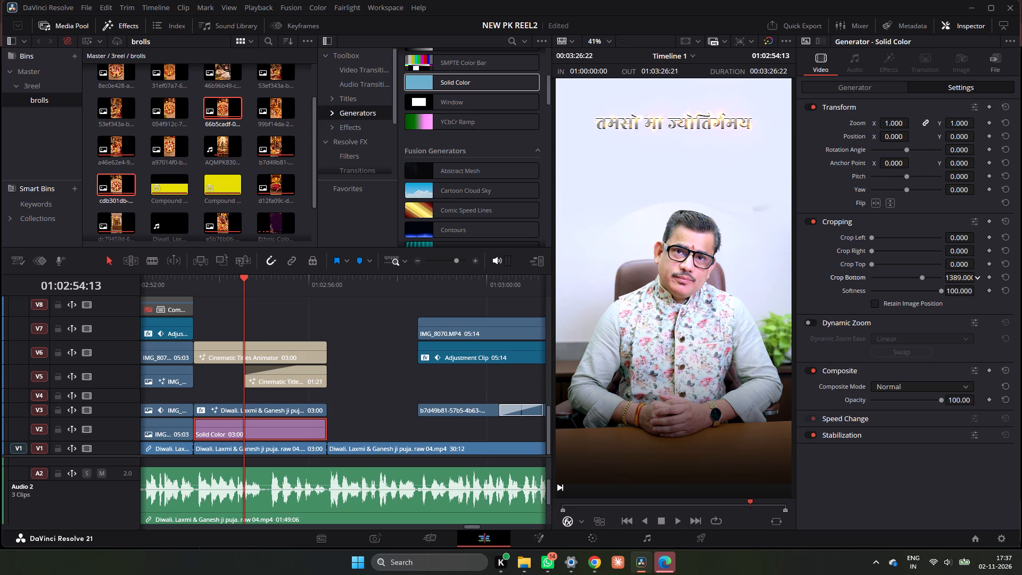
drag(508, 346, 510, 346)
drag(510, 346, 475, 358)
drag(475, 358, 474, 358)
Play and scrub through the covered-wall title section, the clips before it and the b-roll after it to review the edit.
click(410, 287)
click(419, 285)
key(space)
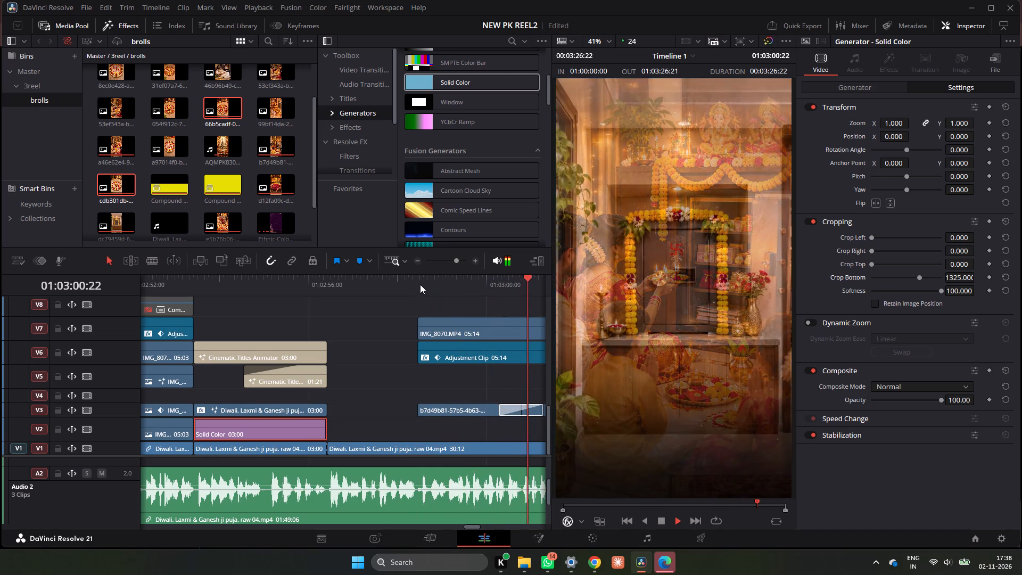
key(space)
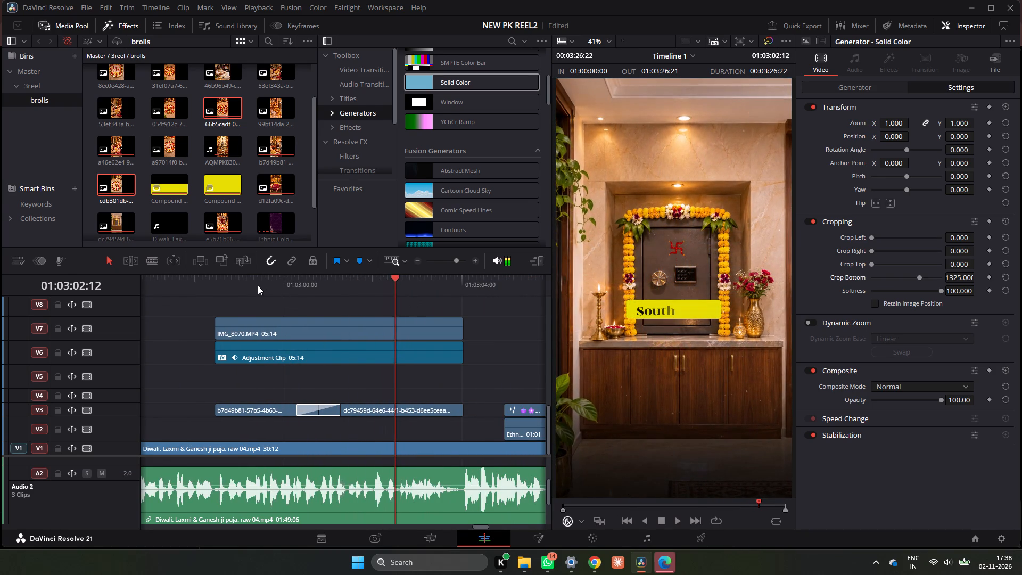
click(253, 285)
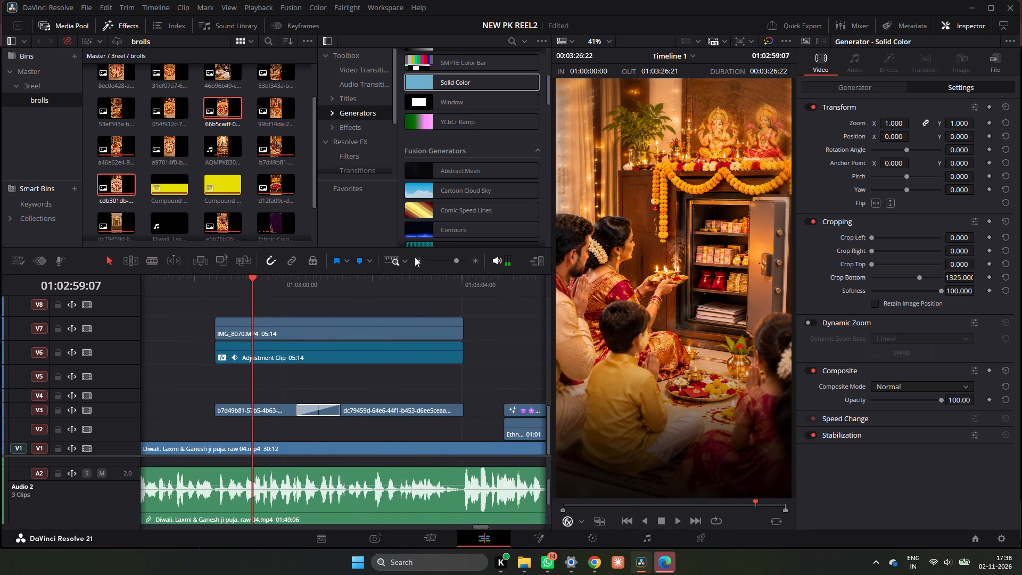
triple_click(415, 257)
drag(340, 281, 392, 289)
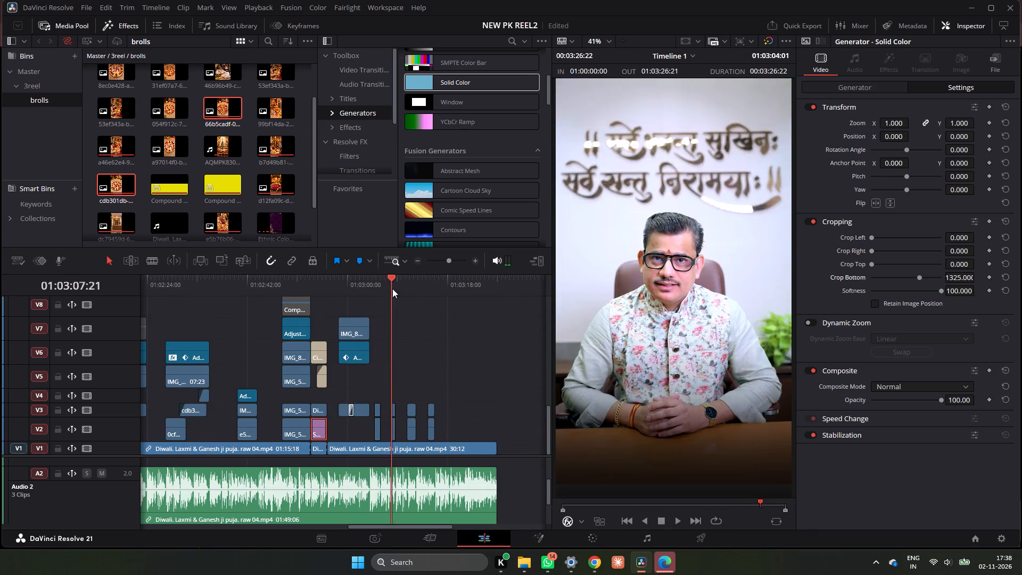
drag(392, 289, 372, 314)
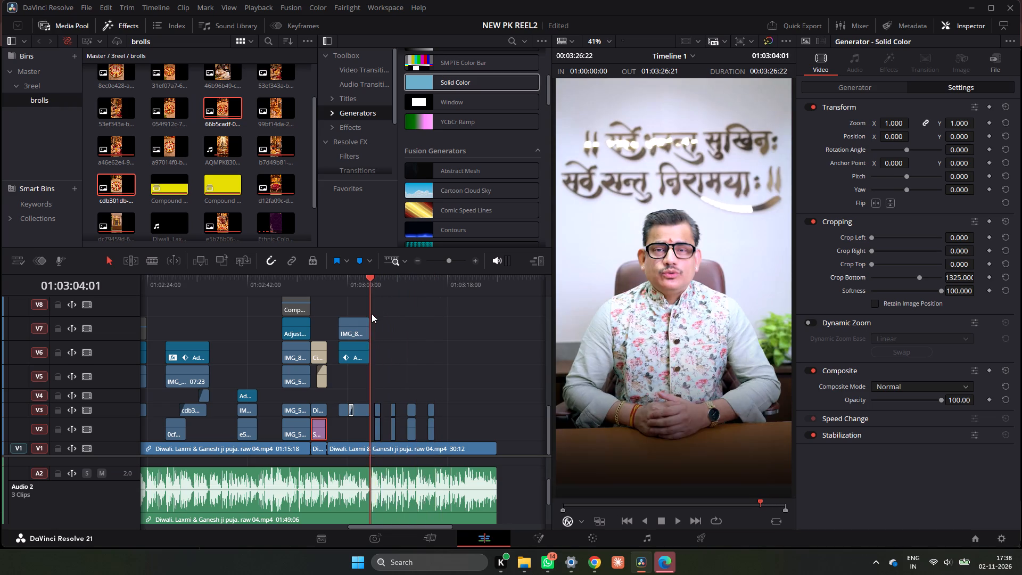
drag(372, 314, 339, 314)
key(space)
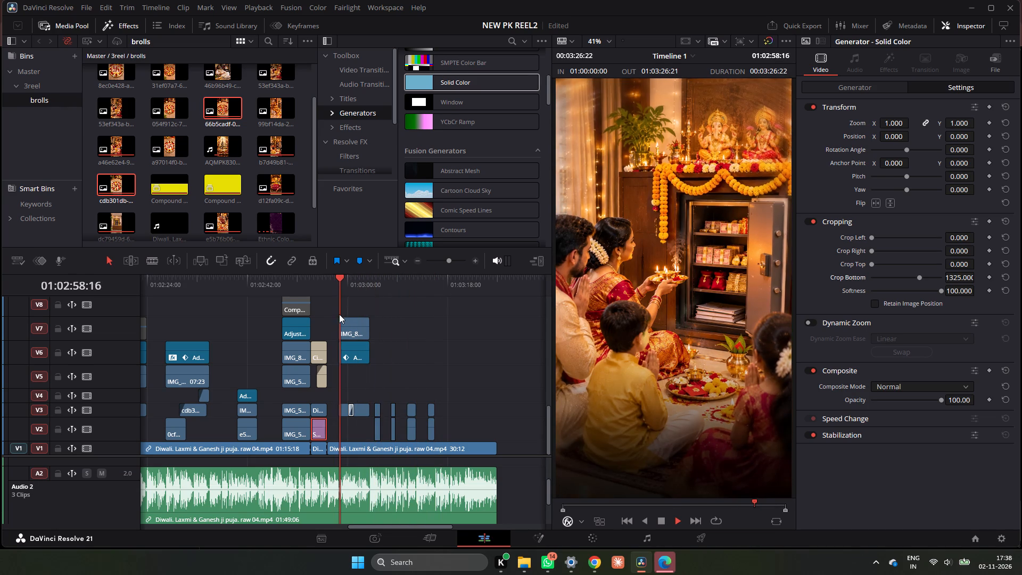
key(space)
click(283, 282)
key(space)
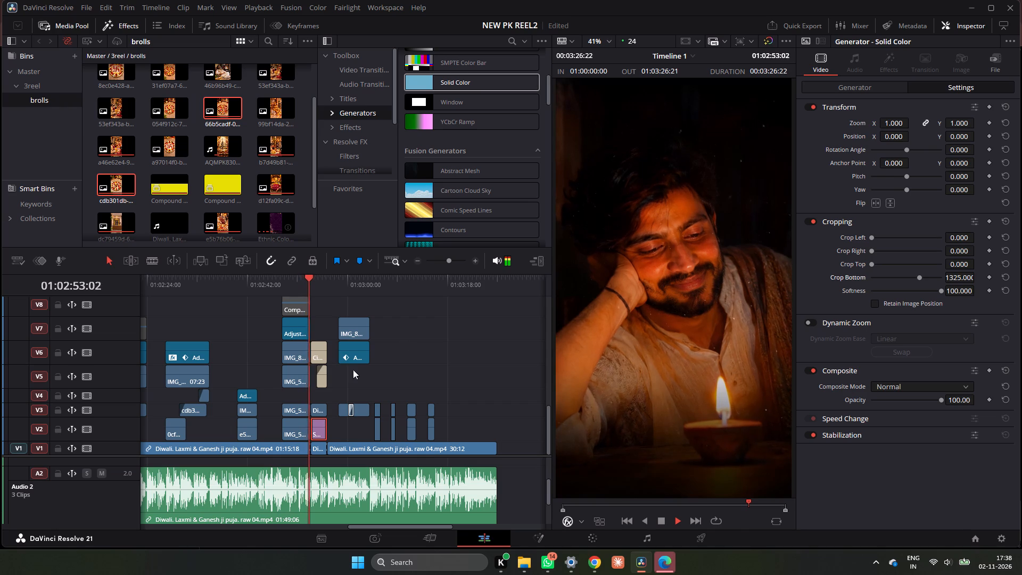
key(space)
key(space)
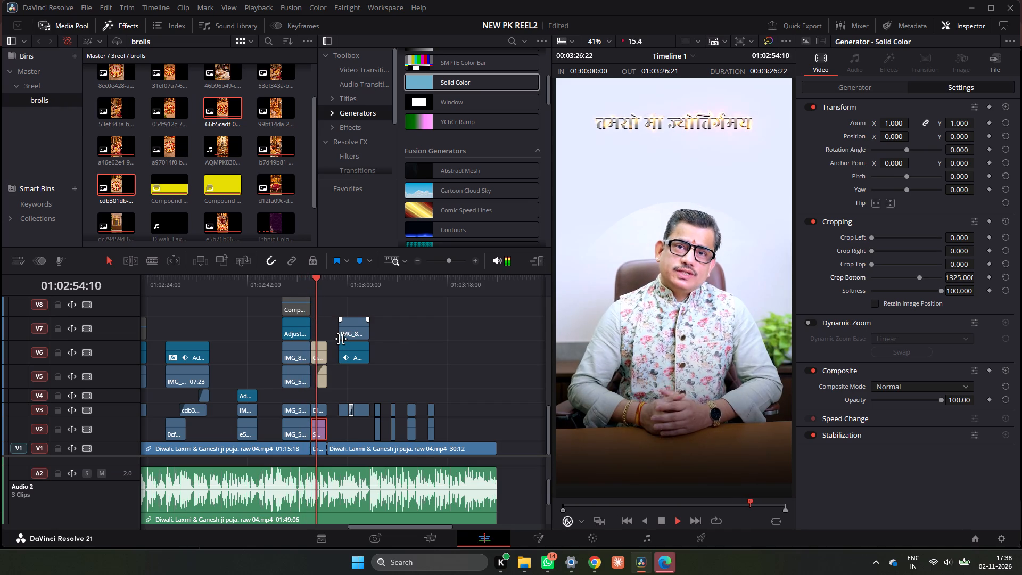
key(space)
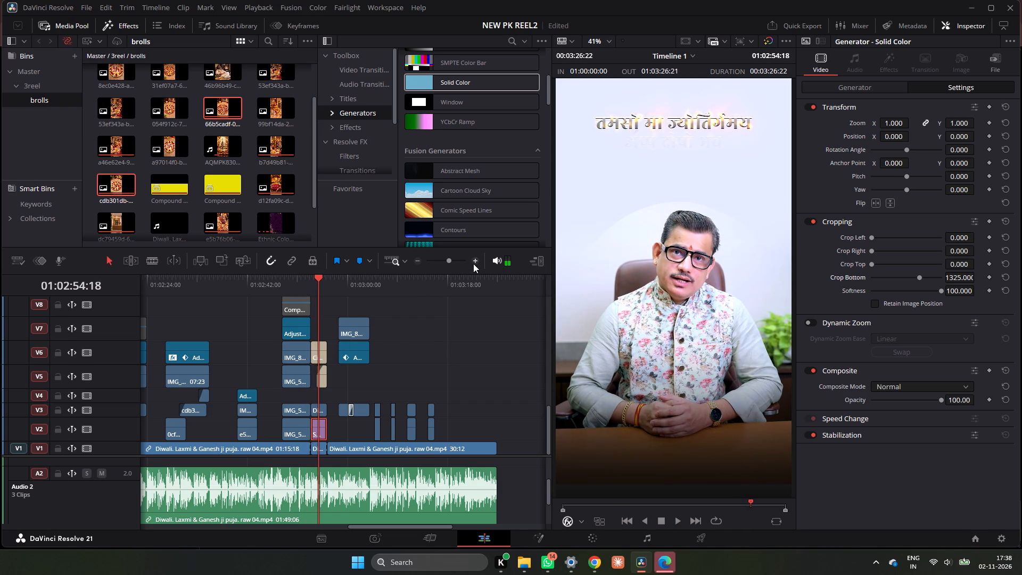
triple_click(473, 264)
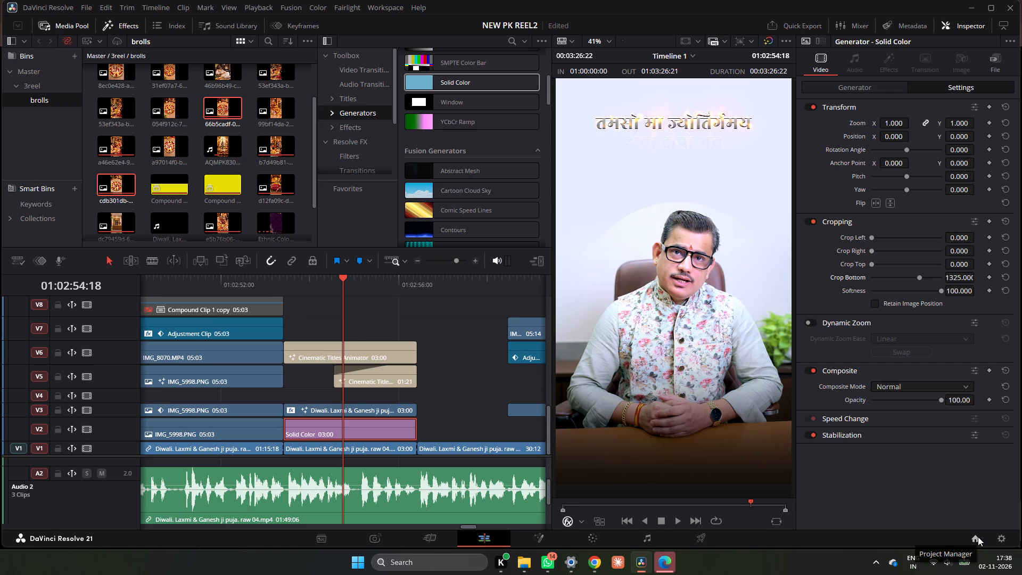
Switch to the PK RAM (Copy) project and scrub through its whole timeline to examine the earlier reel.
click(978, 537)
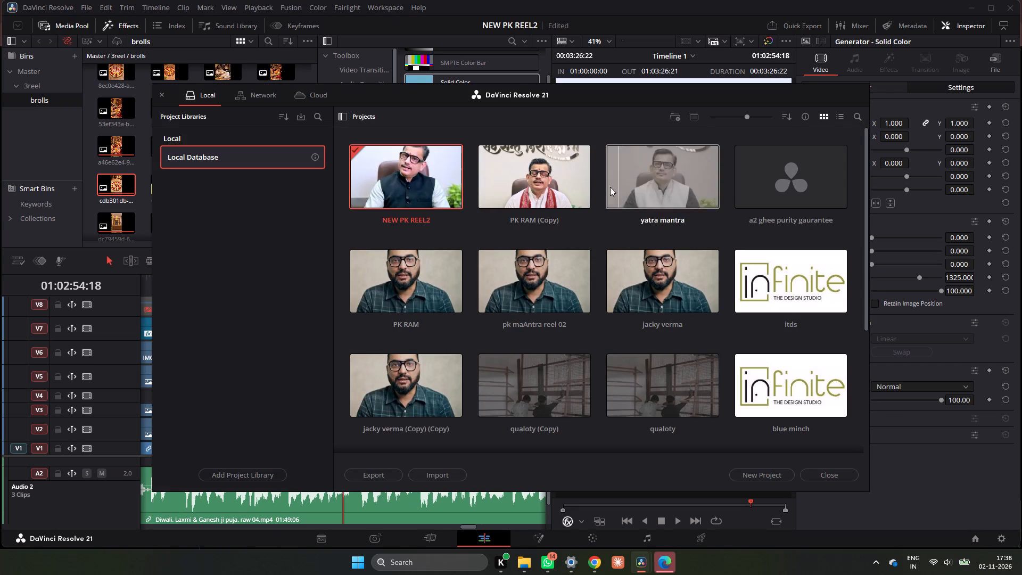
double_click(543, 192)
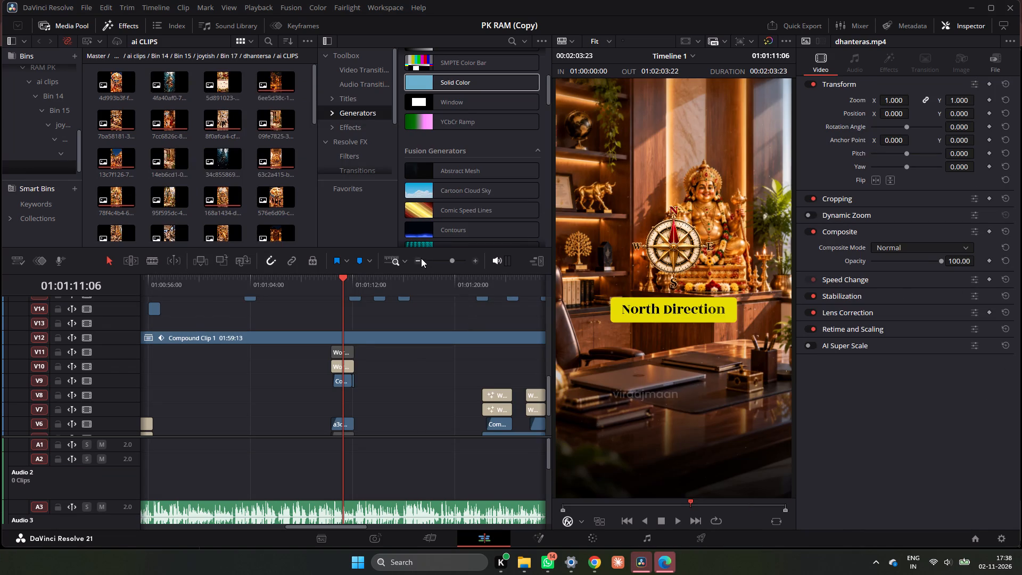
triple_click(421, 258)
click(421, 259)
drag(207, 282, 183, 290)
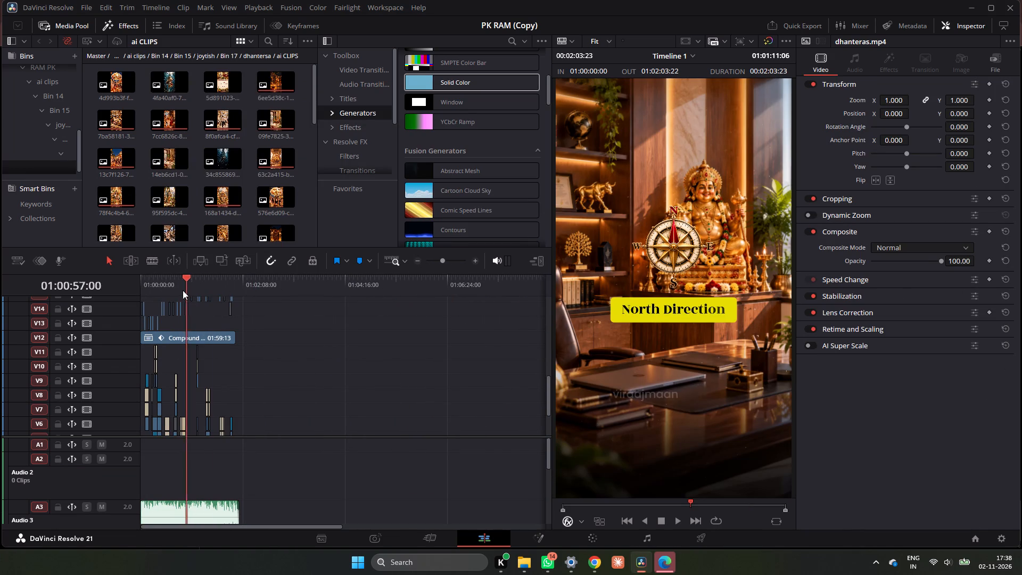
drag(183, 290, 126, 297)
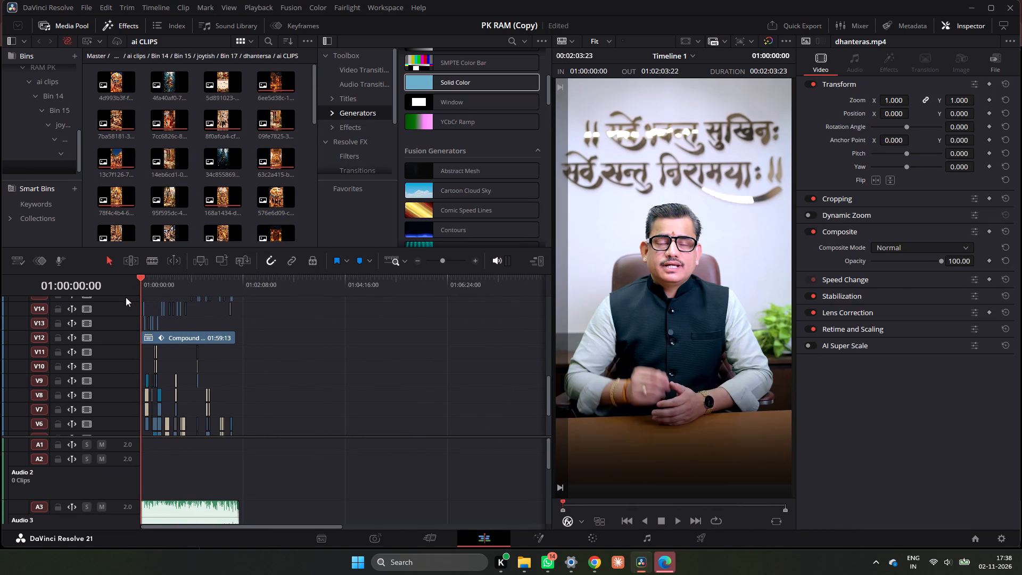
drag(126, 297, 207, 298)
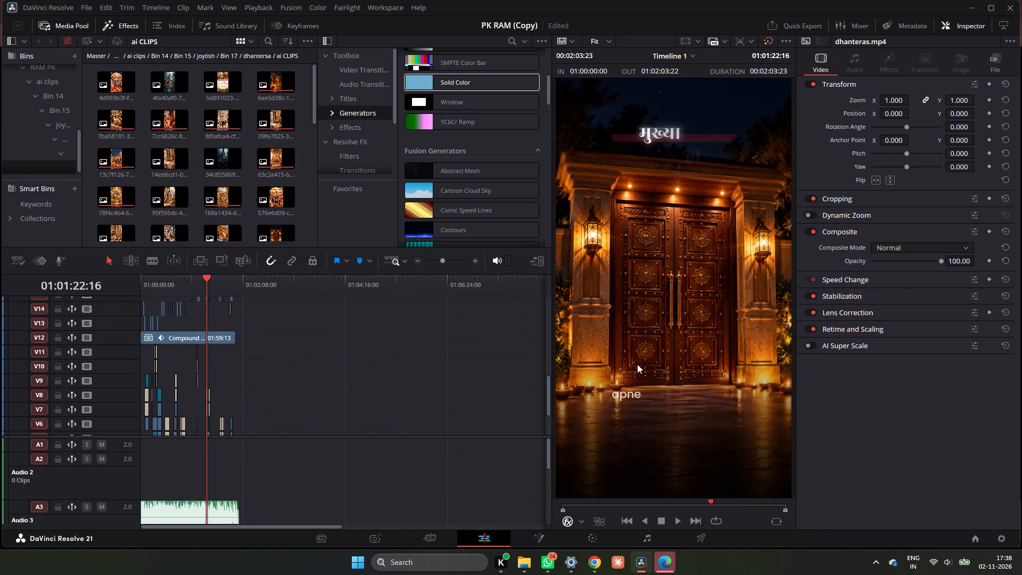
Switch to the yatra mantra project and scrub through the reels on its timeline.
click(978, 539)
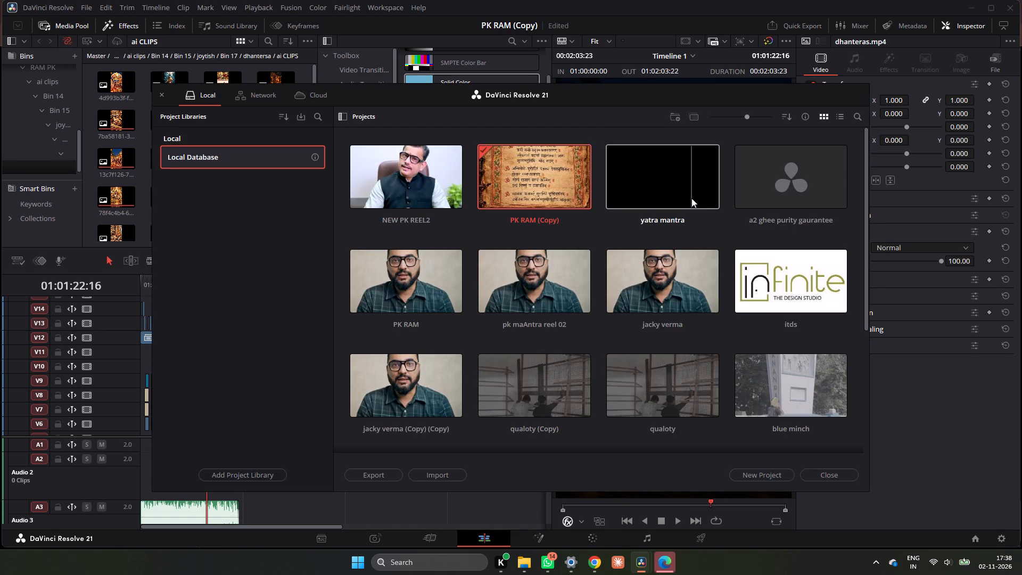
double_click(690, 196)
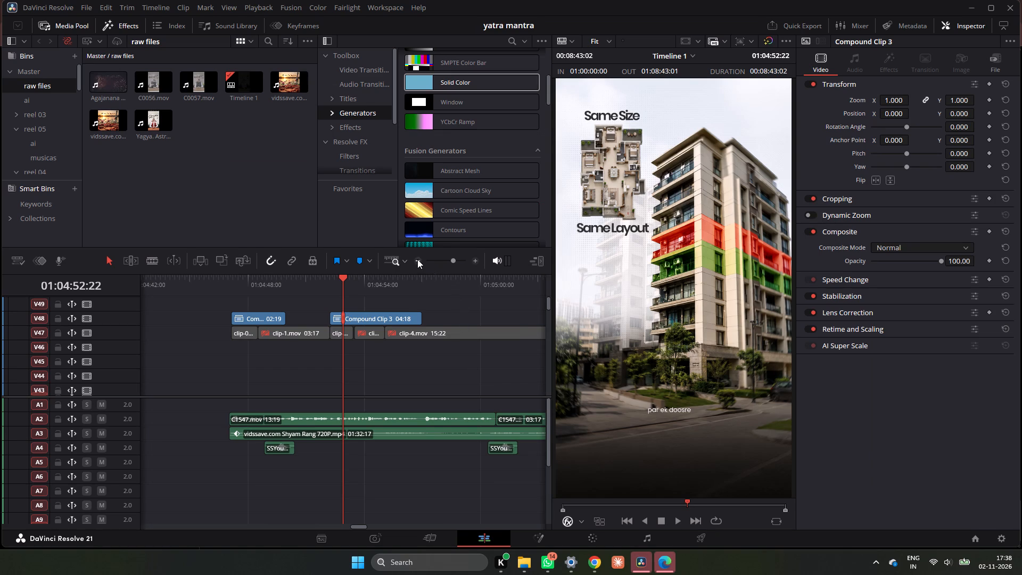
triple_click(417, 259)
double_click(417, 259)
drag(397, 290, 418, 290)
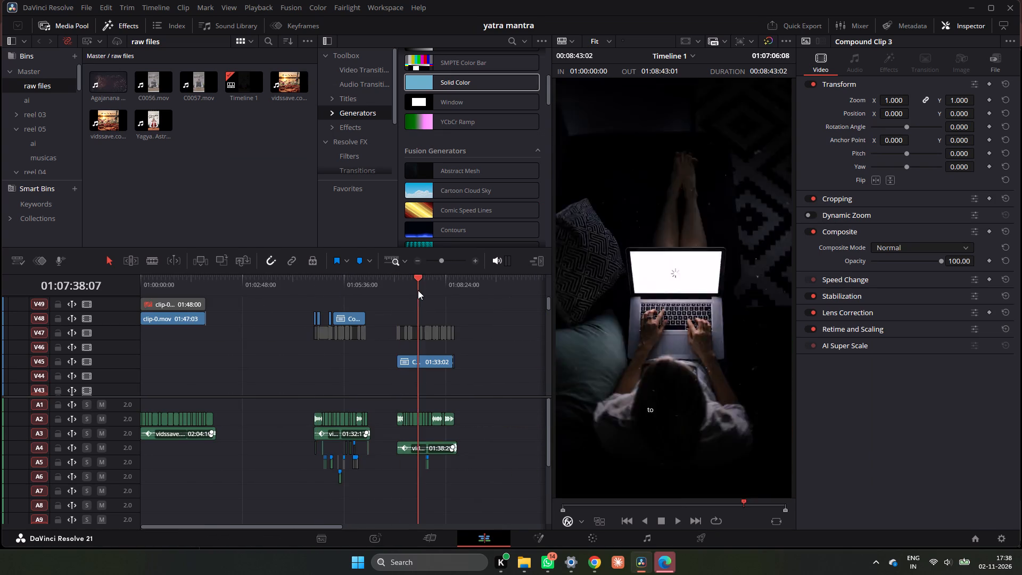
drag(418, 290, 424, 287)
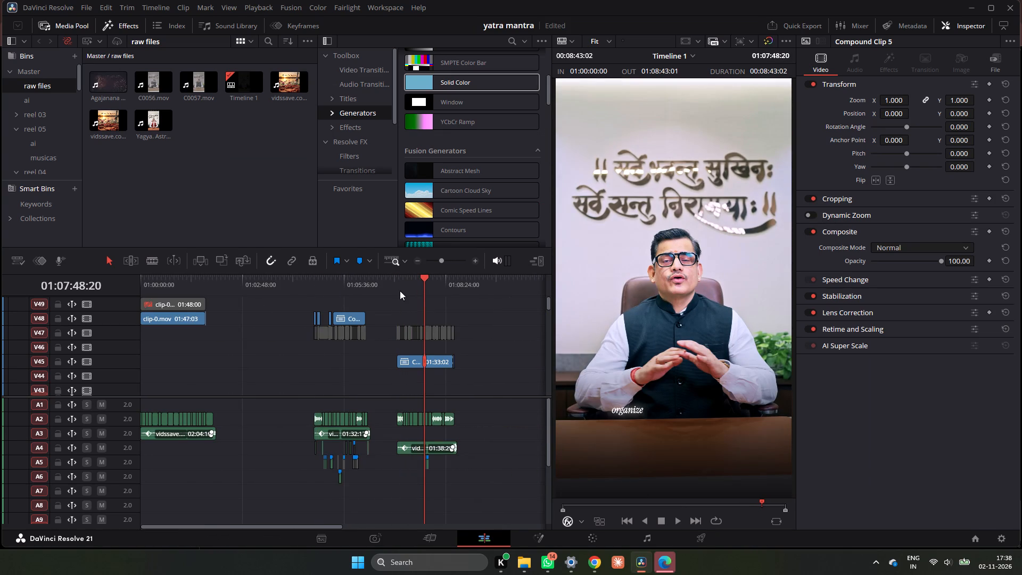
drag(413, 278, 129, 309)
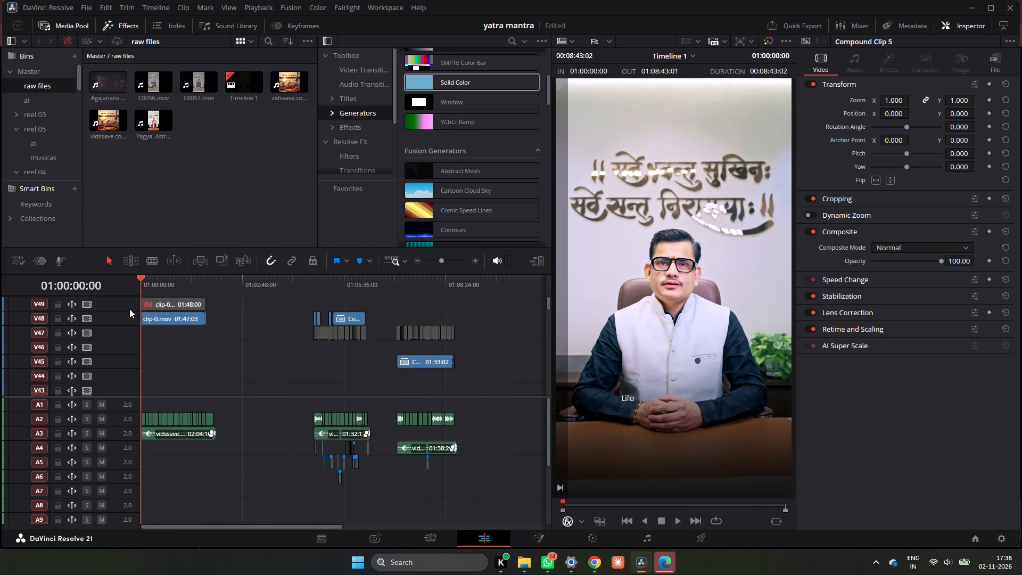
drag(129, 309, 164, 306)
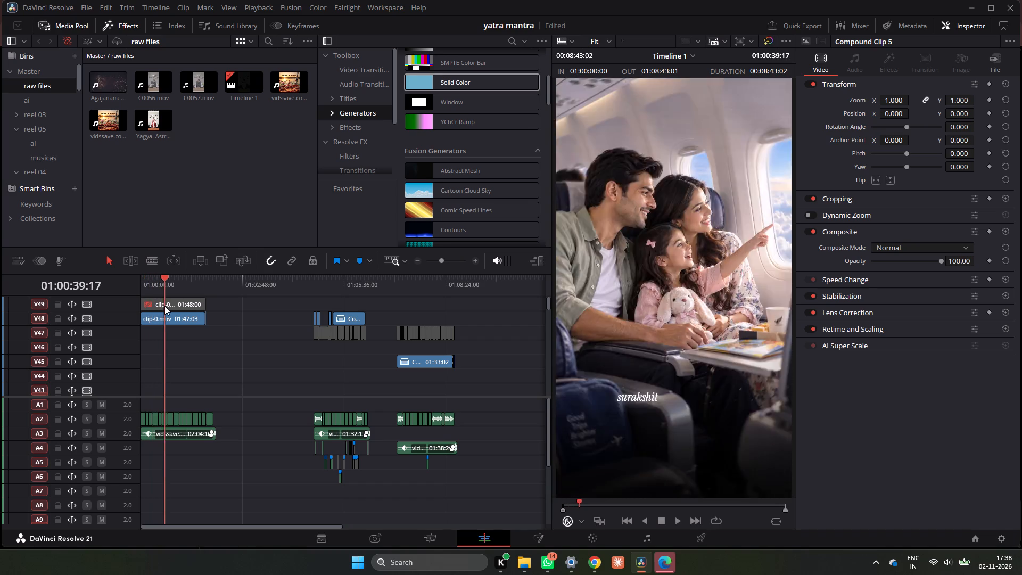
drag(164, 306, 456, 338)
ctrl+scroll(457, 336, down, 5)
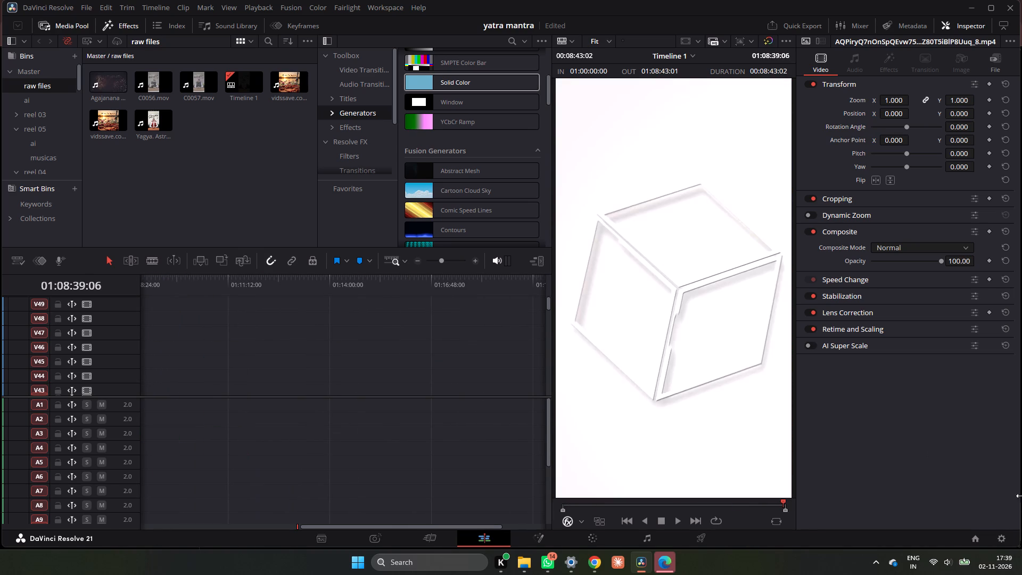
Switch to the pk maAntra reel 02 project and scrub through the last reel on its timeline, around 01:17 to 01:18.
click(983, 538)
scroll(774, 314, down, 5)
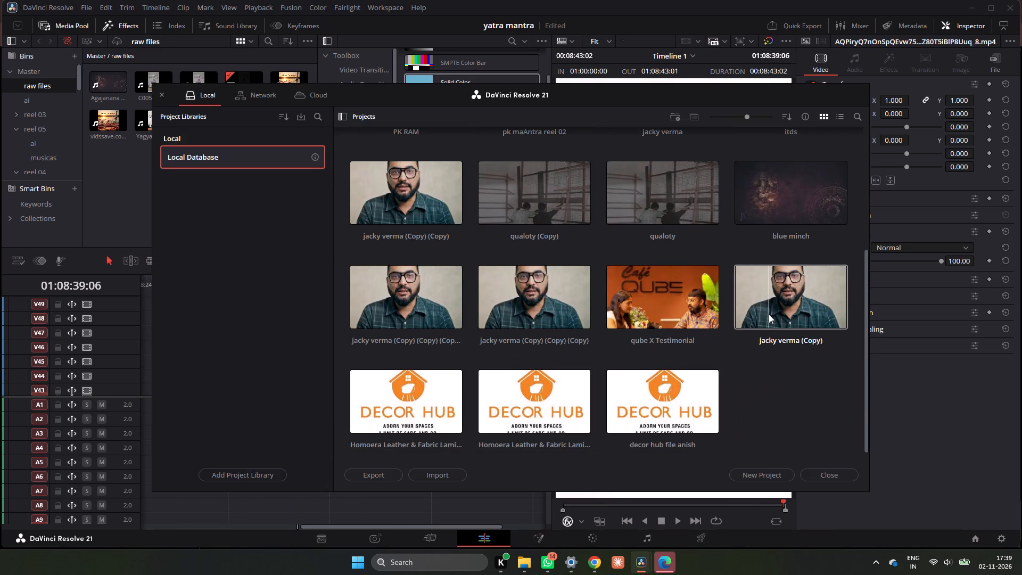
scroll(757, 306, up, 3)
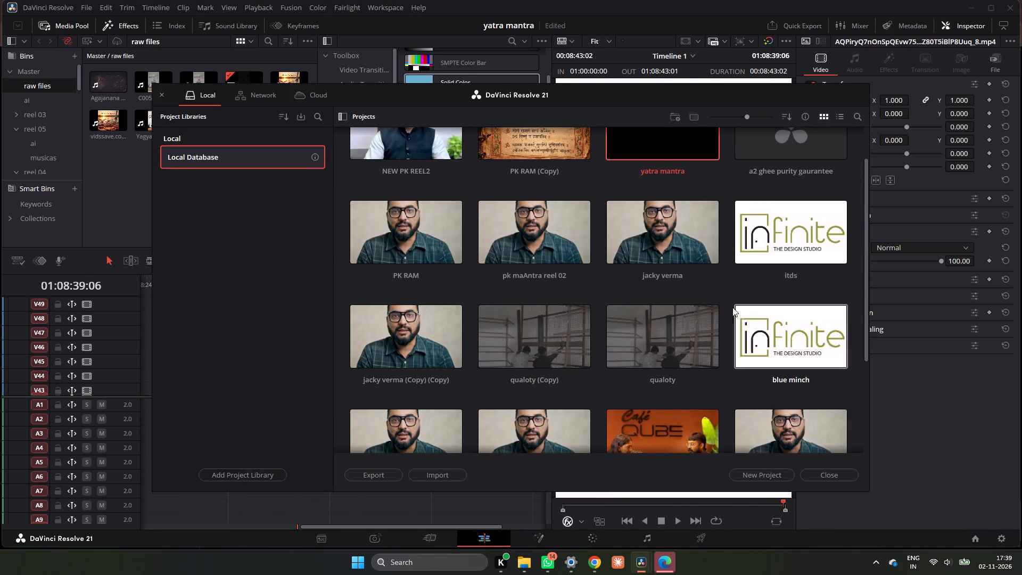
scroll(708, 306, up, 3)
scroll(575, 300, up, 3)
double_click(569, 298)
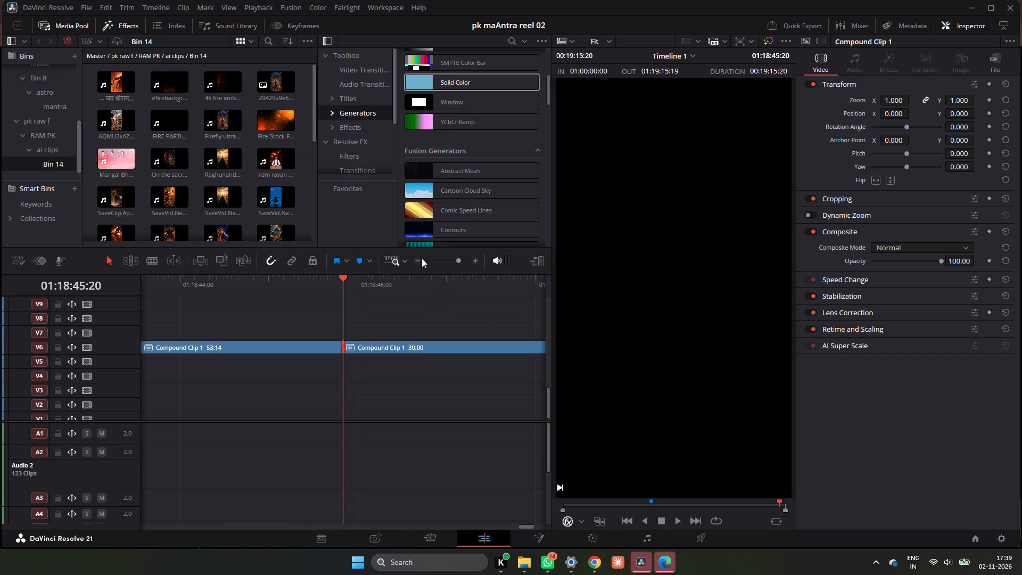
click(422, 259)
triple_click(414, 258)
triple_click(414, 258)
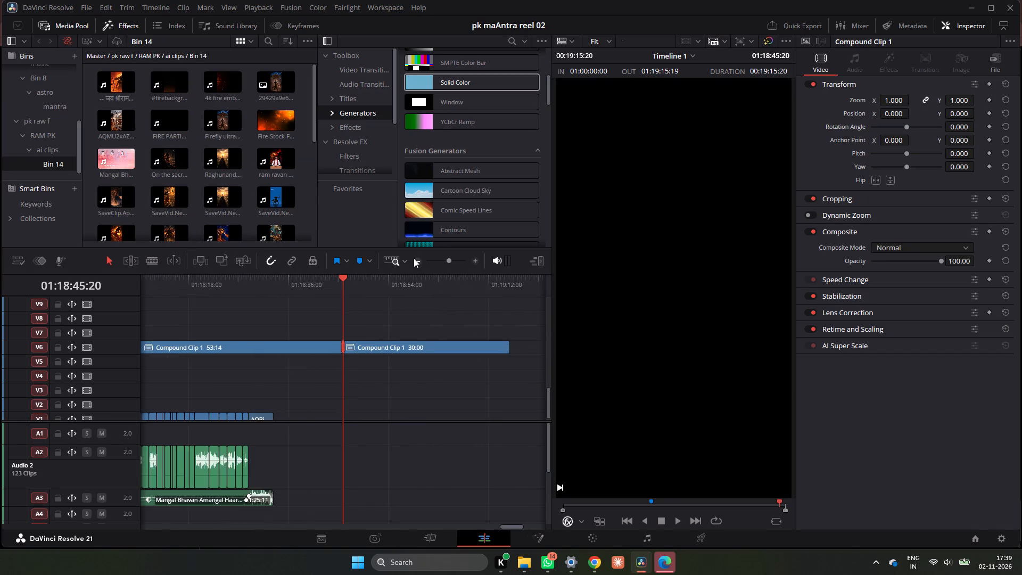
drag(336, 283, 206, 308)
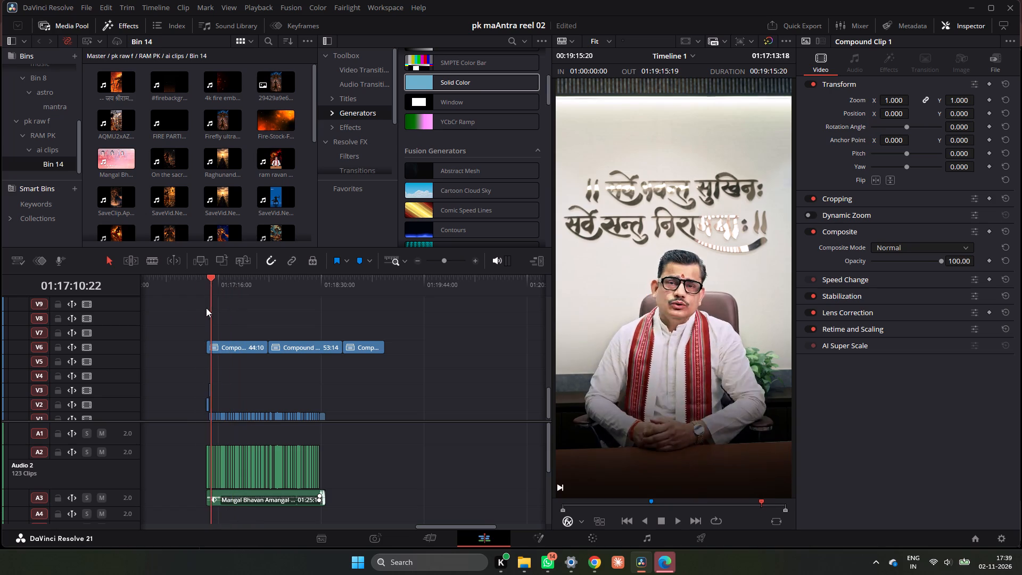
drag(206, 308, 308, 316)
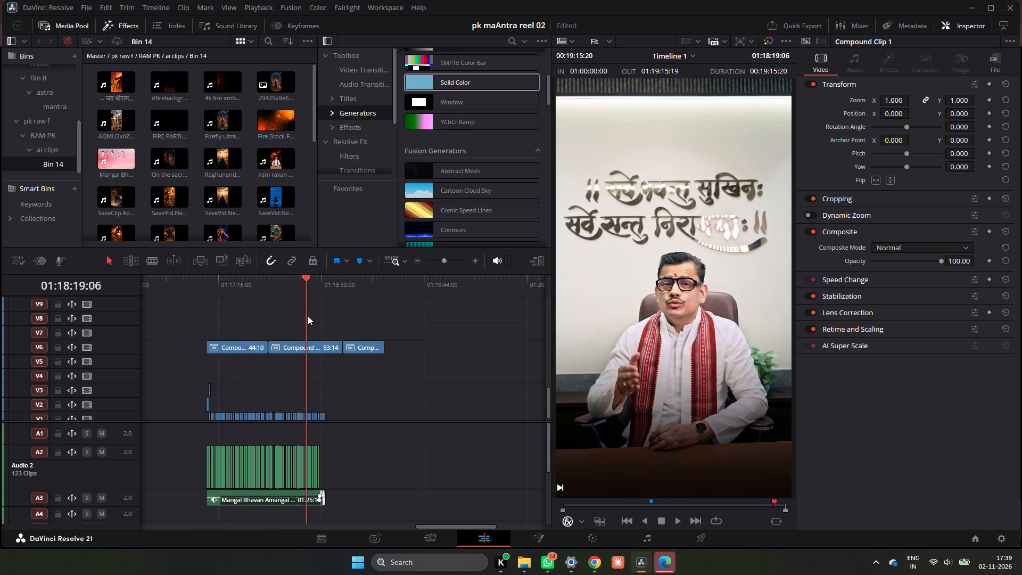
drag(308, 316, 209, 323)
Scrub through the earlier reels from the start of the pk maAntra reel 02 timeline to examine their b-roll and effects.
triple_click(475, 261)
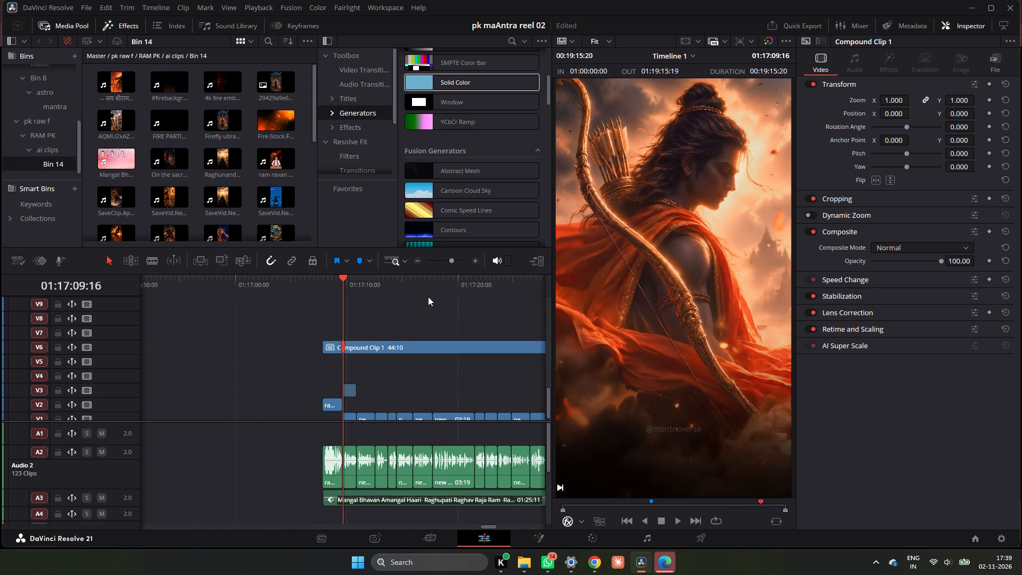
drag(337, 276, 145, 315)
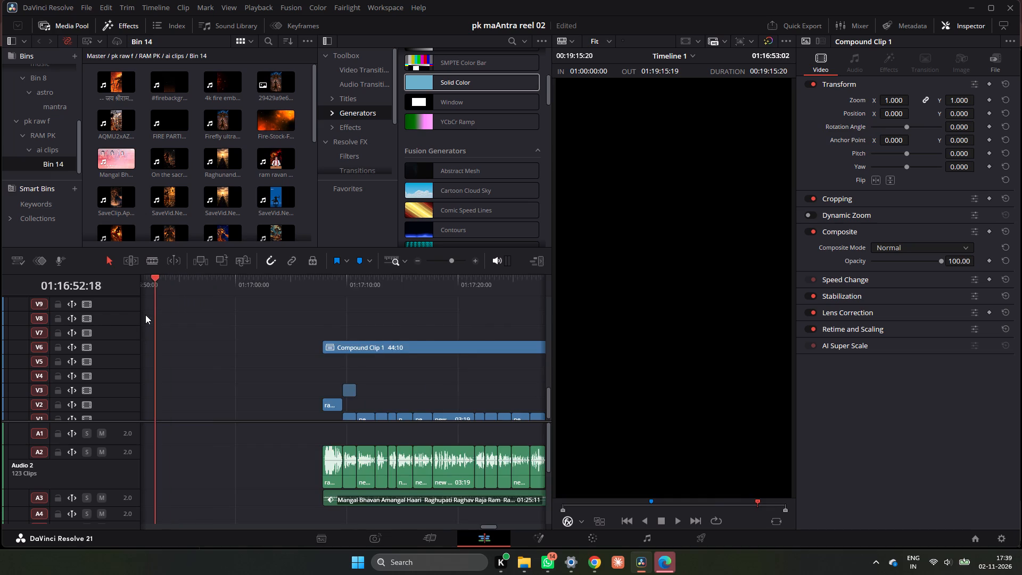
drag(145, 315, 174, 301)
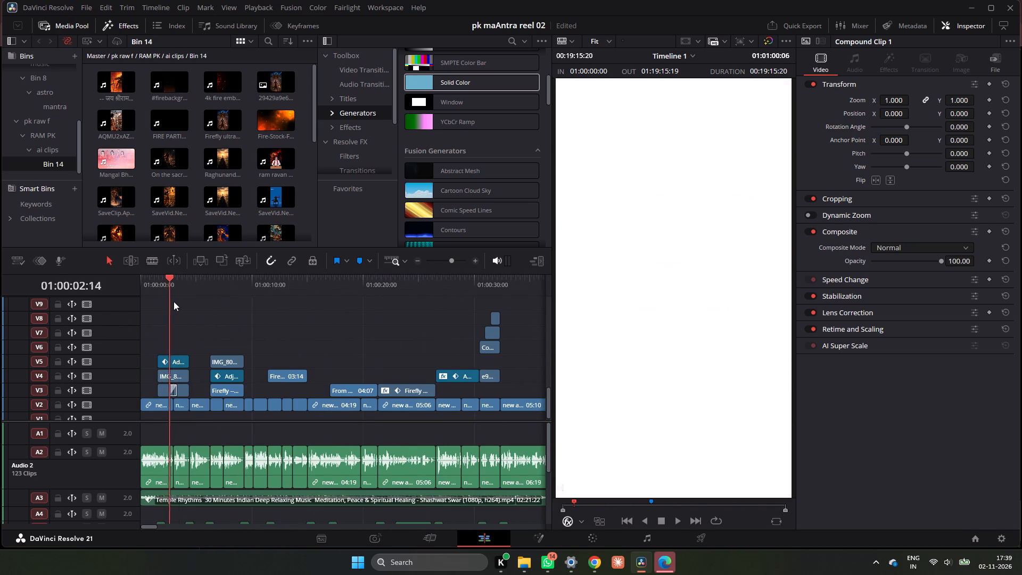
drag(174, 301, 141, 321)
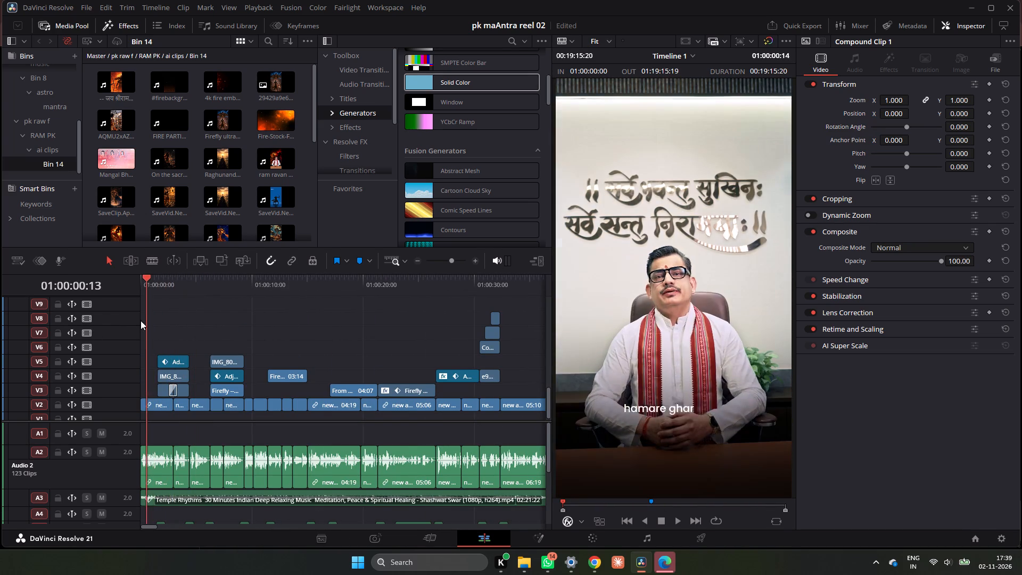
drag(141, 321, 250, 341)
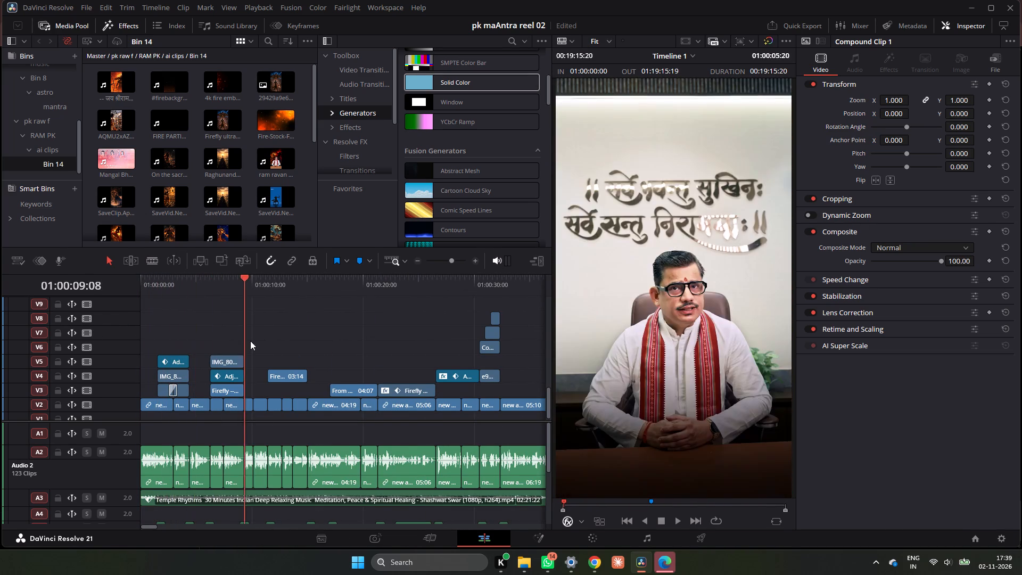
drag(250, 341, 405, 366)
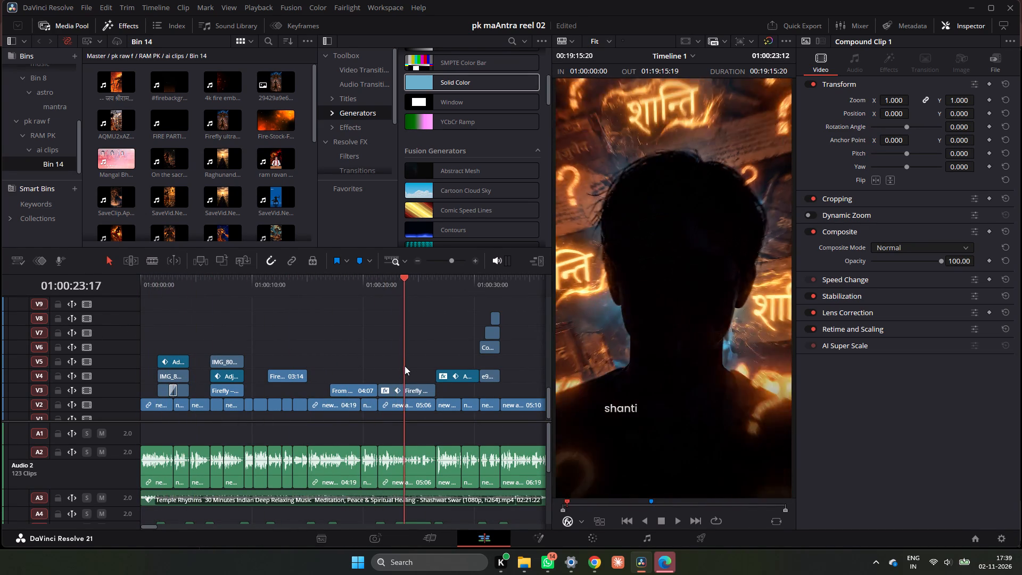
drag(405, 366, 406, 366)
ctrl+scroll(406, 366, down, 3)
drag(289, 301, 332, 297)
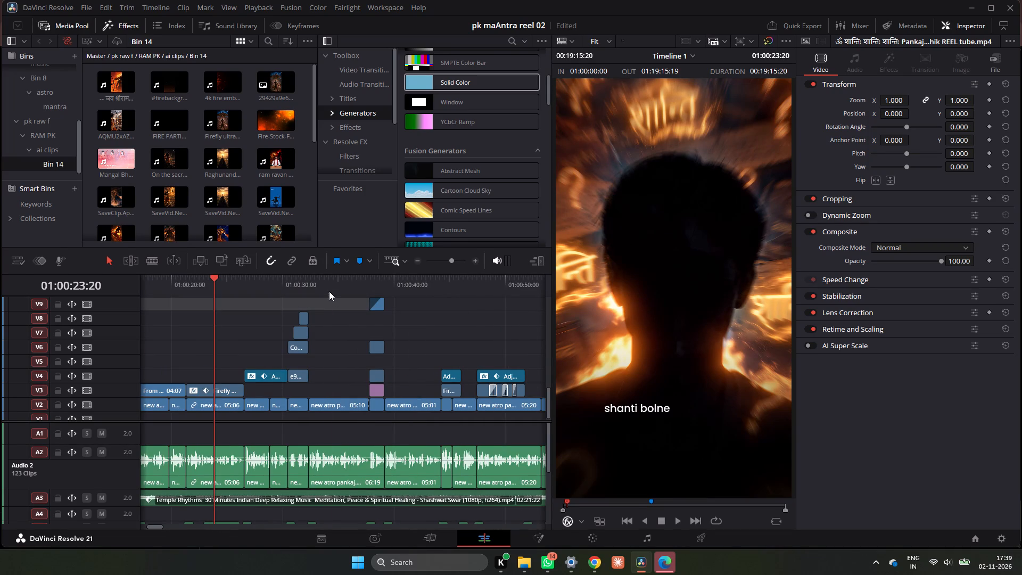
drag(329, 291, 439, 307)
triple_click(419, 256)
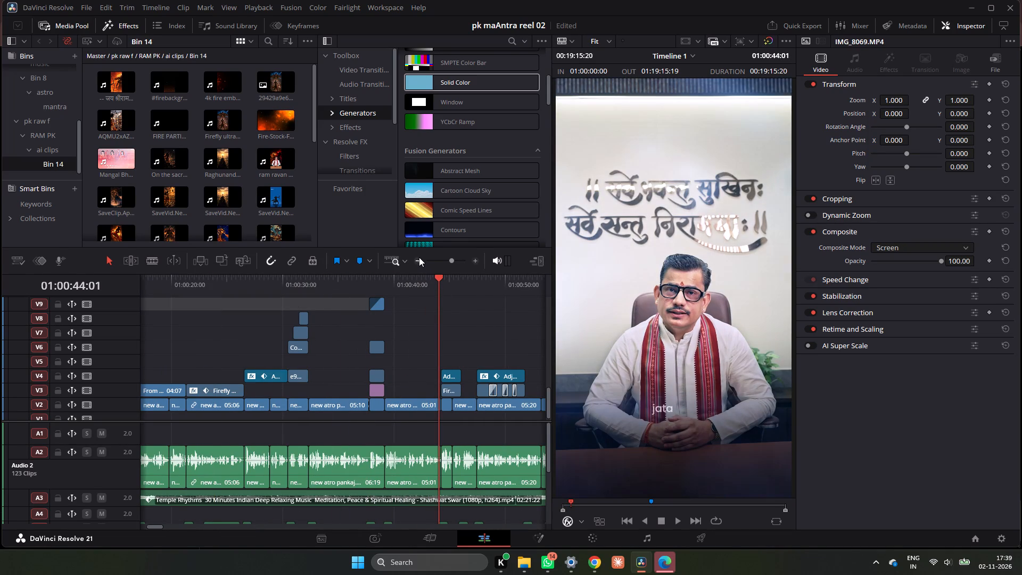
click(419, 259)
drag(341, 278, 284, 286)
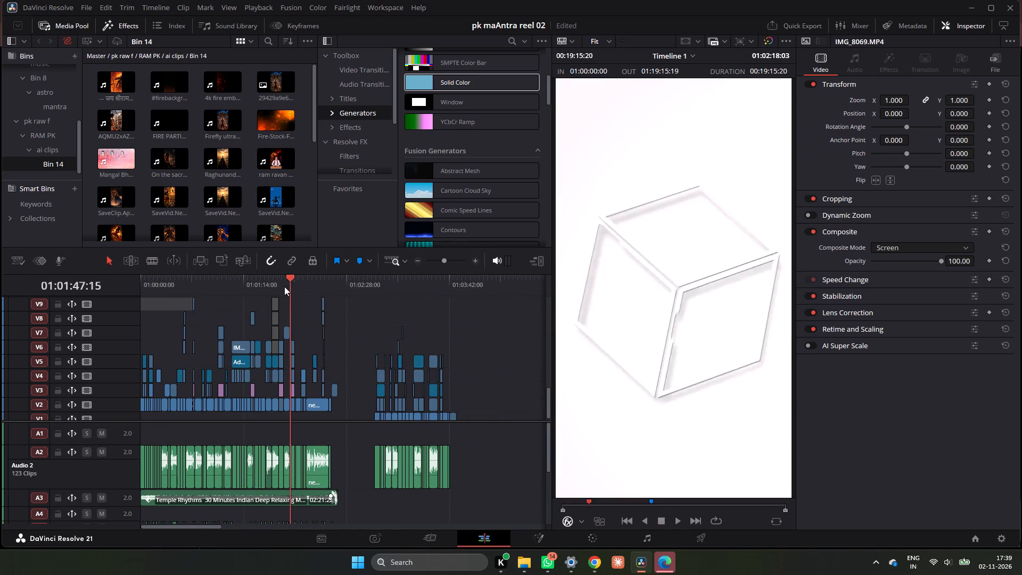
drag(284, 286, 341, 306)
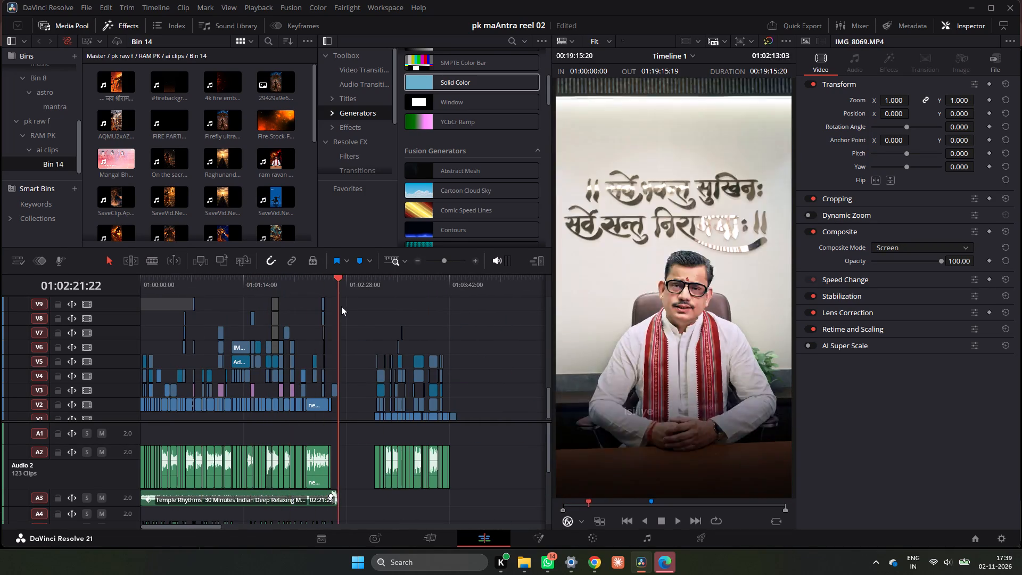
drag(341, 306, 474, 353)
scroll(466, 349, down, 4)
ctrl+scroll(466, 349, down, 5)
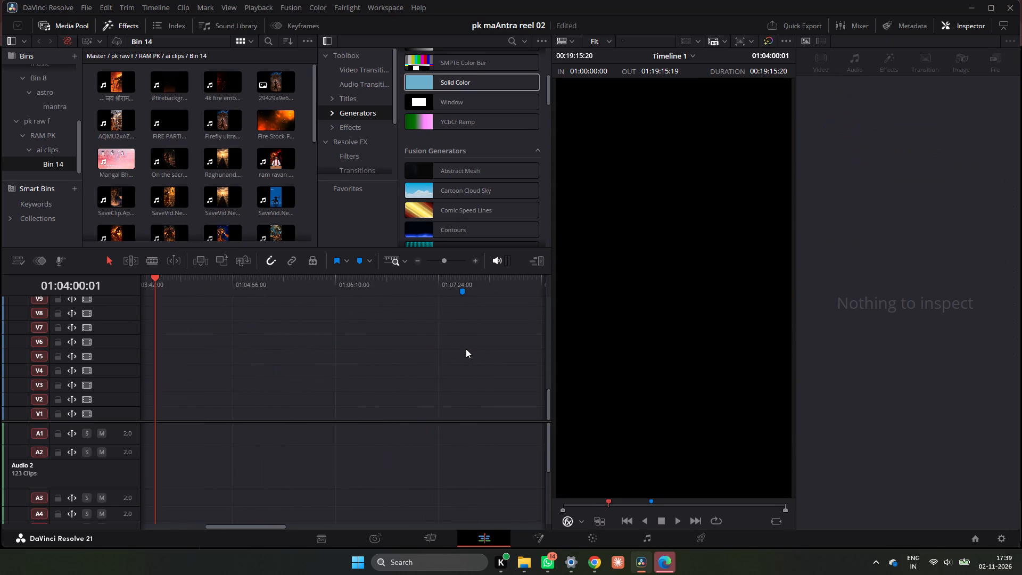
ctrl+scroll(466, 349, down, 6)
Switch to the original, non-copy project beside pk maAntra reel 02 and scrub through the clip groups on its timeline.
click(983, 538)
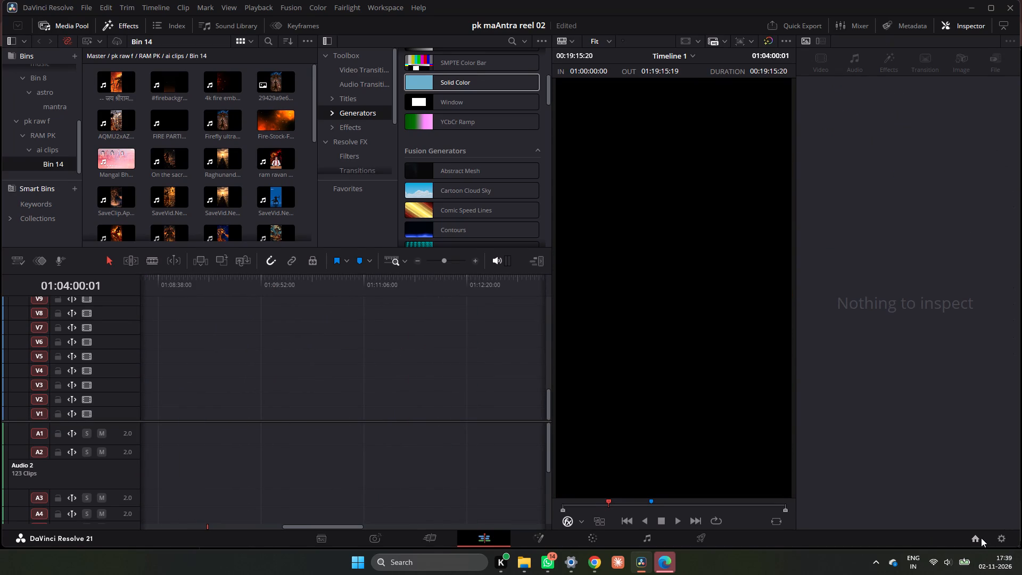
click(981, 538)
double_click(681, 294)
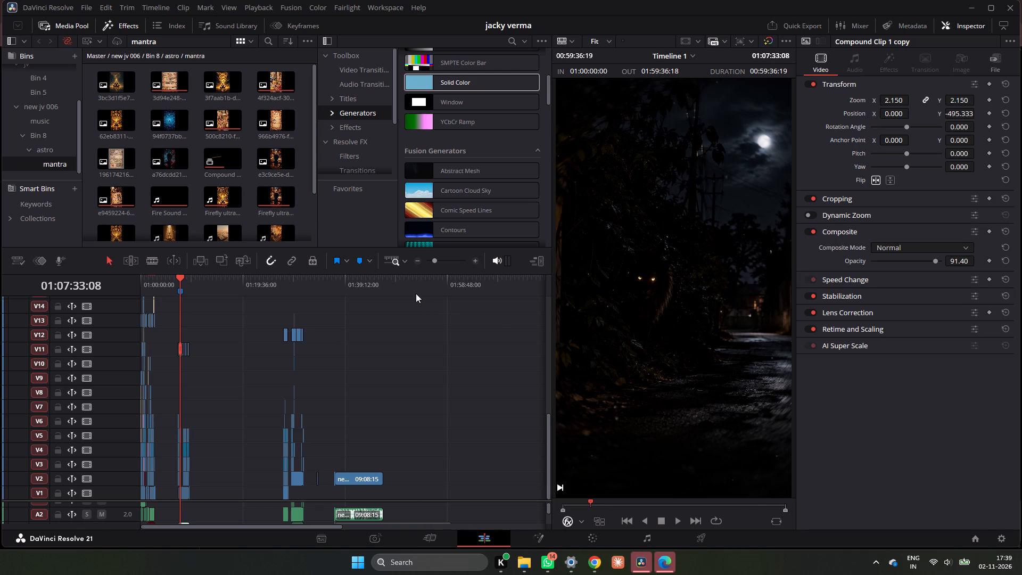
drag(415, 293, 298, 308)
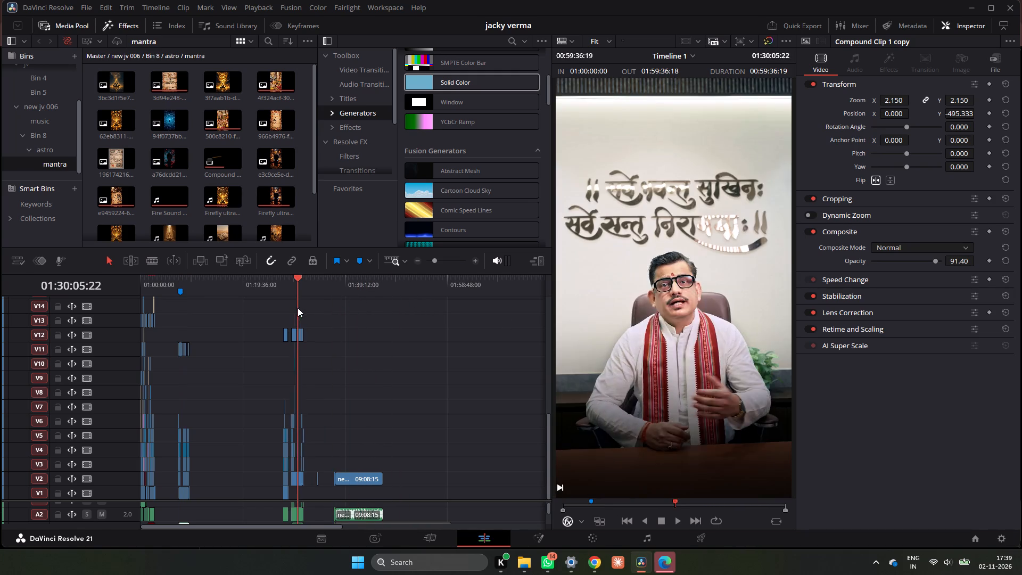
drag(298, 308, 279, 320)
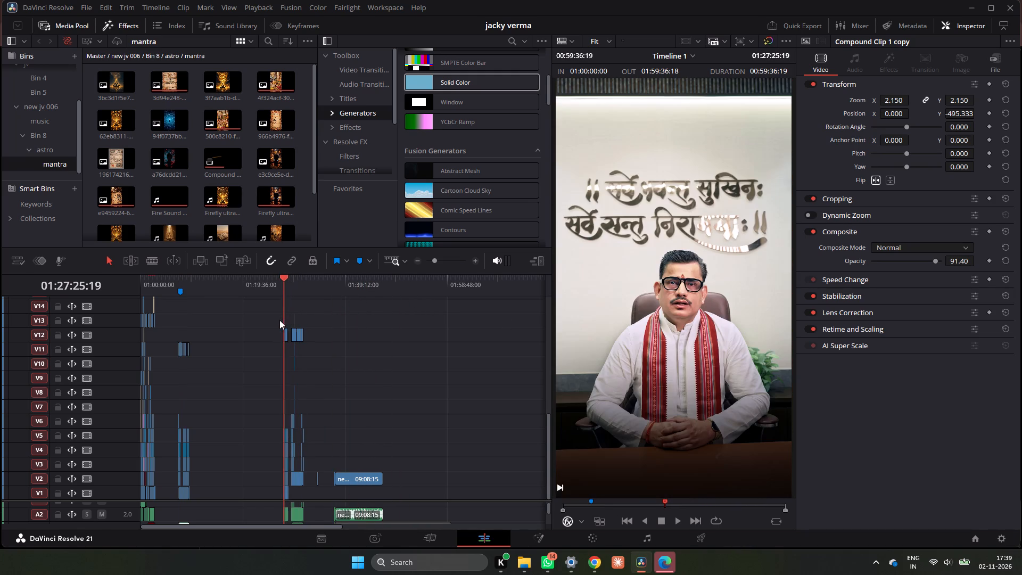
drag(279, 320, 290, 322)
drag(290, 322, 160, 339)
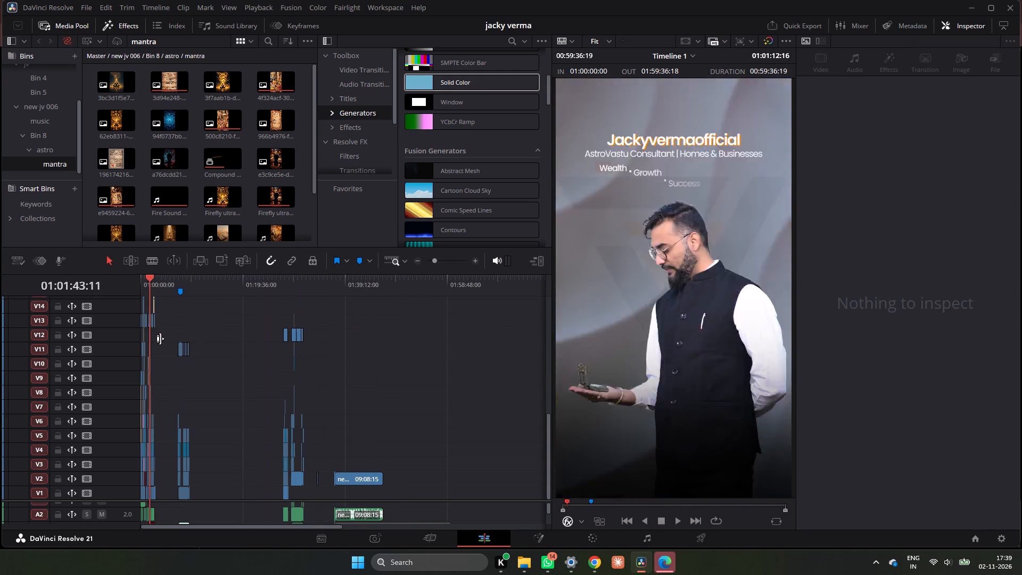
drag(160, 339, 300, 337)
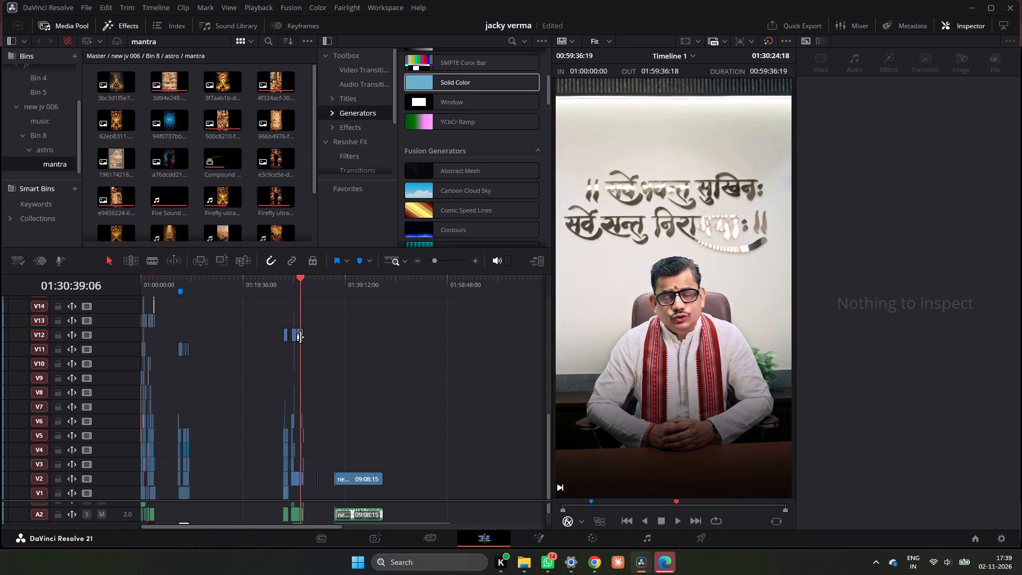
drag(300, 337, 308, 341)
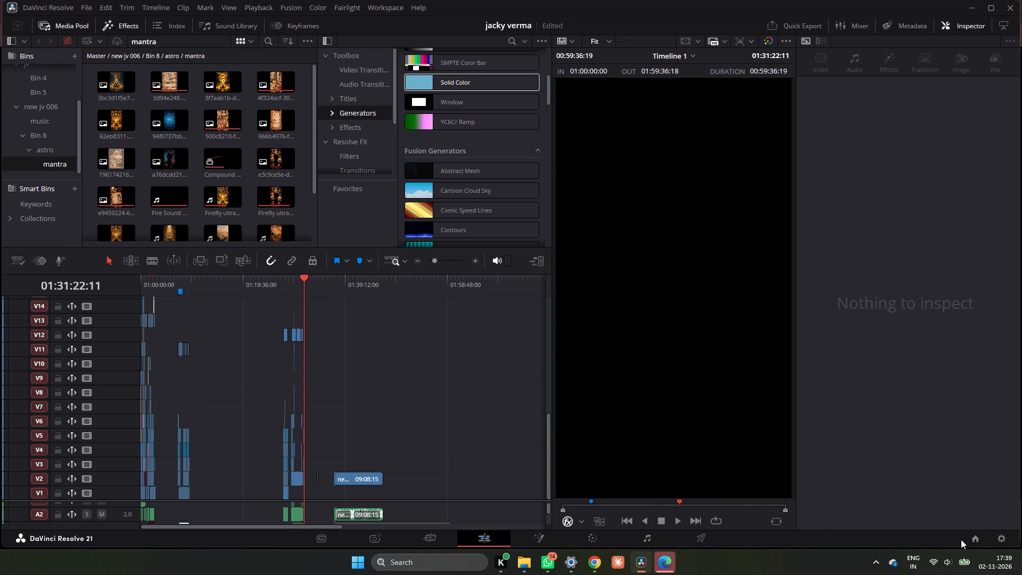
Open the NEW PK REEL2 project from the local project library.
click(973, 539)
scroll(572, 270, up, 4)
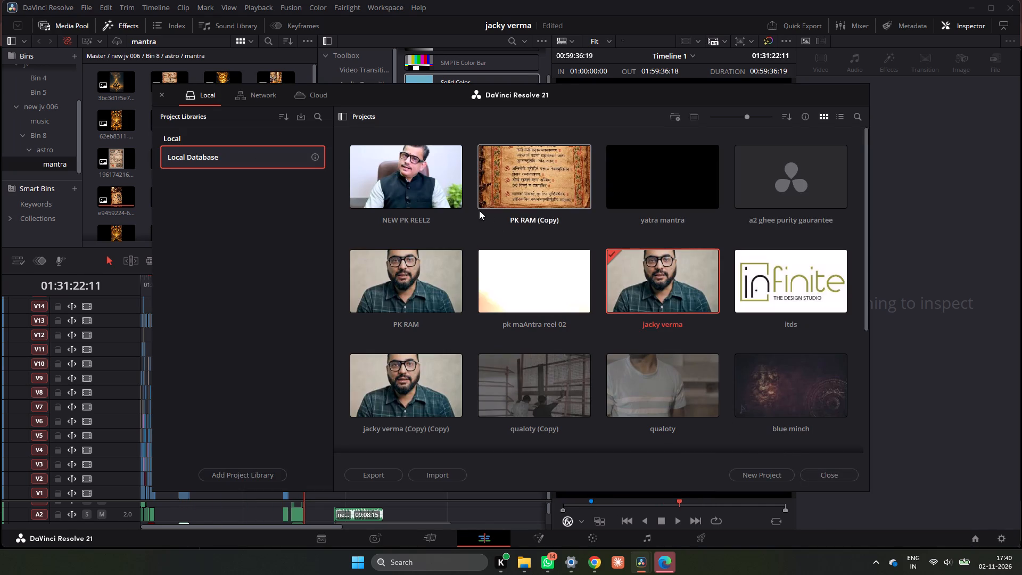
click(445, 207)
click(445, 207)
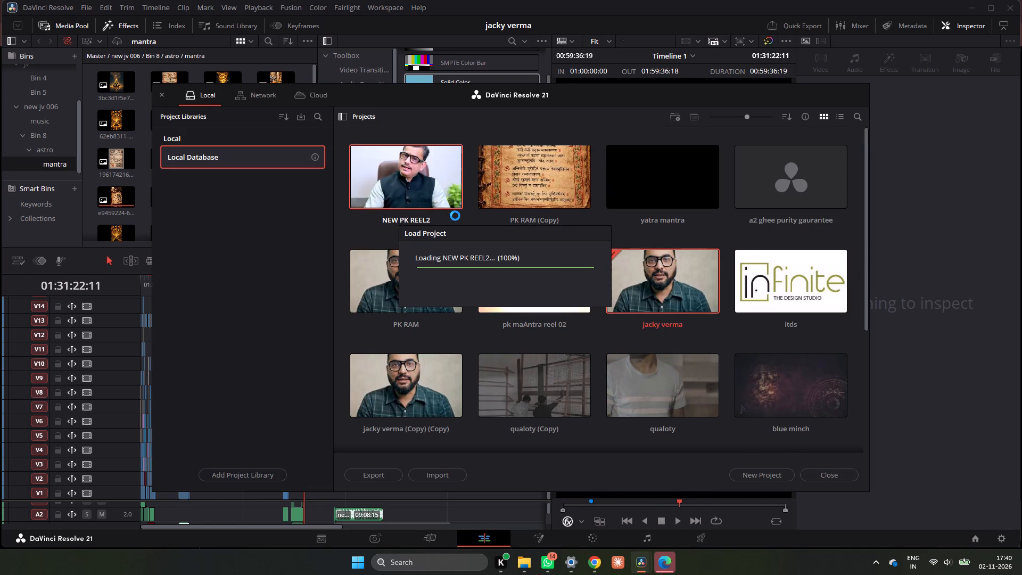
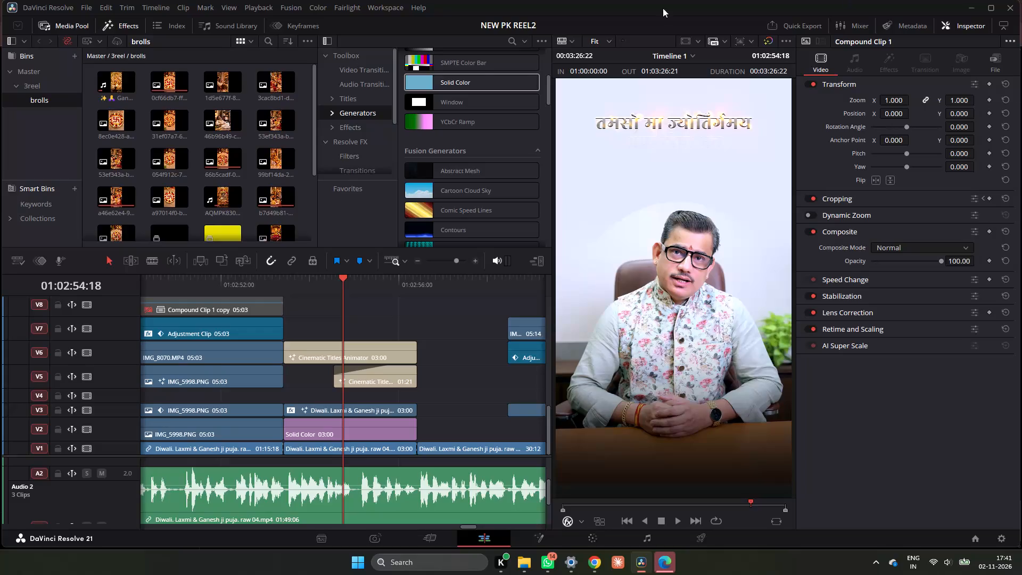
Play back the cut from the candle-lit b-roll into the speaker's animated title section, from about 01:02:52 to 01:02:54.
drag(346, 283, 245, 287)
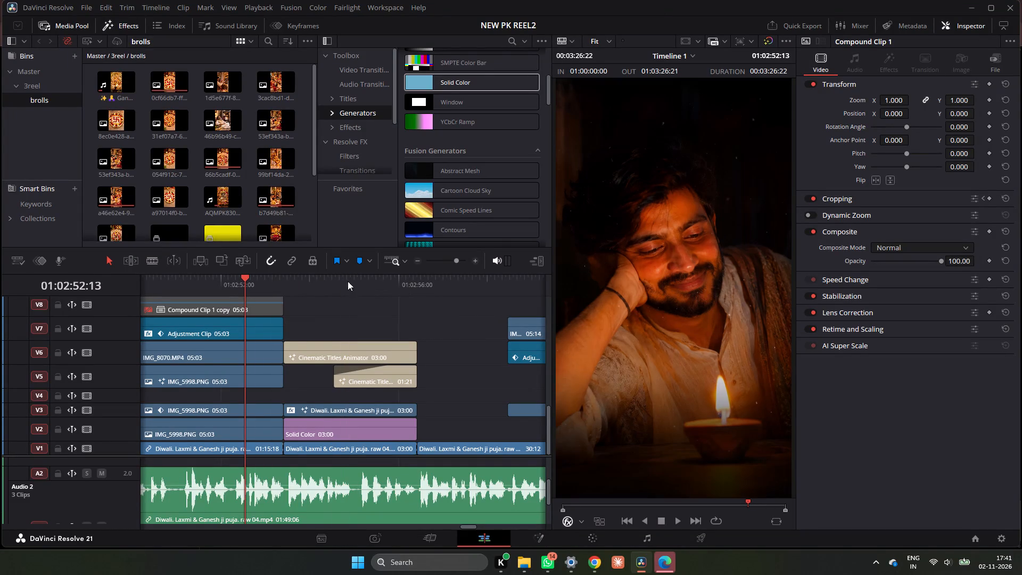
key(space)
key(space)
double_click(418, 262)
key(space)
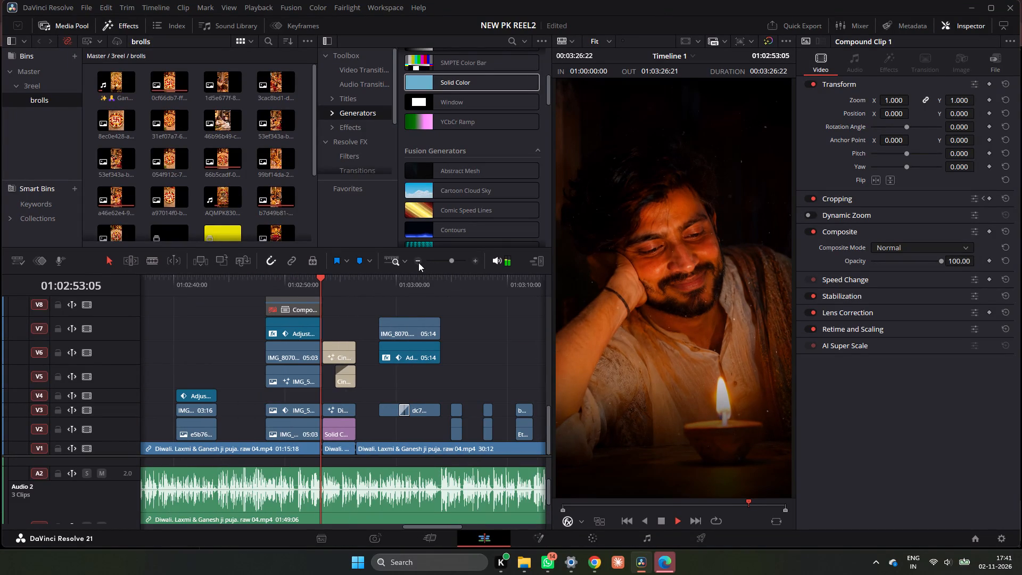
key(space)
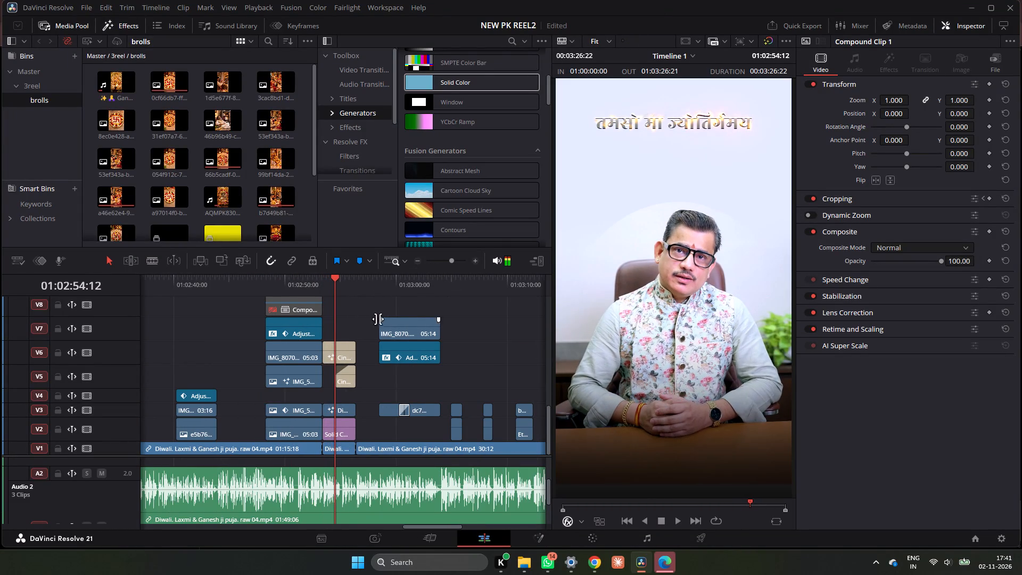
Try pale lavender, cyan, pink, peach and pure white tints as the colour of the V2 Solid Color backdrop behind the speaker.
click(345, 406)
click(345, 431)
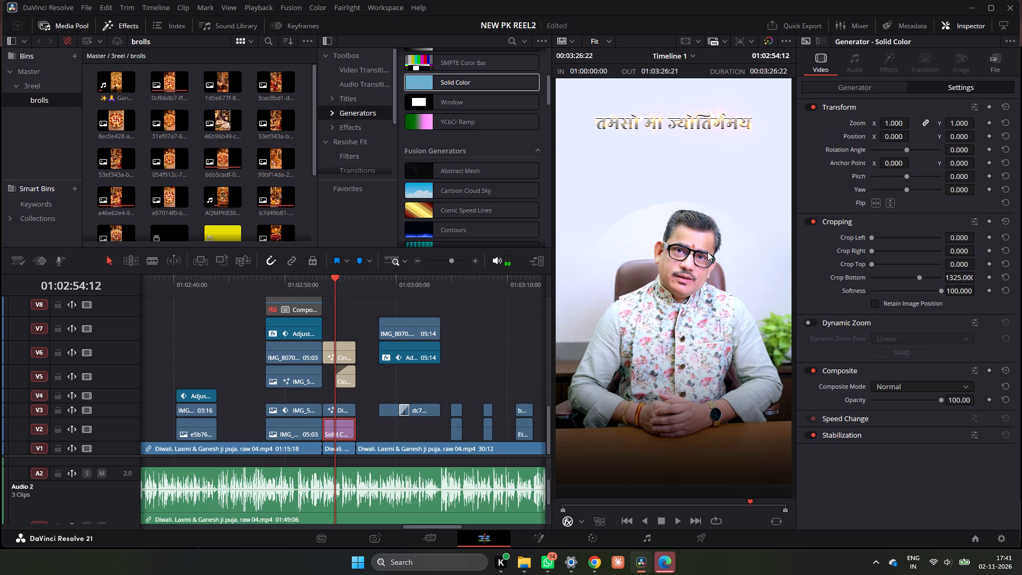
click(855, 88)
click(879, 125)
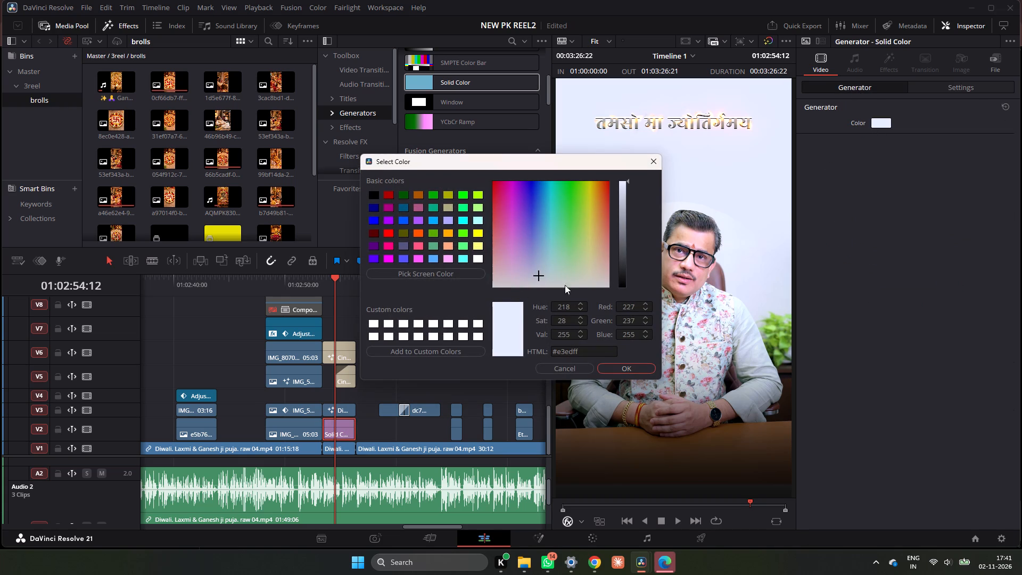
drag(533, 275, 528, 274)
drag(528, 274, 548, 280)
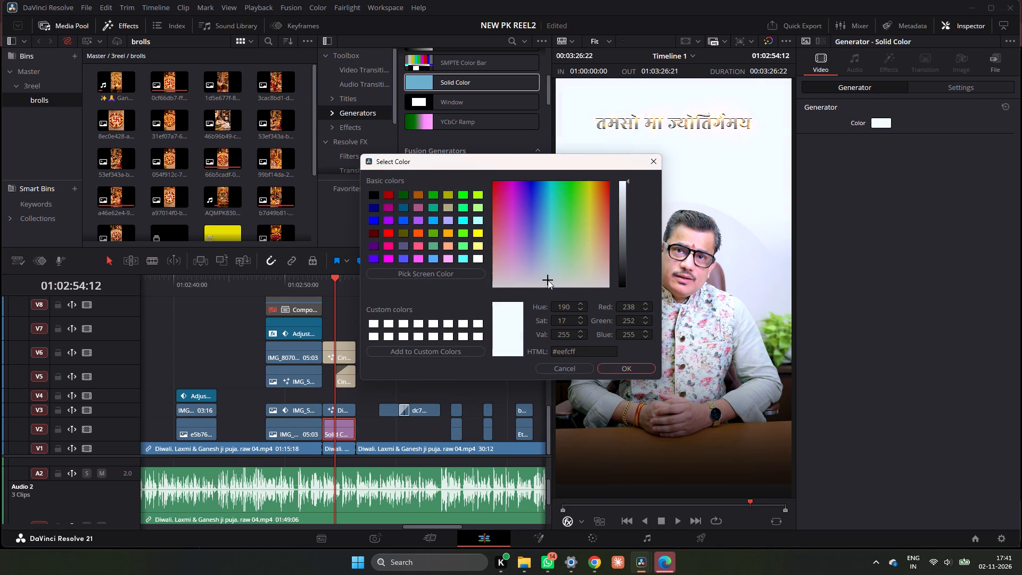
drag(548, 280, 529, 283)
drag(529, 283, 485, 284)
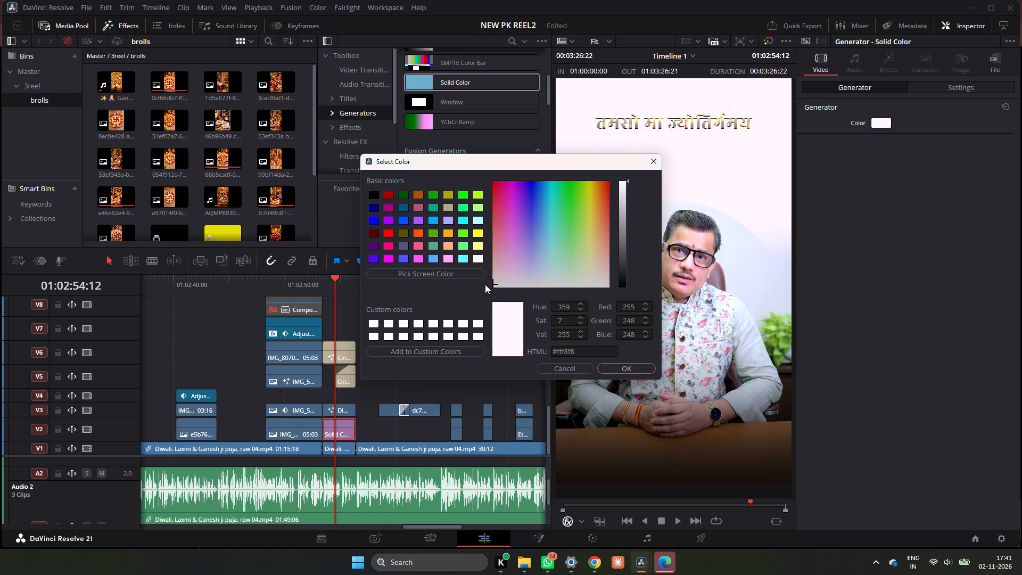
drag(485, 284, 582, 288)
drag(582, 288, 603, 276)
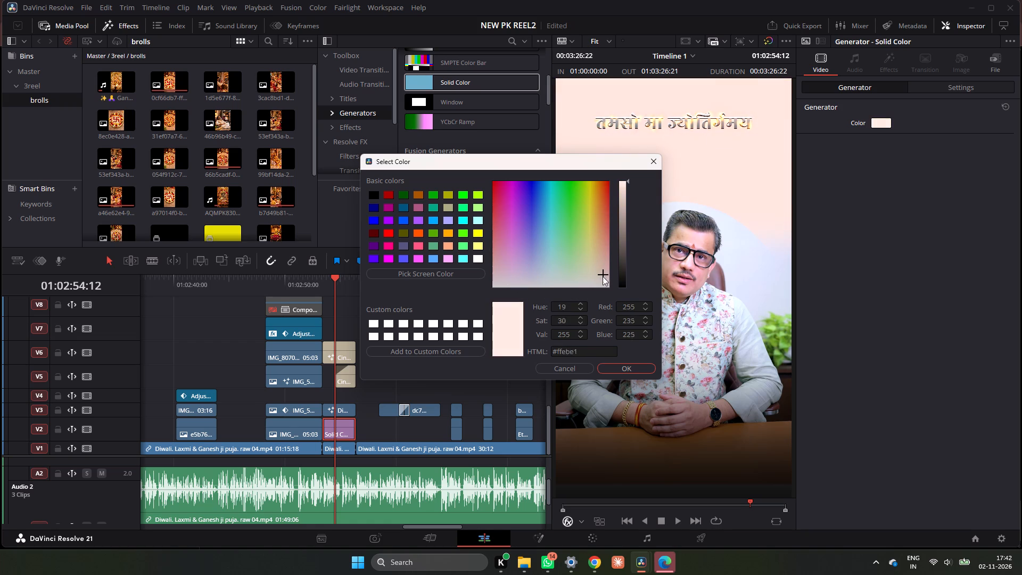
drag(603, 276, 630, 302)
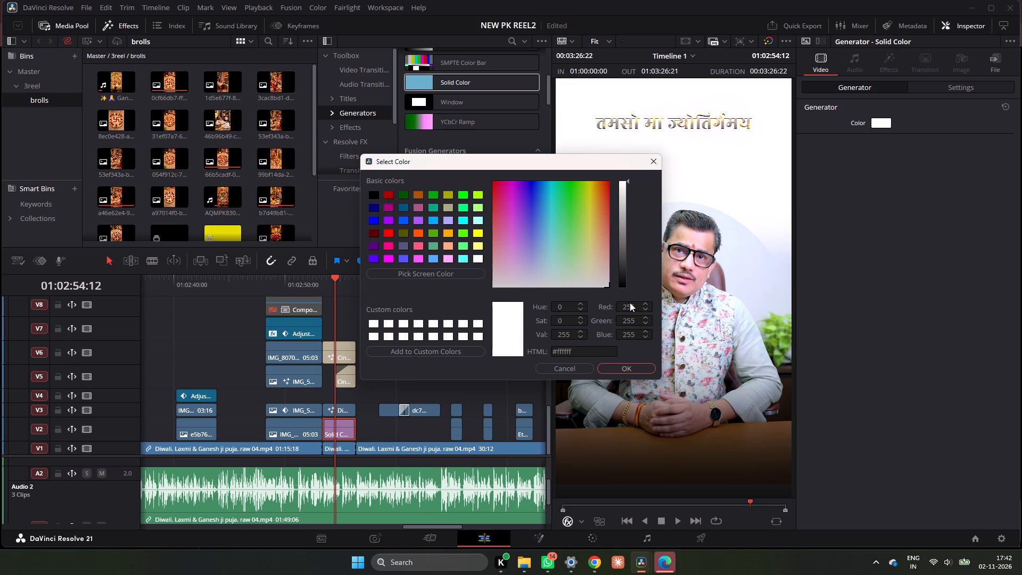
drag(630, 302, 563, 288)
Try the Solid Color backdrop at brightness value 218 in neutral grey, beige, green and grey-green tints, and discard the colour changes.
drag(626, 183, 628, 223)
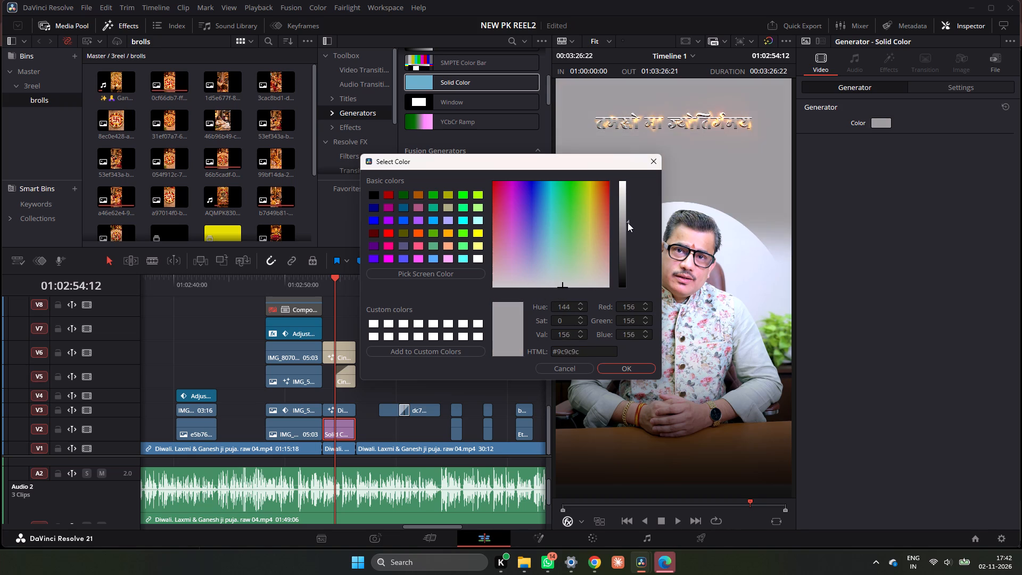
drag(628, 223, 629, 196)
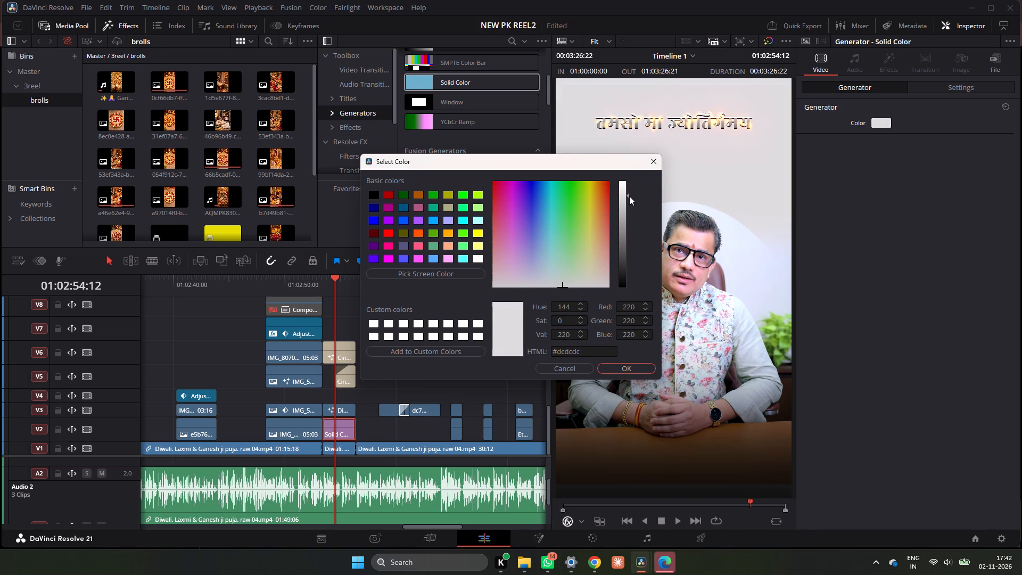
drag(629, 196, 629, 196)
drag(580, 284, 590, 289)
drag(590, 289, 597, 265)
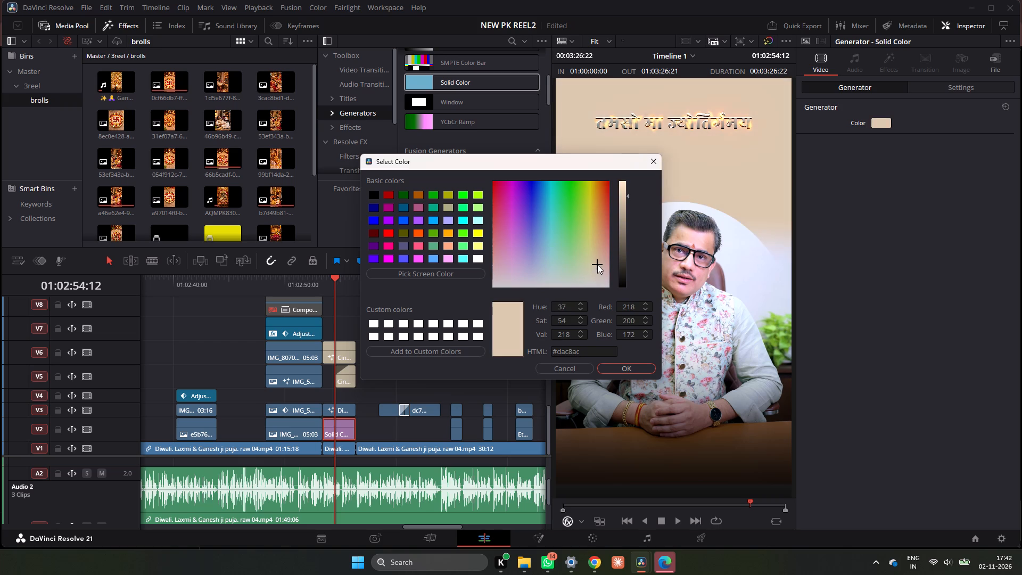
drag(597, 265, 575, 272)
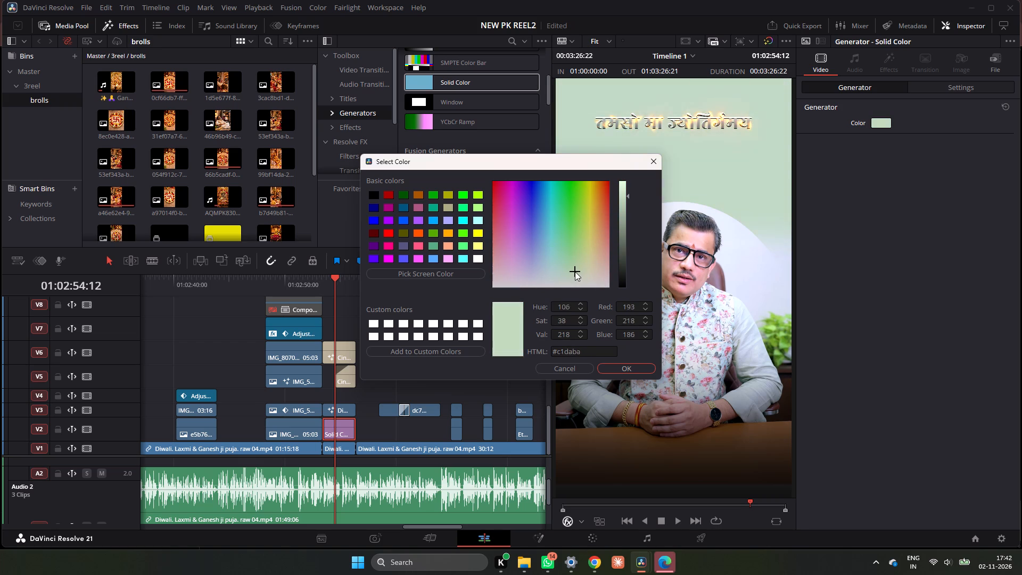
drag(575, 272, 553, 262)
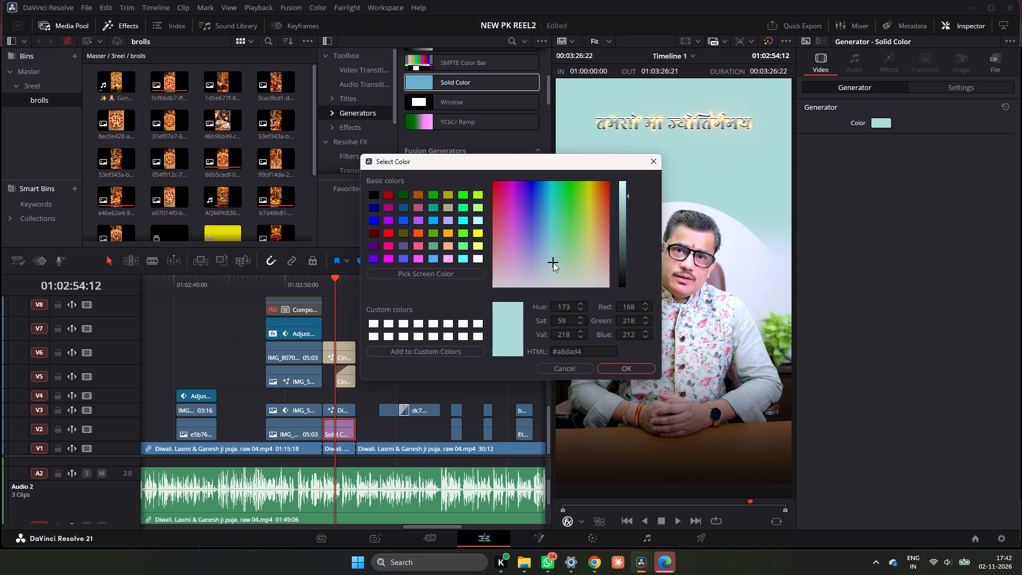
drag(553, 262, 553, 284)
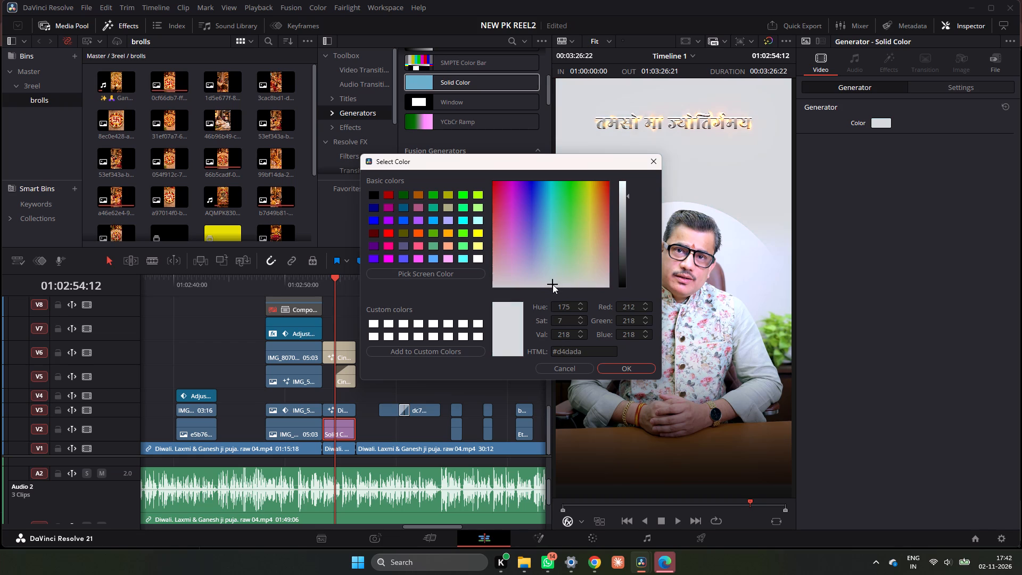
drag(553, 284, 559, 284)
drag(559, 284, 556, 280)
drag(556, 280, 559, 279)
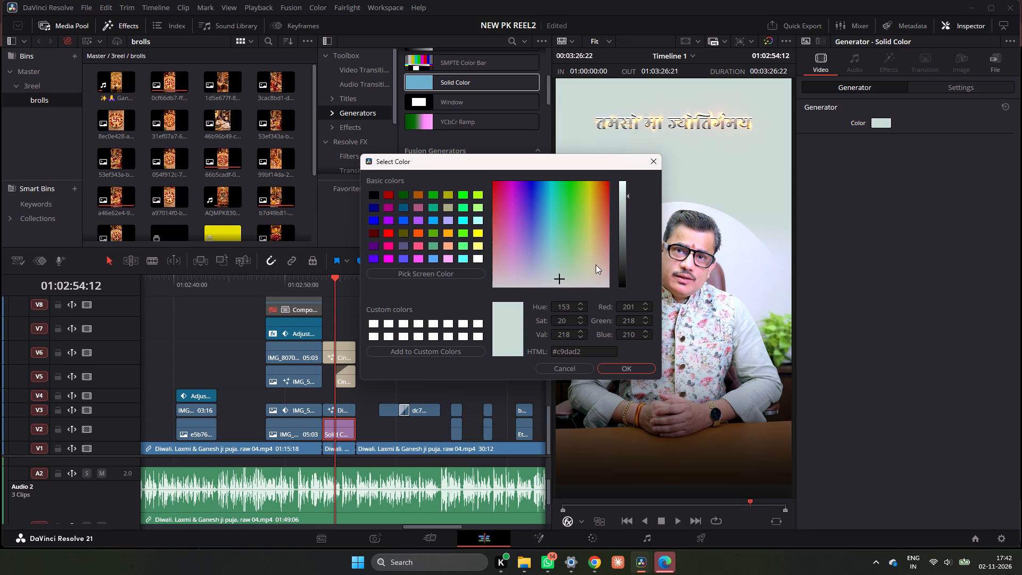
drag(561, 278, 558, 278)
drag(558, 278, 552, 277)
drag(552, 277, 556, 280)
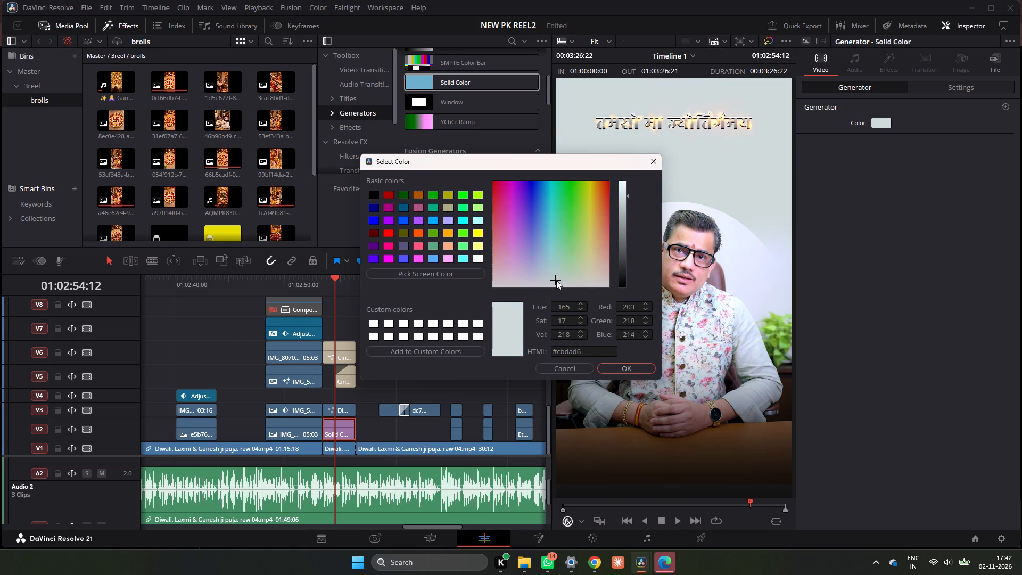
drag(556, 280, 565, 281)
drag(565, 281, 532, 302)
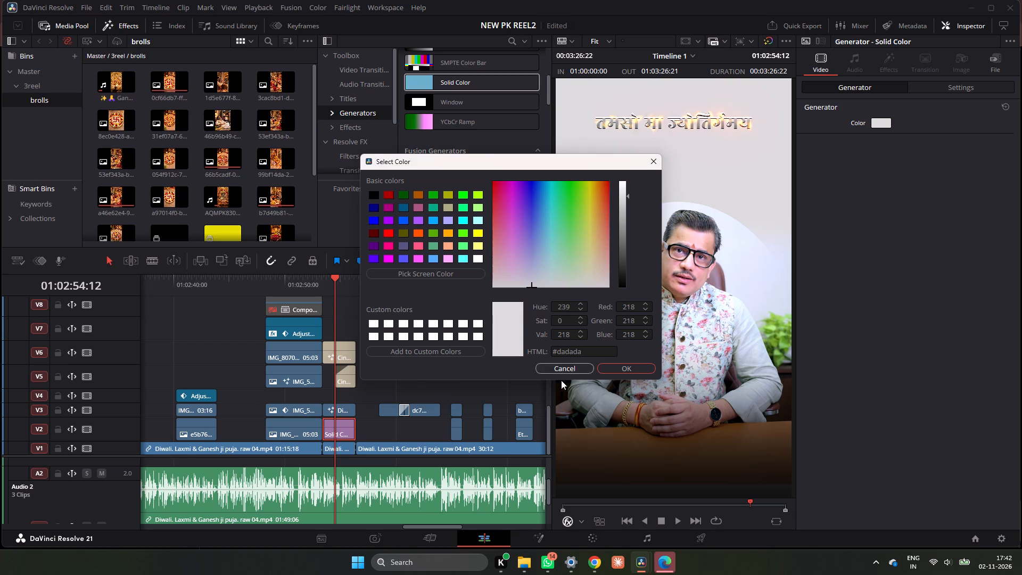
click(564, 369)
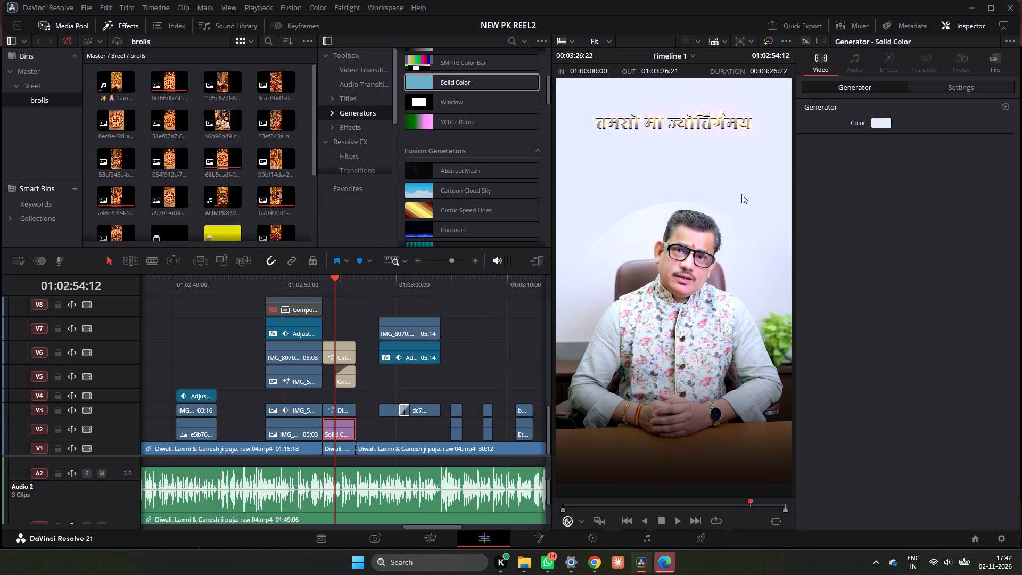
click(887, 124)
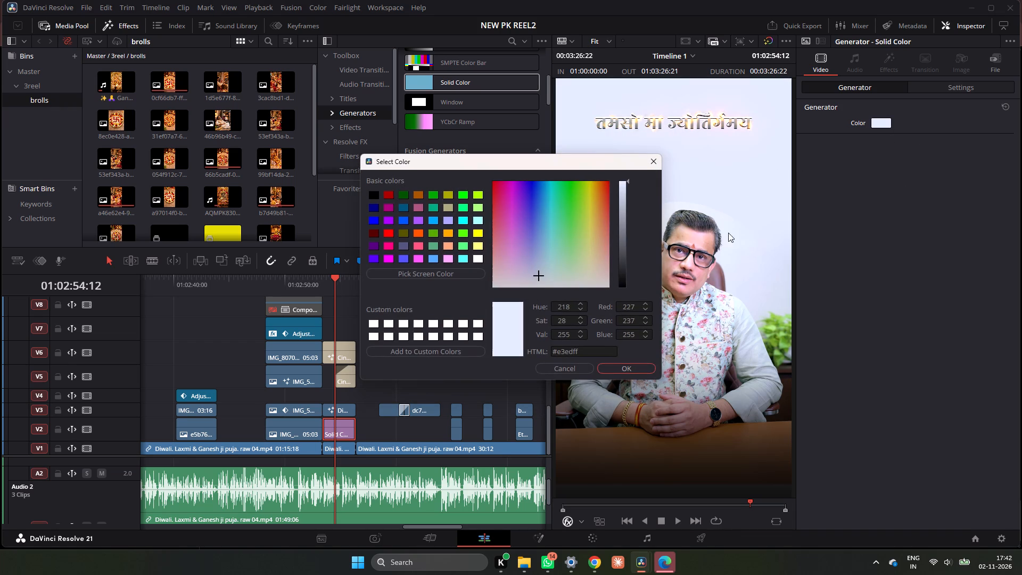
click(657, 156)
Move the Solid Color clip from V2 up to V4, above the speaker clip on V3.
click(985, 90)
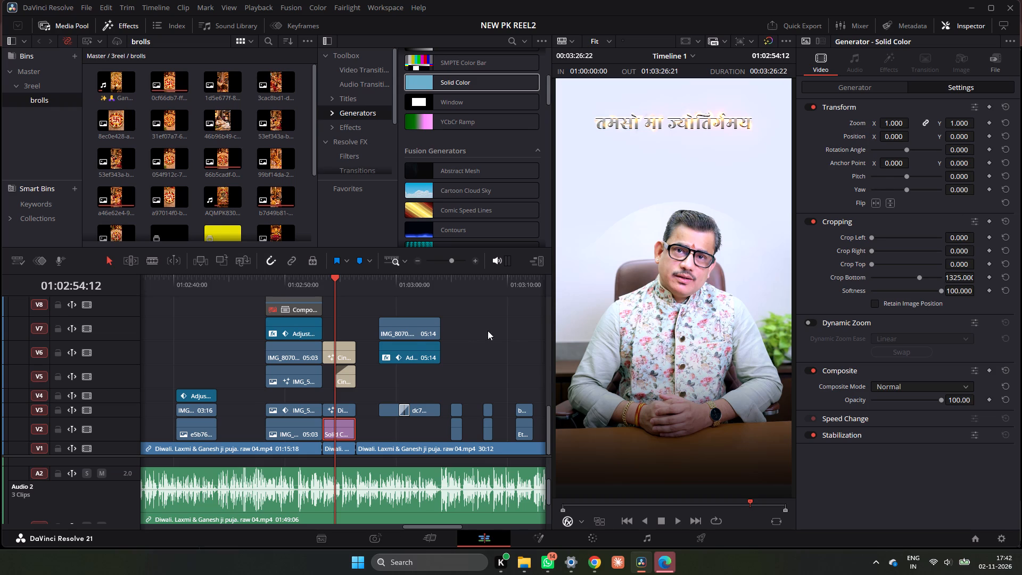
drag(341, 433, 344, 396)
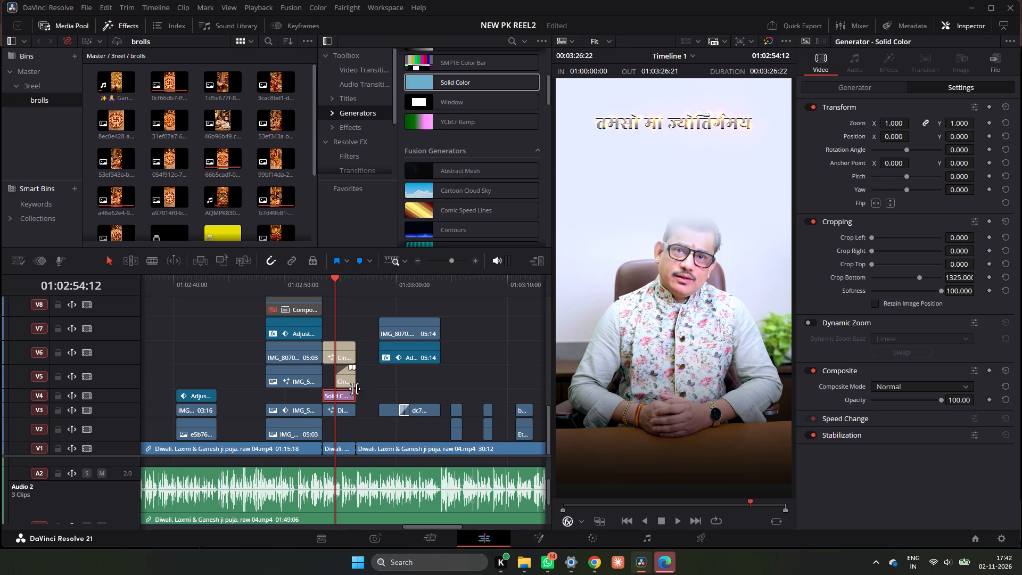
Move both Cinematic Titles Animator clips up one track to V6 and V7, and play back from about 01:02:53.
drag(361, 331, 356, 361)
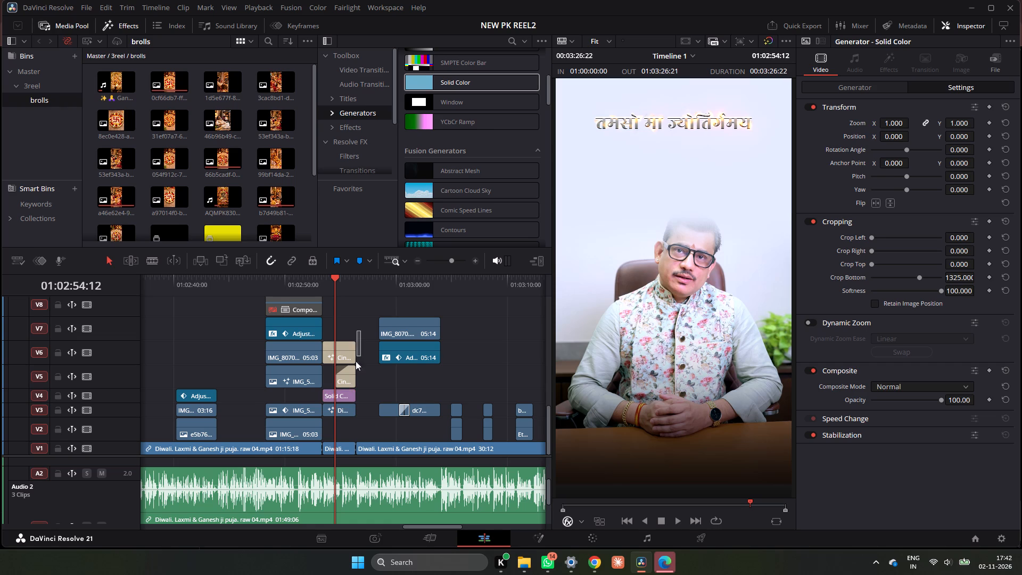
drag(356, 361, 347, 379)
drag(347, 377, 342, 361)
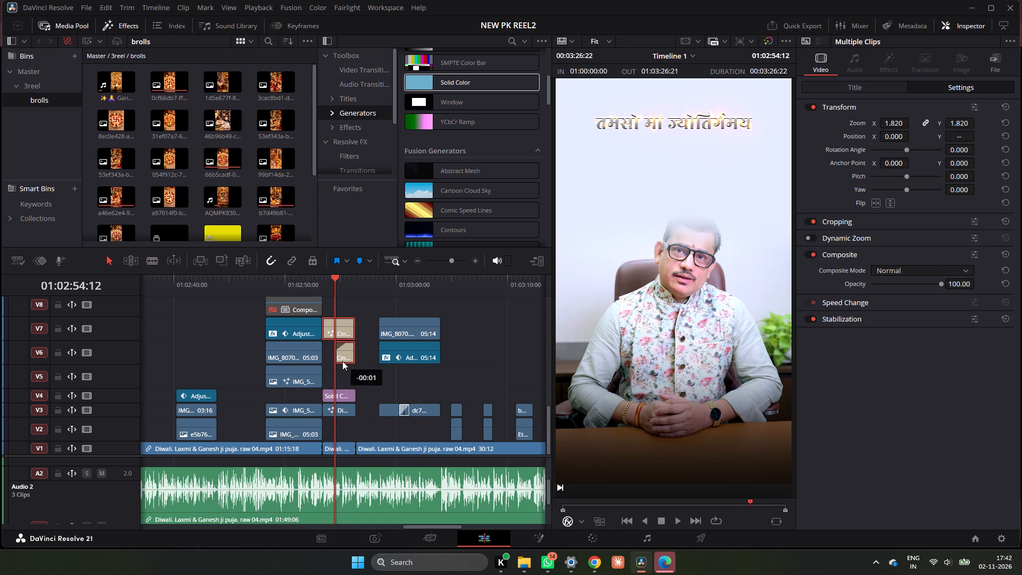
drag(342, 361, 353, 363)
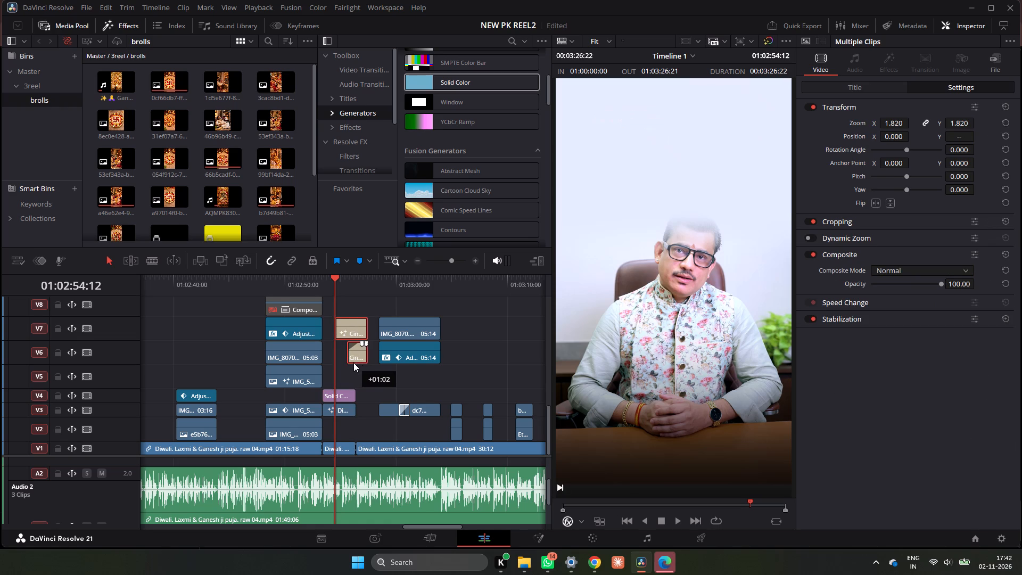
drag(353, 363, 349, 362)
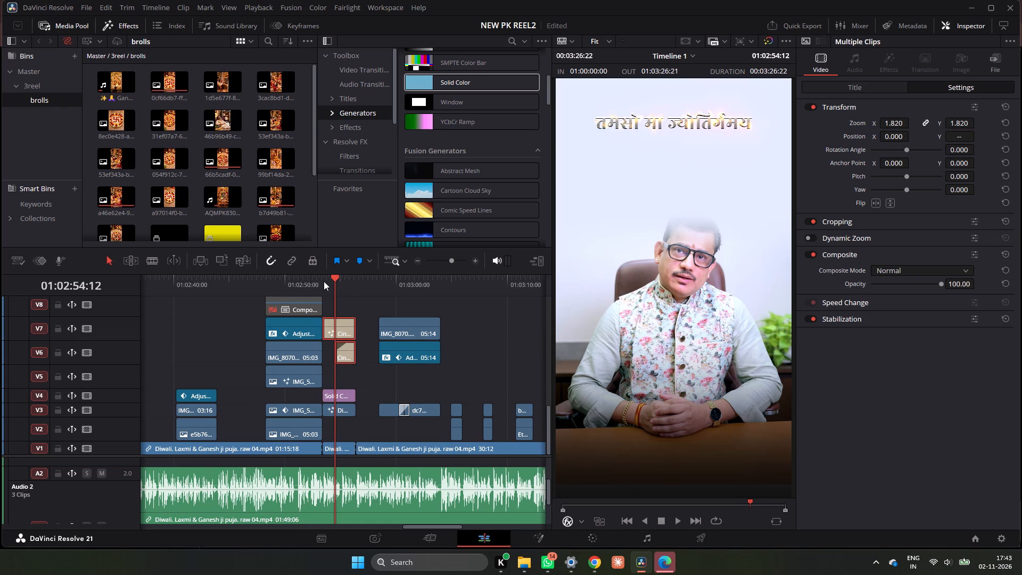
click(324, 281)
key(space)
key(space)
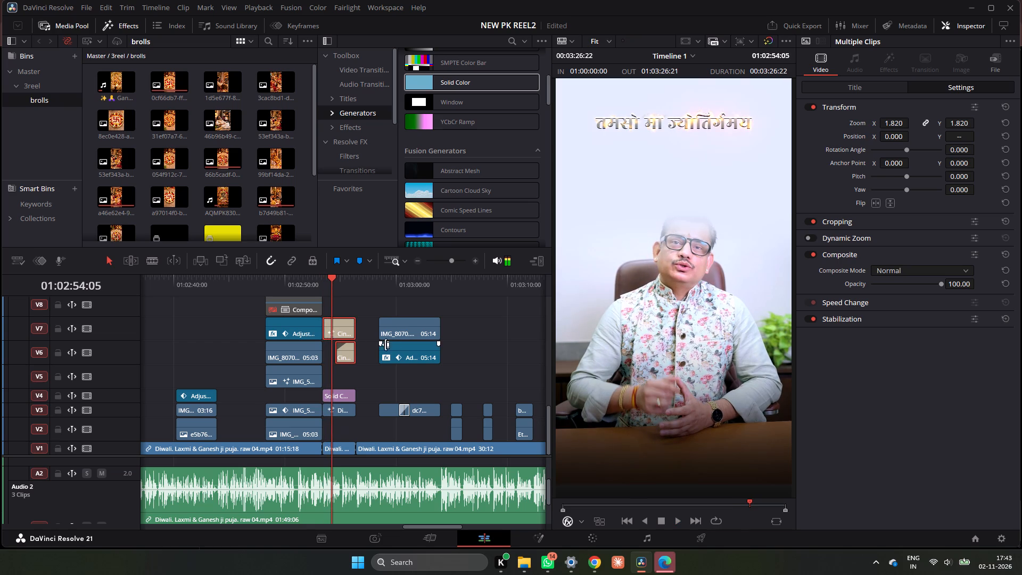
Duplicate the speaker clip from V3 onto V2, directly below it at the same timing.
double_click(475, 262)
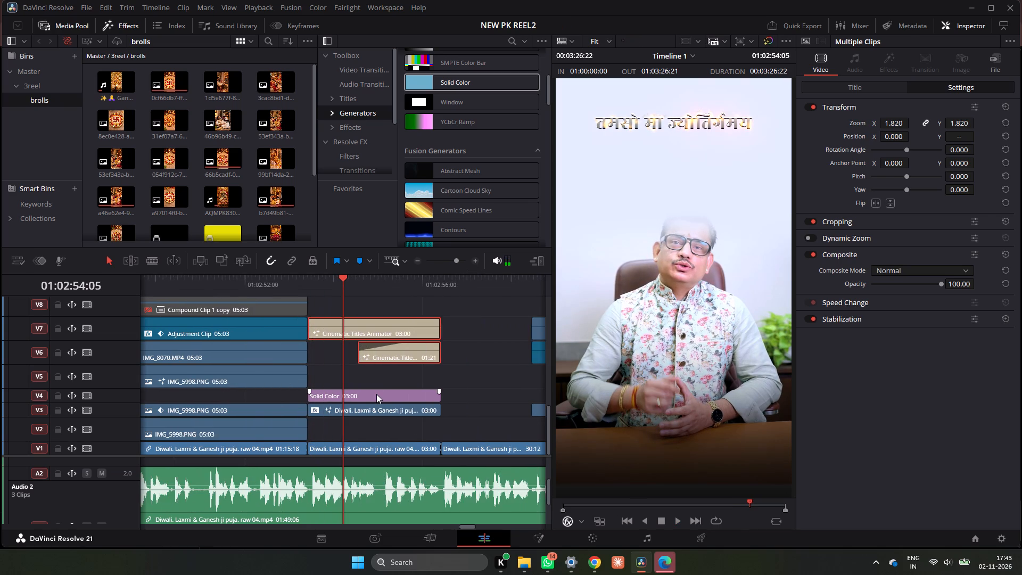
click(376, 394)
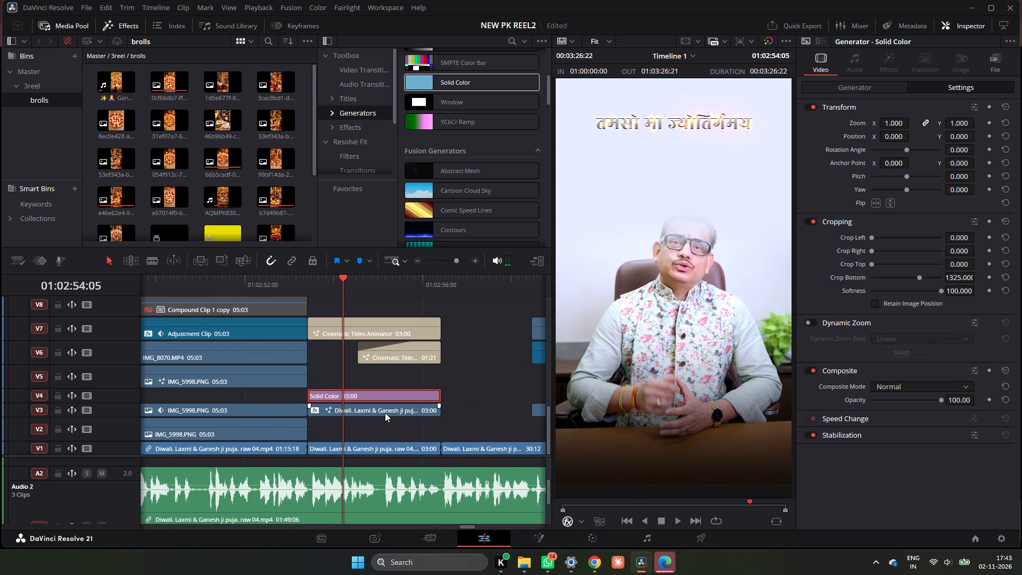
drag(389, 408, 388, 390)
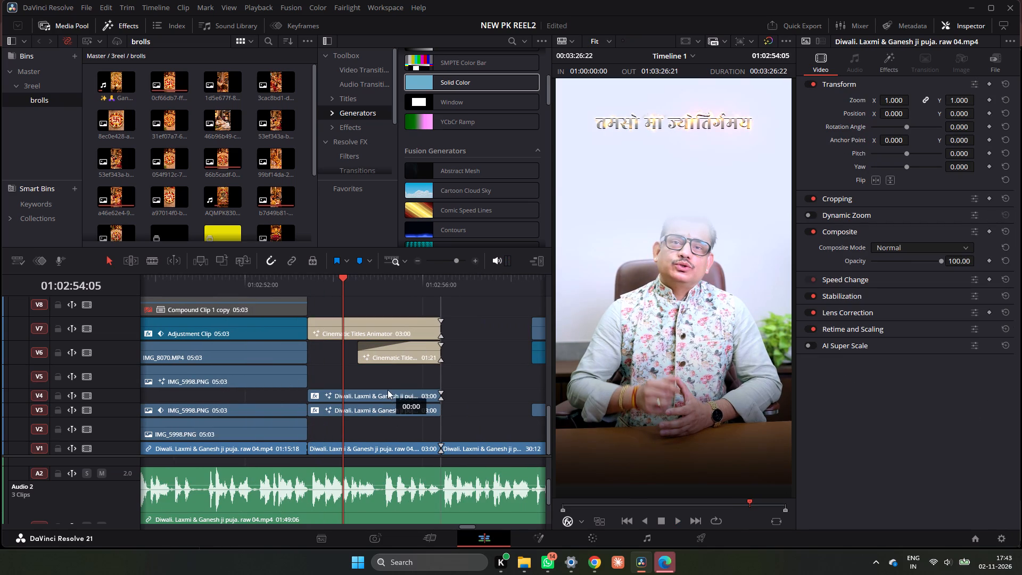
drag(388, 390, 388, 412)
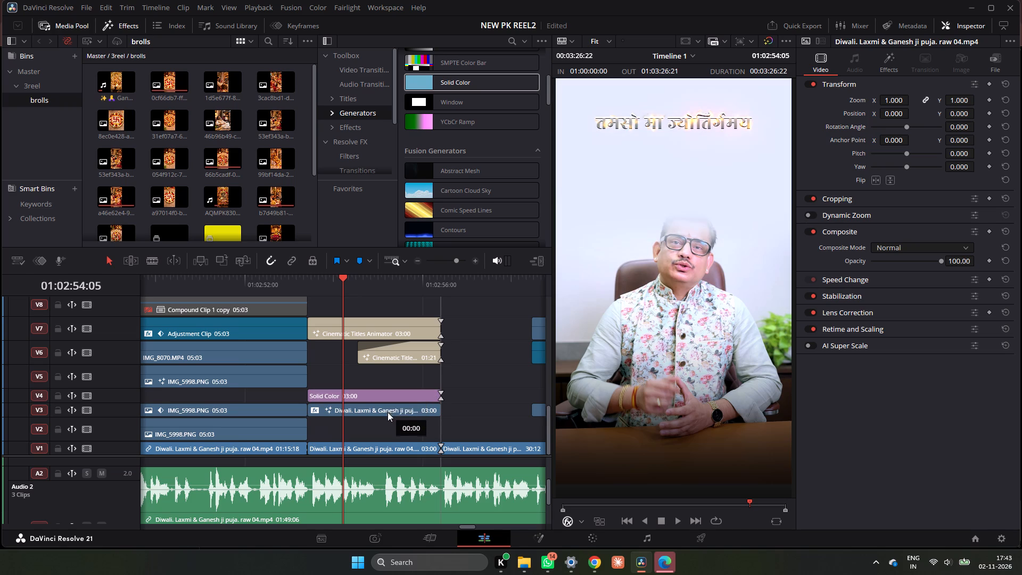
drag(388, 412, 389, 418)
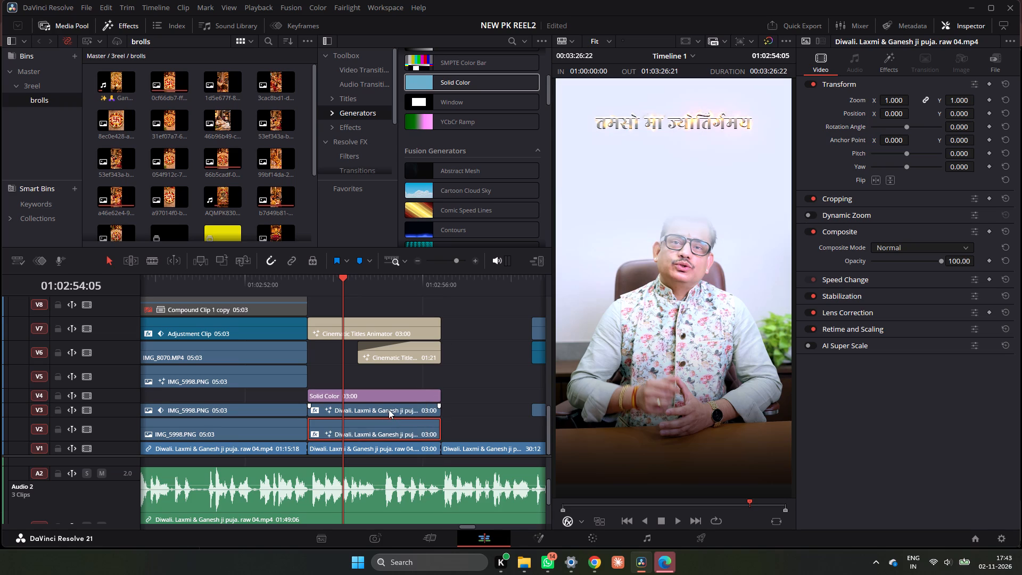
Mark the timeline in and out range around the V3 speaker clip, from 01:02:53:10 to 01:02:56:09.
click(389, 409)
key(x)
alt+click(389, 409)
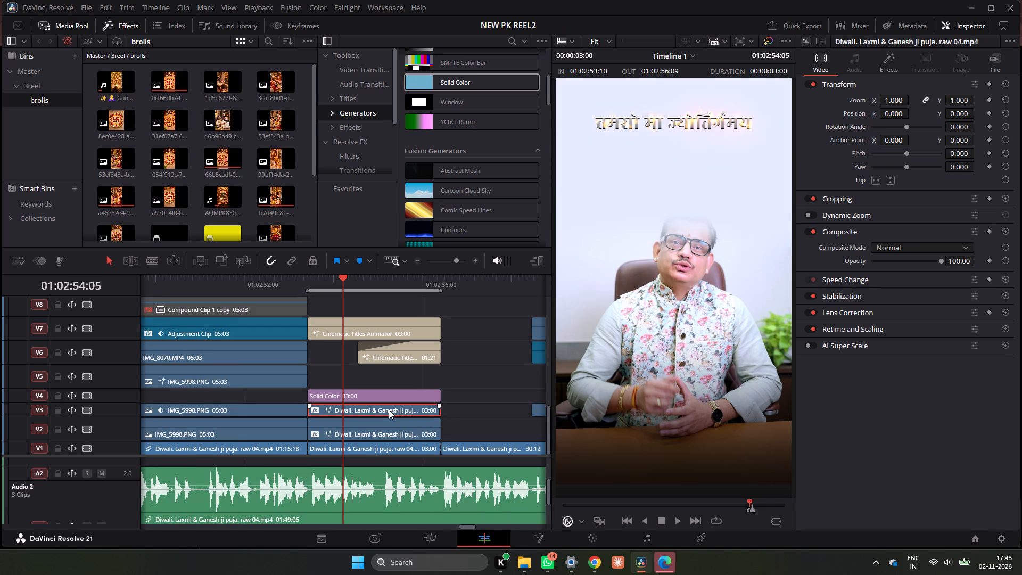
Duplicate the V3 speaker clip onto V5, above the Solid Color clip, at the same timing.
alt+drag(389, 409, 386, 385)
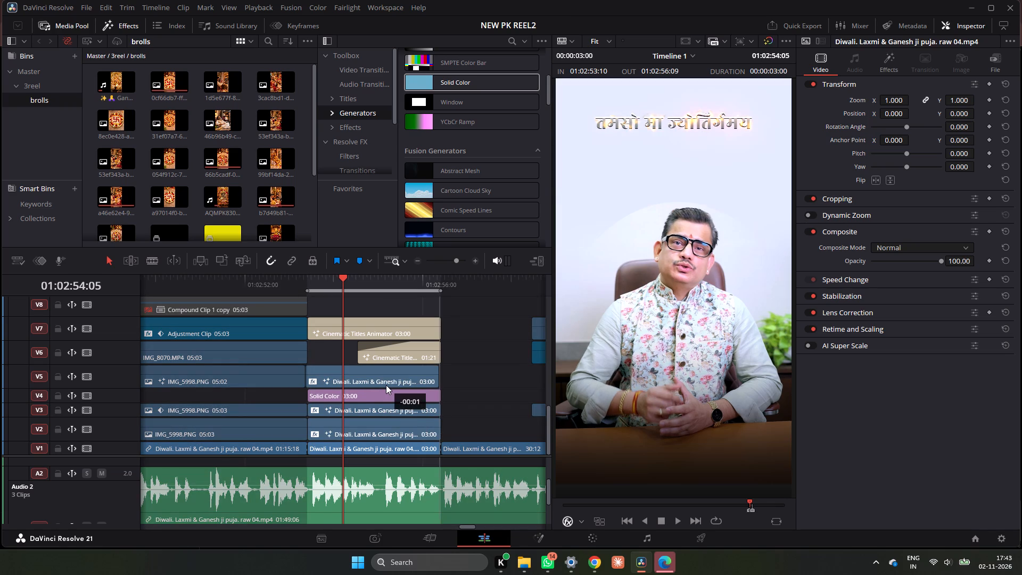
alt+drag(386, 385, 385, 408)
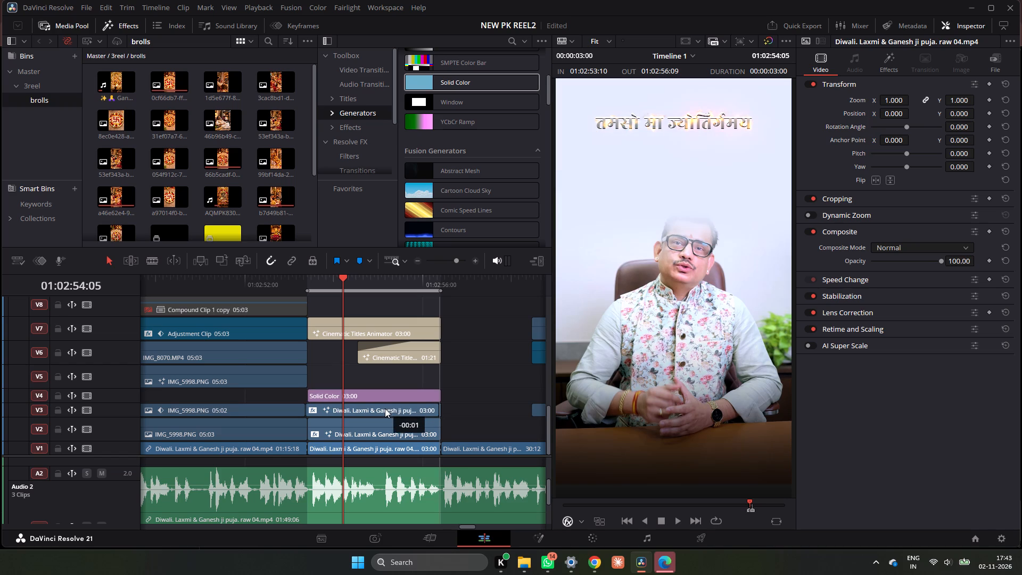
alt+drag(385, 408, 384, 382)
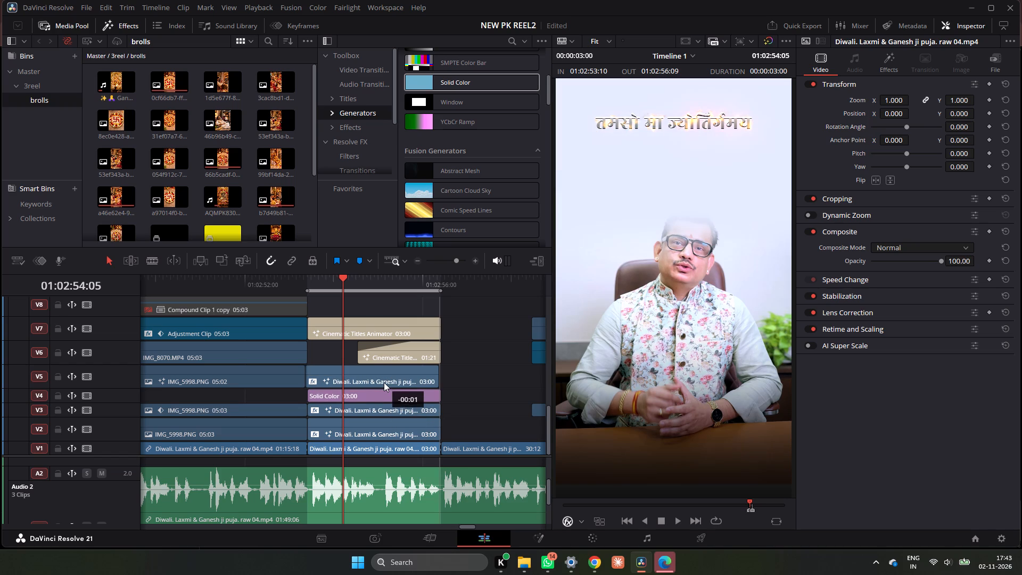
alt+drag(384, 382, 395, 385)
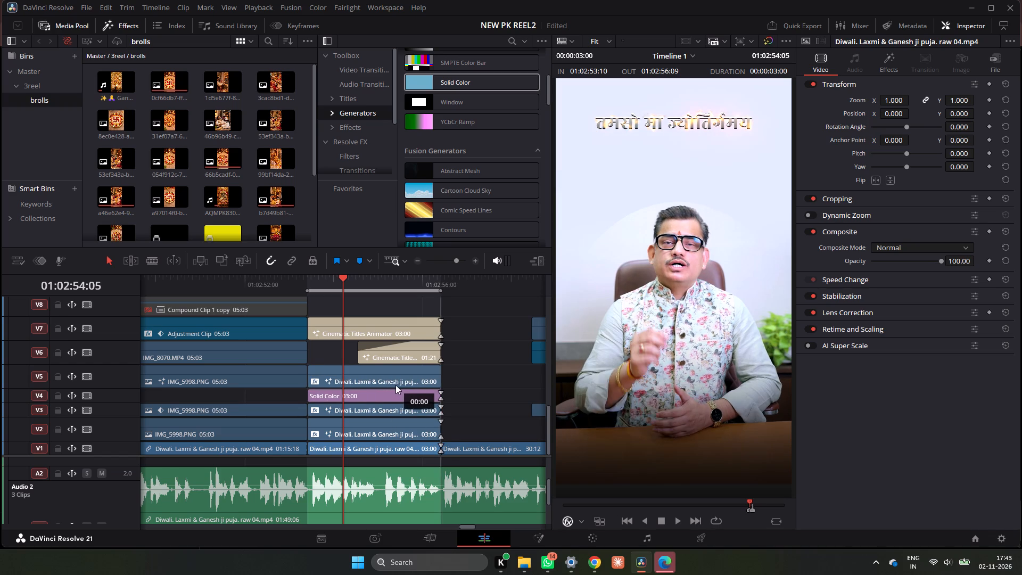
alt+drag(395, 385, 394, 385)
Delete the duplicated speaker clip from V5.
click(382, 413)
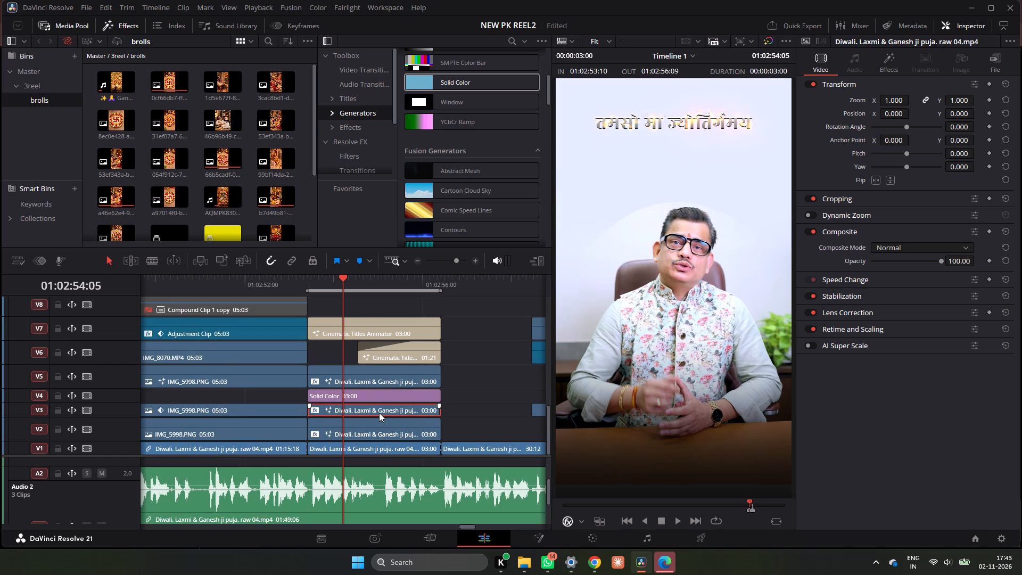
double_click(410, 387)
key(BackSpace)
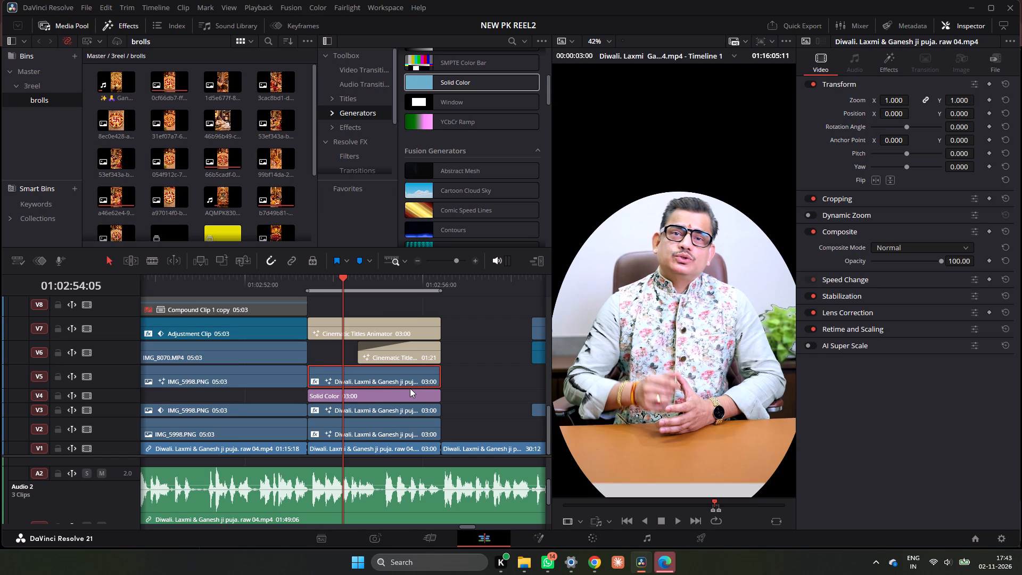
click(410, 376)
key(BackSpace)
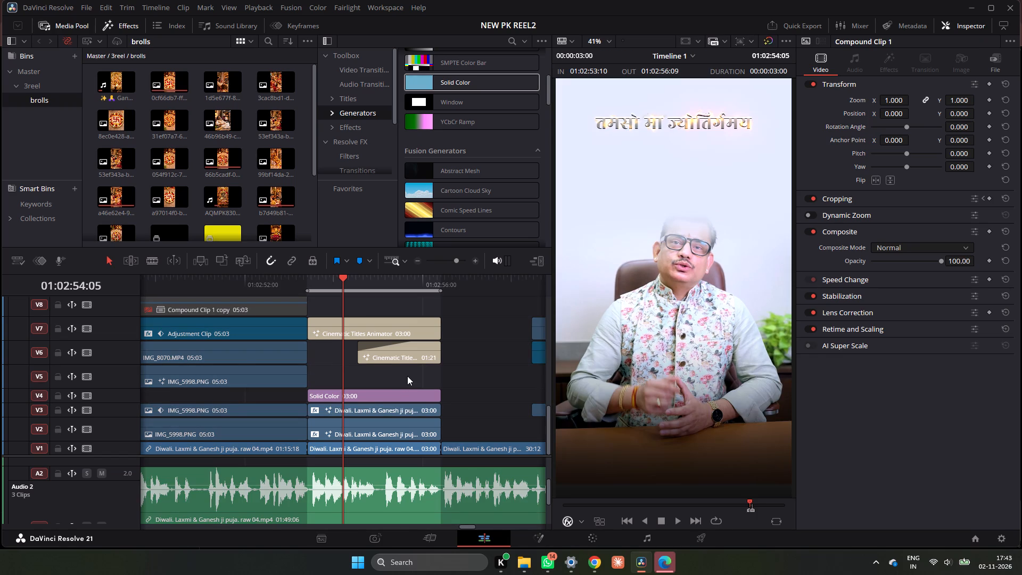
Adjust the V4 Solid Color clip's Crop Bottom to 1108 so it extends lower over the speaker.
click(394, 391)
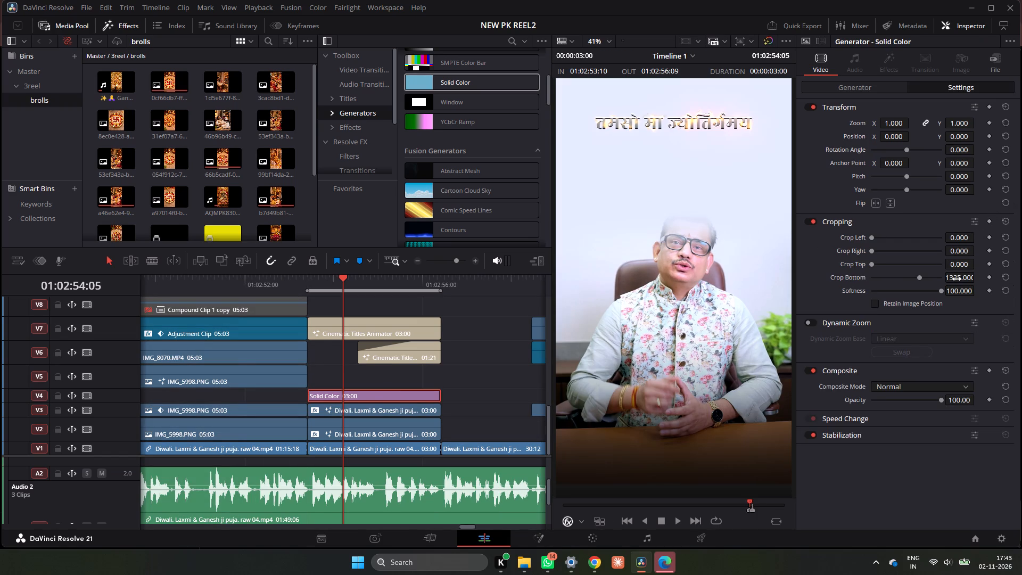
drag(957, 279, 522, 301)
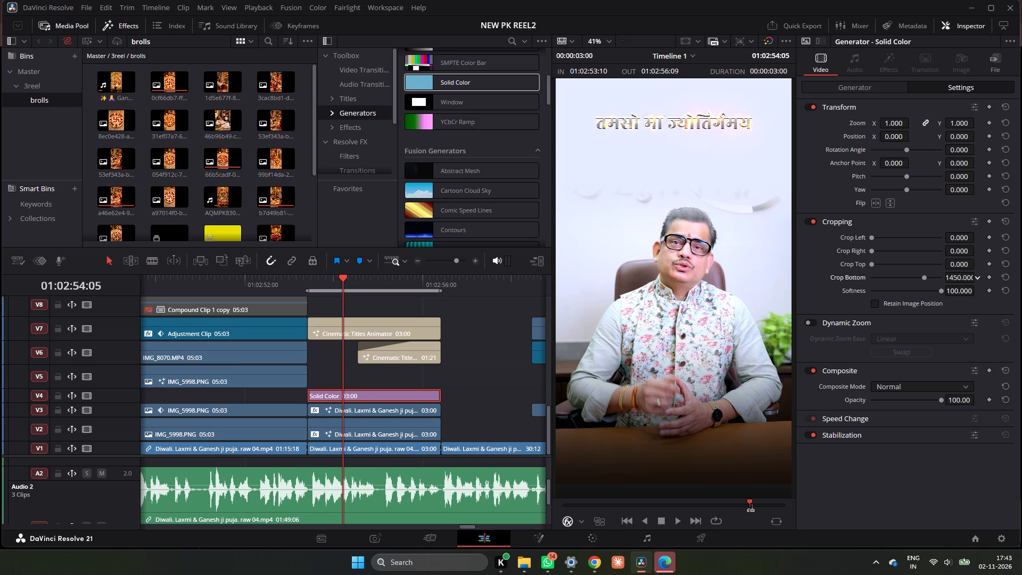
drag(522, 301, 528, 308)
drag(528, 308, 28, 343)
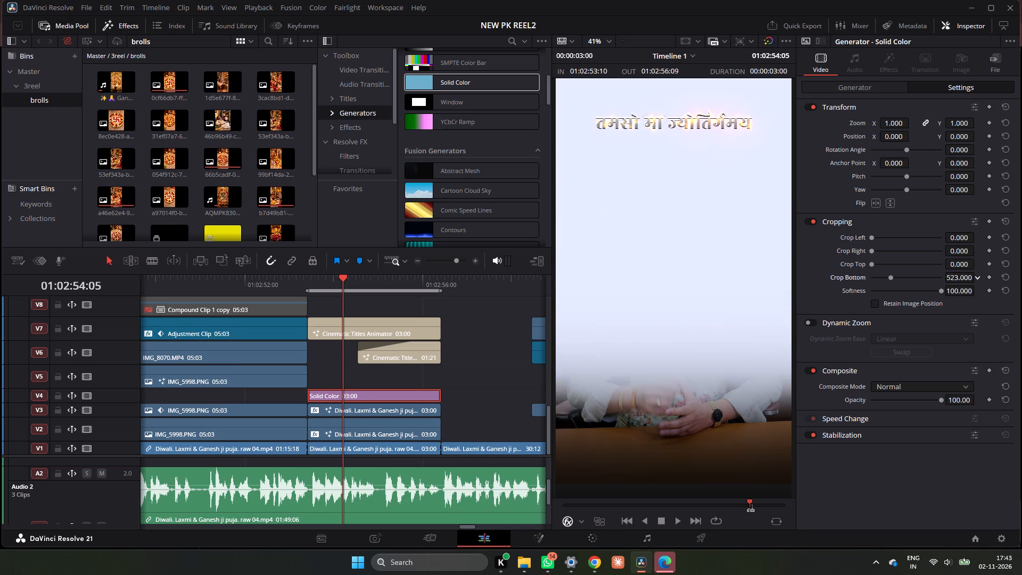
drag(28, 343, 252, 421)
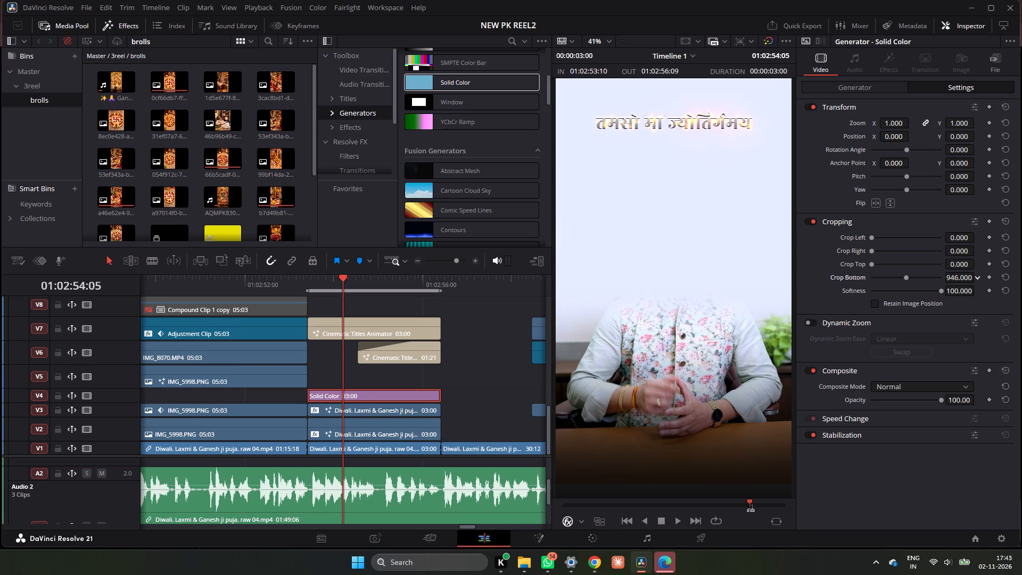
drag(252, 421, 188, 445)
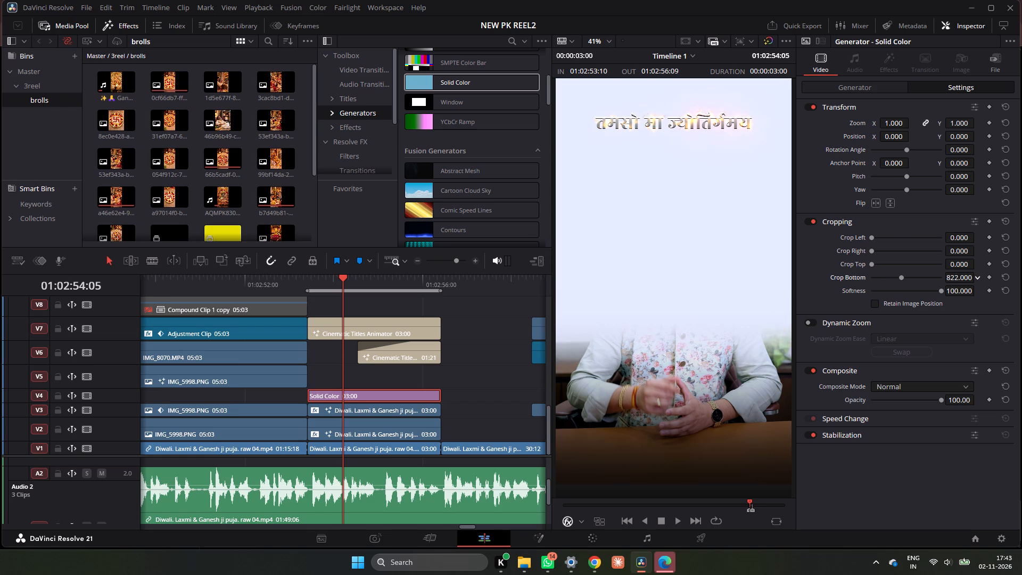
drag(188, 445, 340, 447)
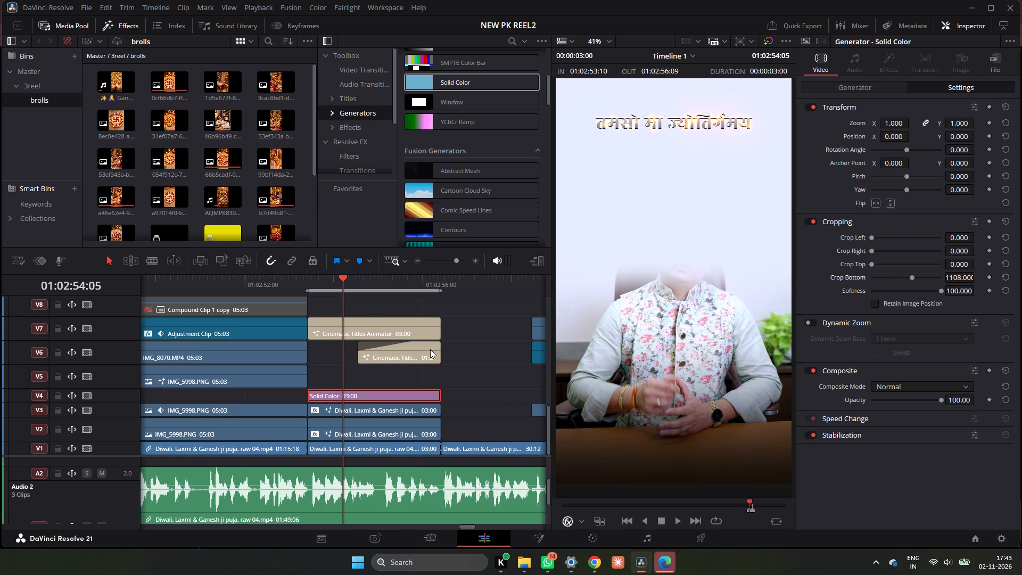
Move the speaker clip from V3 up to V5, above the Solid Color clip.
click(343, 414)
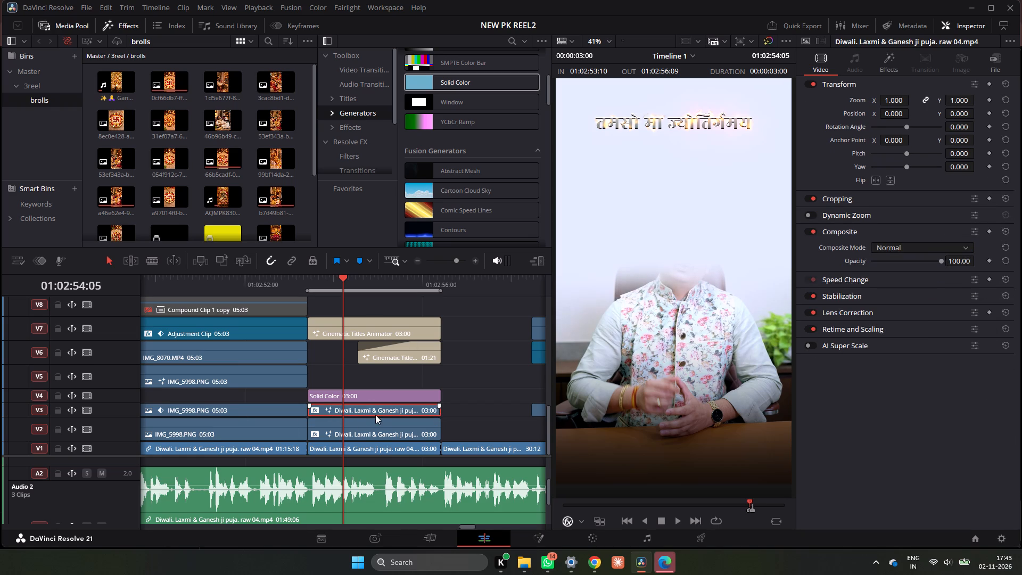
alt+drag(376, 410, 375, 383)
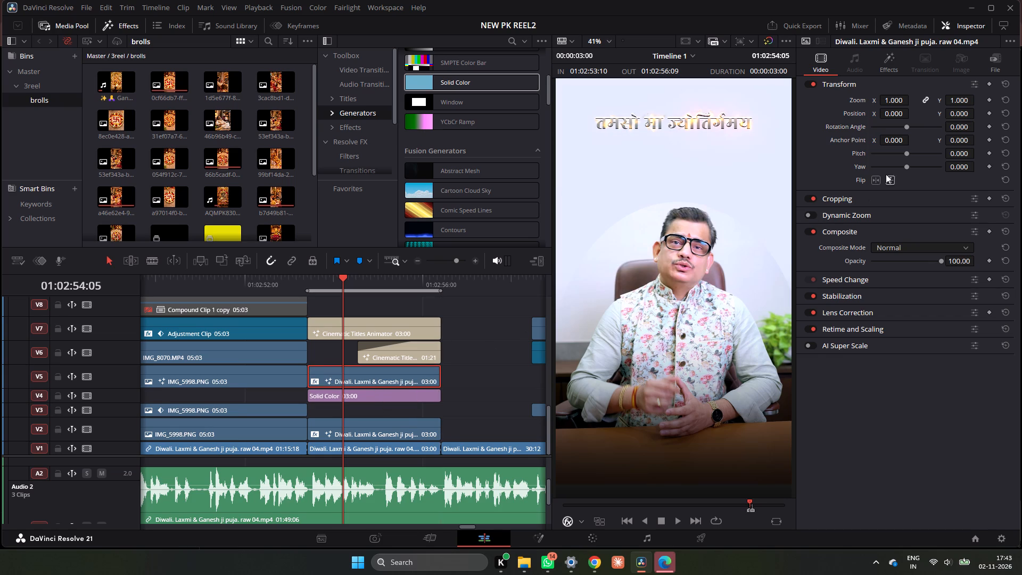
Add 3D Keyer sampling strokes over the wall around the speaker's head on the V5 speaker clip.
click(892, 61)
drag(725, 152, 744, 188)
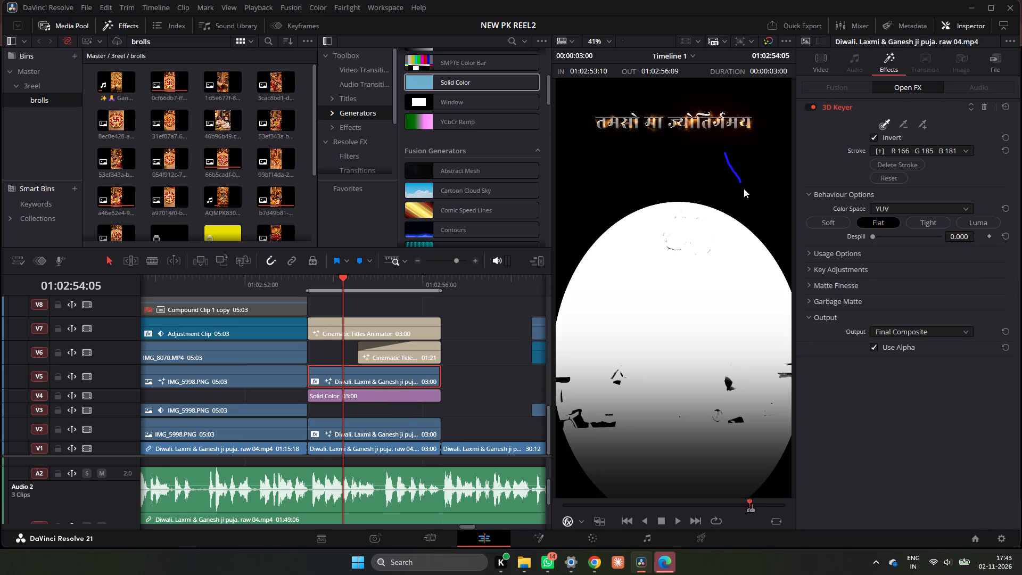
drag(744, 188, 743, 208)
drag(740, 234, 736, 237)
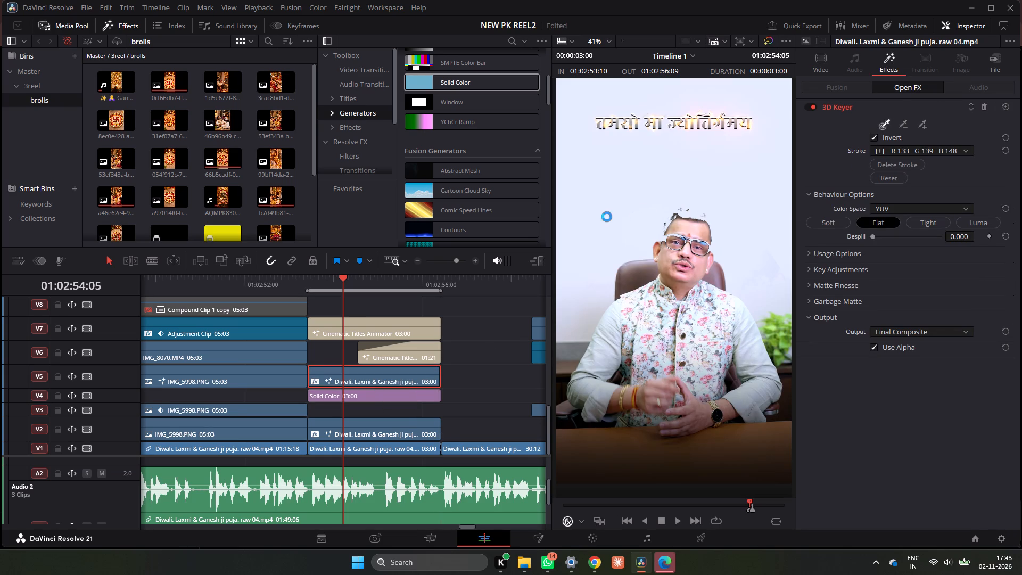
drag(605, 217, 598, 226)
drag(612, 218, 638, 223)
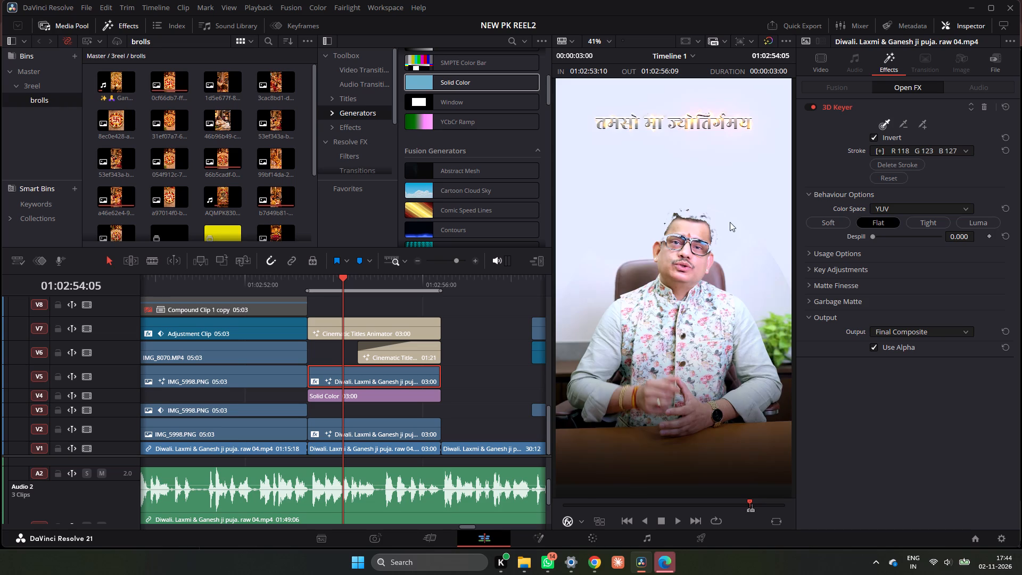
drag(763, 209, 754, 260)
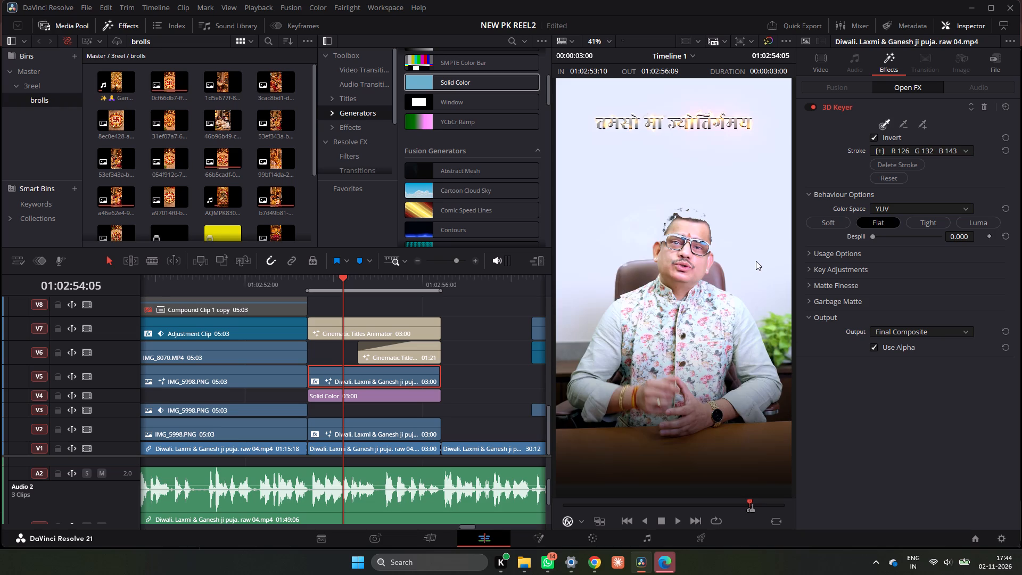
drag(745, 273, 720, 268)
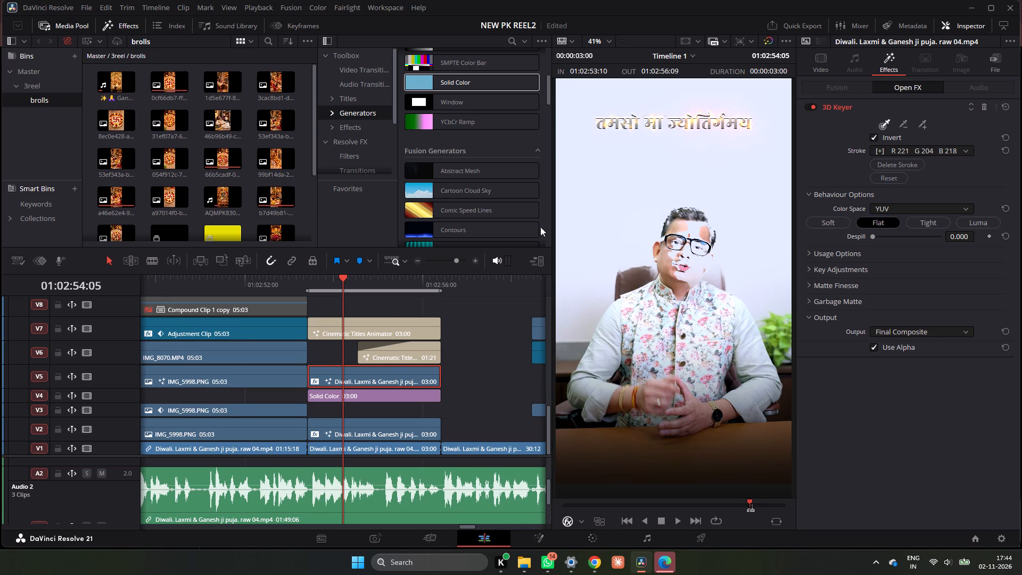
Move both Cinematic Titles Animator clips up one more track, to V7 and V8.
click(417, 260)
scroll(425, 350, down, 2)
drag(424, 308, 375, 352)
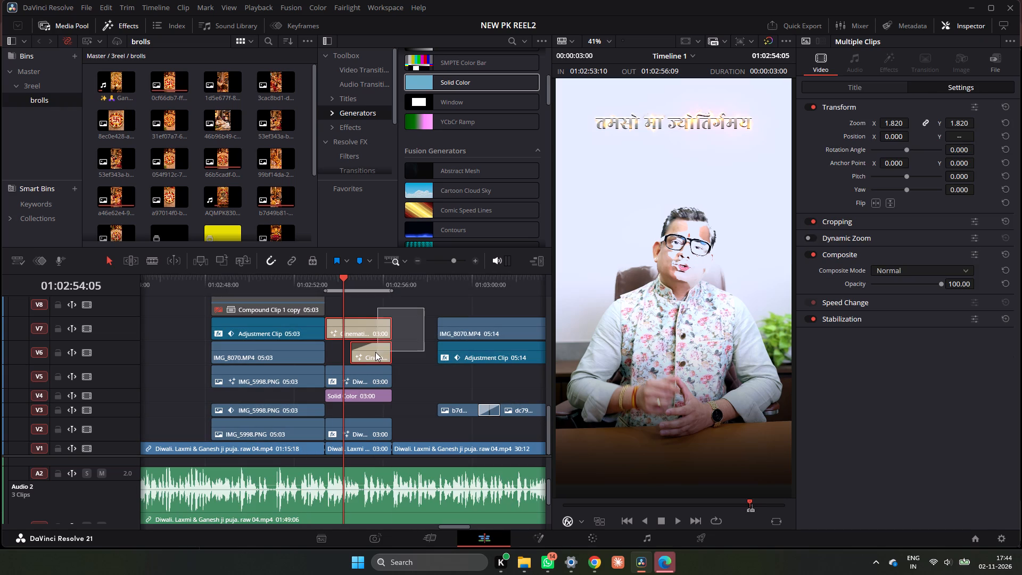
drag(375, 352, 372, 354)
drag(372, 354, 372, 336)
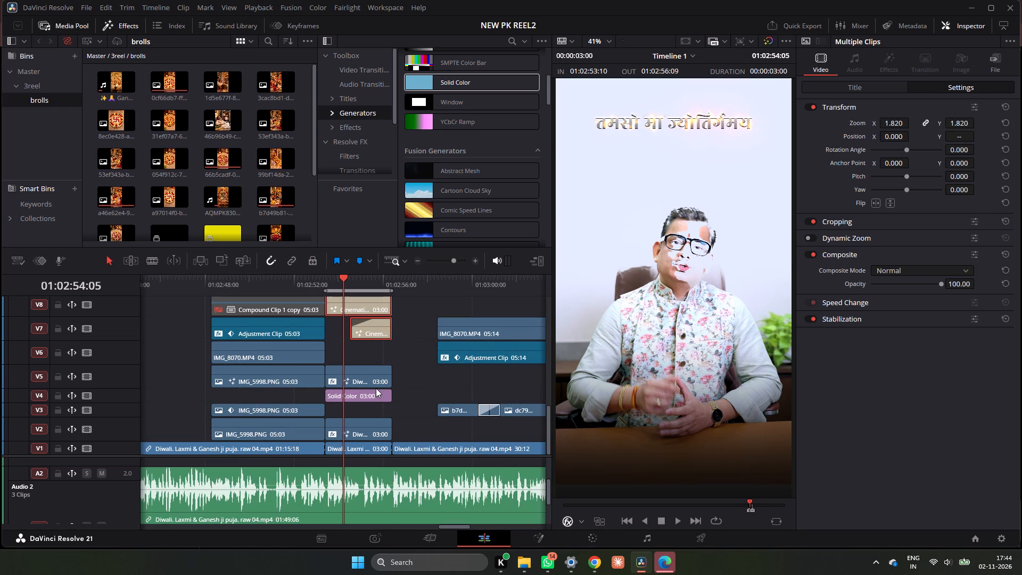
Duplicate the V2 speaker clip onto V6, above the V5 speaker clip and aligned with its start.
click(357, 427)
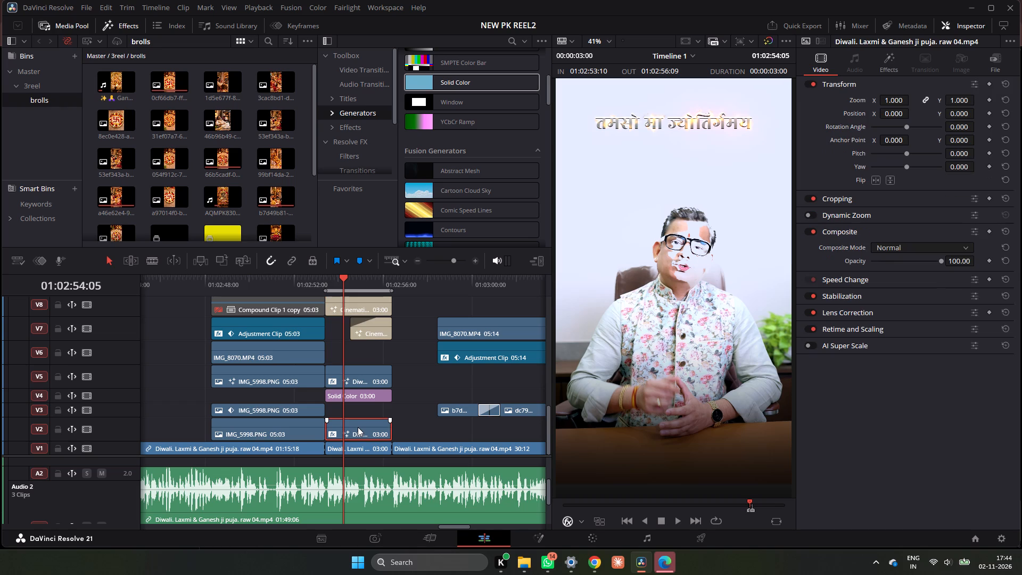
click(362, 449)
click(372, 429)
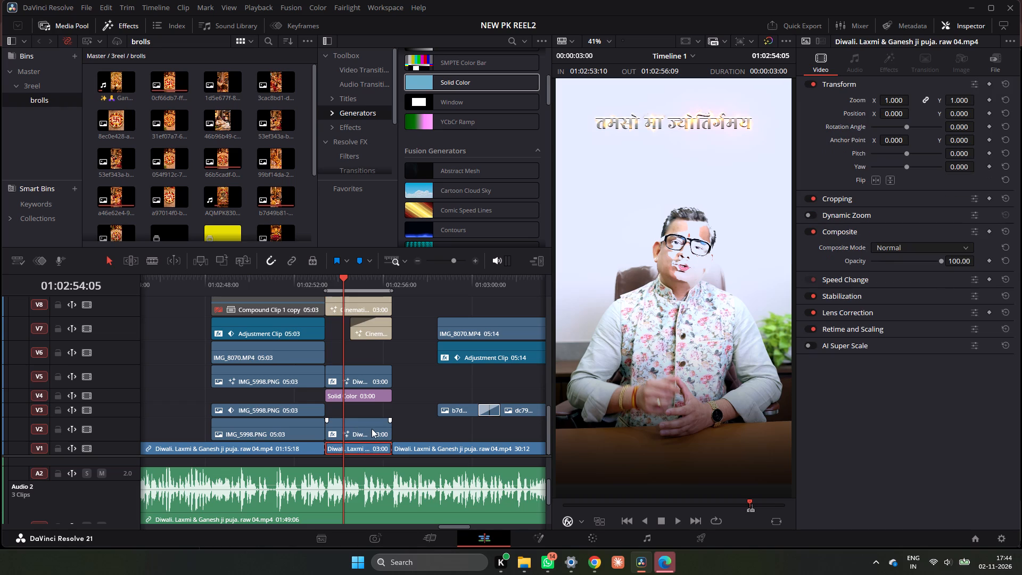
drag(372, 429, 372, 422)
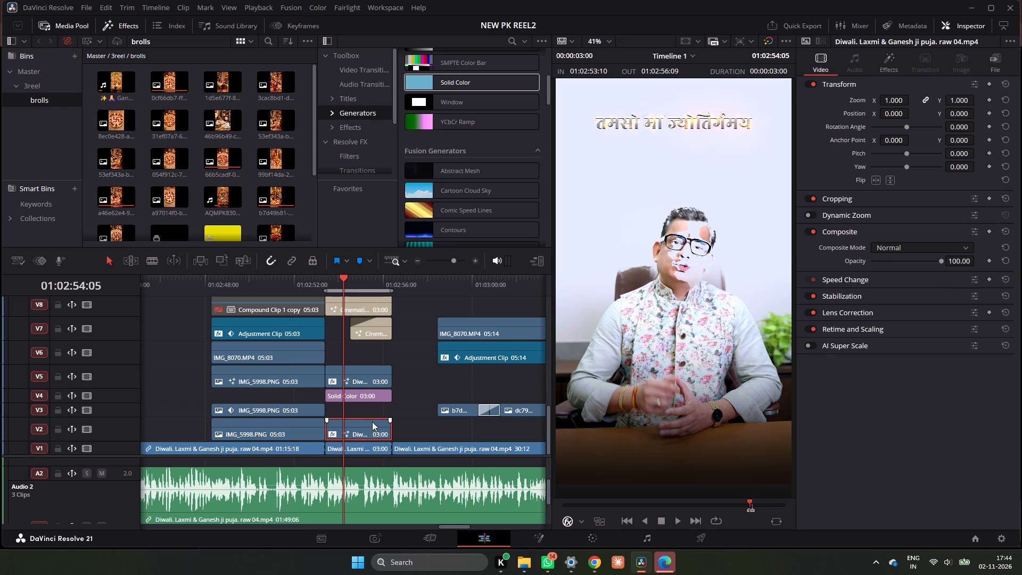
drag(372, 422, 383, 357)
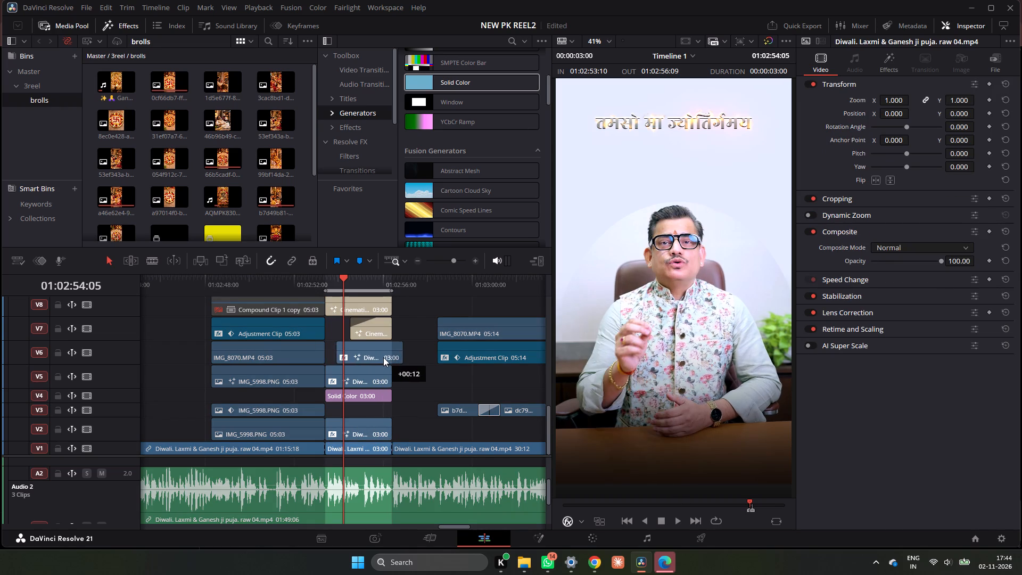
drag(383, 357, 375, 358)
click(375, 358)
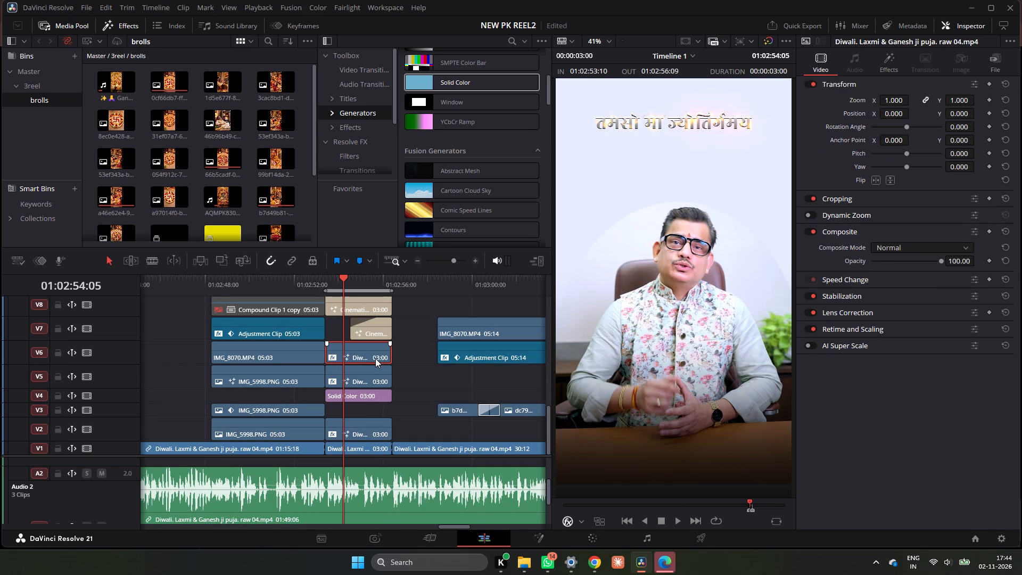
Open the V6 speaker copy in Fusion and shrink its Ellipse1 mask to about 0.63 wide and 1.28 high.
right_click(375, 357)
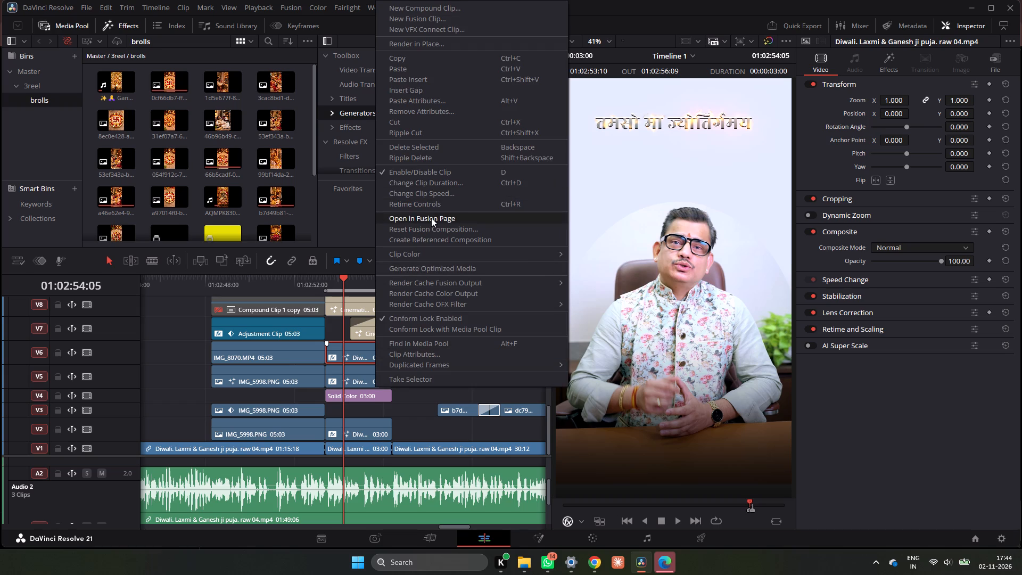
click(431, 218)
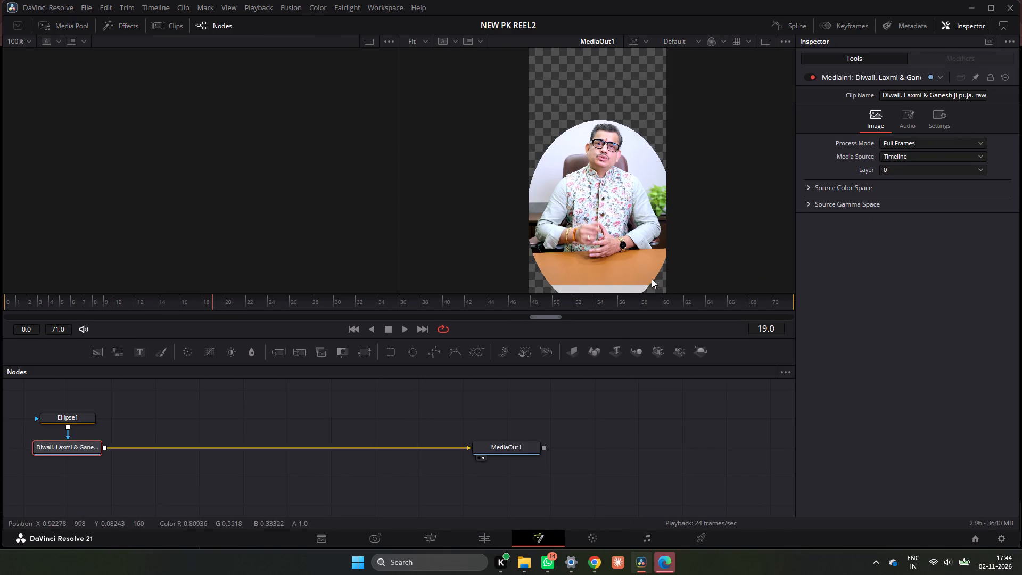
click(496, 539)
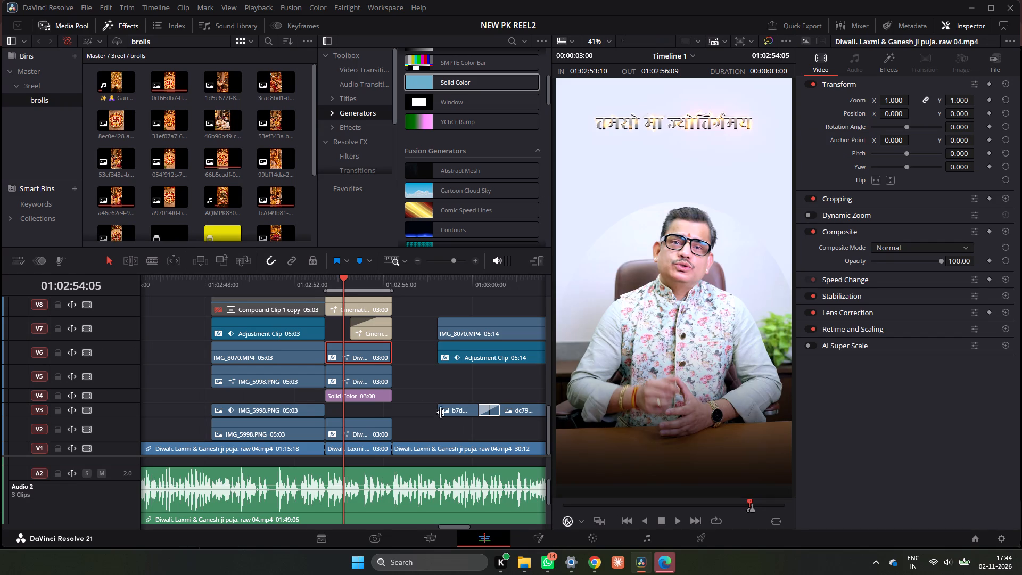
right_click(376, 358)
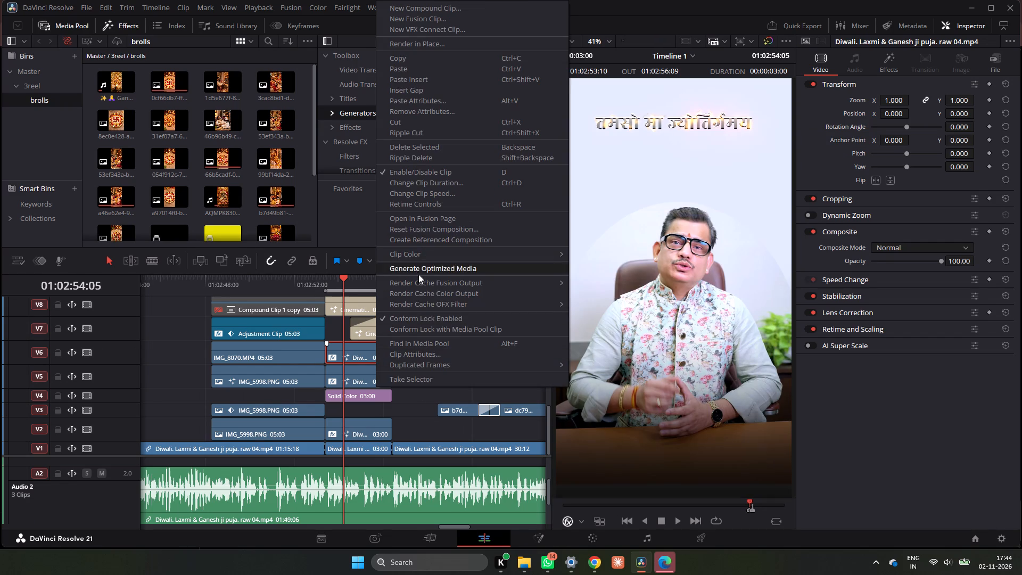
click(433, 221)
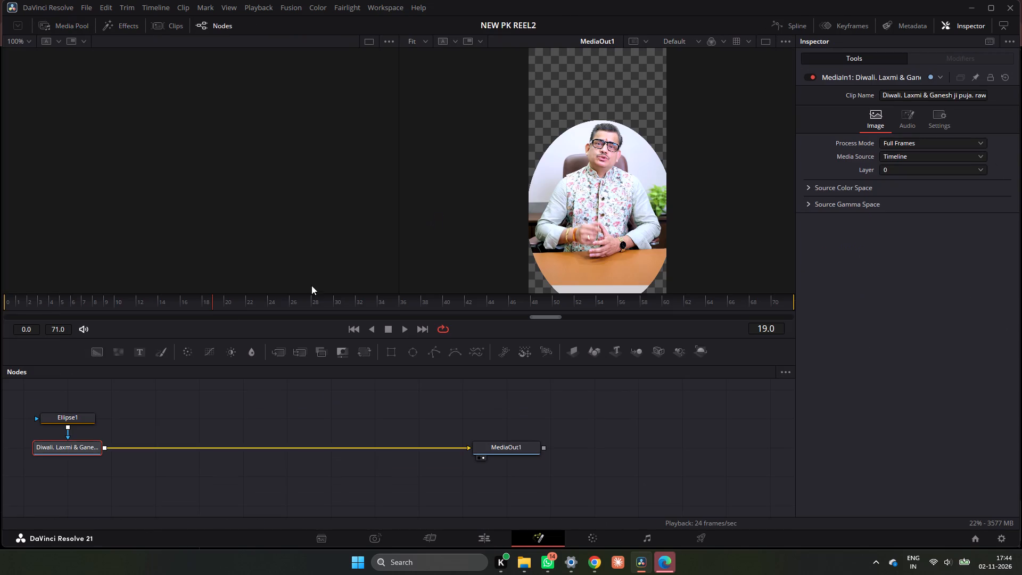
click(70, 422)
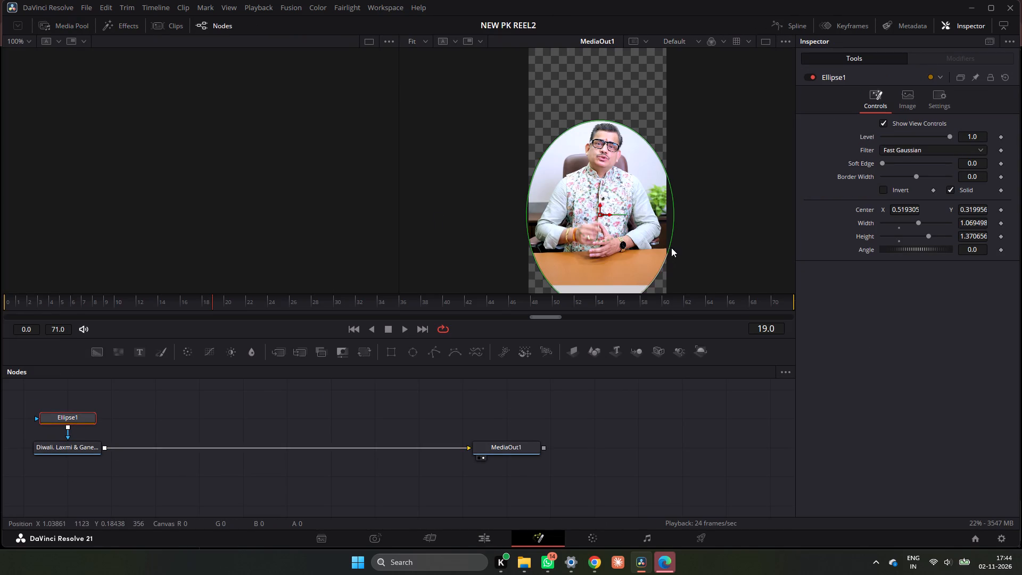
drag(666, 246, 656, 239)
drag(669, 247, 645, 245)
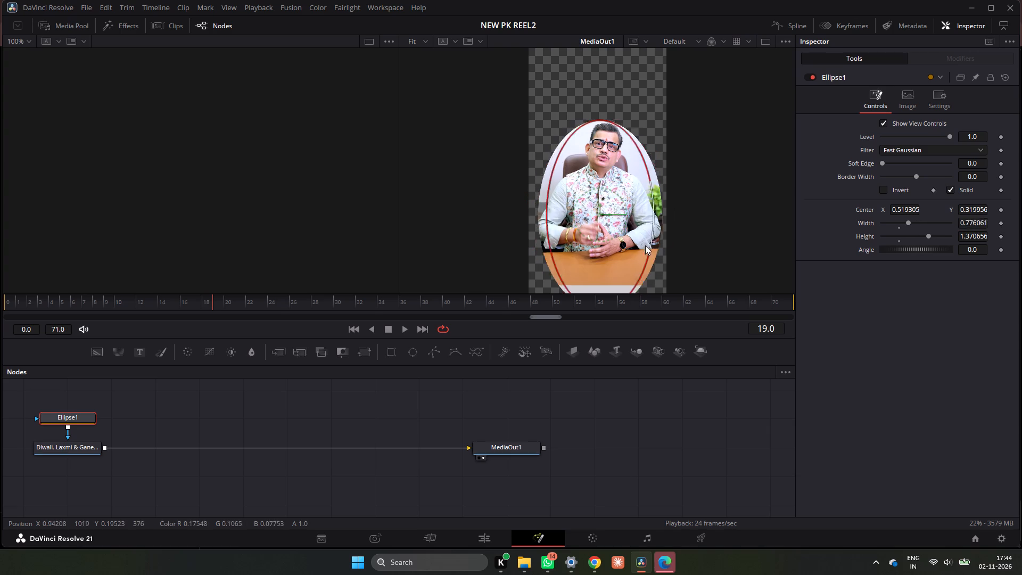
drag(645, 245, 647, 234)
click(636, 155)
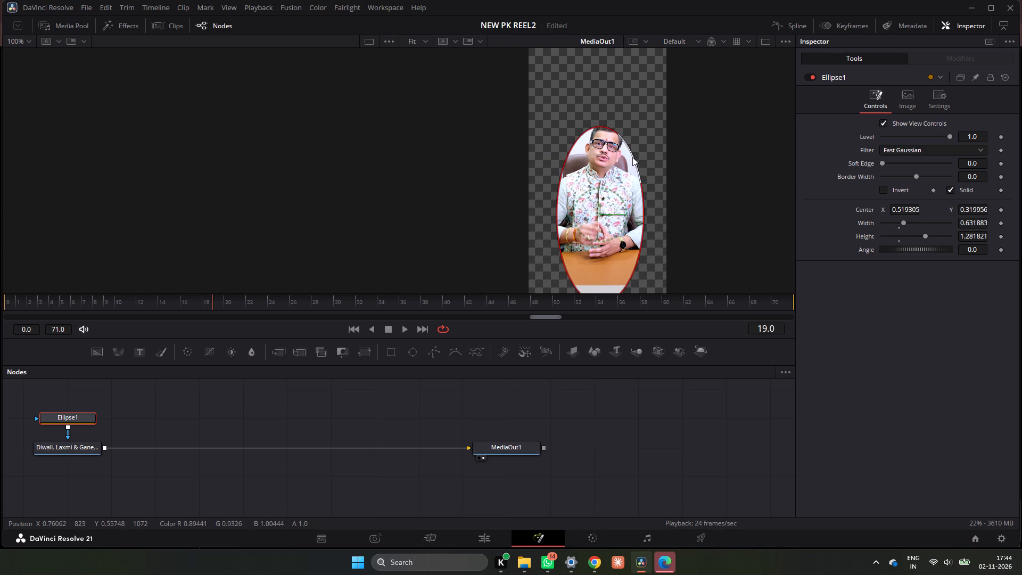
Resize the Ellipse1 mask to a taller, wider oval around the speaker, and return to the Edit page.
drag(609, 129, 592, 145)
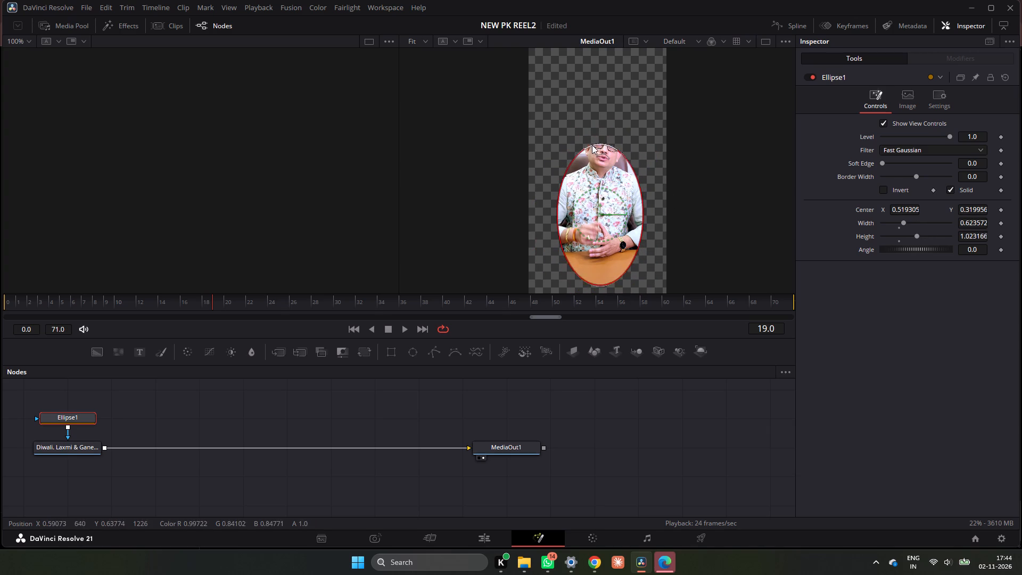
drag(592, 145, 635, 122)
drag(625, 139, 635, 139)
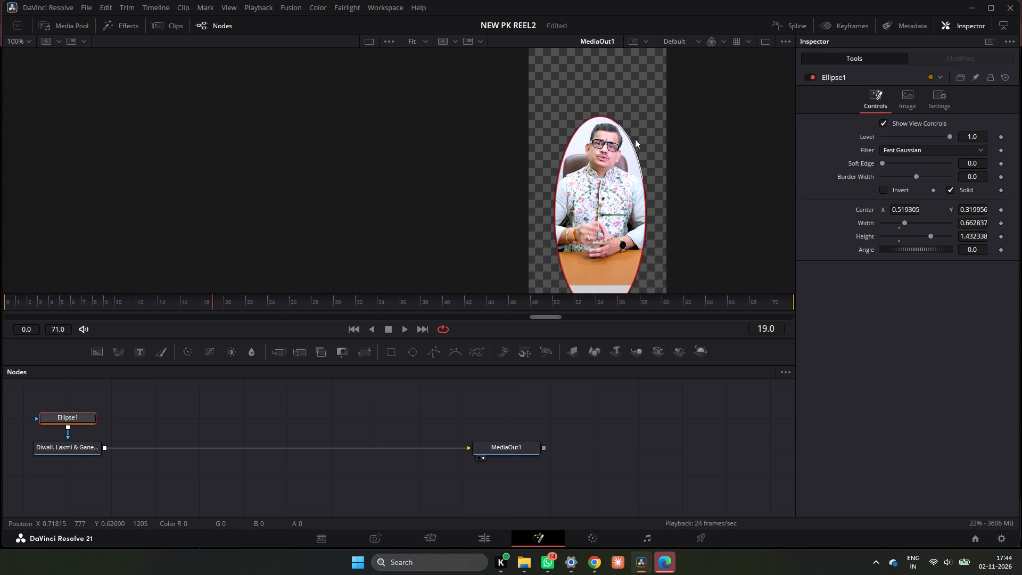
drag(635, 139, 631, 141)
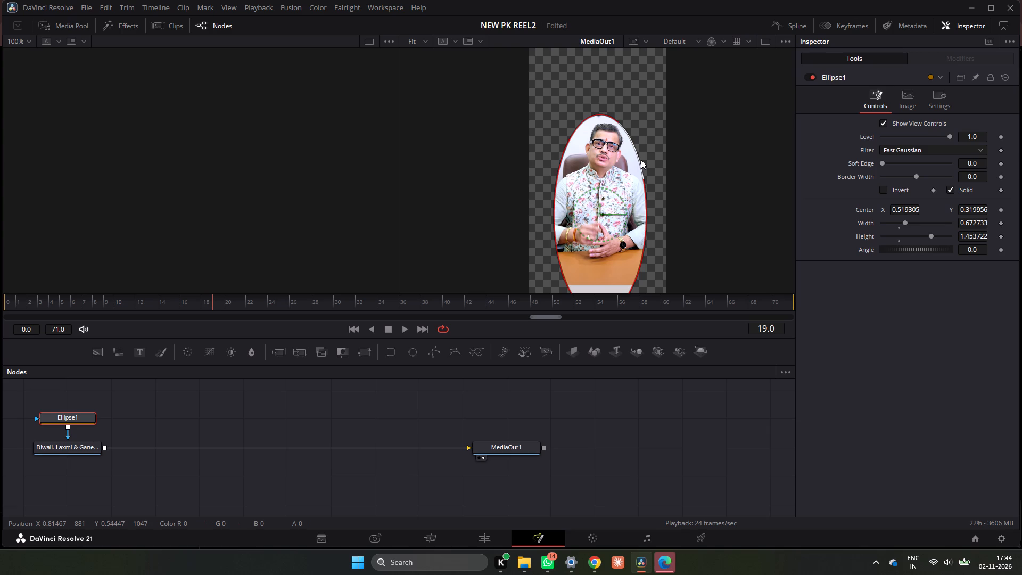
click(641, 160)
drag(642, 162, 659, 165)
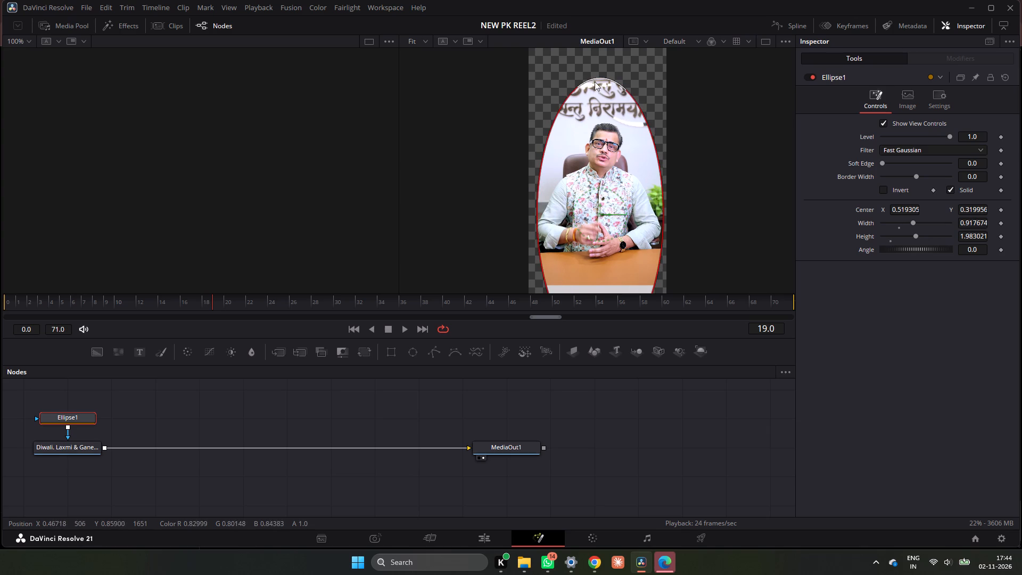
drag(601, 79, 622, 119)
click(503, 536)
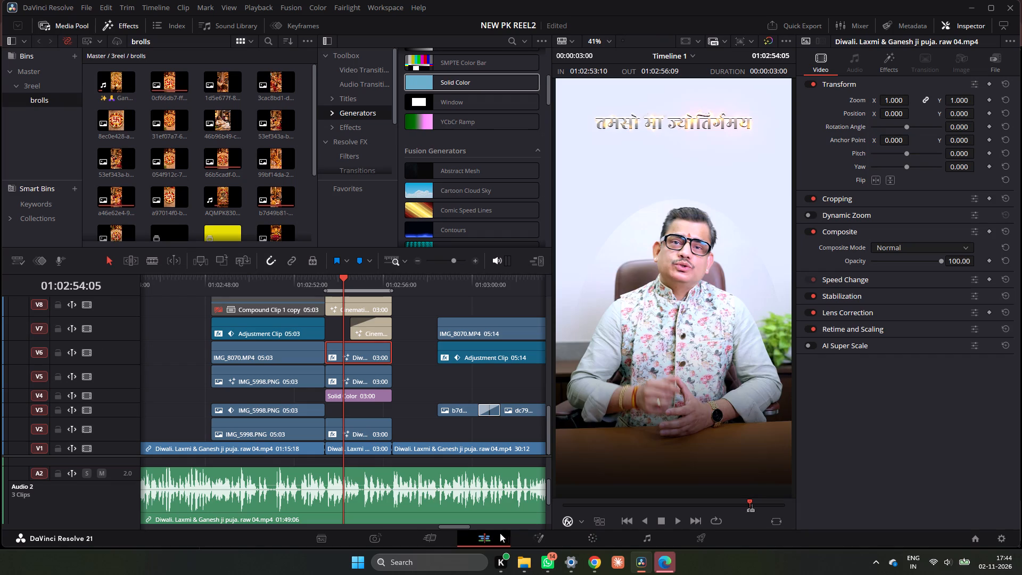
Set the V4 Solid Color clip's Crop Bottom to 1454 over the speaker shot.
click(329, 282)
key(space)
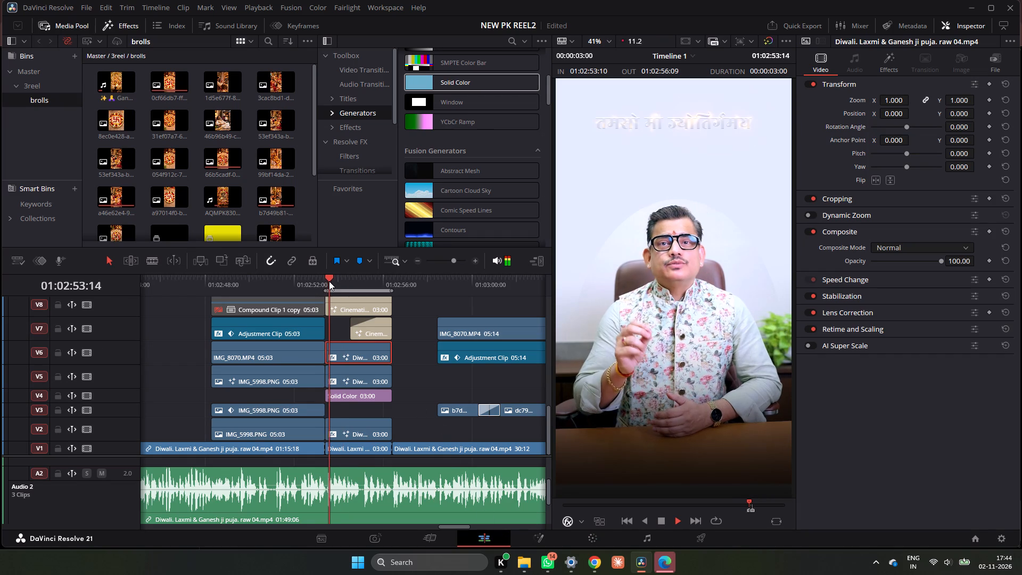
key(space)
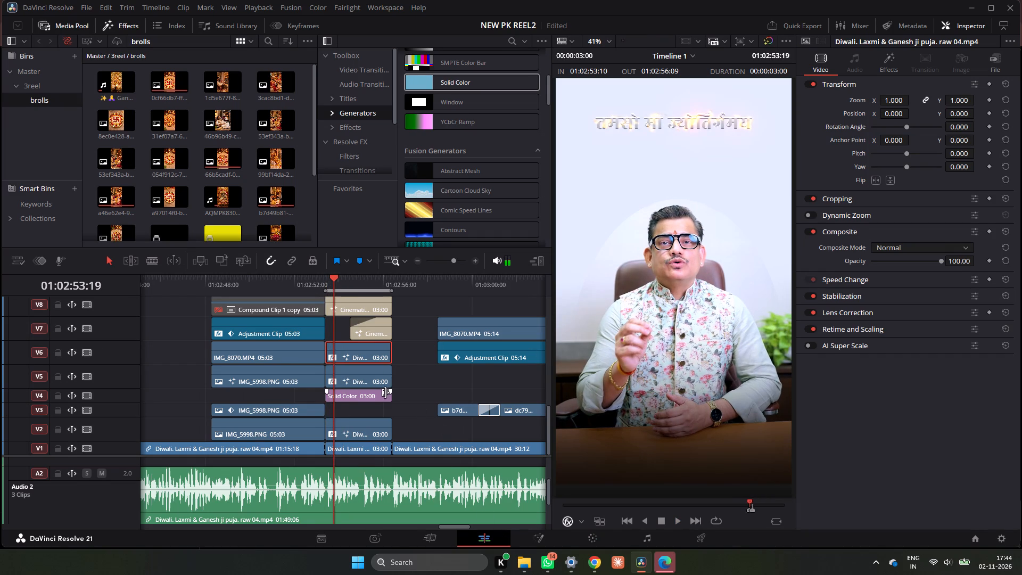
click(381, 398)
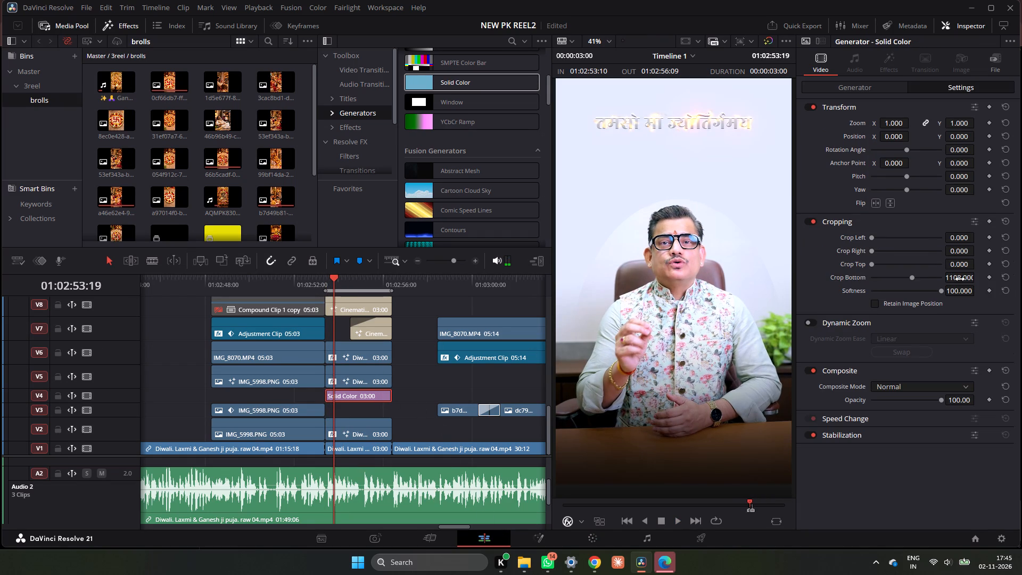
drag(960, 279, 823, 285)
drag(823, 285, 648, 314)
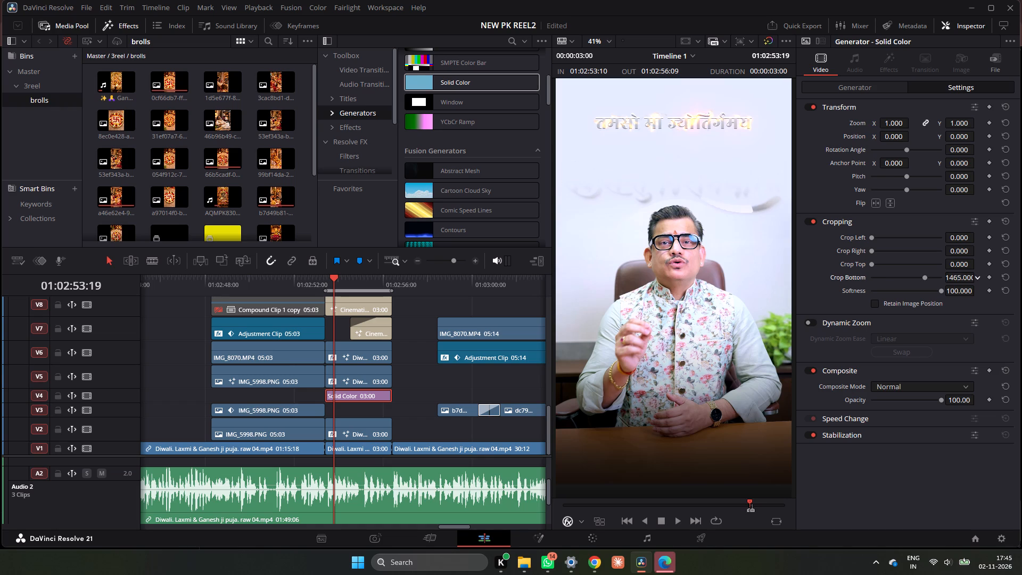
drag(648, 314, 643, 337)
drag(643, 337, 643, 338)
Delete the V4 Solid Color clip and the two speaker clips on V5 and V6 together.
drag(402, 350, 373, 388)
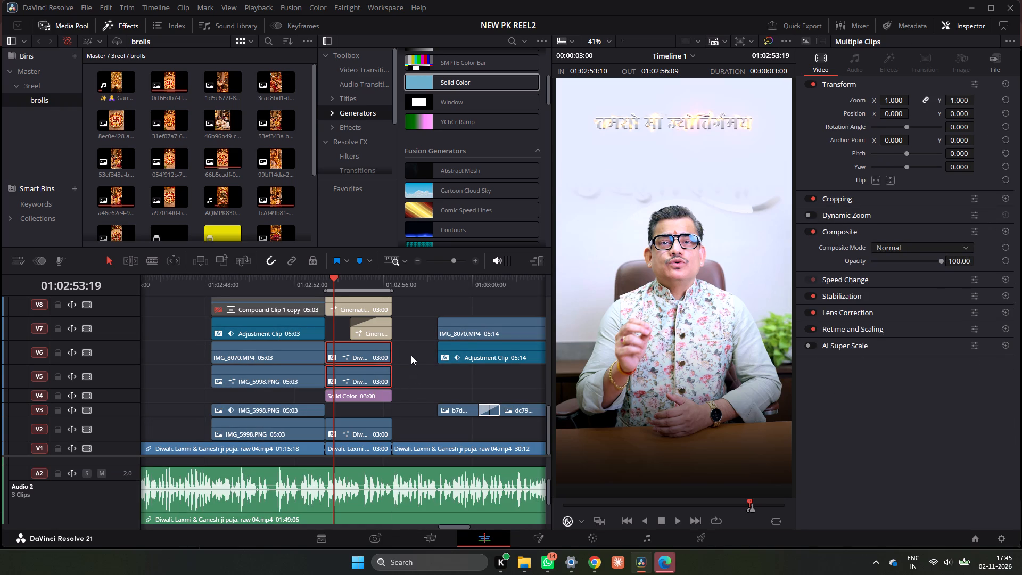
drag(409, 345, 376, 399)
key(BackSpace)
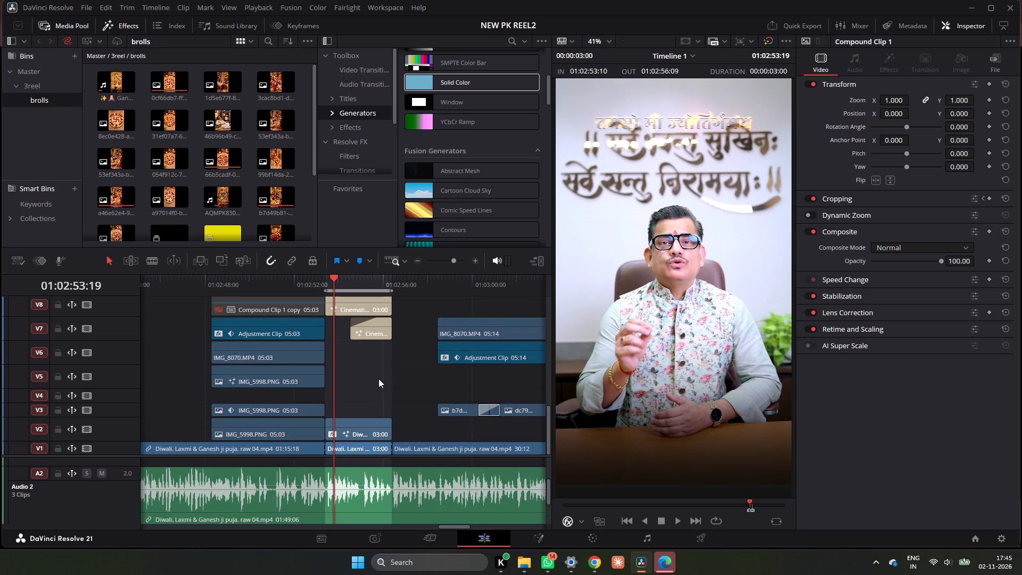
Play back the titled speaker shot and the candlelit b-roll before it to check the edit without the masking layers.
key(space)
key(space)
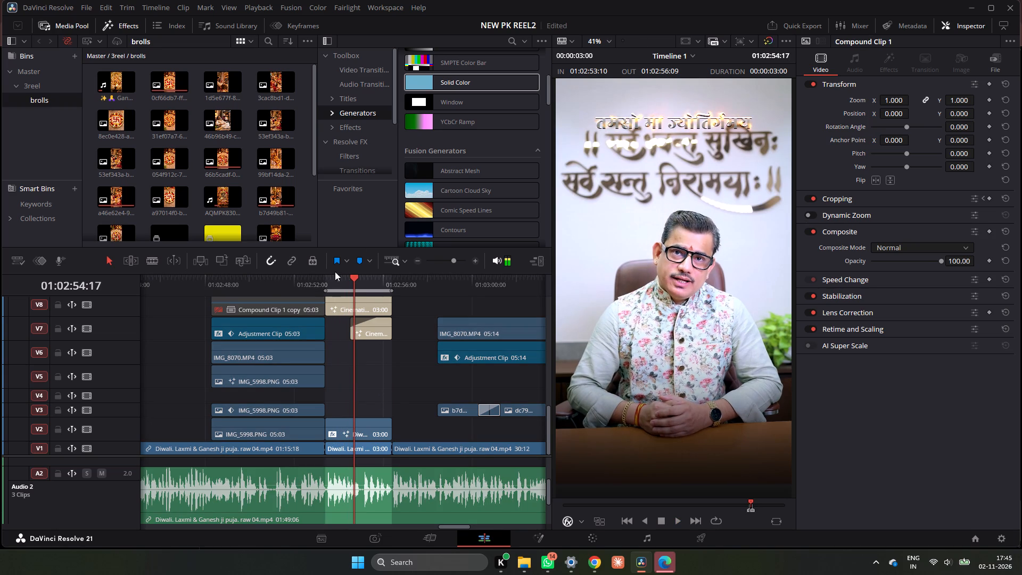
click(215, 280)
key(space)
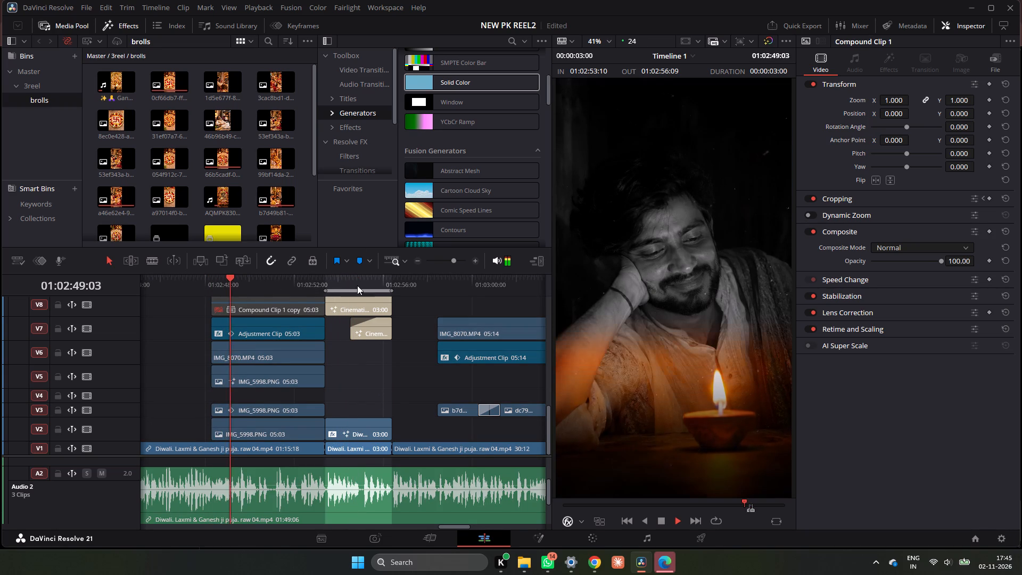
click(417, 262)
click(417, 262)
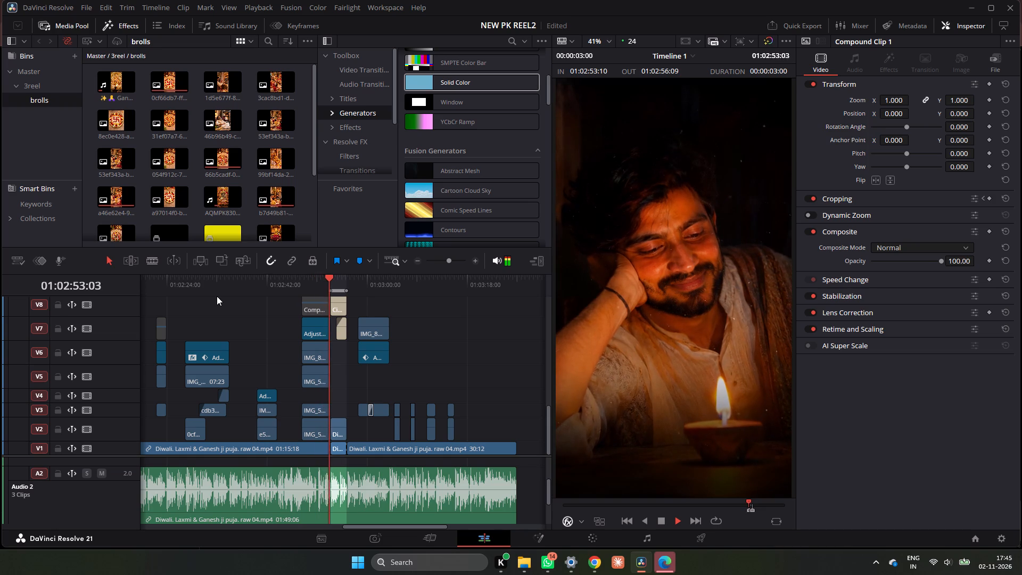
key(space)
click(217, 277)
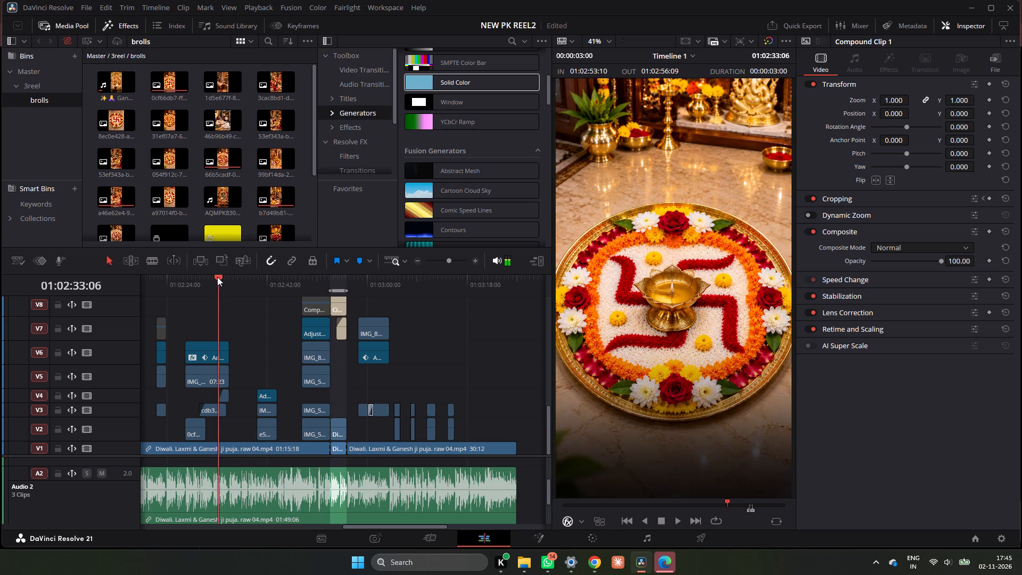
ctrl+scroll(275, 338, up, 4)
click(440, 285)
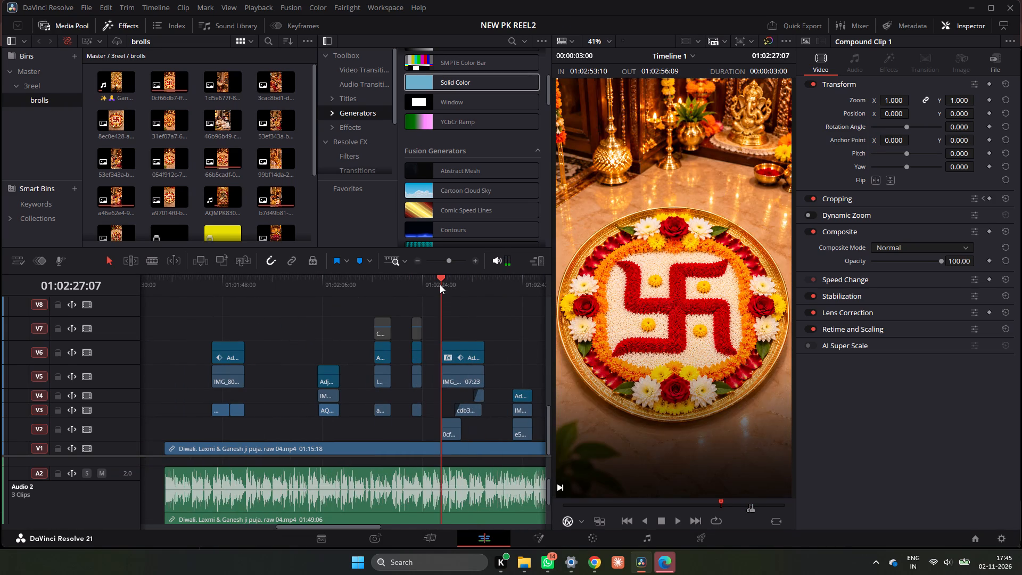
key(space)
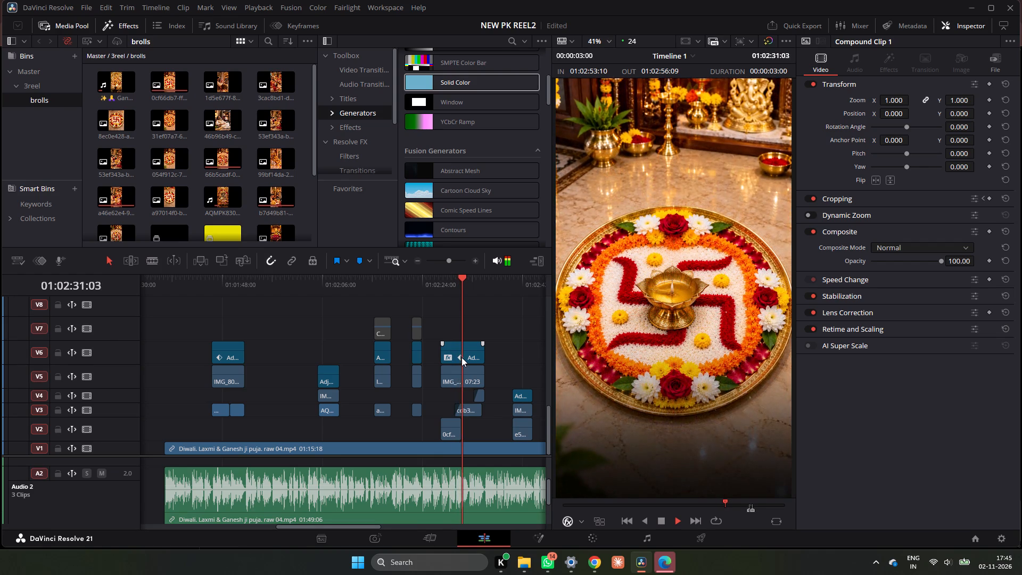
key(space)
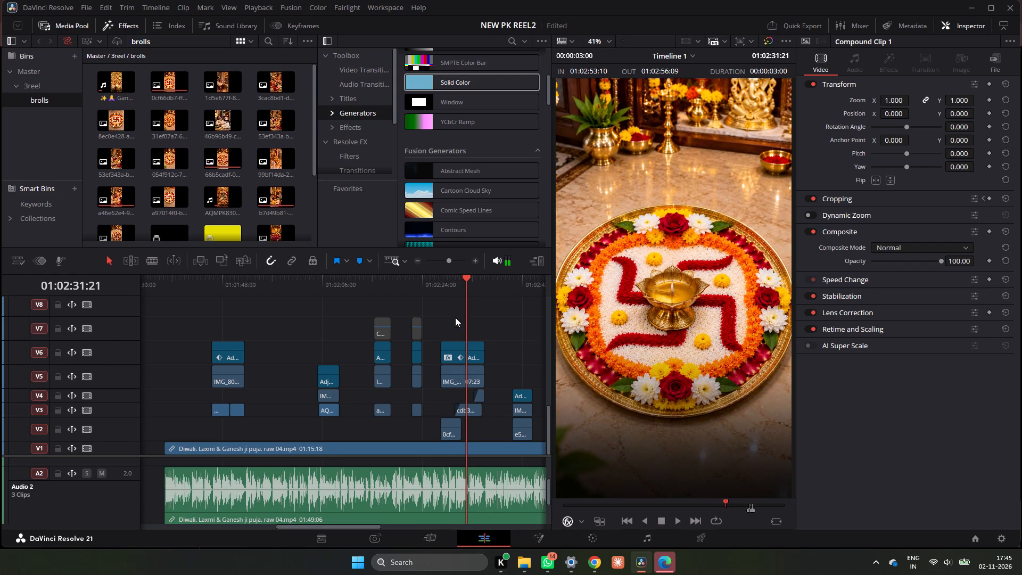
drag(439, 283, 469, 289)
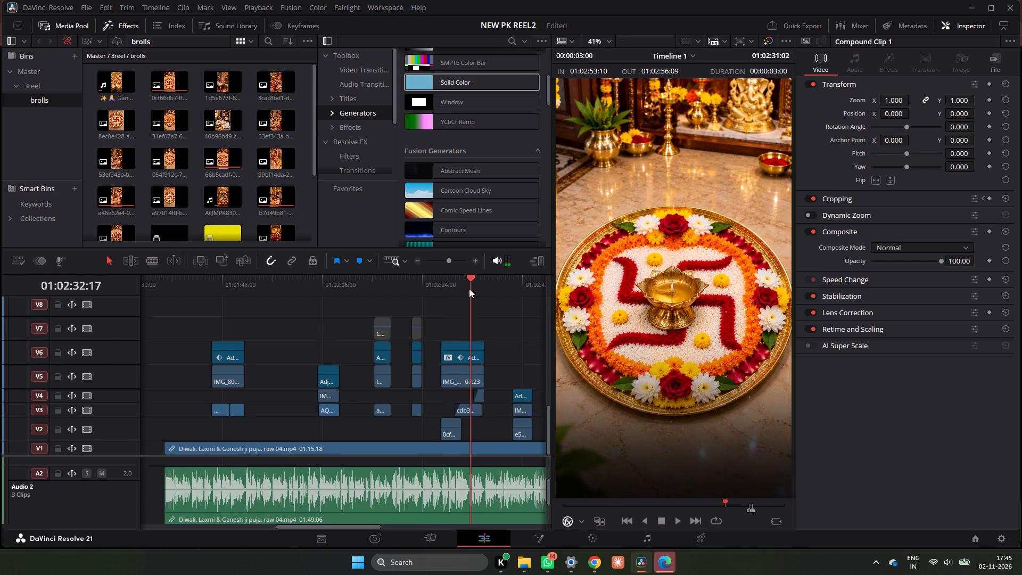
drag(469, 289, 220, 308)
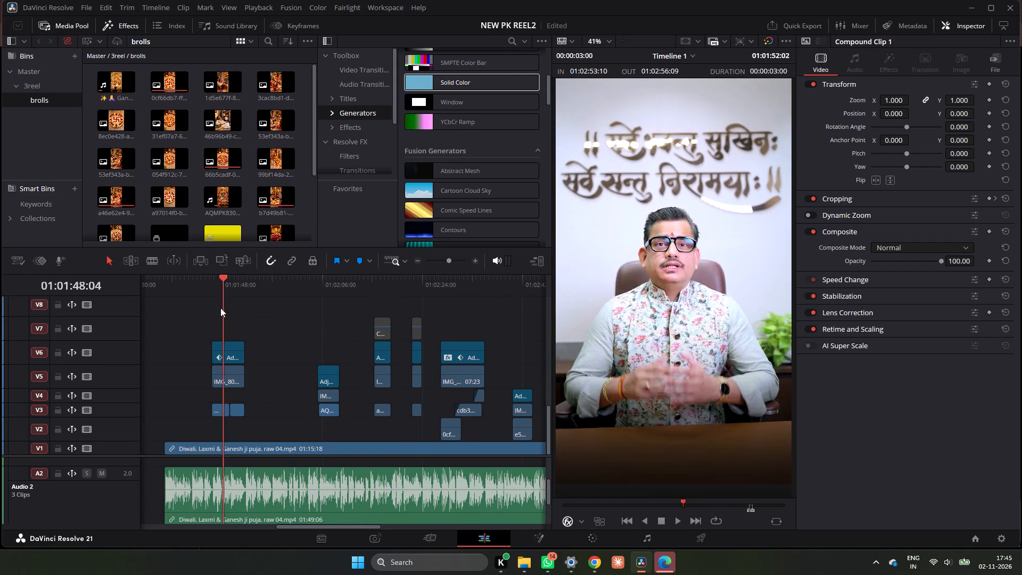
drag(220, 308, 163, 308)
key(space)
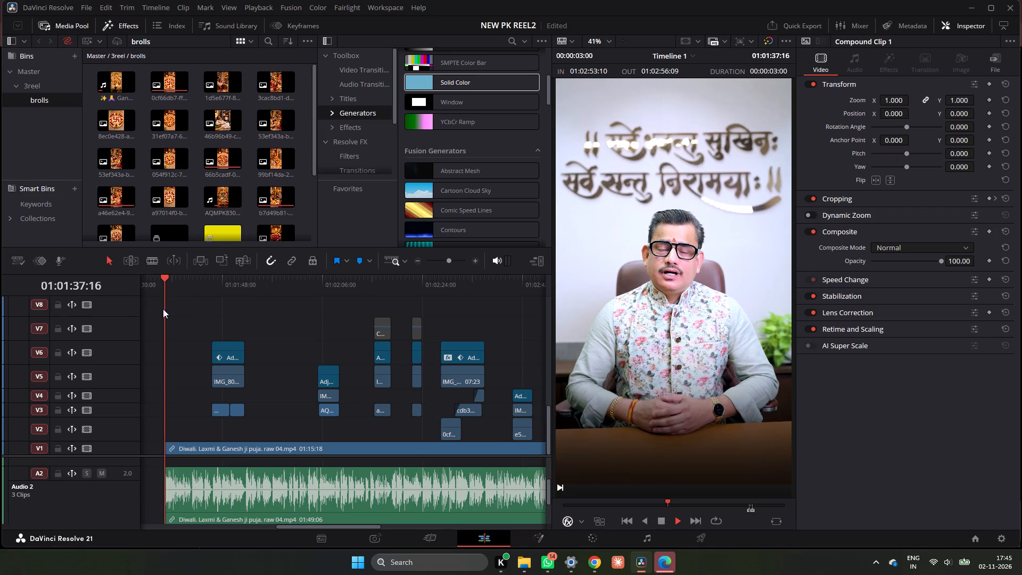
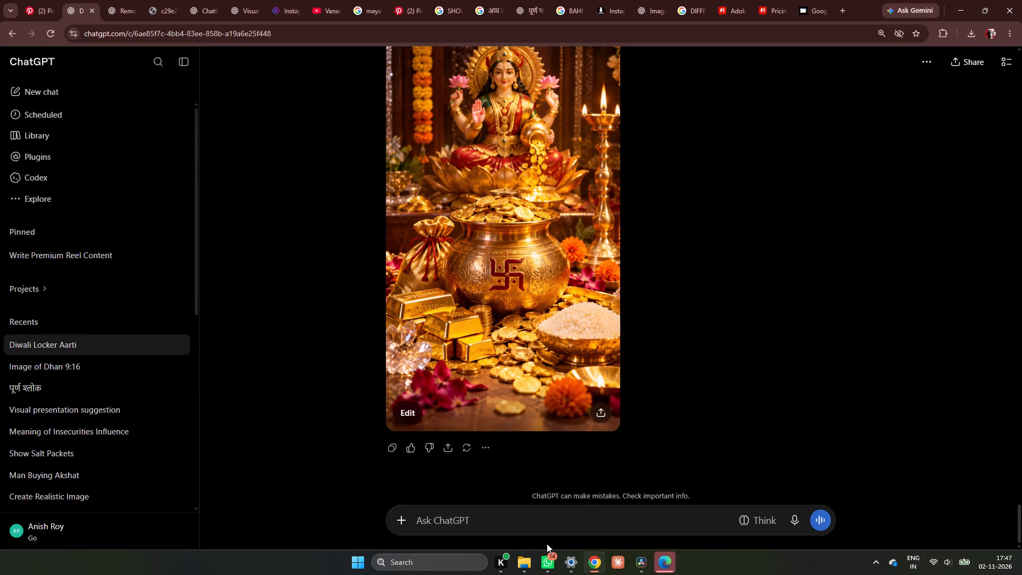
Return to DaVinci Resolve and play the speaker footage and b-roll from about 01:01:42 to 01:01:53.
click(636, 561)
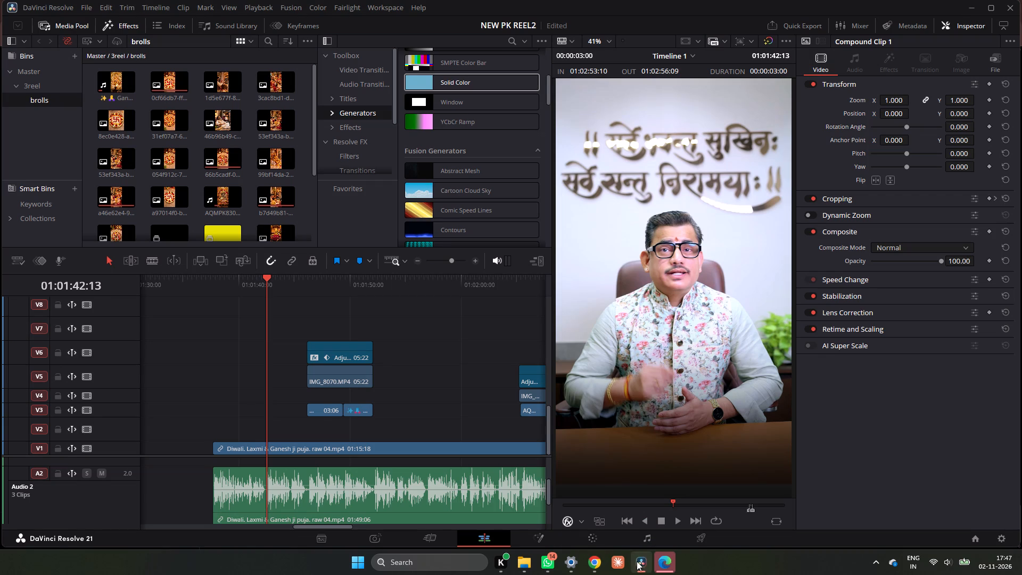
key(space)
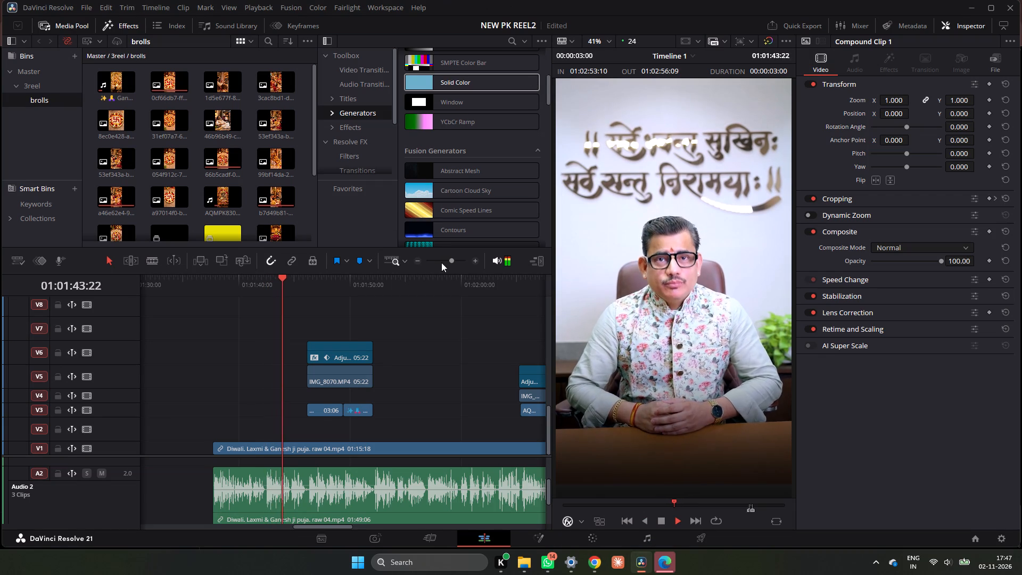
click(418, 259)
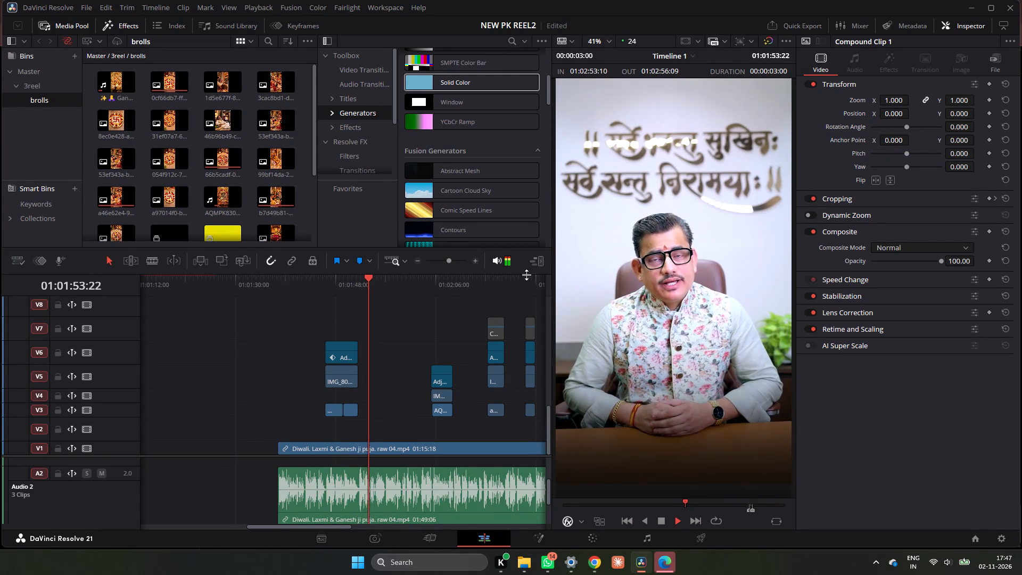
key(space)
Move the first two IMG_8069.MP4 clips on V19 near the Lakshmi b-roll section's start and its end at 01:01:52:02.
drag(372, 281, 355, 283)
scroll(384, 340, up, 7)
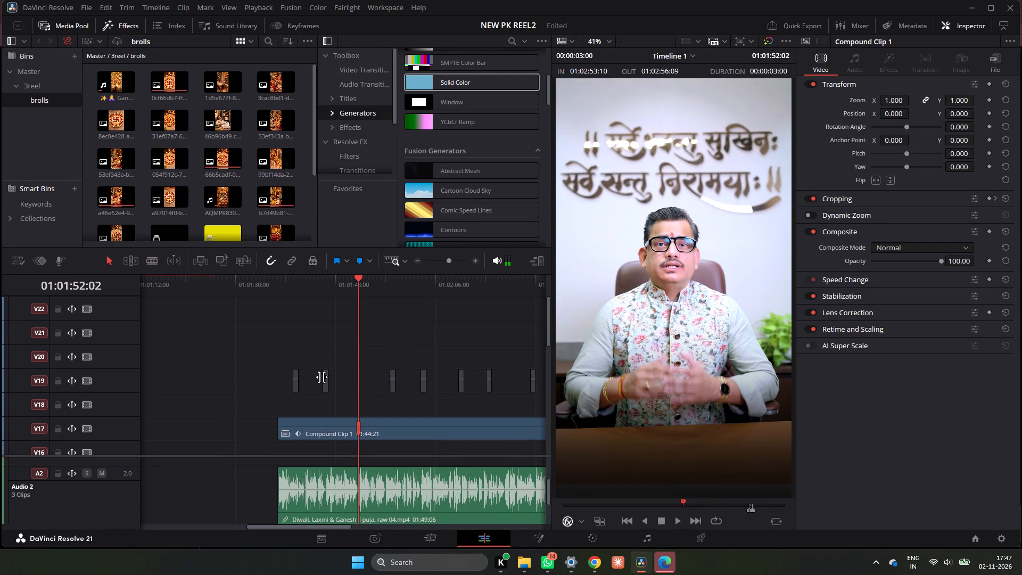
drag(324, 385, 358, 388)
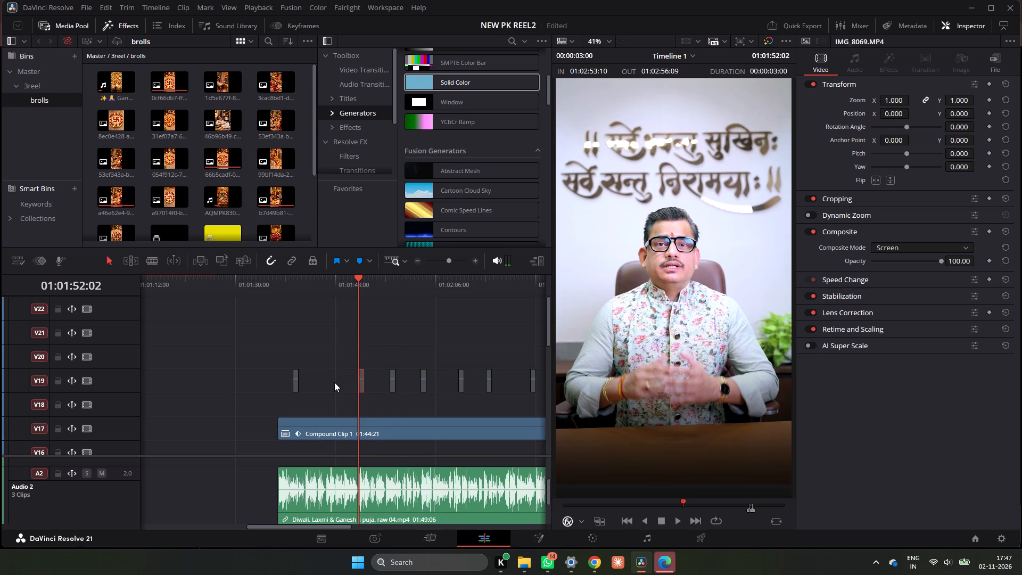
drag(298, 385, 338, 388)
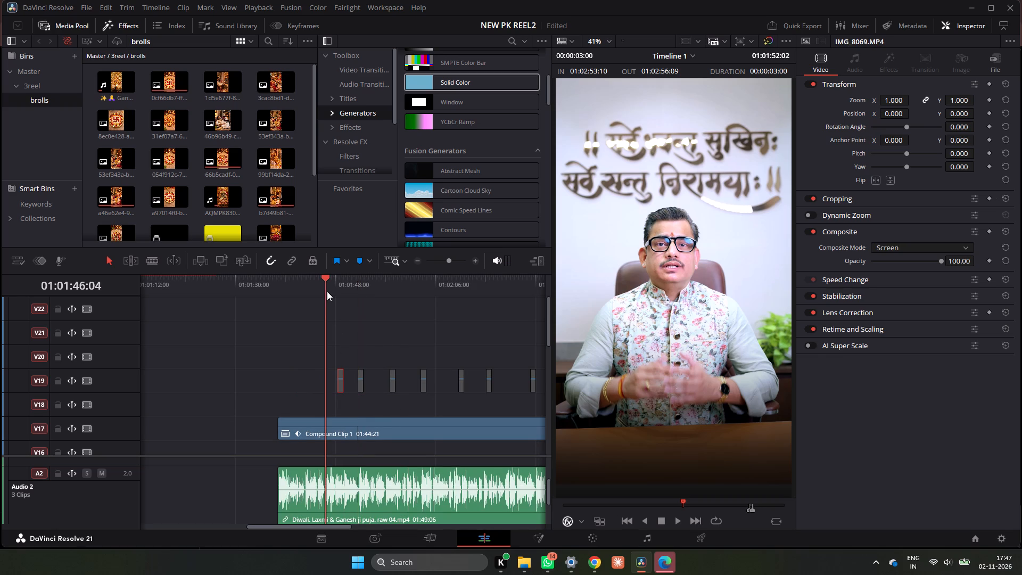
Move the first of these IMG_8069.MP4 clips down to V18, just before the b-roll's start at 01:01:46:04.
click(327, 291)
double_click(477, 258)
scroll(445, 342, down, 3)
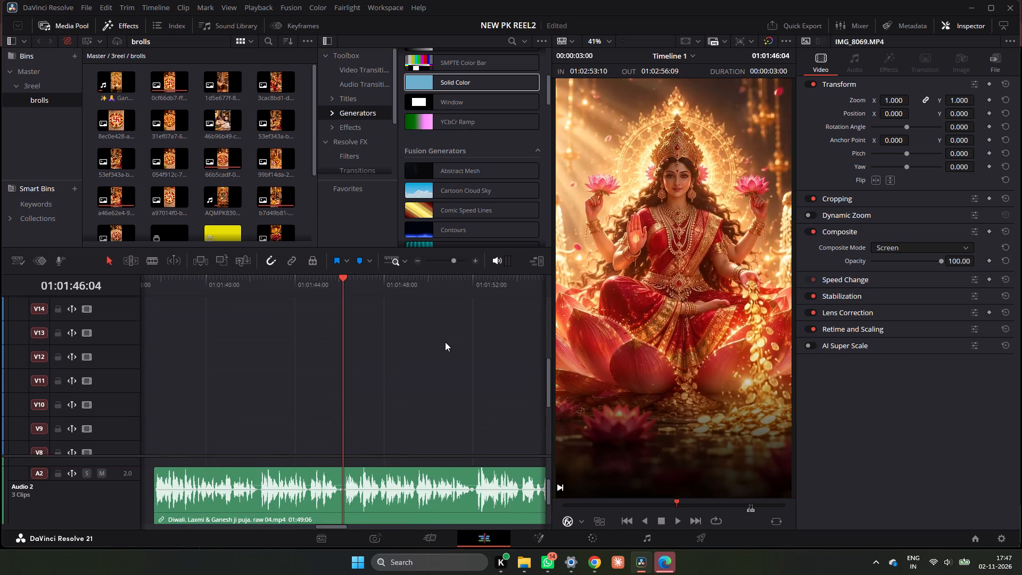
scroll(445, 342, down, 4)
scroll(442, 340, up, 4)
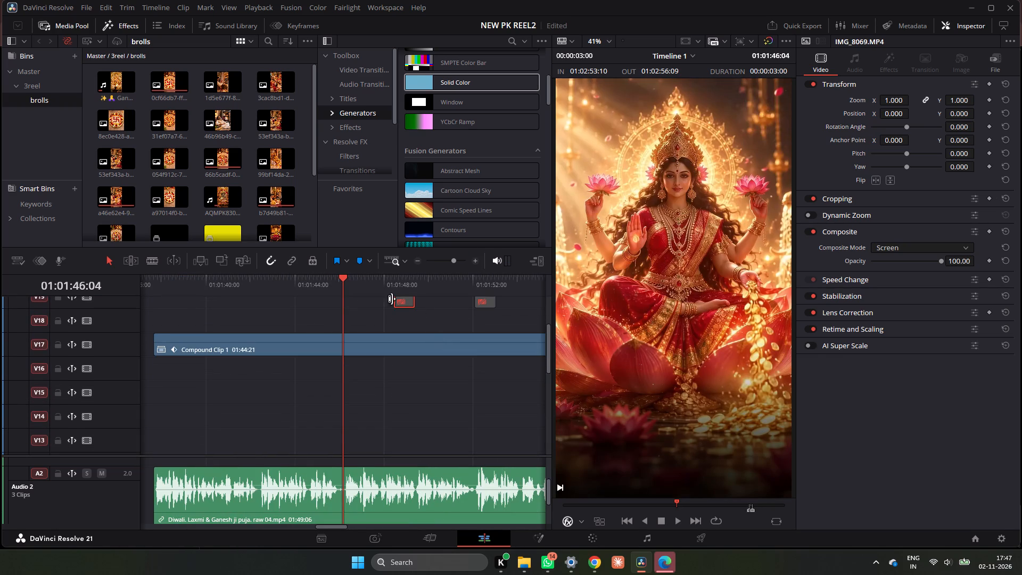
drag(407, 303, 340, 311)
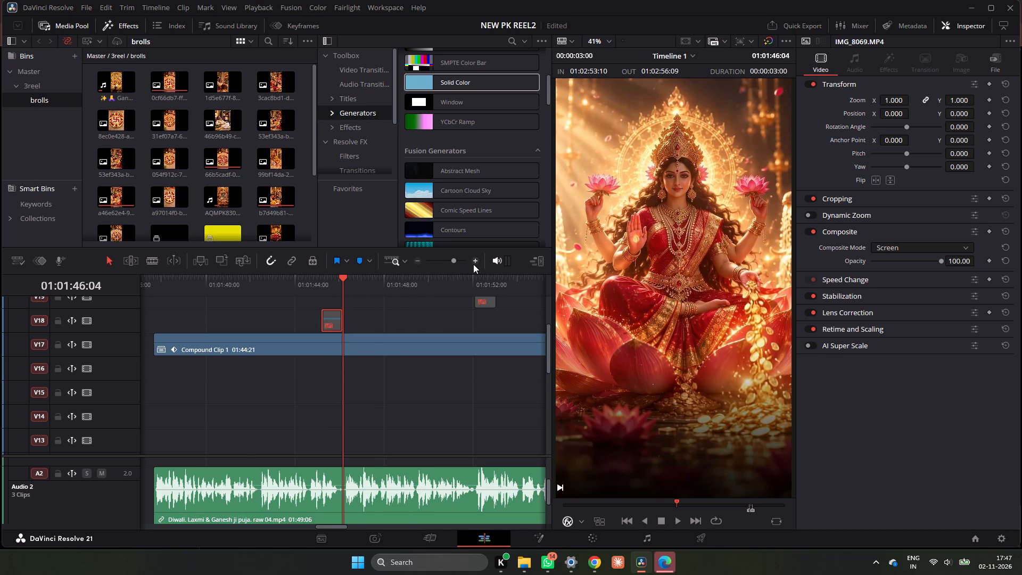
Enable the V18 IMG_8069.MP4 clip and shift it to straddle the cut into the b-roll at 01:01:46:04.
click(473, 264)
drag(343, 282, 322, 289)
scroll(355, 342, down, 2)
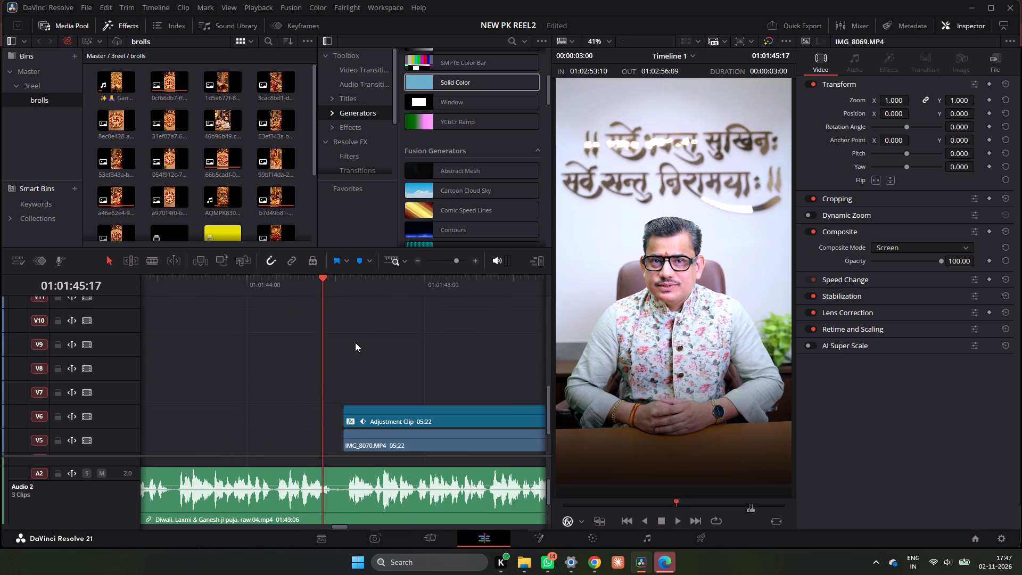
scroll(355, 342, down, 2)
click(348, 280)
click(349, 282)
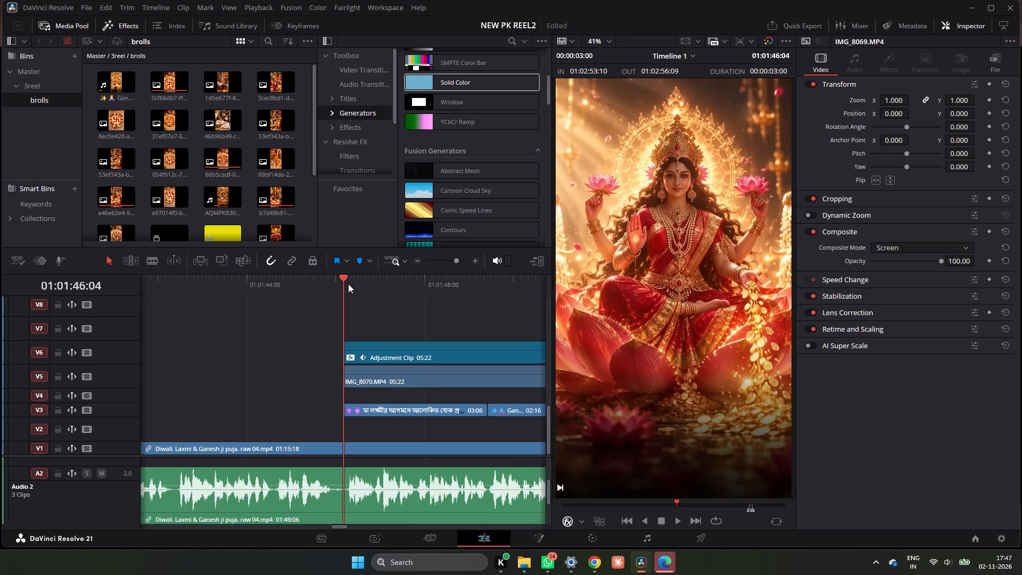
scroll(358, 317, up, 5)
drag(335, 381, 355, 384)
key(d)
drag(351, 380, 358, 382)
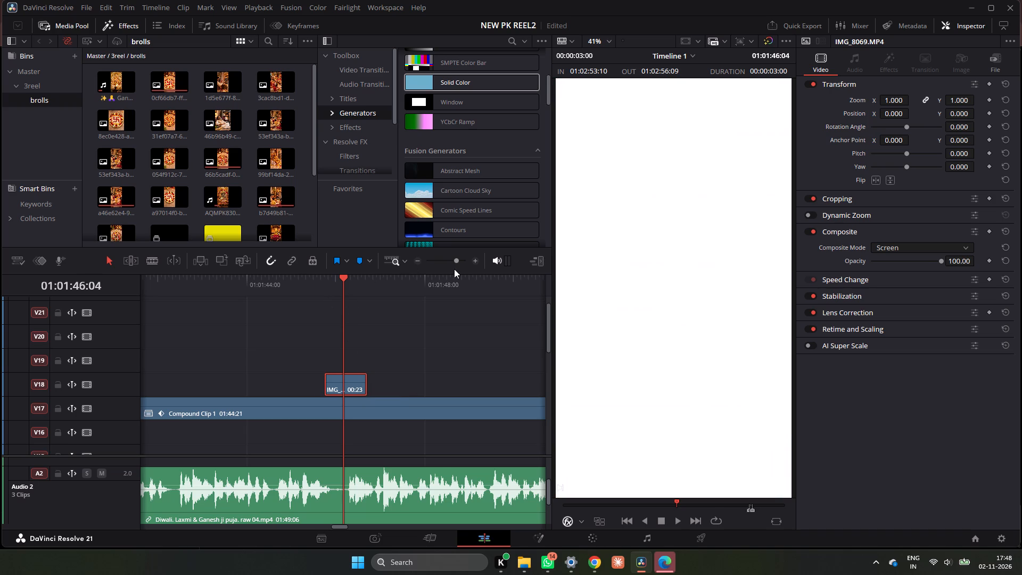
click(478, 261)
click(364, 387)
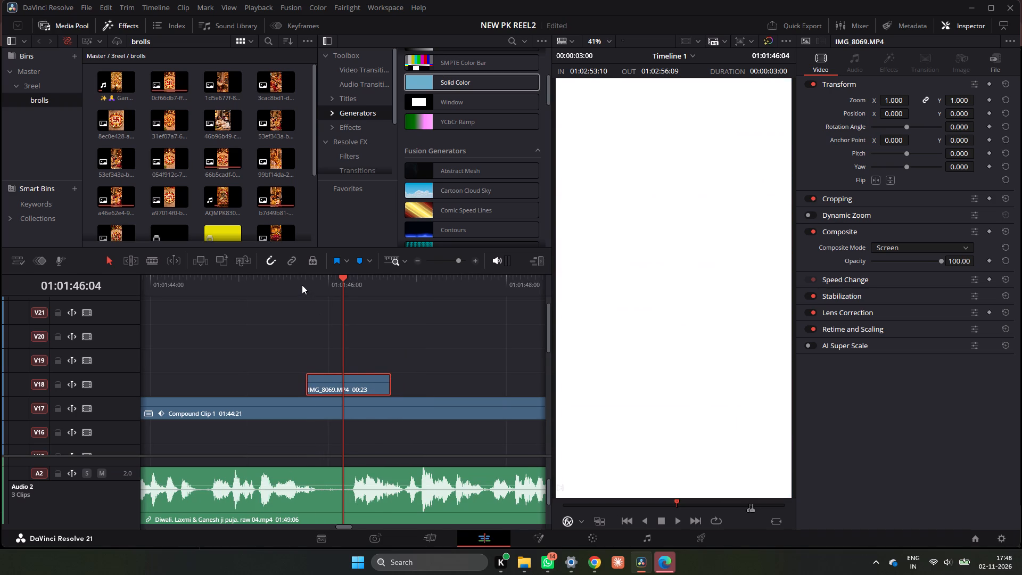
Play back the flash transition from the speaker into the Lakshmi b-roll several times.
click(302, 285)
key(space)
key(space)
click(302, 285)
key(space)
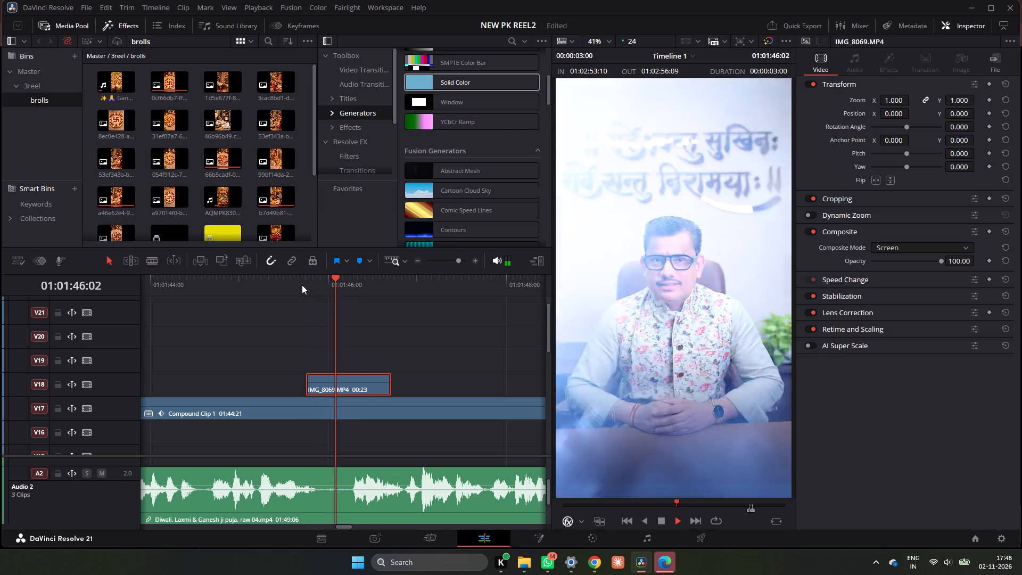
key(space)
click(302, 285)
key(space)
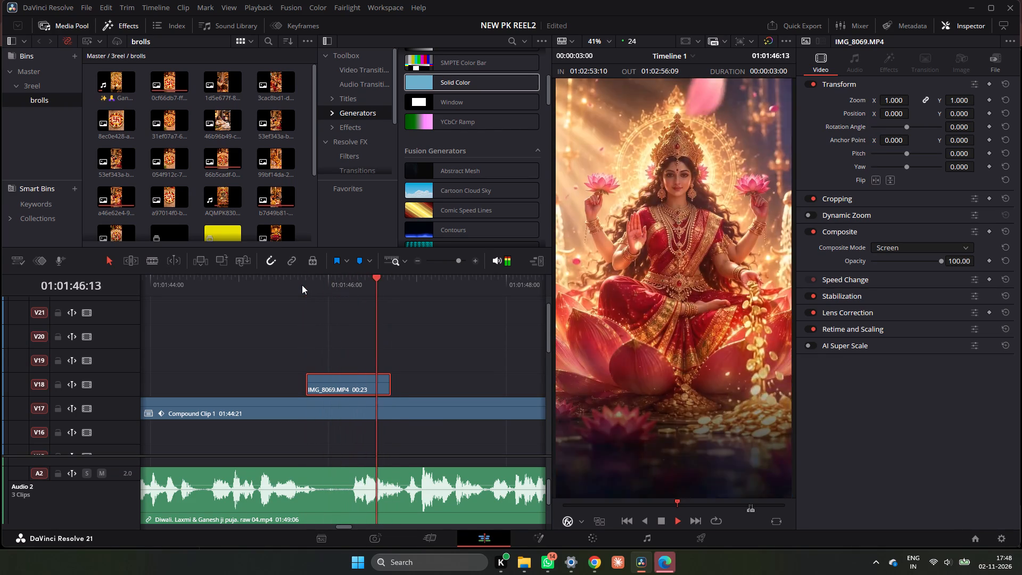
key(space)
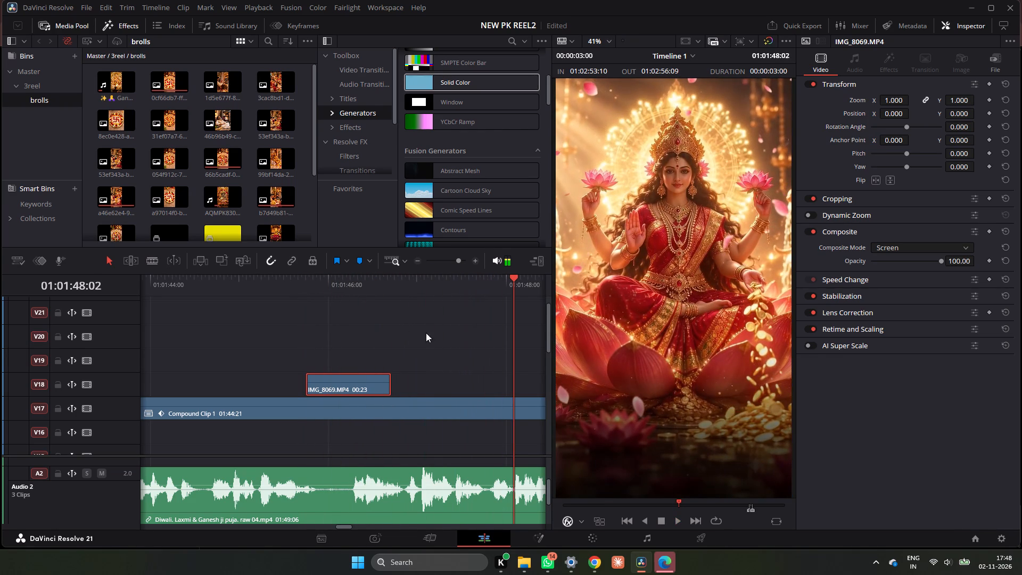
Move the second IMG_8069.MP4 clip down to V18, enable it and position it across the b-roll's end at 01:01:52:02.
click(415, 260)
scroll(416, 332, down, 5)
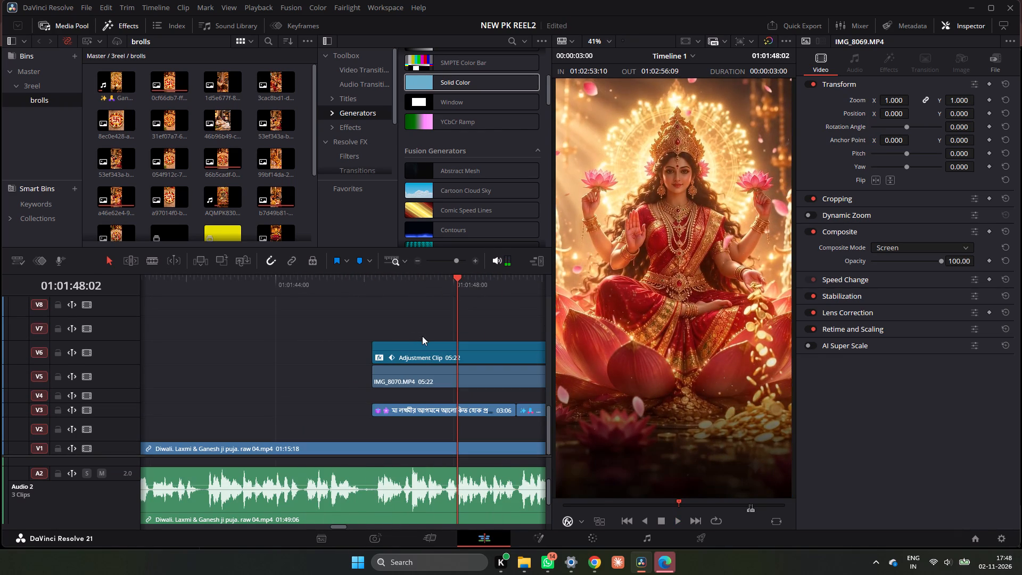
ctrl+scroll(422, 335, down, 4)
drag(385, 287, 380, 287)
scroll(394, 349, up, 5)
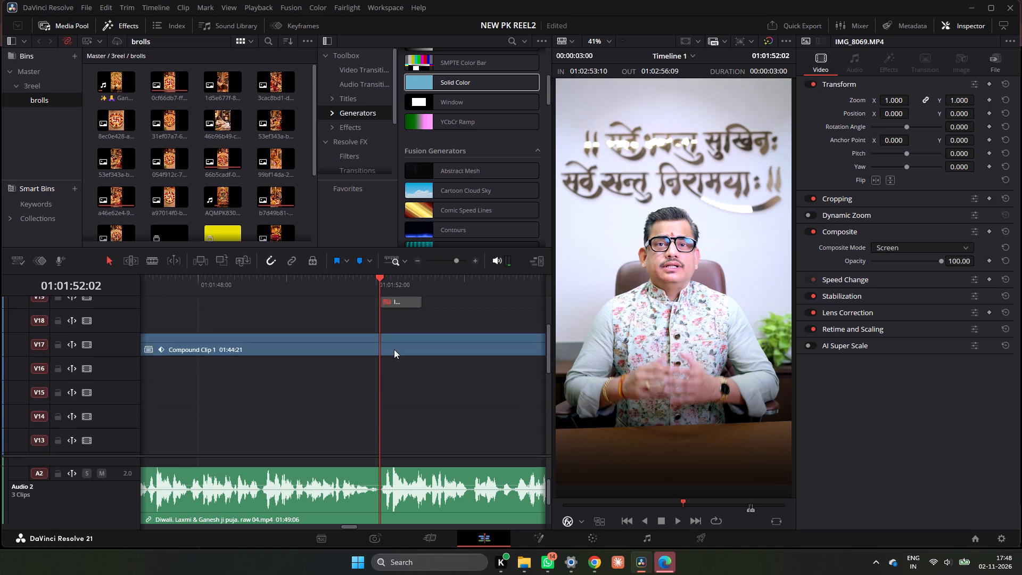
scroll(394, 349, up, 2)
drag(403, 382, 388, 403)
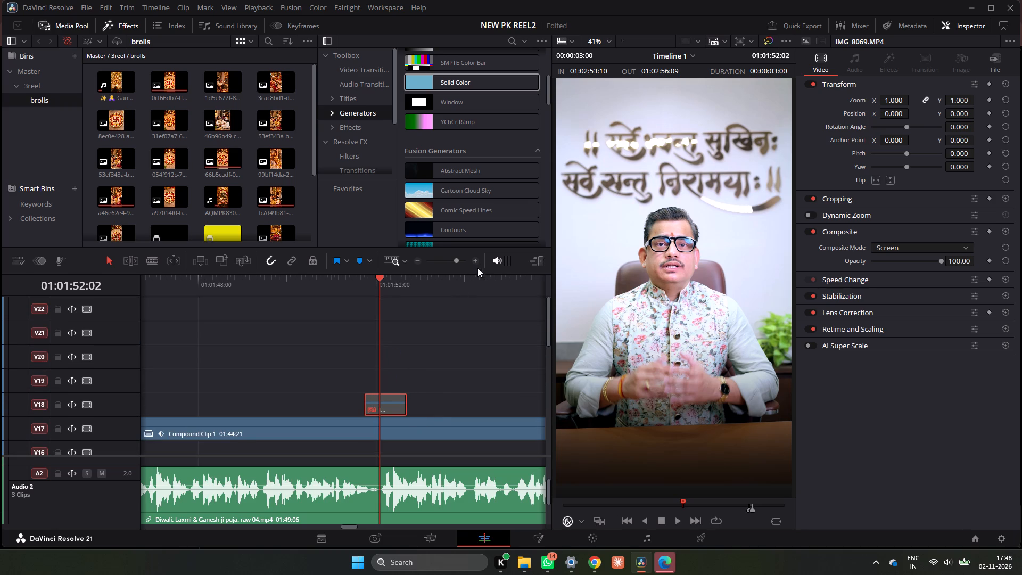
double_click(476, 260)
key(d)
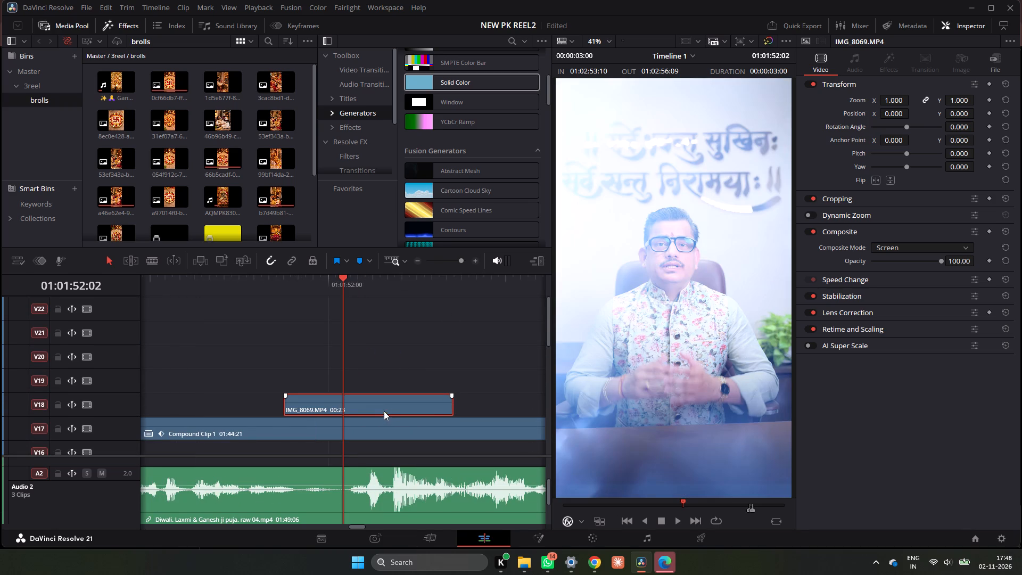
drag(384, 406, 368, 404)
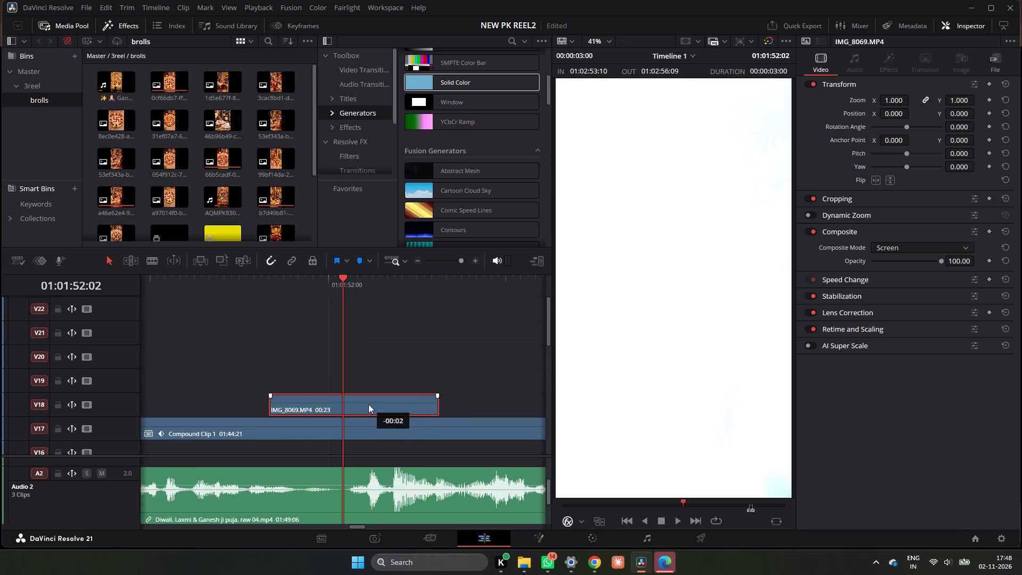
drag(368, 404, 368, 404)
Play back and inspect the flash transition from the b-roll to the speaker around 01:01:52.
click(278, 286)
key(space)
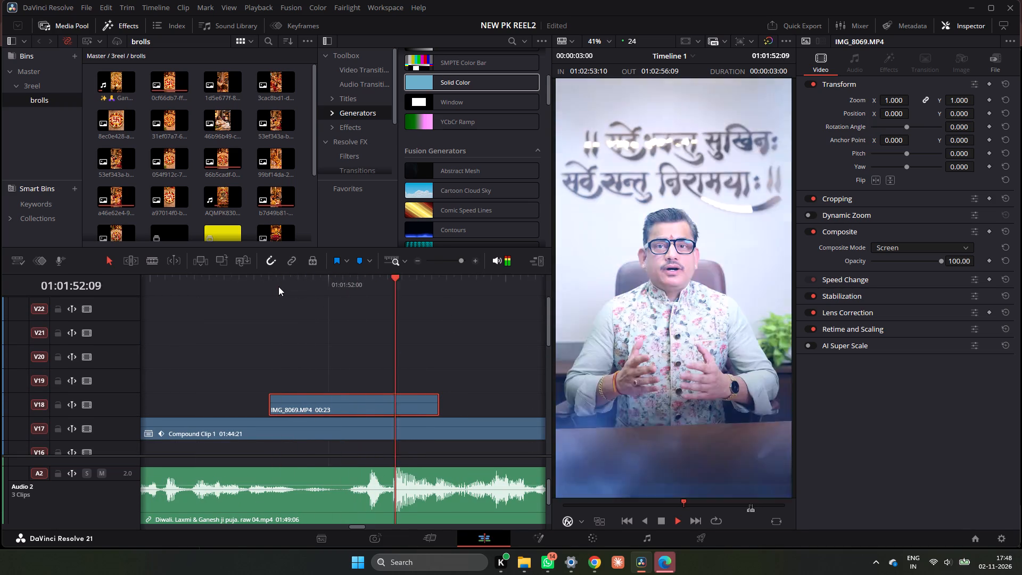
click(278, 286)
key(space)
drag(365, 289, 357, 294)
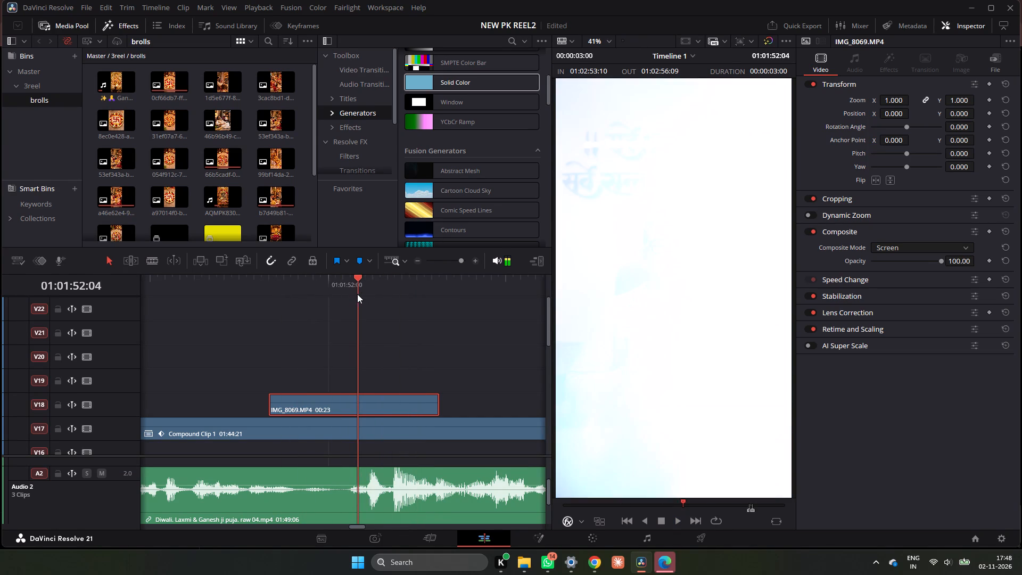
drag(357, 294, 347, 297)
key(space)
key(space)
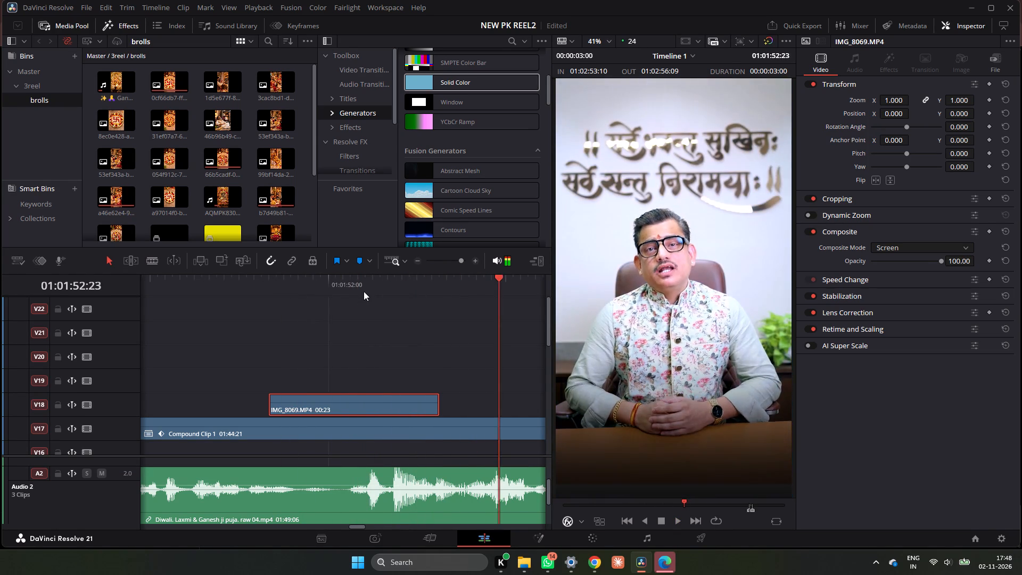
Shift the second V18 IMG_8069.MP4 clip one frame later over the cut at 01:01:52:02.
drag(364, 291, 349, 295)
scroll(364, 327, down, 6)
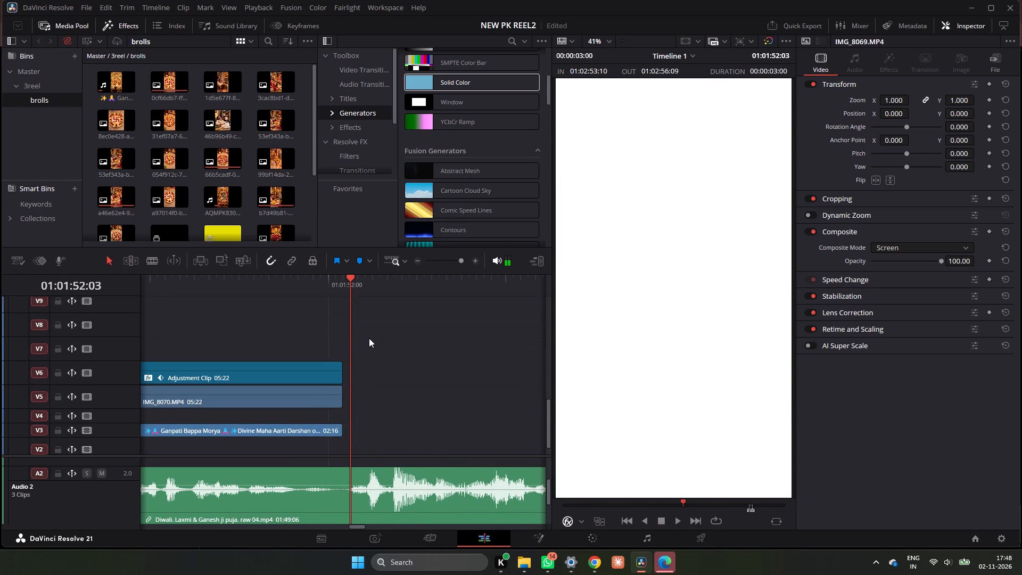
click(348, 281)
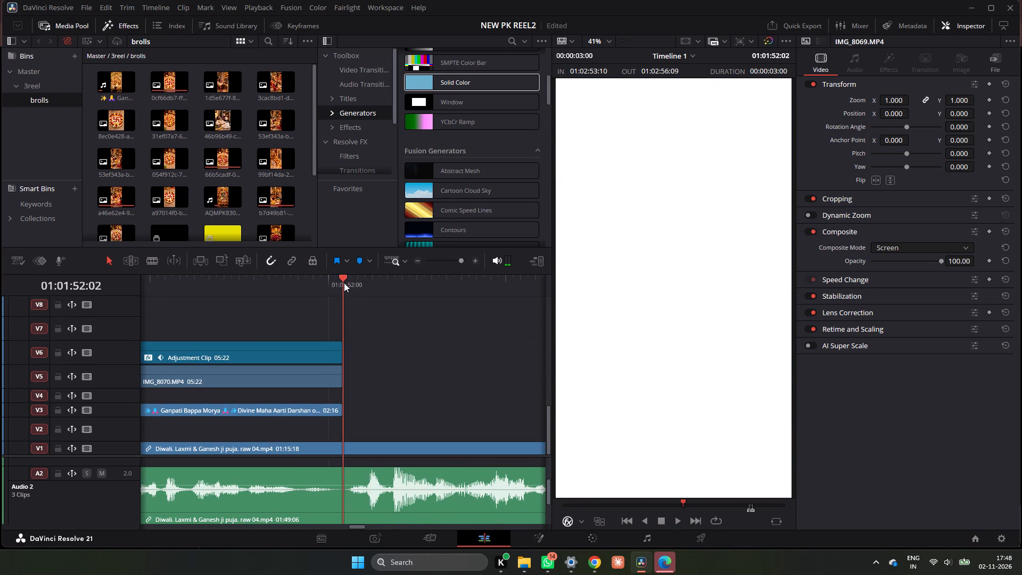
scroll(365, 325, up, 5)
drag(372, 385, 389, 387)
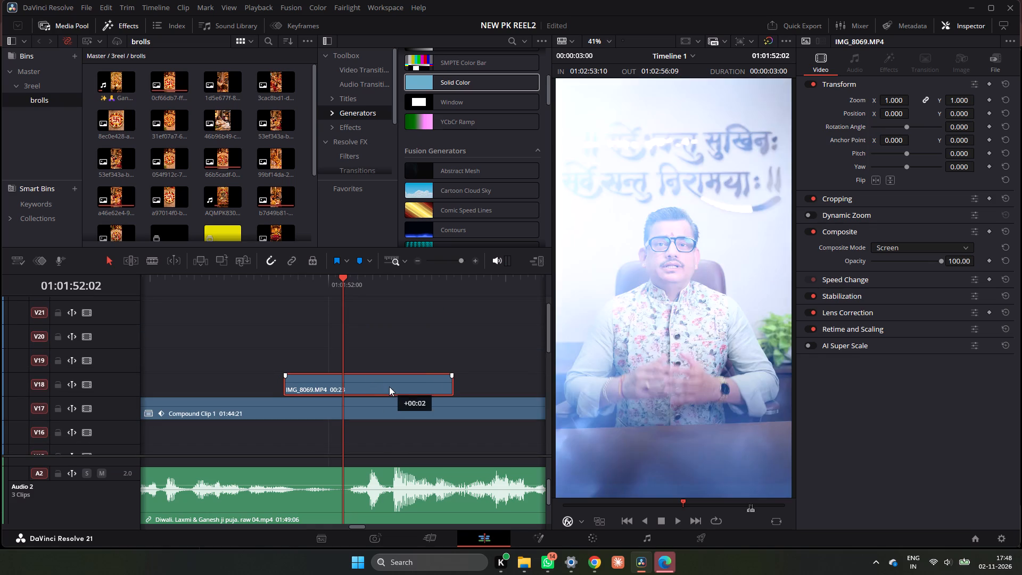
drag(389, 387, 382, 387)
Replay the flash transition around 01:01:52:02 to check its adjusted timing.
key(space)
key(space)
click(382, 386)
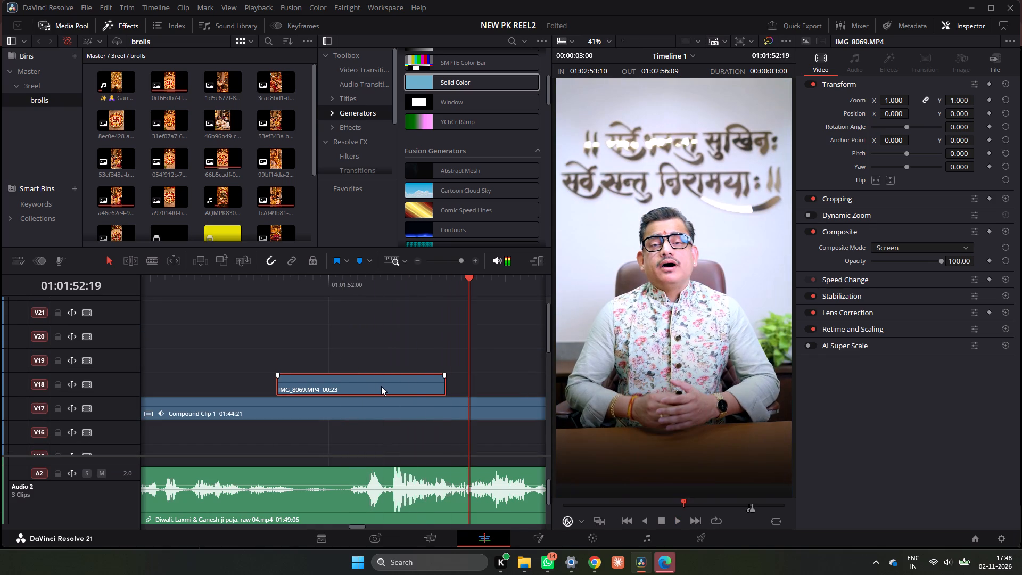
click(281, 287)
key(space)
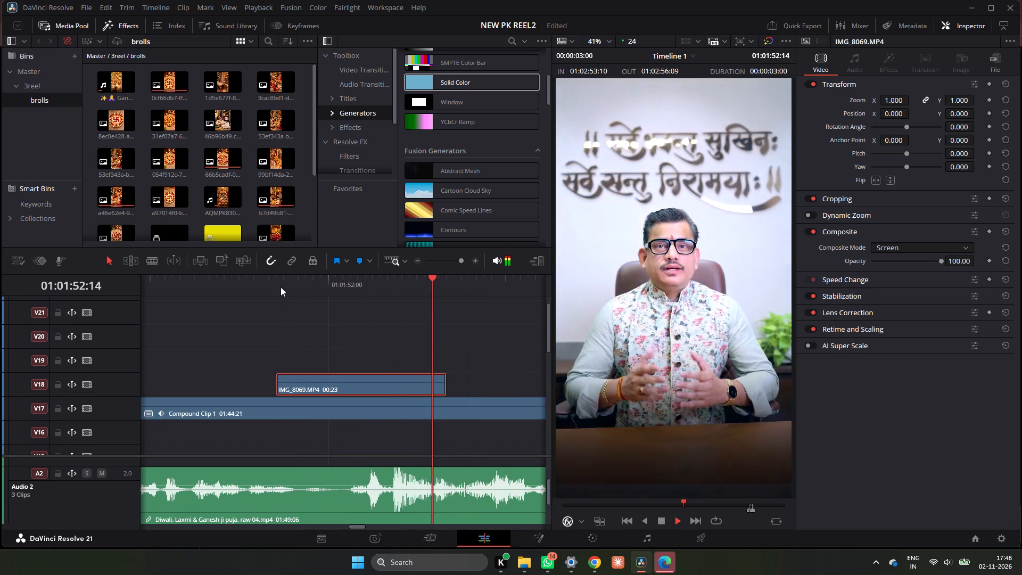
click(281, 287)
key(space)
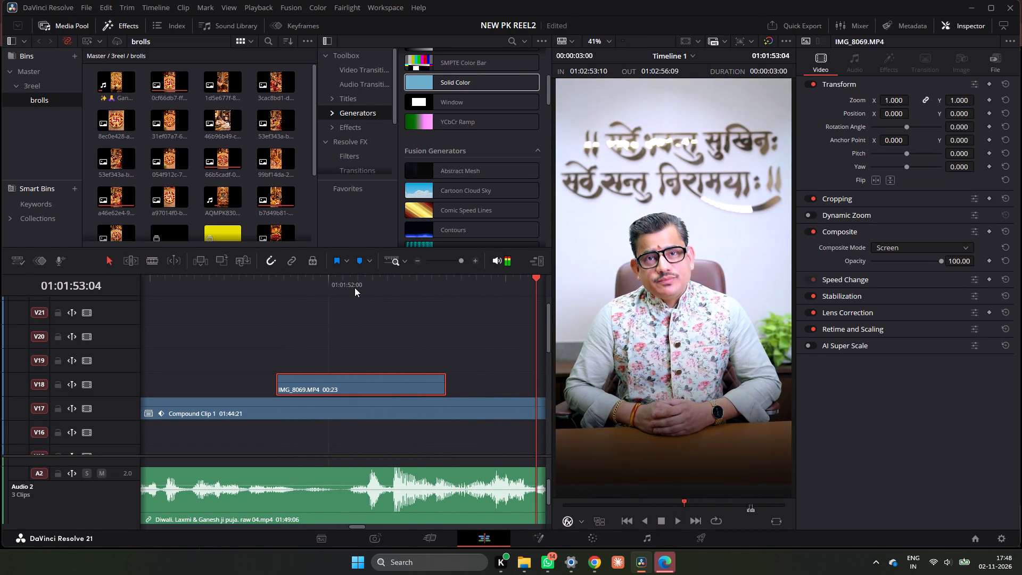
drag(359, 287, 348, 294)
key(space)
key(space)
key(space)
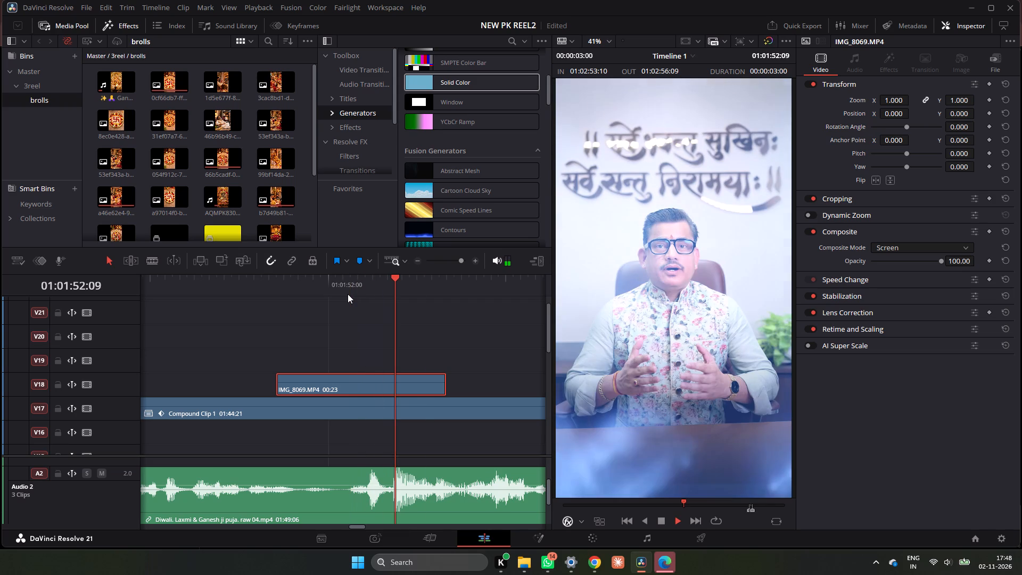
key(space)
Play the speaker footage following the transition, up to about 01:02:03, and look over the upcoming b-roll clips.
key(space)
triple_click(419, 258)
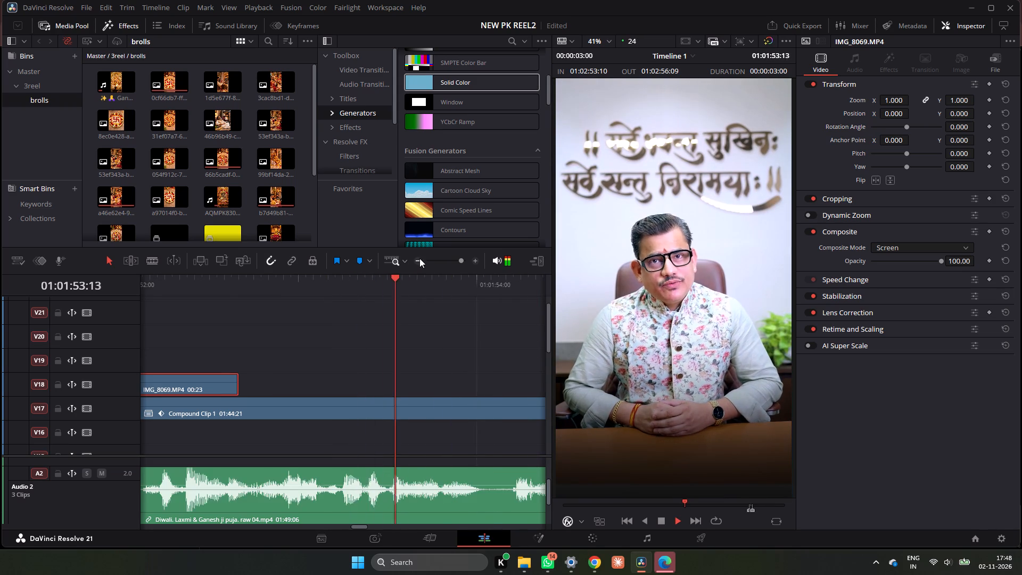
scroll(431, 360, down, 3)
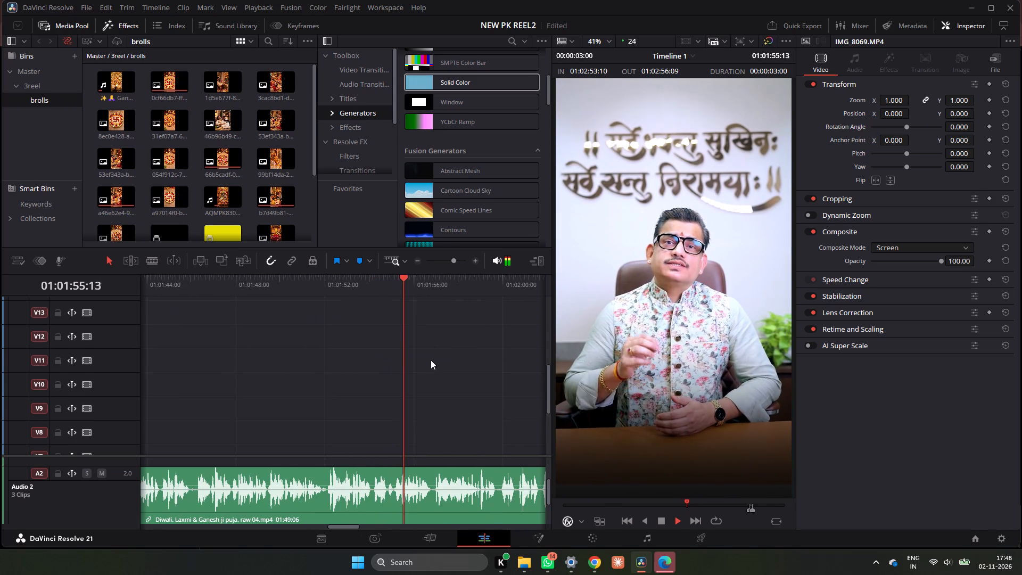
scroll(431, 357, up, 3)
double_click(416, 259)
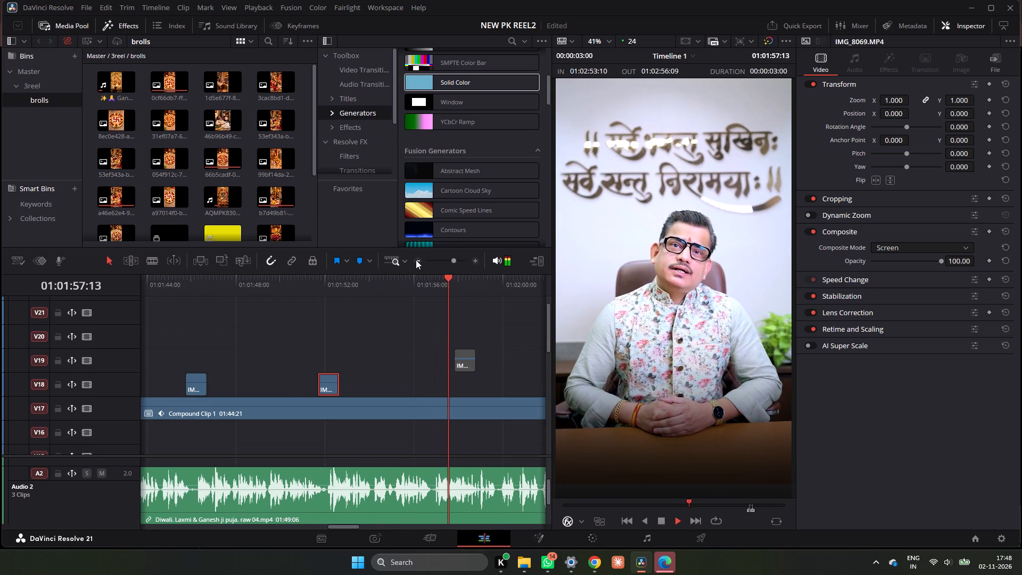
scroll(412, 340, down, 3)
ctrl+scroll(413, 345, down, 2)
scroll(359, 358, down, 3)
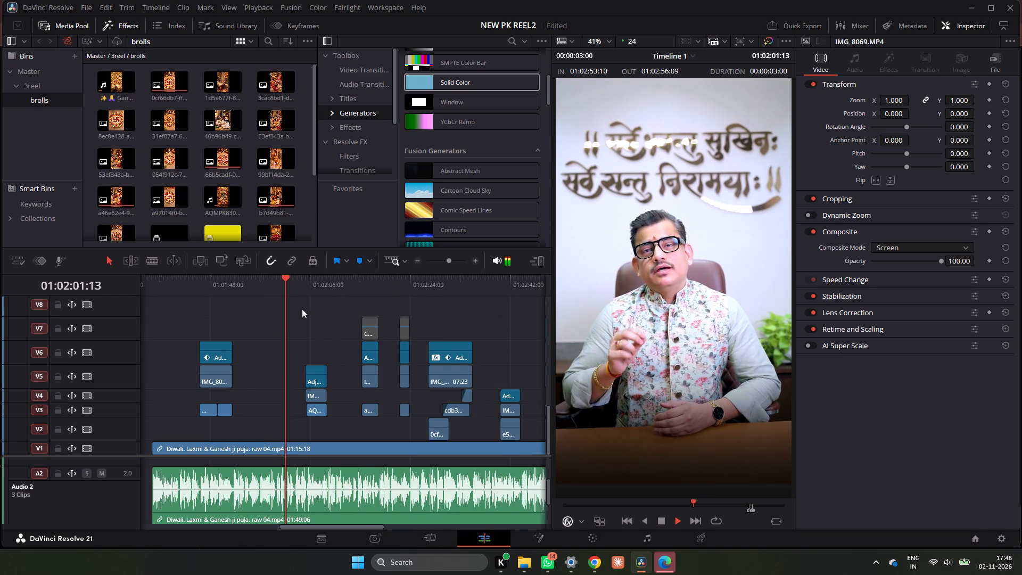
click(255, 282)
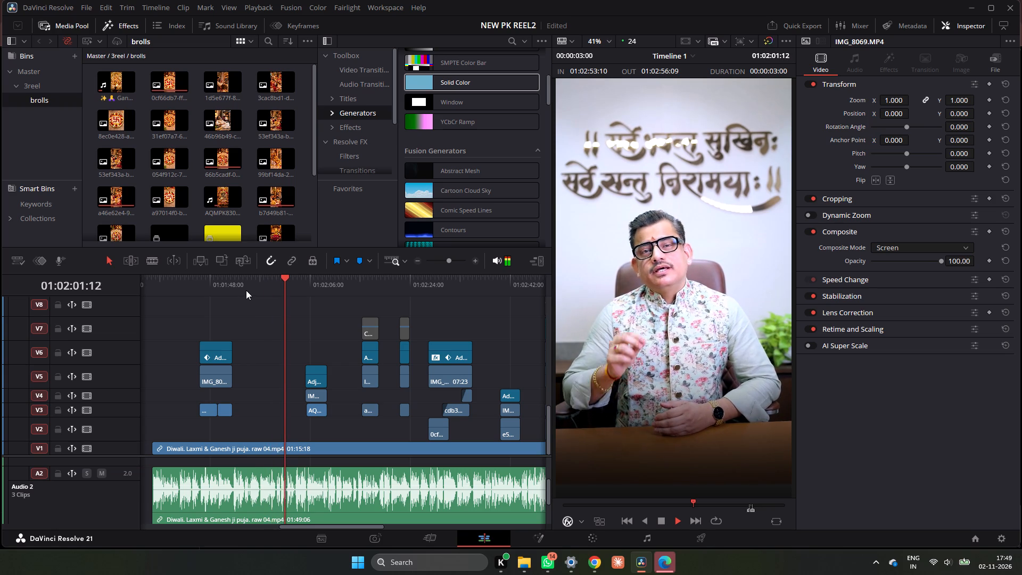
key(space)
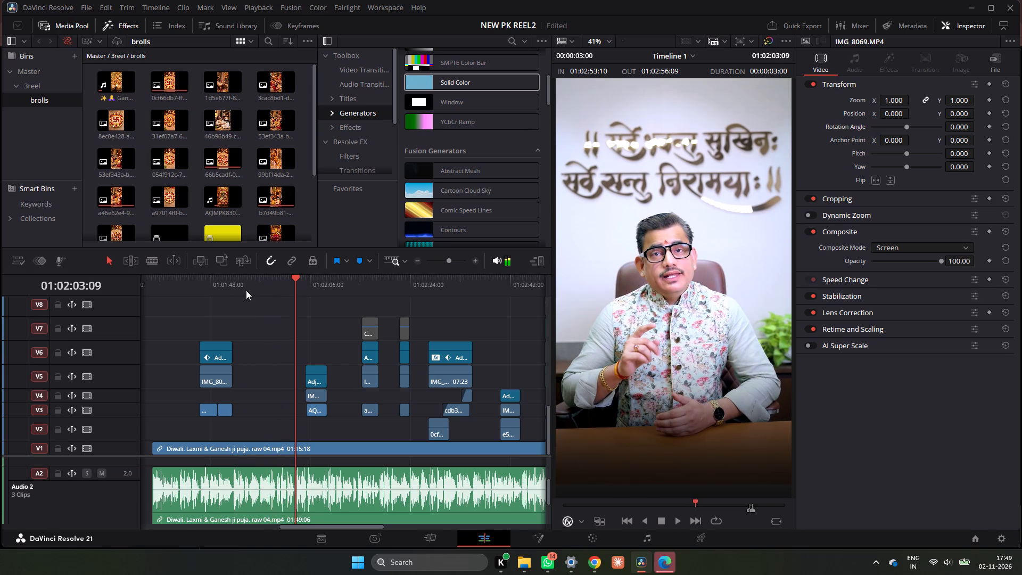
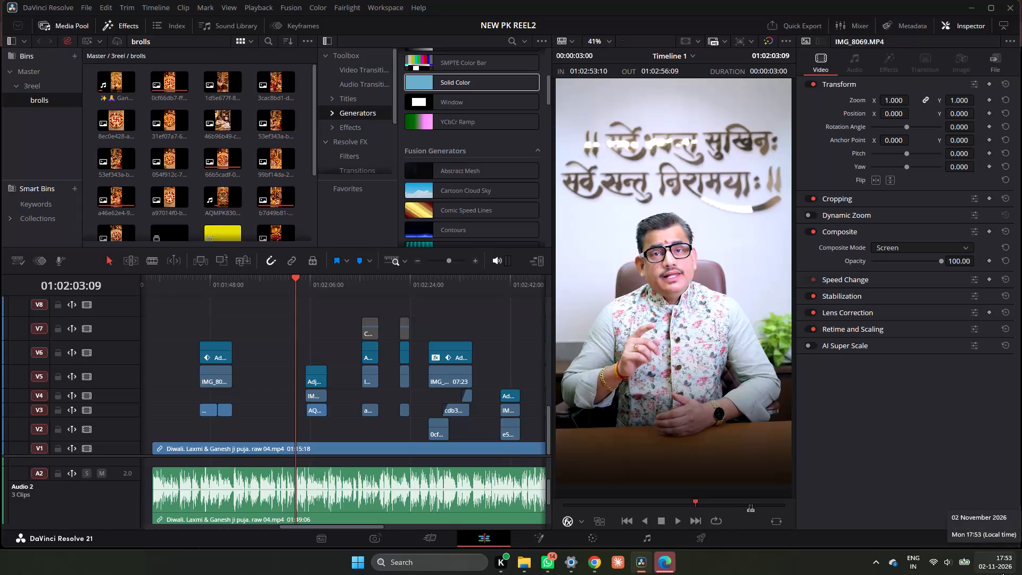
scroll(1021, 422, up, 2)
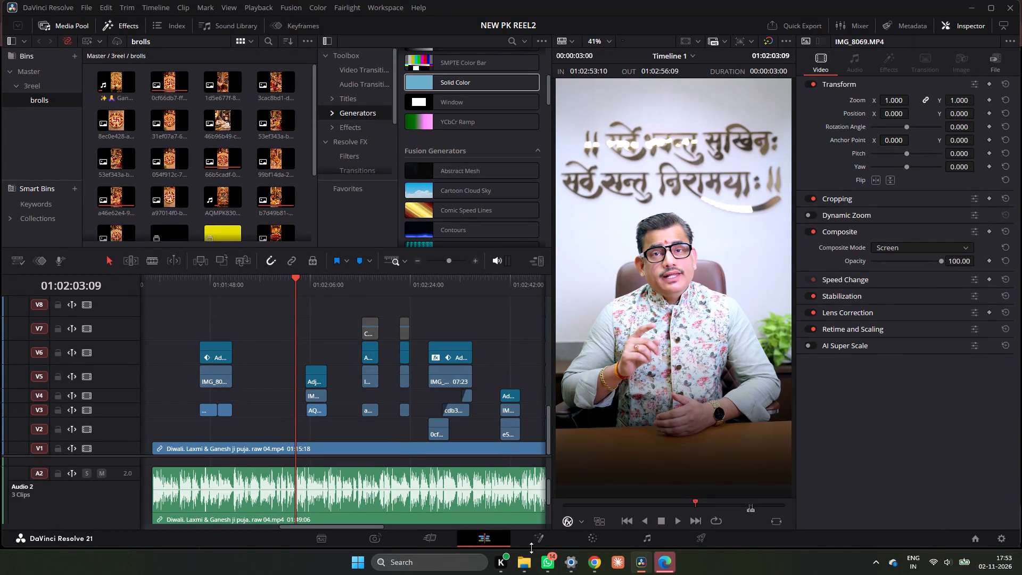
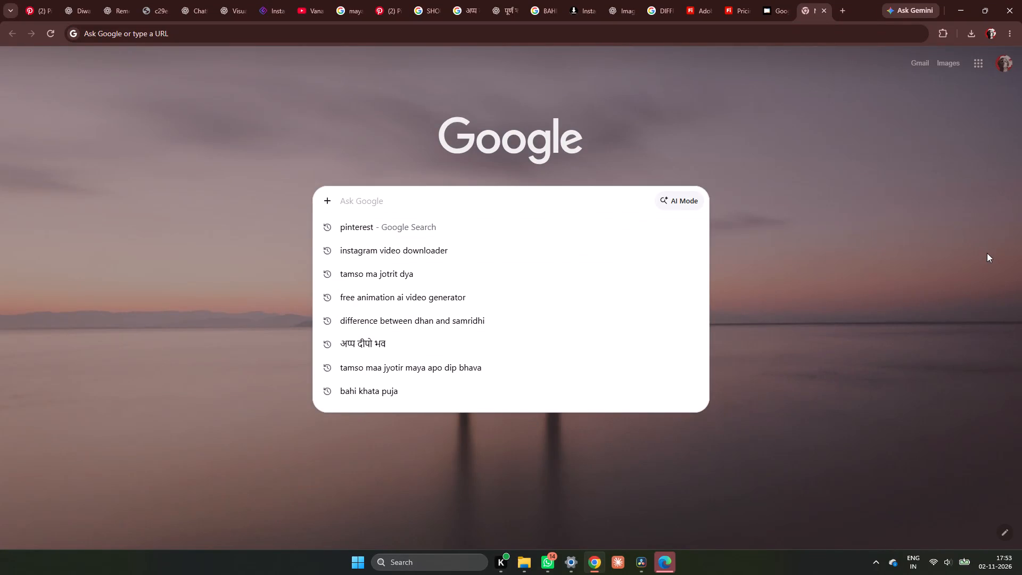
Search Google for an Instagram video downloader and open the FastDl Instagram Downloader site.
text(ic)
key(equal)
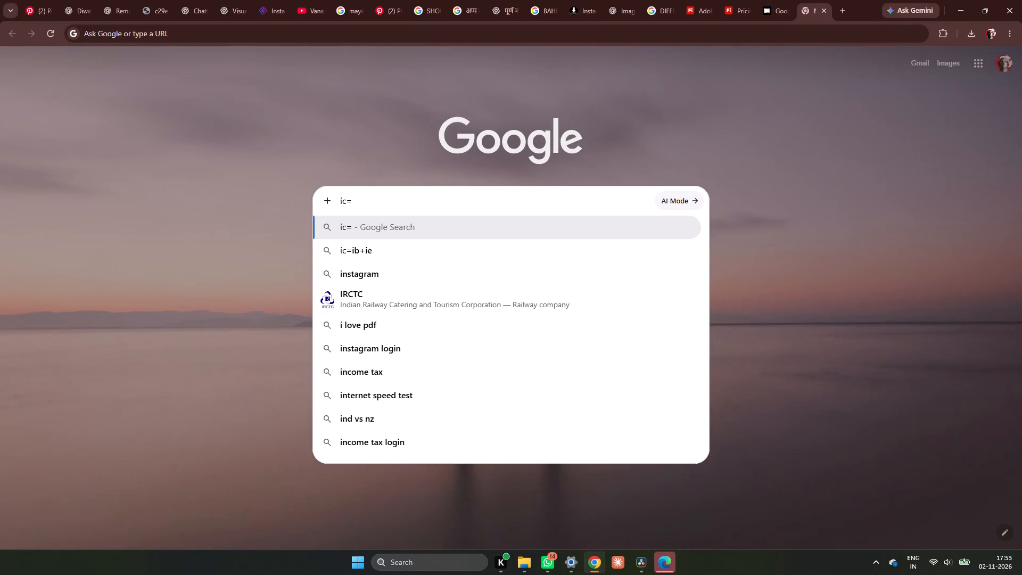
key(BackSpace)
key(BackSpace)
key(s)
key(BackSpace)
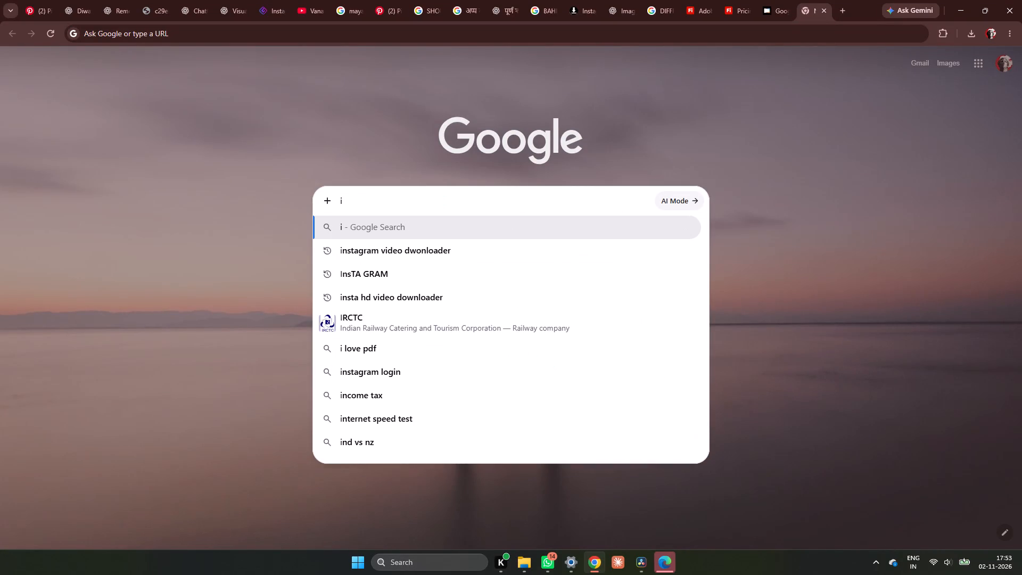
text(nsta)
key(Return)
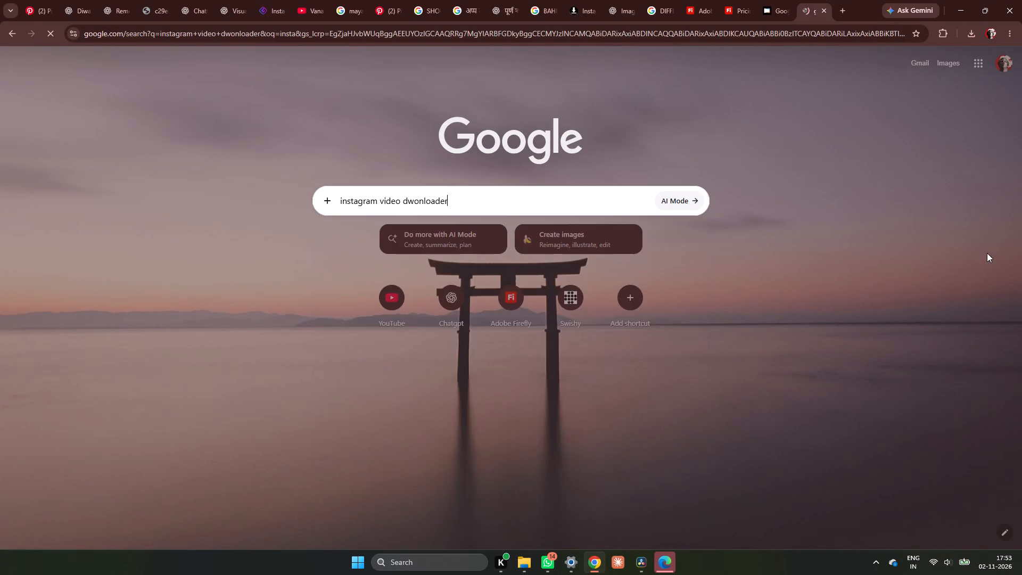
click(352, 202)
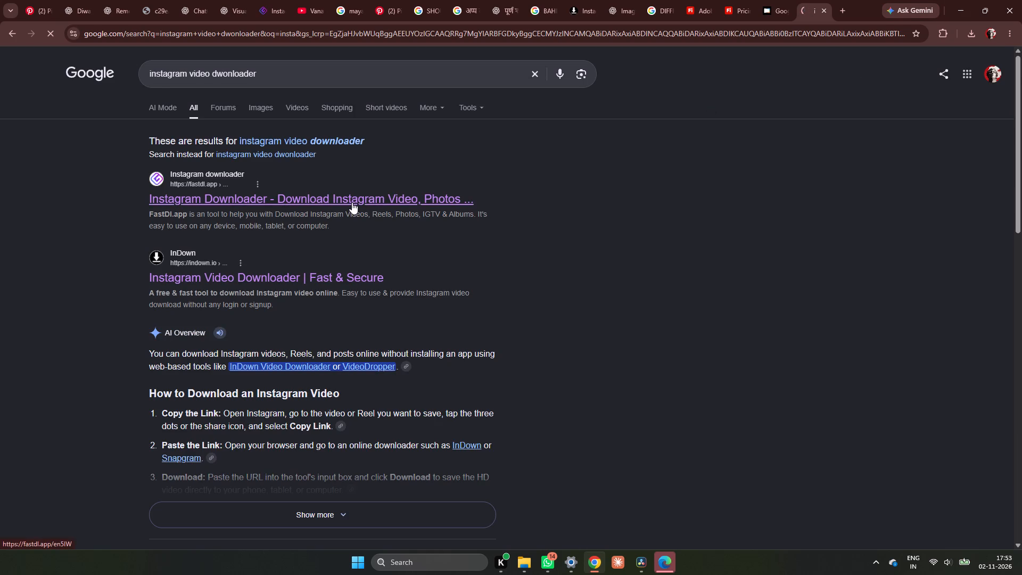
Submit the copied Instagram link to FastDl for download and dismiss the advertisement overlay covering the page.
click(407, 221)
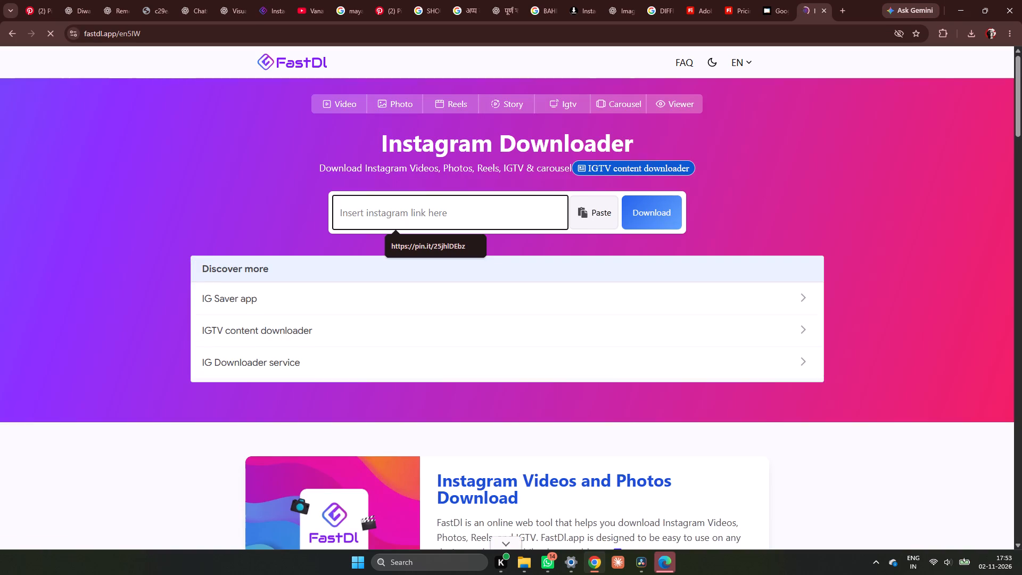
key(ctrl+v)
click(680, 216)
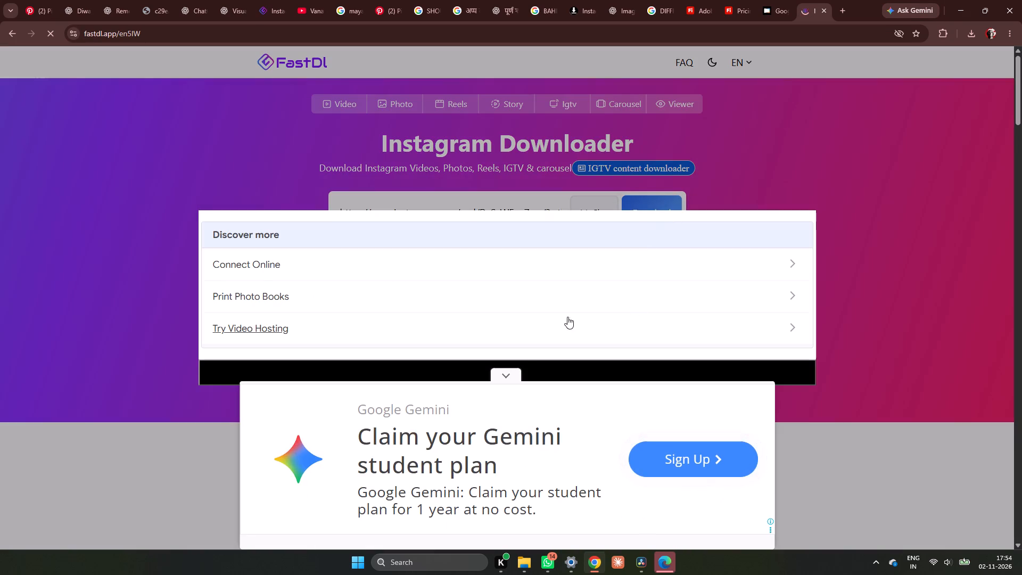
scroll(526, 353, down, 6)
click(522, 372)
click(522, 372)
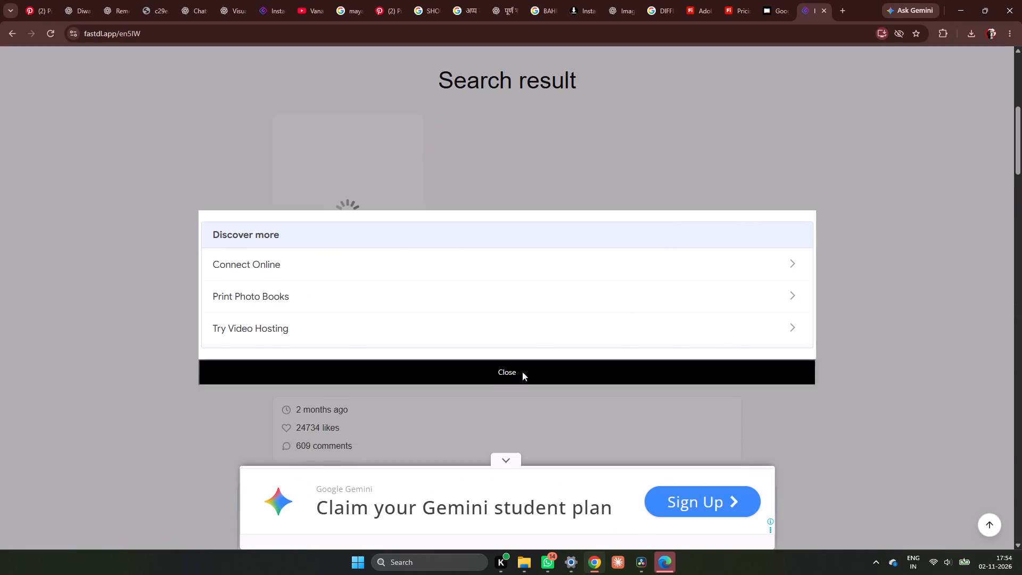
Download the Sri Mahalakshmi video and save it under its suggested name as MP4 in the NEW PK REEL2 folder.
scroll(503, 257, up, 3)
scroll(491, 154, down, 8)
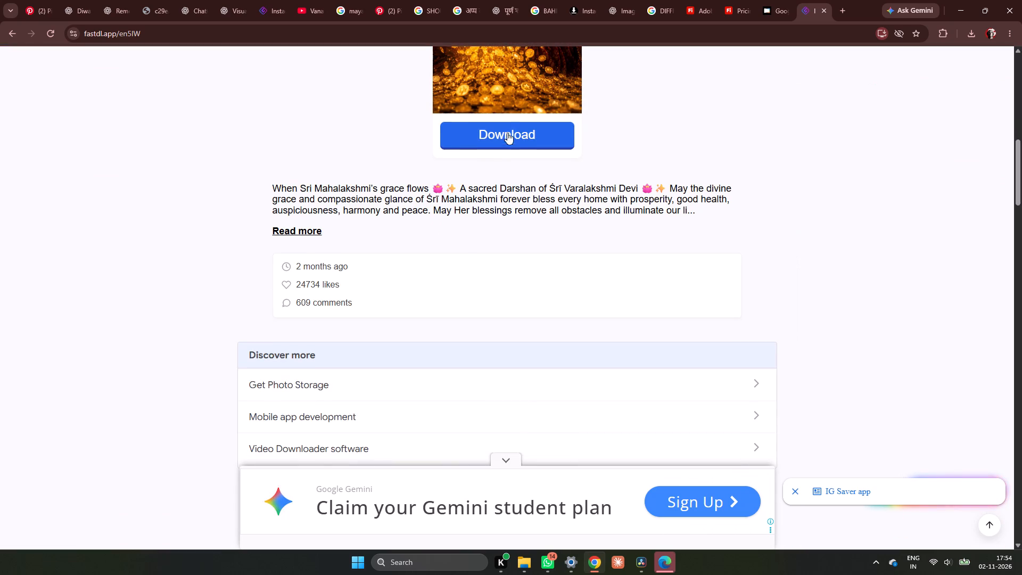
click(510, 126)
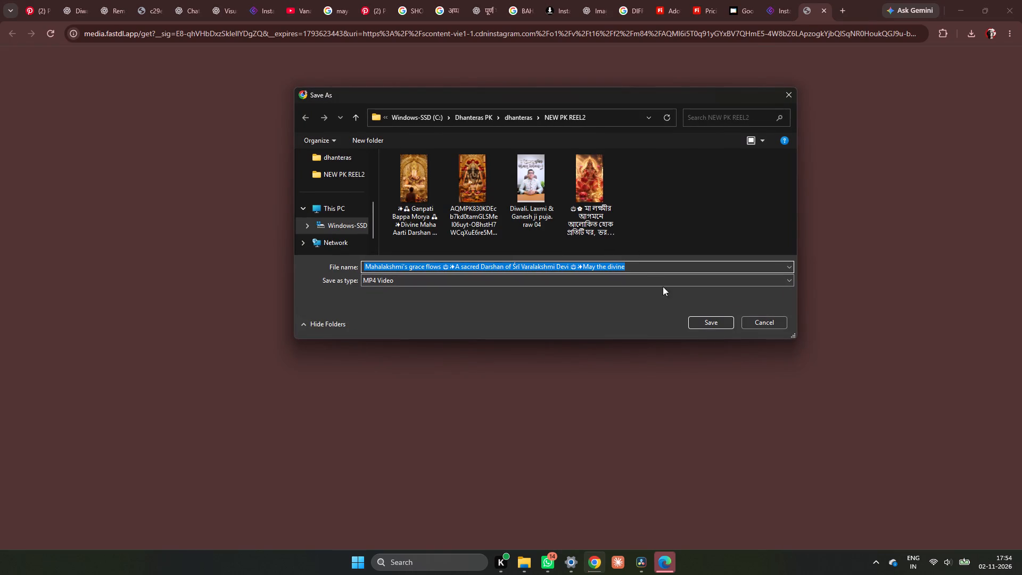
click(704, 322)
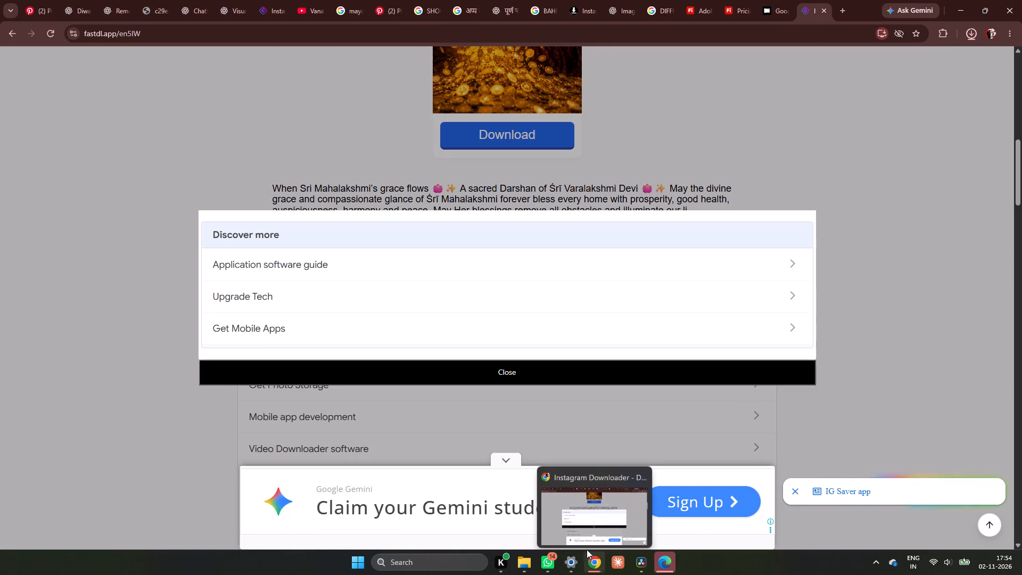
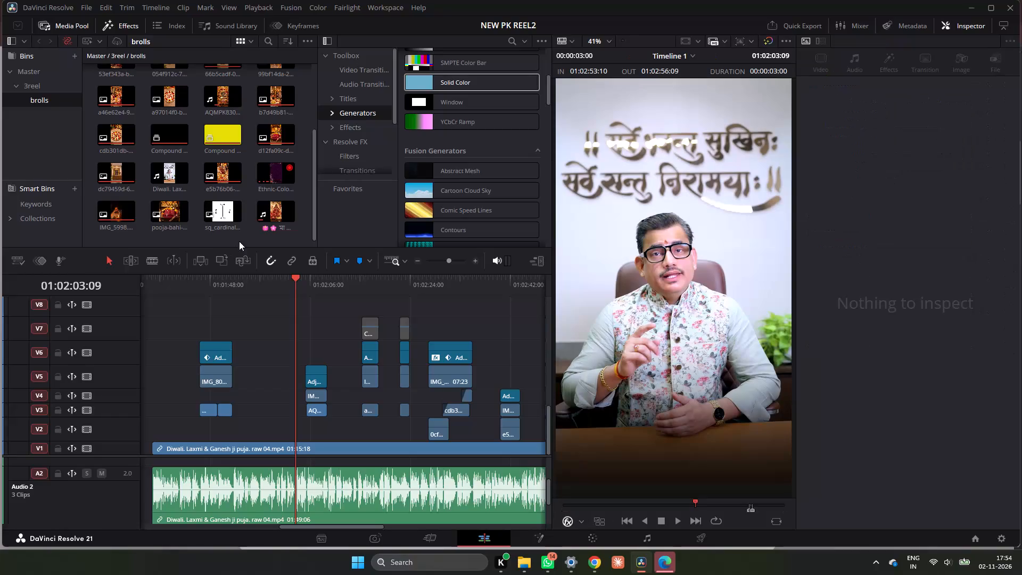
Start a media import into the brolls bin from the NEW PK REEL2 folder.
right_click(237, 229)
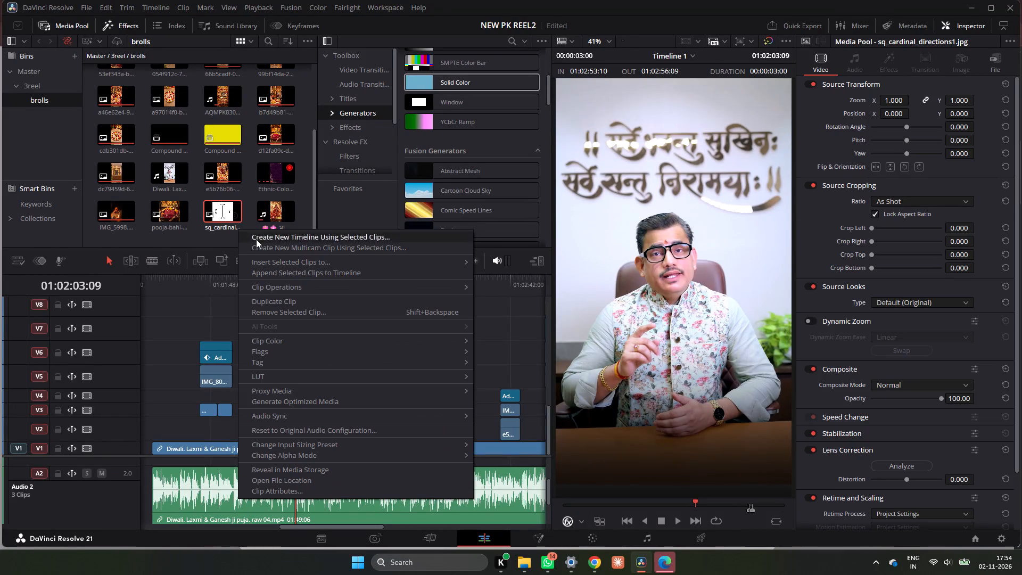
click(205, 240)
right_click(247, 240)
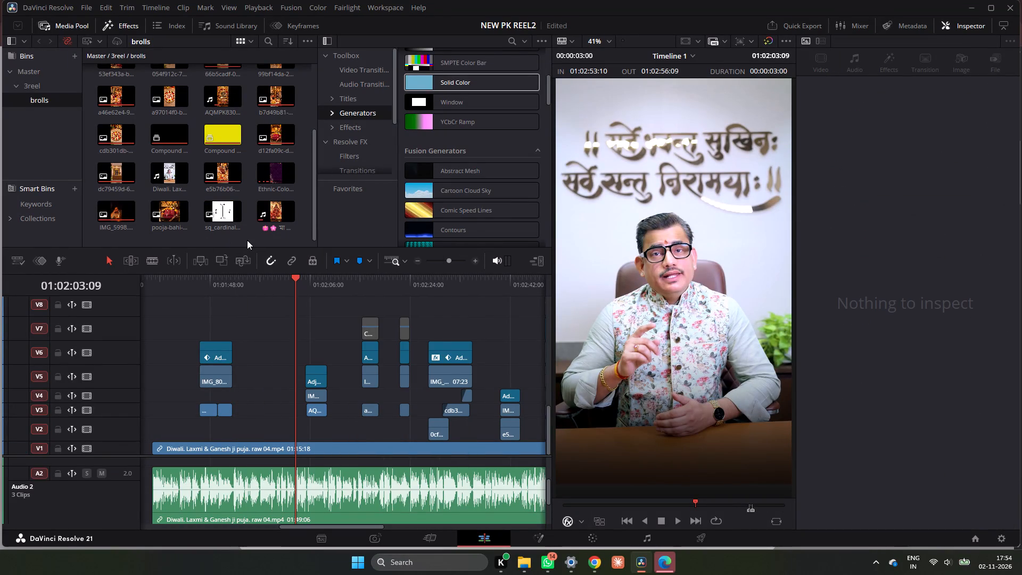
click(294, 367)
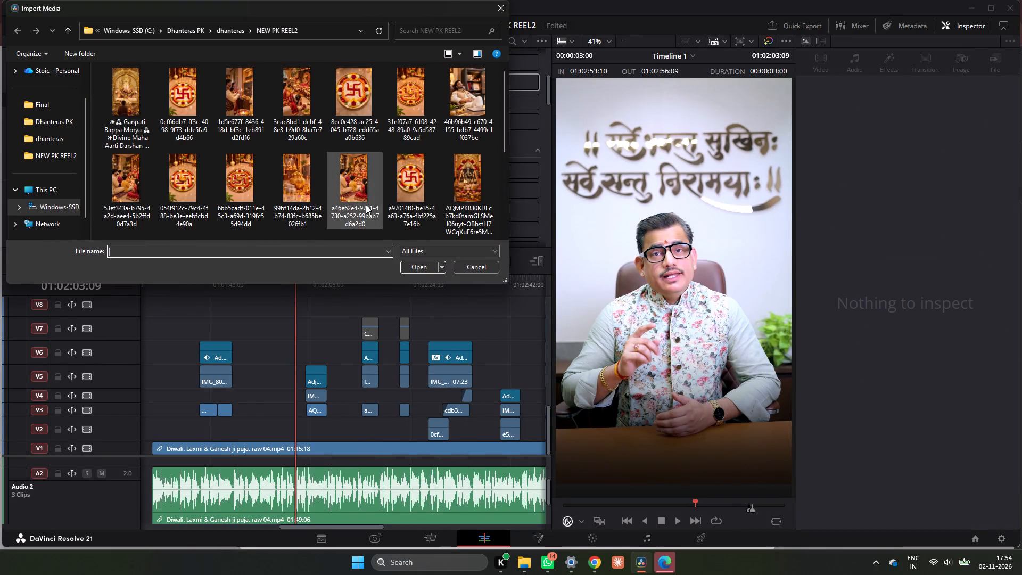
Import the "When Sri Mahalakshmi's grace flows" video from the NEW PK REEL2 folder into the brolls bin.
scroll(366, 205, down, 4)
scroll(333, 144, down, 5)
click(223, 184)
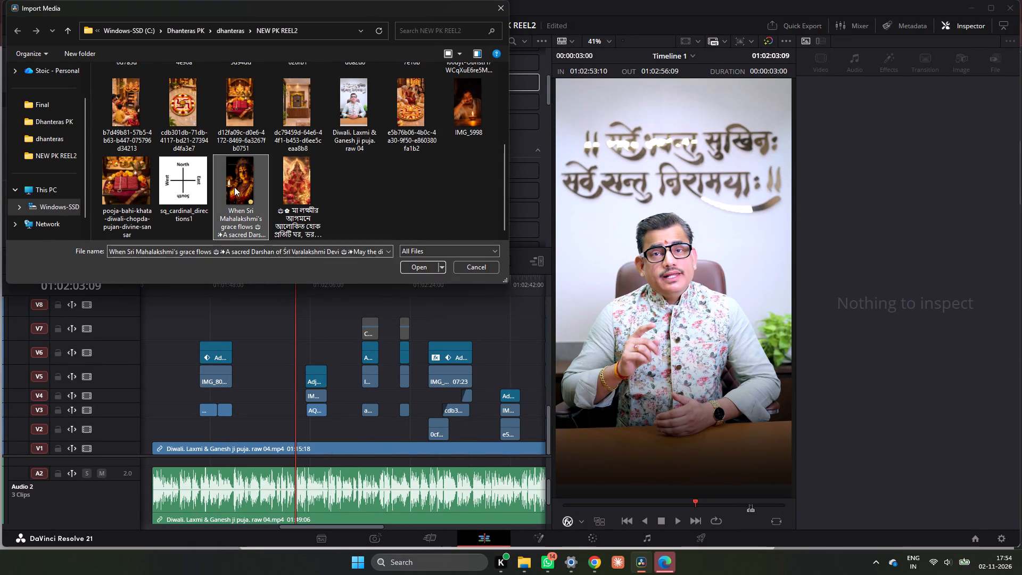
click(414, 266)
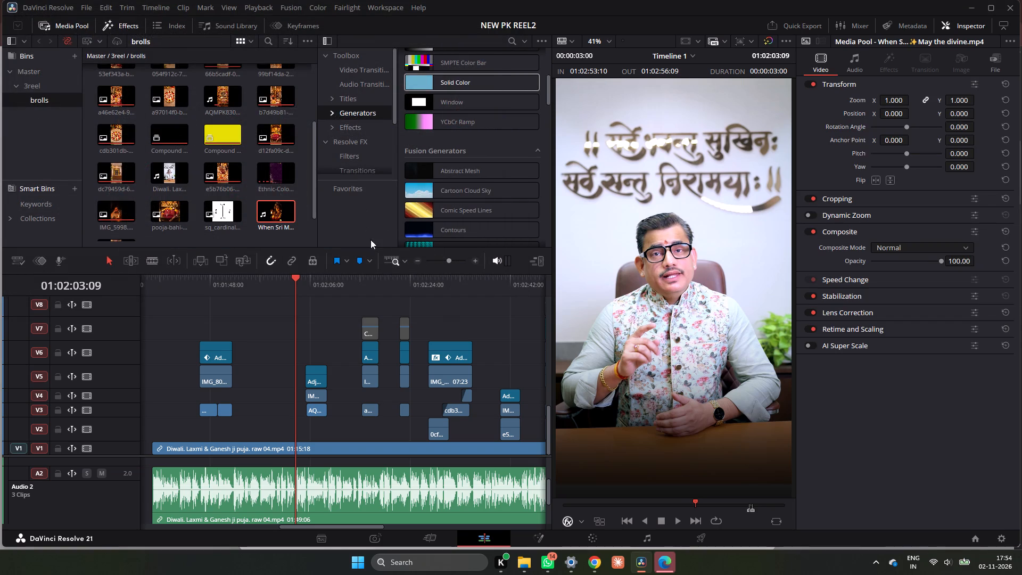
Place the imported Mahalakshmi video on V4 in the empty stretch beyond the end of the edit.
triple_click(416, 261)
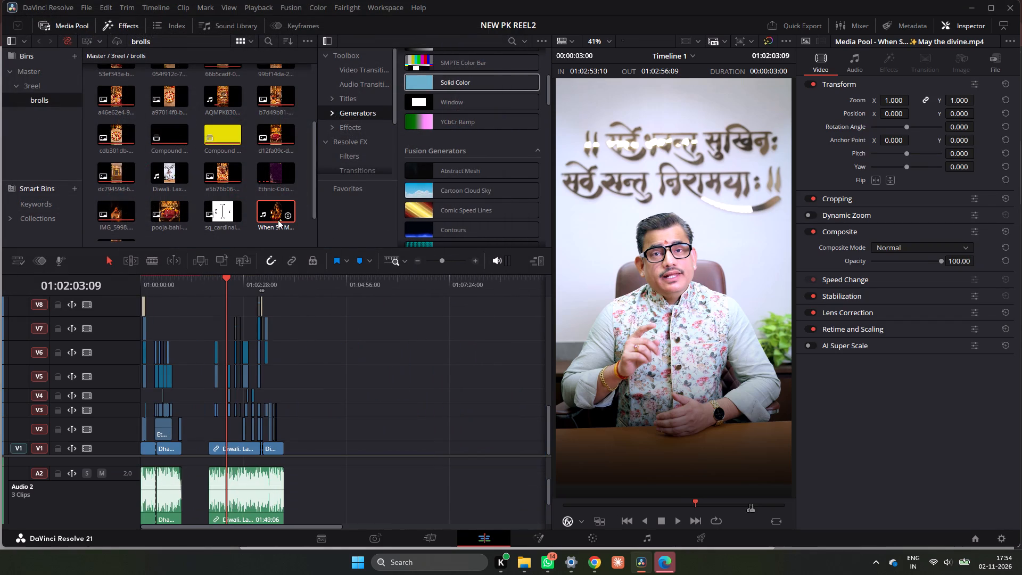
drag(278, 220, 390, 405)
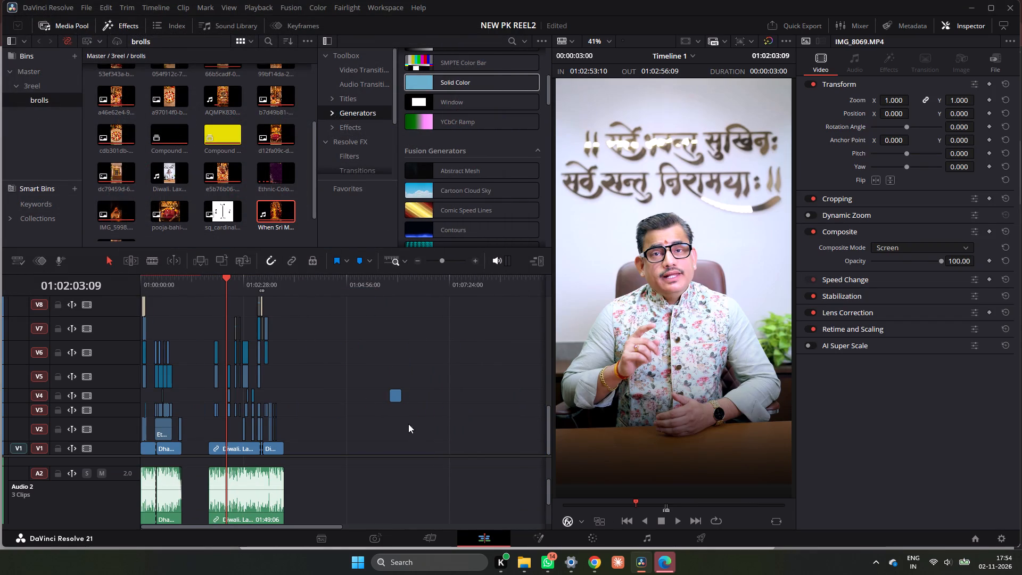
Delete the Mahalakshmi video's audio clip from A4, keeping its video part.
scroll(413, 437, down, 6)
scroll(397, 469, up, 12)
scroll(395, 466, down, 3)
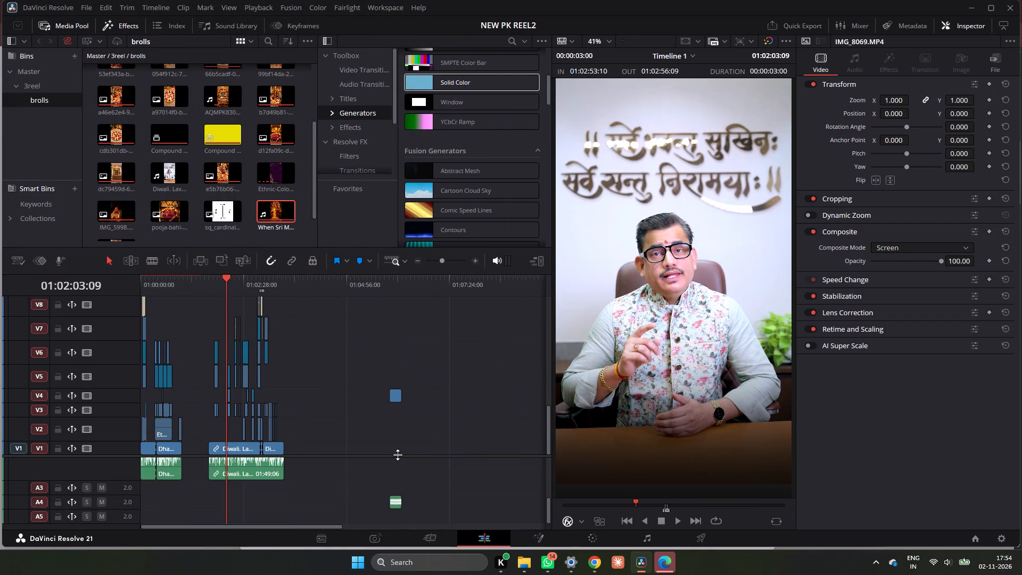
scroll(398, 455, down, 3)
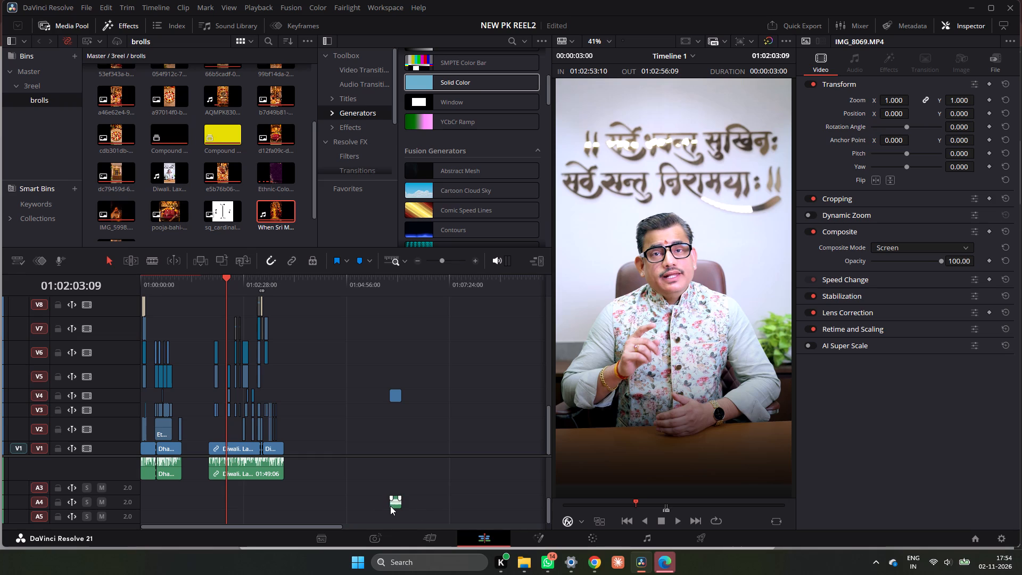
click(391, 506)
key(BackSpace)
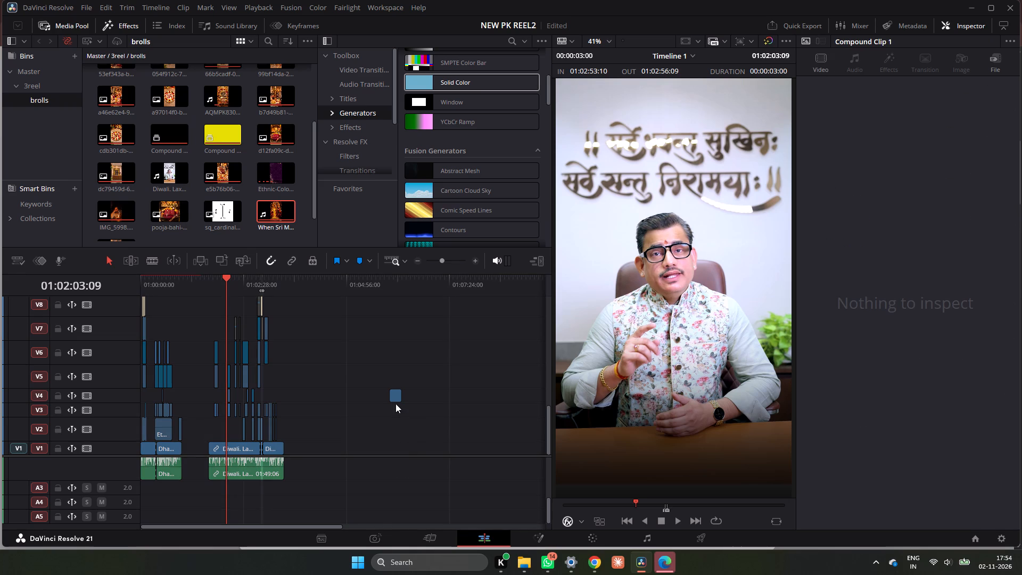
Move the Mahalakshmi video clip to V2, starting near the end of the Ganpati b-roll at about 01:01:52.
drag(392, 398, 220, 428)
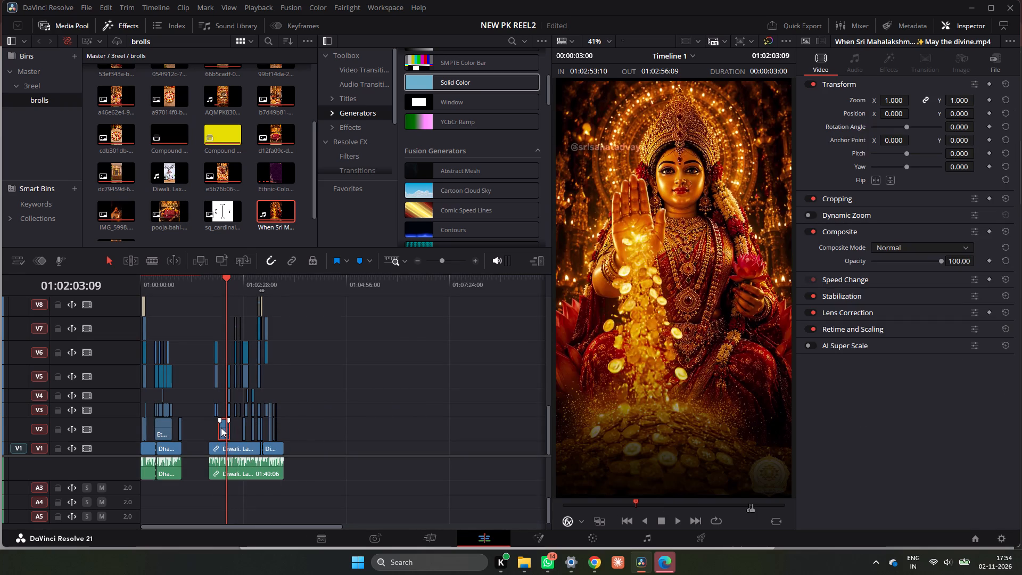
Play through the Mahalakshmi clip between about 01:01:52 and 01:02:00 to examine its individual shots.
triple_click(475, 263)
click(475, 263)
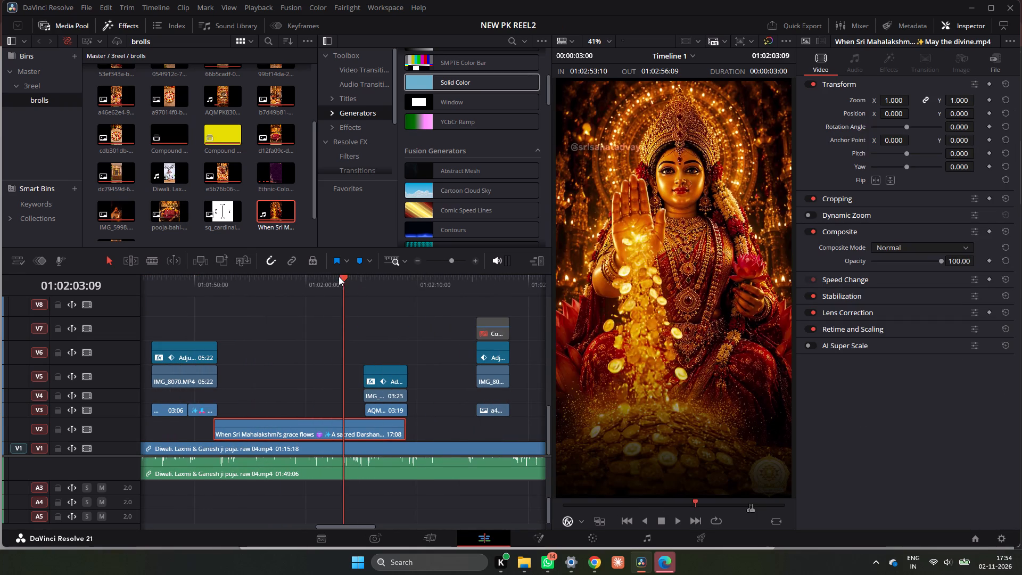
click(266, 290)
key(space)
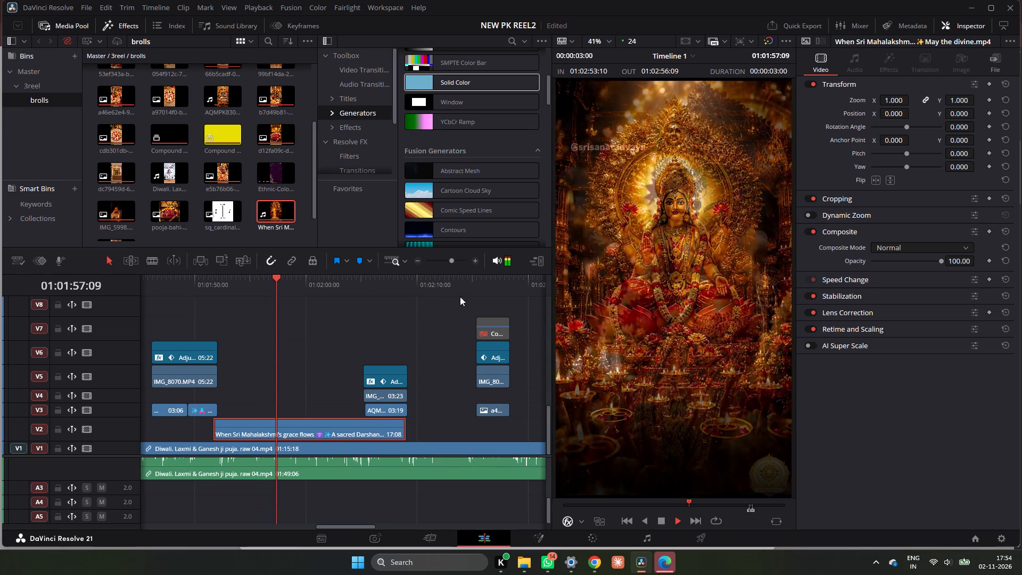
key(space)
key(space)
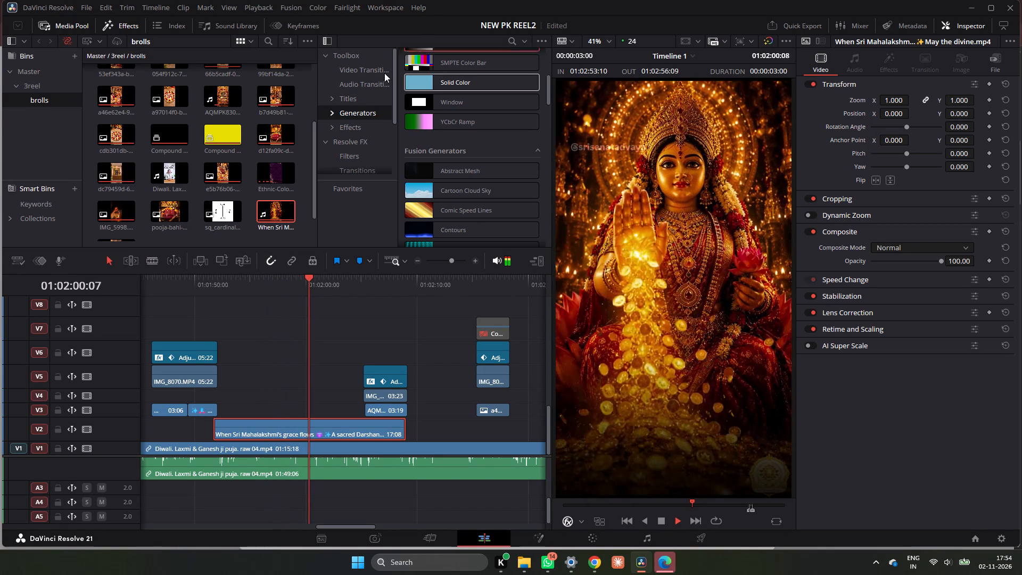
drag(249, 287, 227, 292)
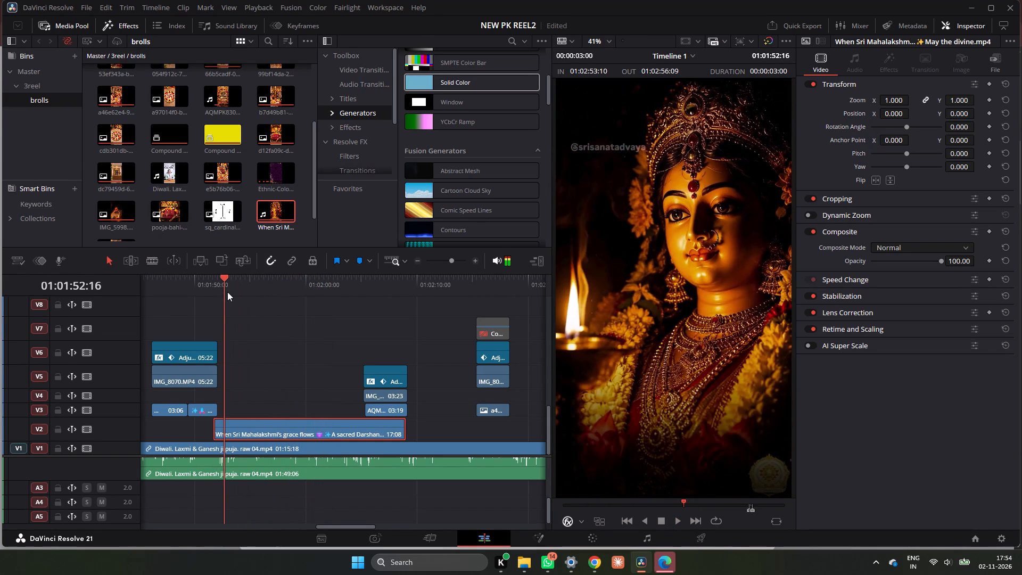
drag(227, 292, 224, 294)
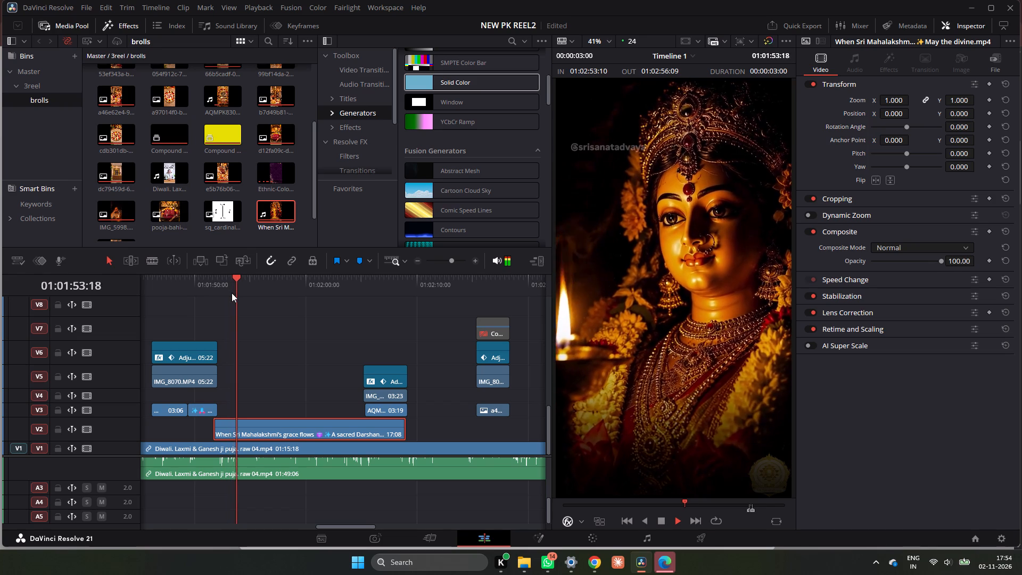
key(space)
drag(244, 281, 218, 288)
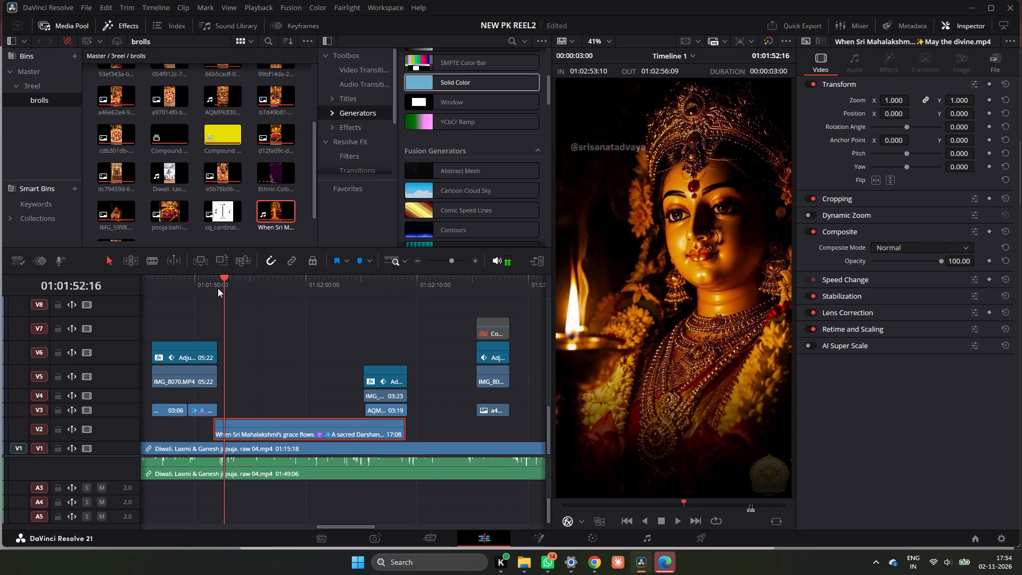
drag(218, 288, 210, 293)
key(space)
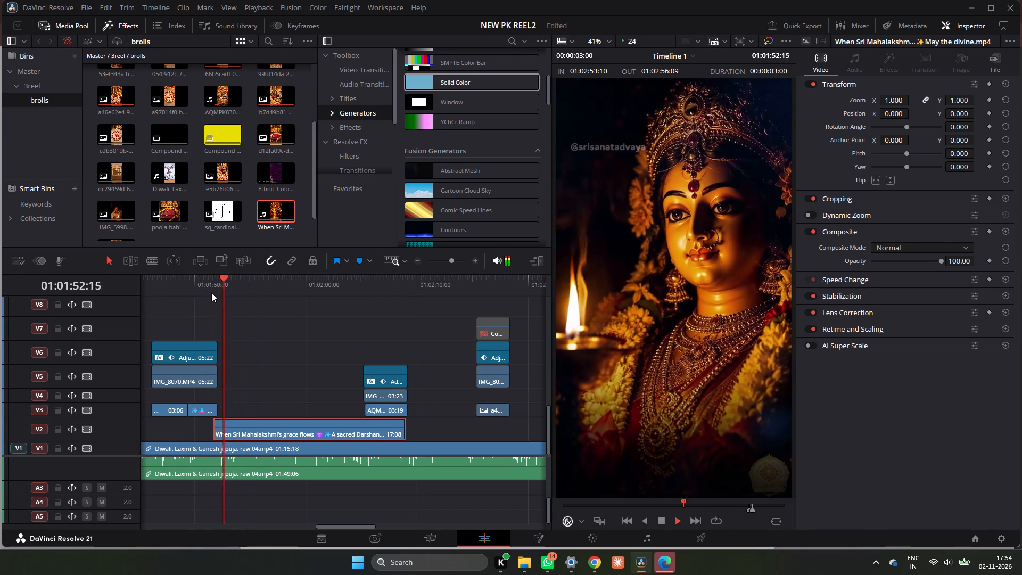
key(space)
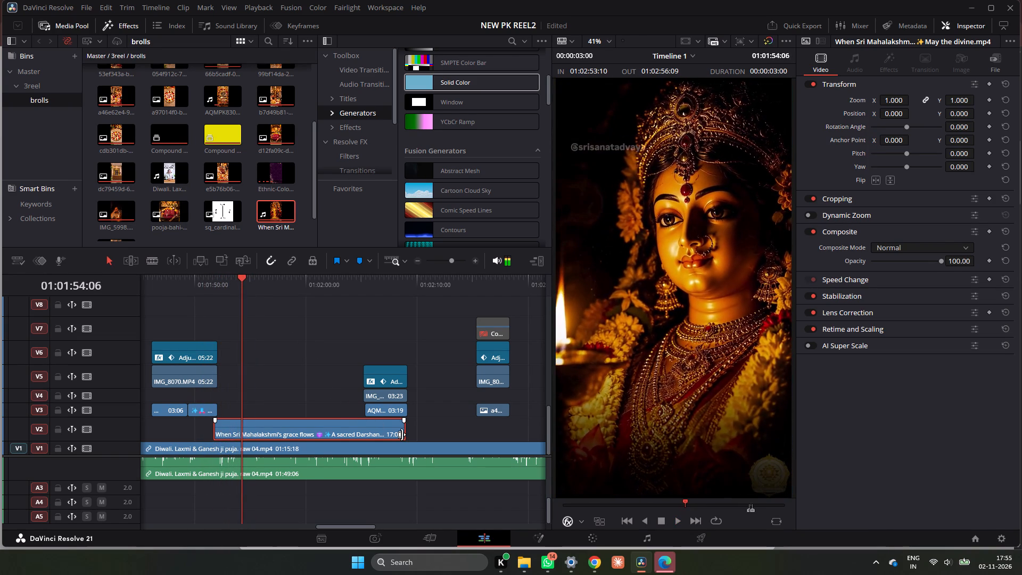
Split the V2 Mahalakshmi clip at 01:01:54:07, where its opening close-up shot ends.
key(space)
key(space)
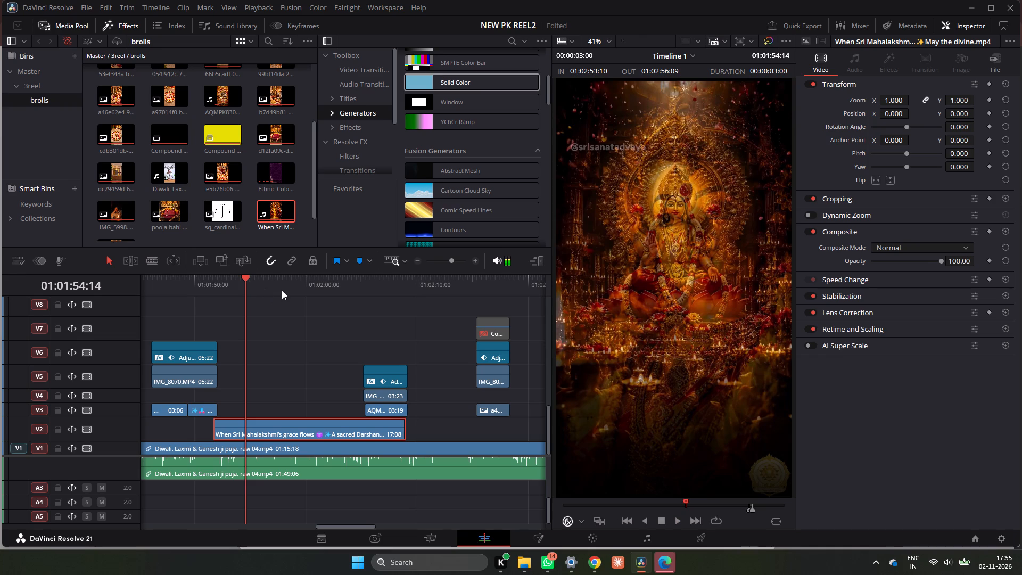
click(246, 283)
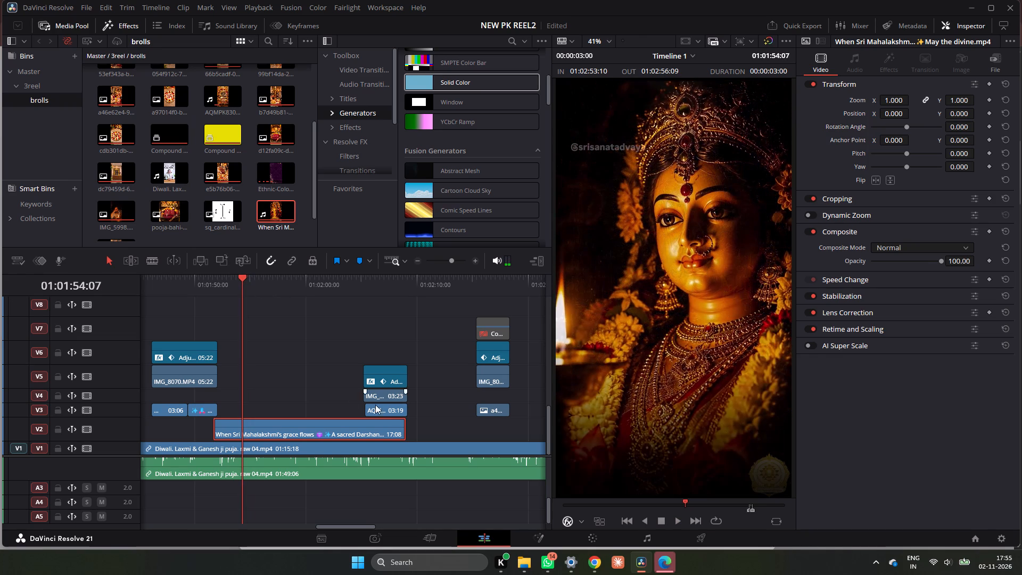
drag(405, 430, 452, 448)
click(372, 434)
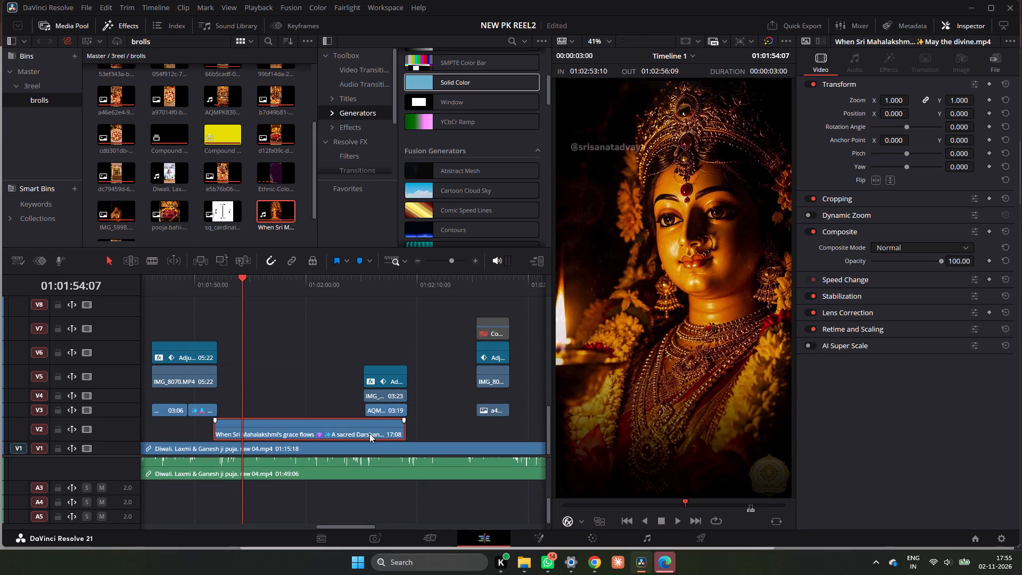
key(ctrl+b)
Split the remaining V2 Mahalakshmi clip at 01:01:58:00, within the goddess close-up with the glowing halo.
key(space)
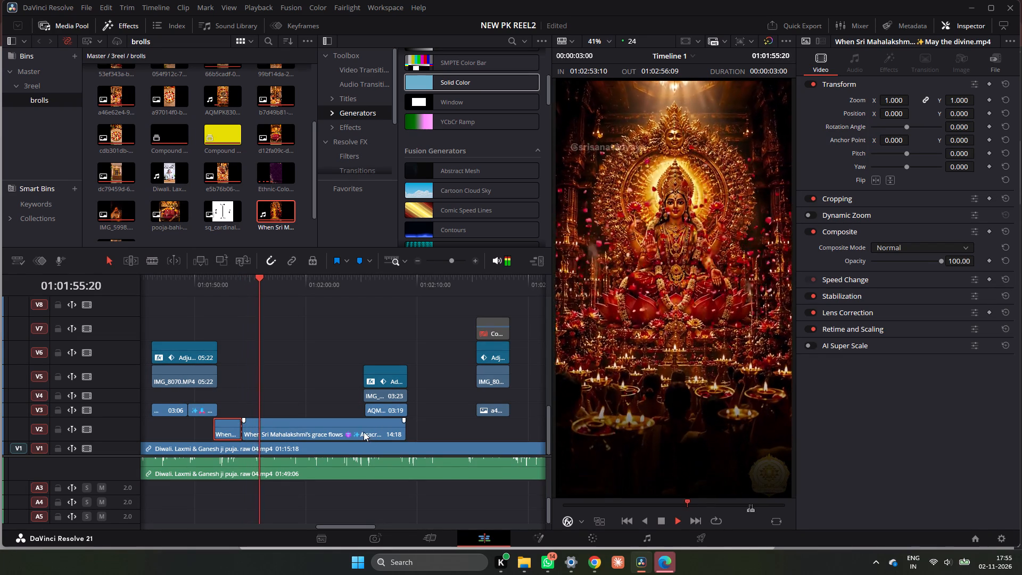
drag(278, 280, 293, 287)
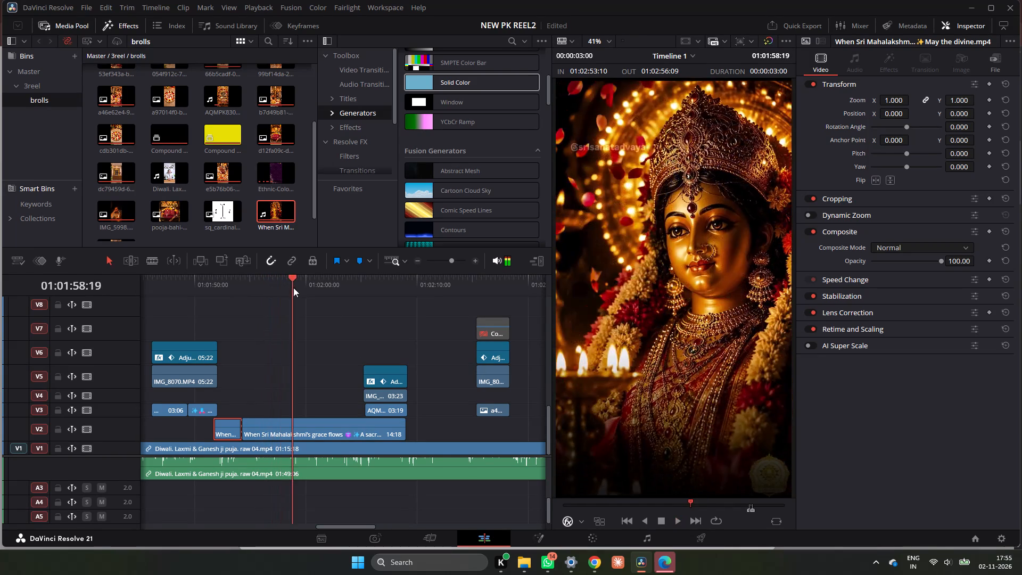
drag(293, 287, 287, 302)
key(space)
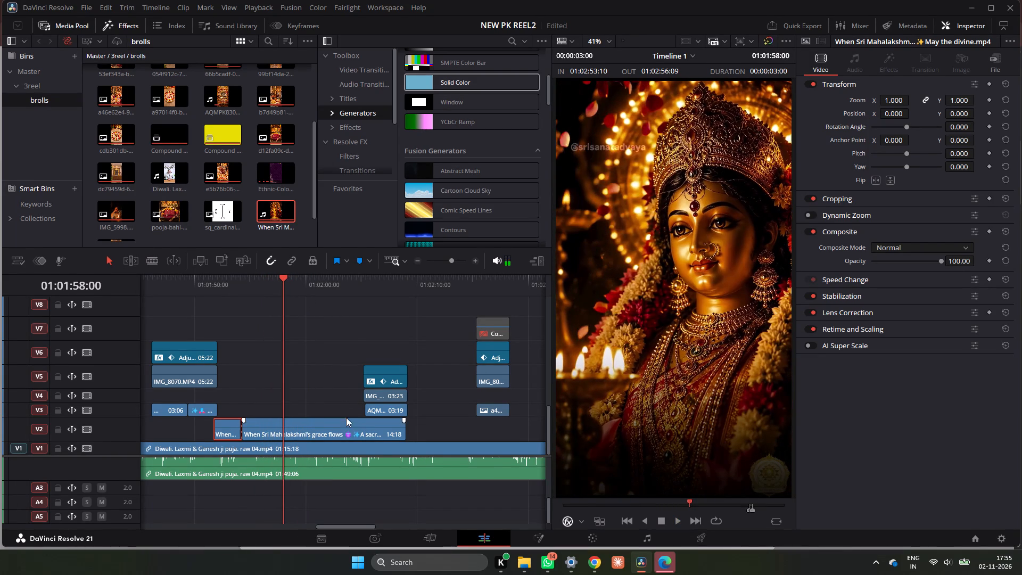
click(343, 421)
key(ctrl+b)
Split the last V2 Mahalakshmi piece at 01:01:59:15, just before the change to the gold coins shot.
key(space)
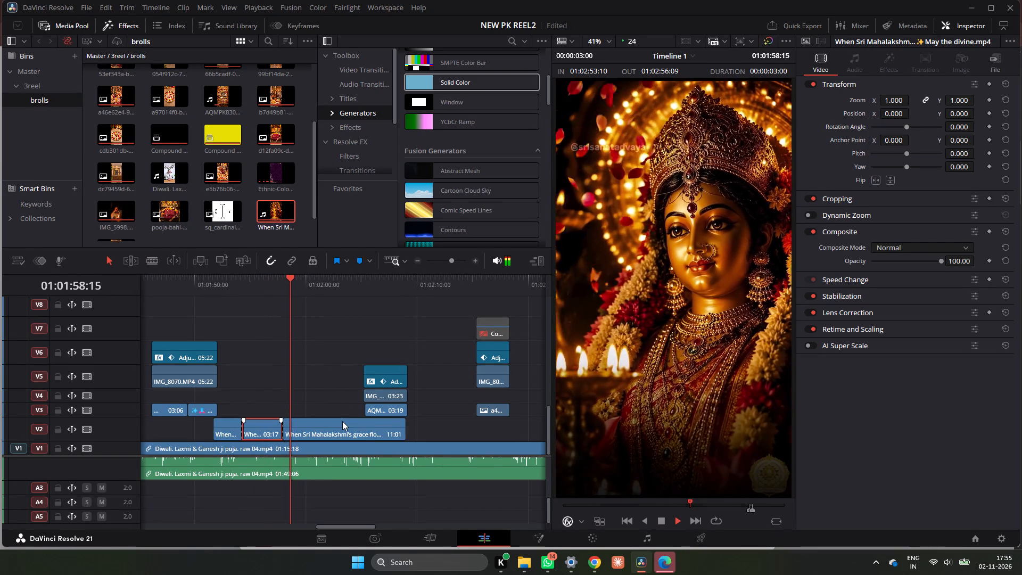
key(space)
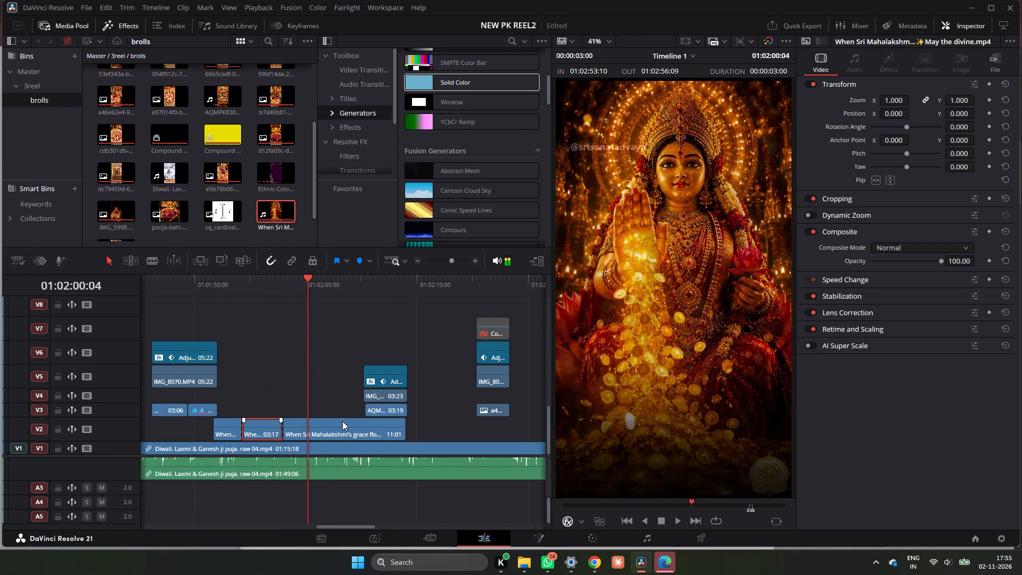
key(Left)
key(Left)
key(Left)
key(Left)
key(Left)
key(Left)
key(Left)
key(Left)
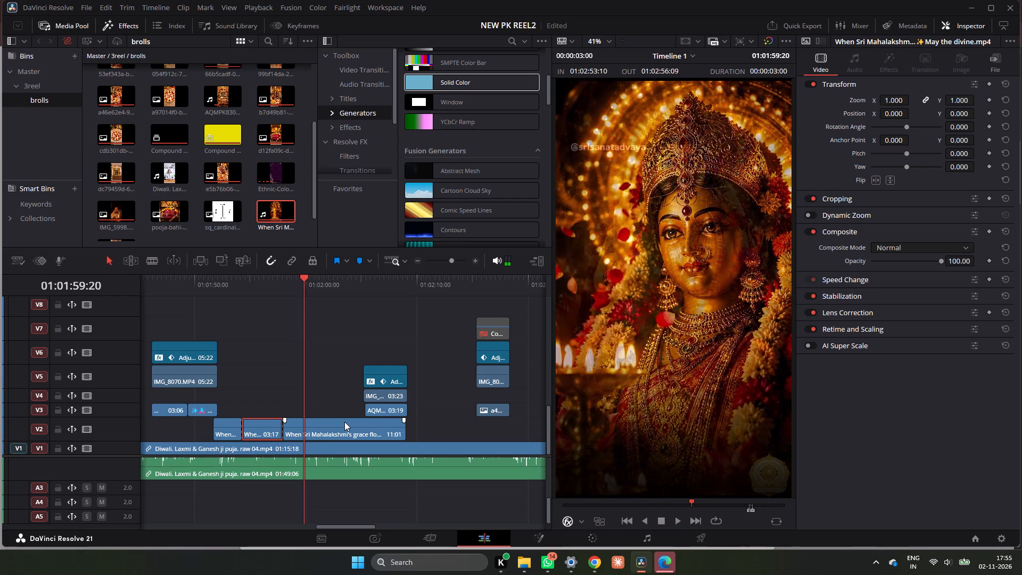
key(Left)
key(Left)
key(Left)
key(Left)
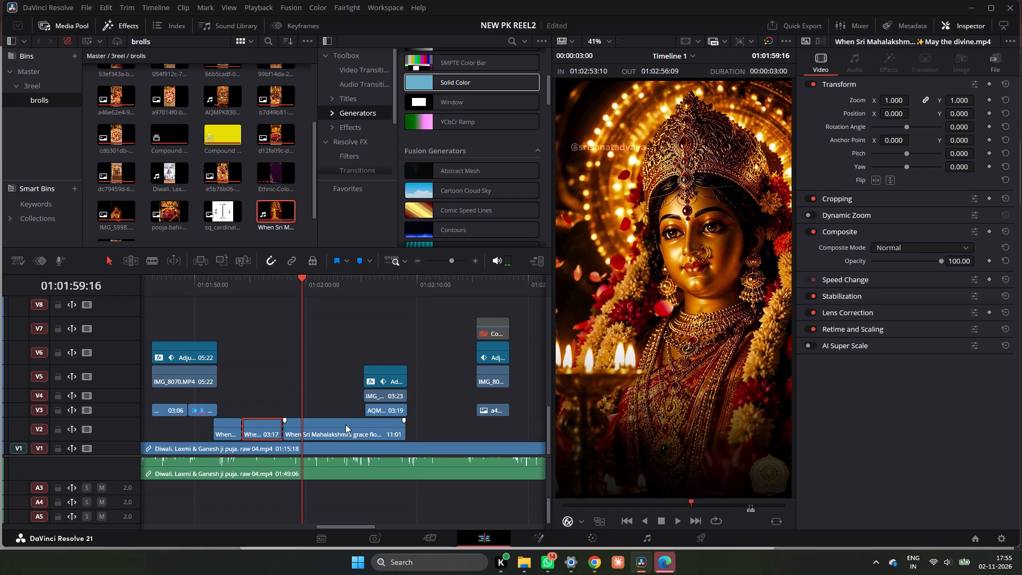
key(Left)
click(345, 424)
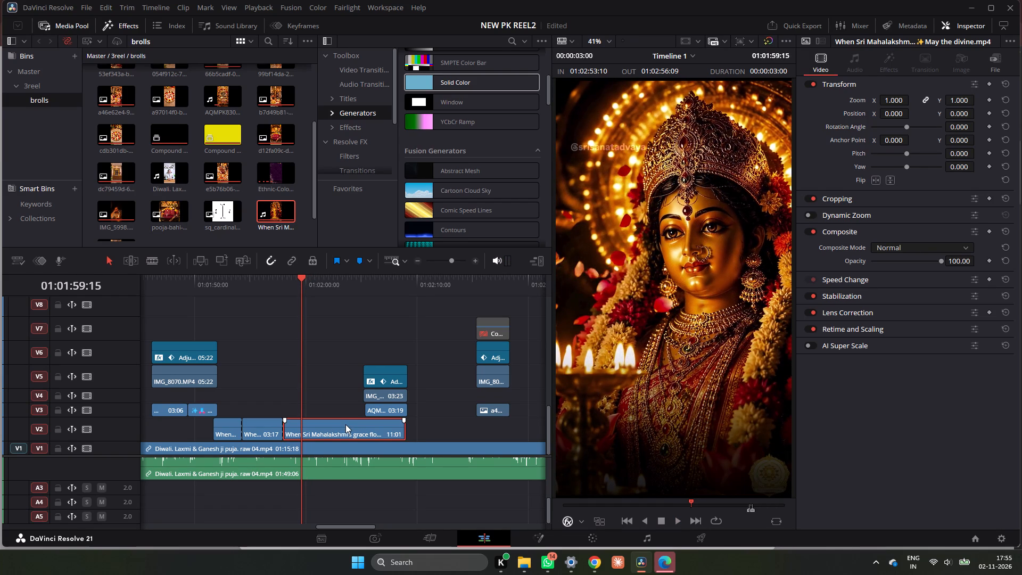
key(ctrl+v)
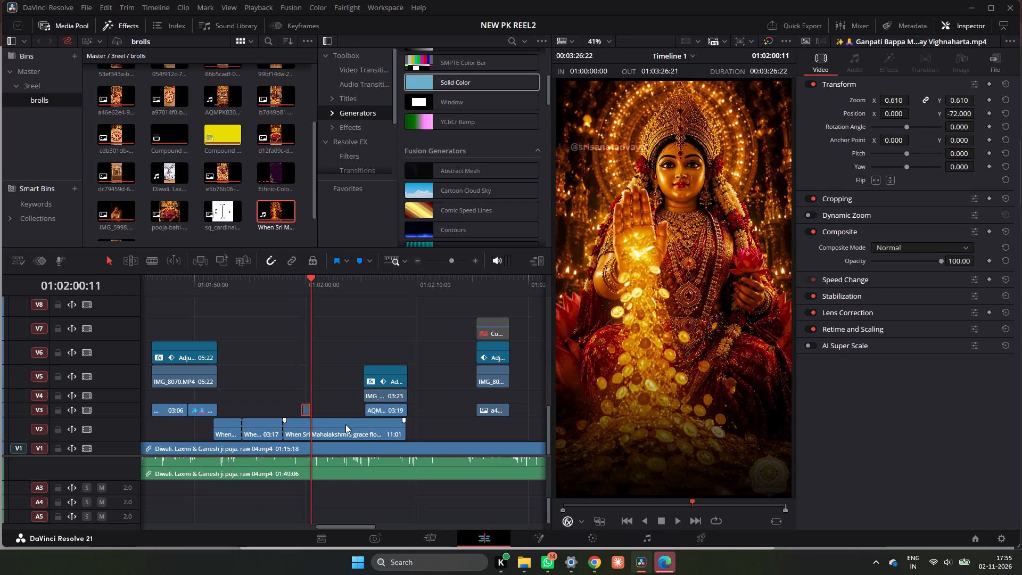
key(ctrl+z)
click(345, 424)
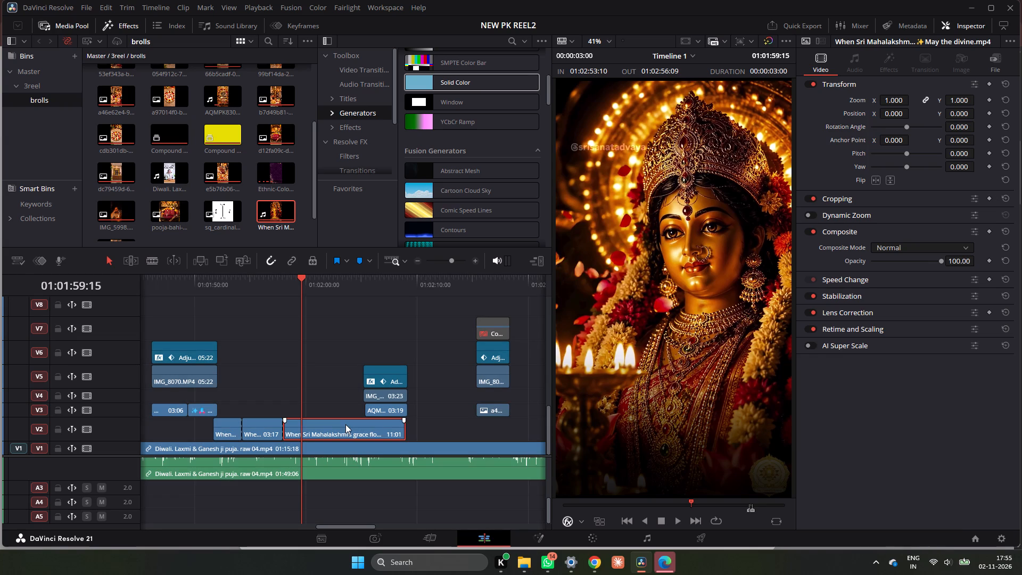
key(ctrl+b)
Delete the V2 Mahalakshmi piece after 01:01:59:15 and the piece between 01:01:54:07 and 01:01:58:00.
click(345, 424)
key(BackSpace)
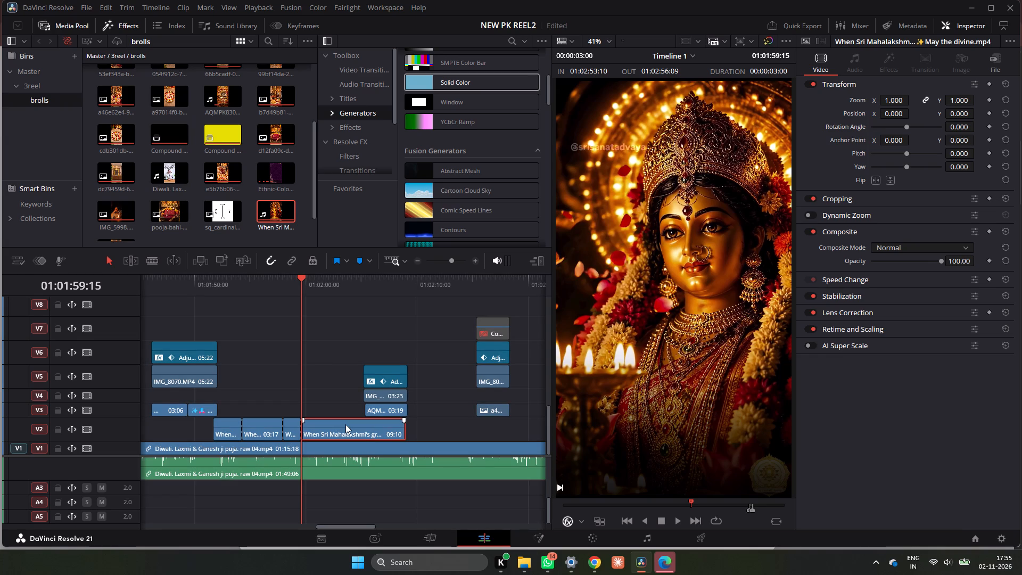
click(262, 429)
key(BackSpace)
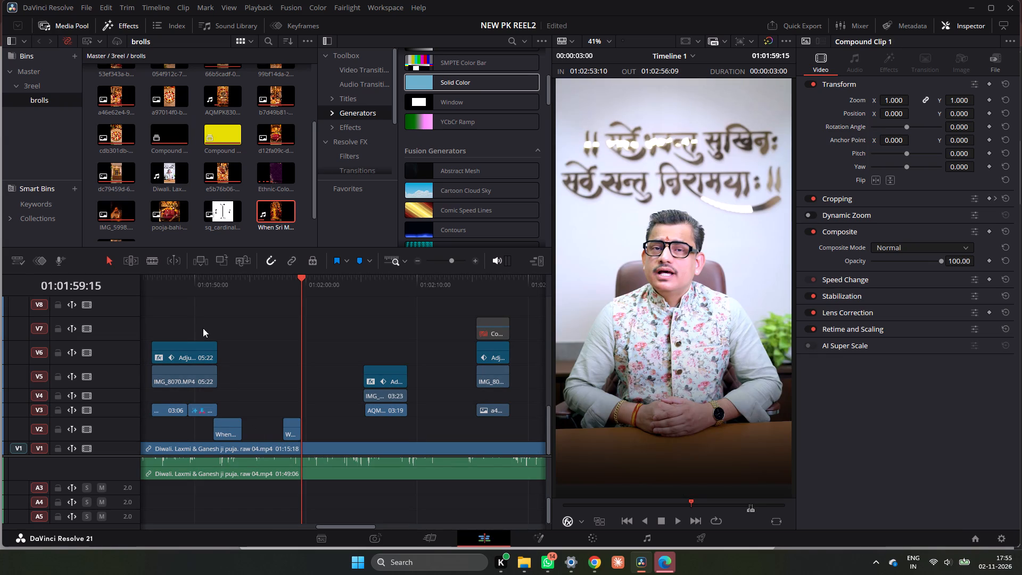
Play back the flash transition into the first Mahalakshmi piece around 01:01:52 and on to the speaker at about 01:01:54.
click(187, 293)
key(space)
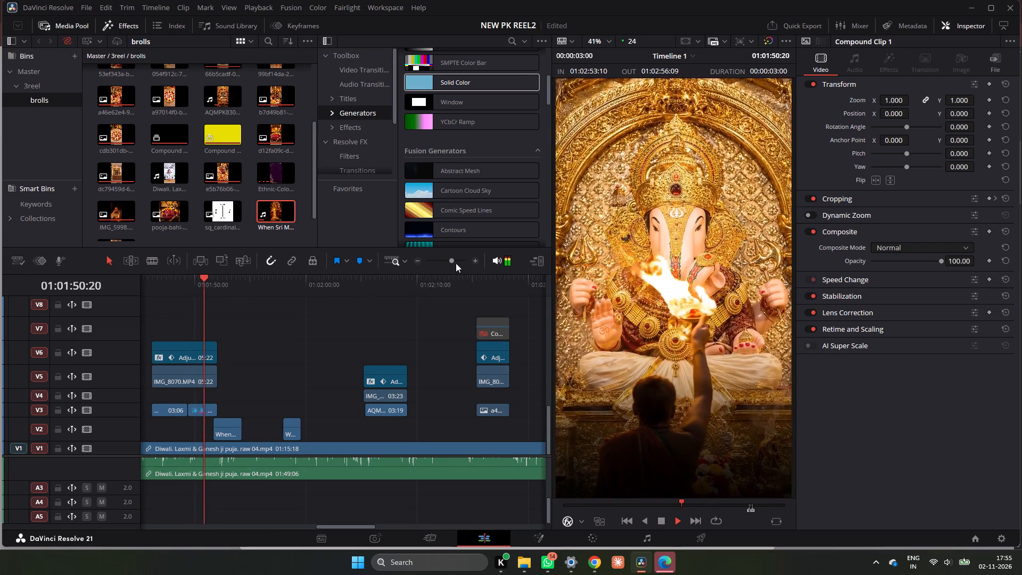
click(468, 259)
key(space)
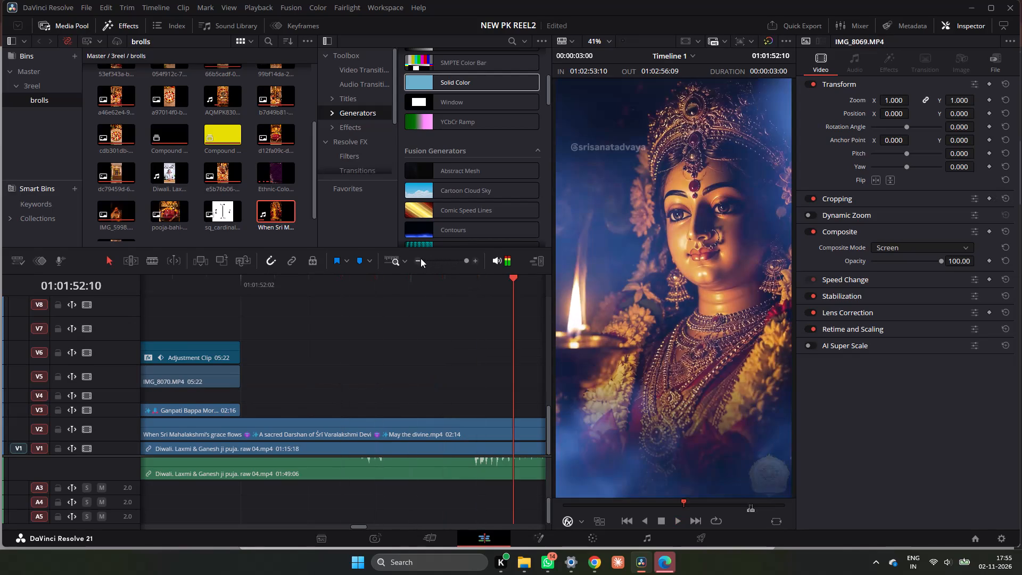
triple_click(421, 258)
click(420, 258)
key(space)
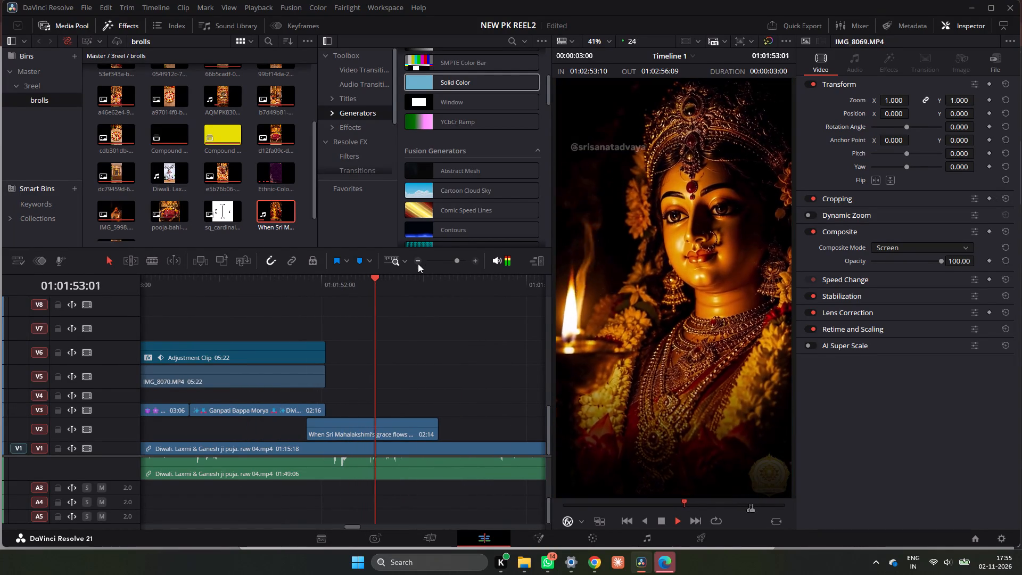
key(space)
click(420, 261)
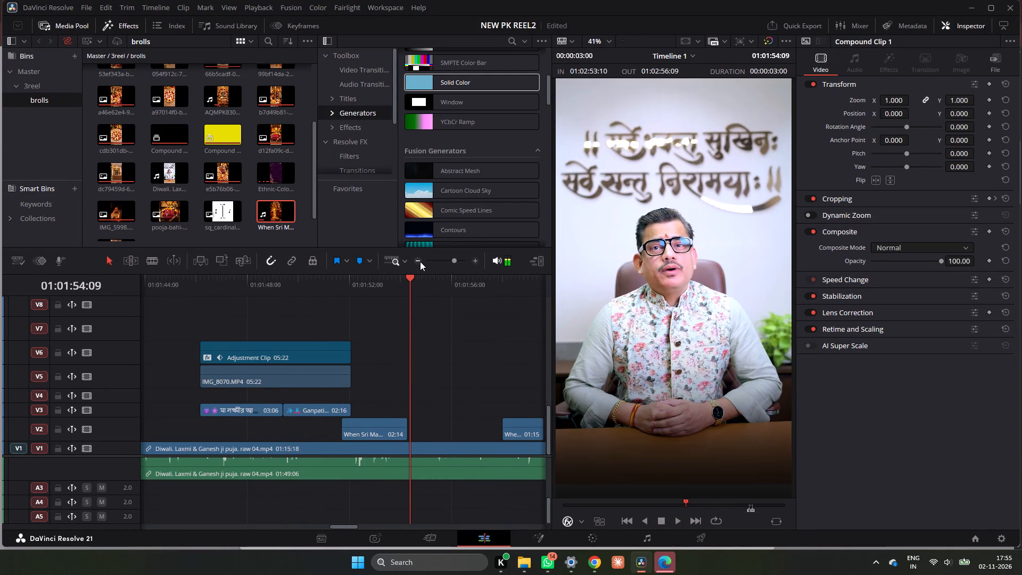
Move the first Mahalakshmi piece from V2 up to V3, starting at 01:01:53:15, checking its placement by playback.
drag(387, 421, 430, 398)
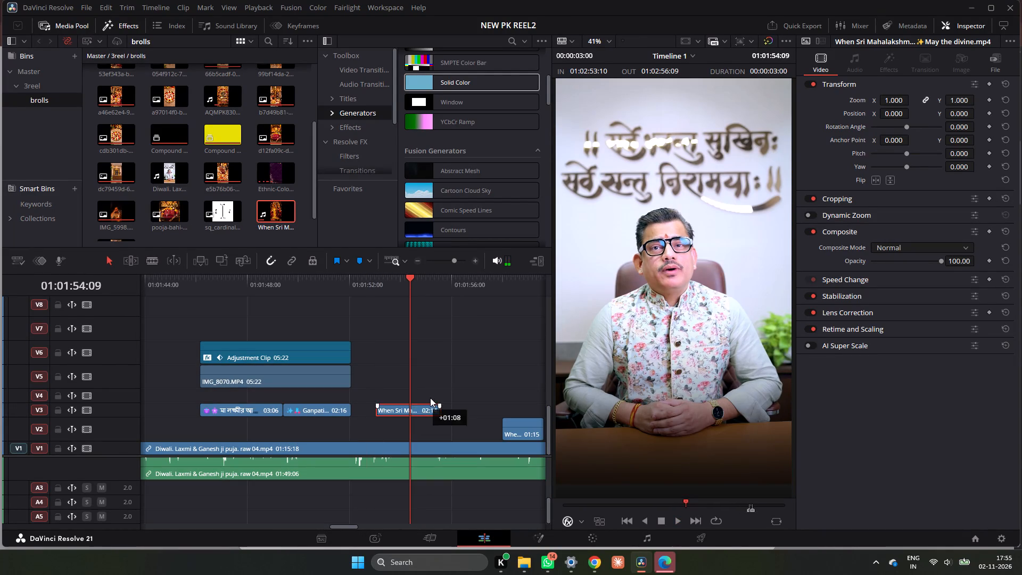
drag(430, 398, 432, 397)
click(357, 281)
key(space)
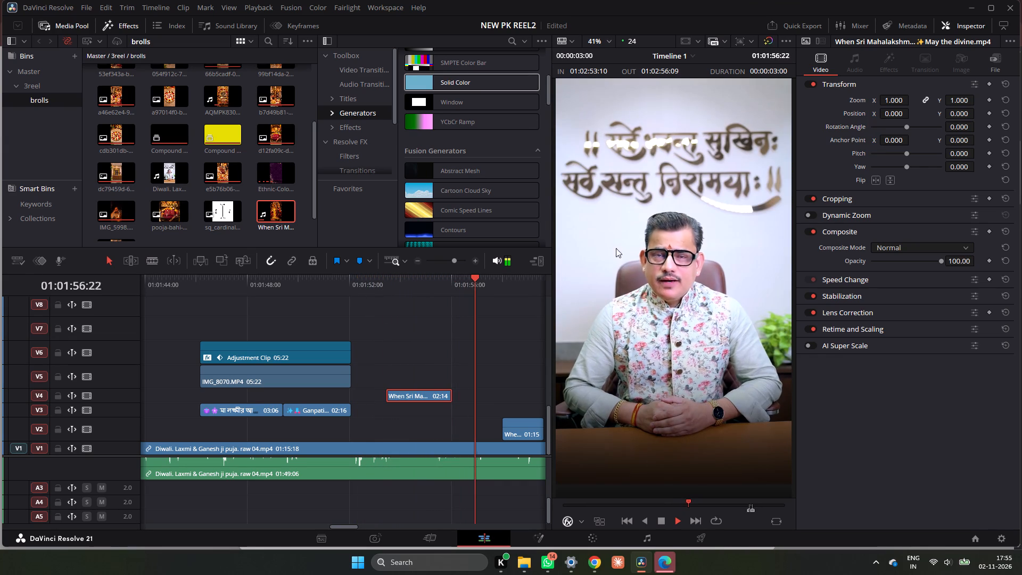
key(space)
click(399, 282)
drag(413, 390, 414, 395)
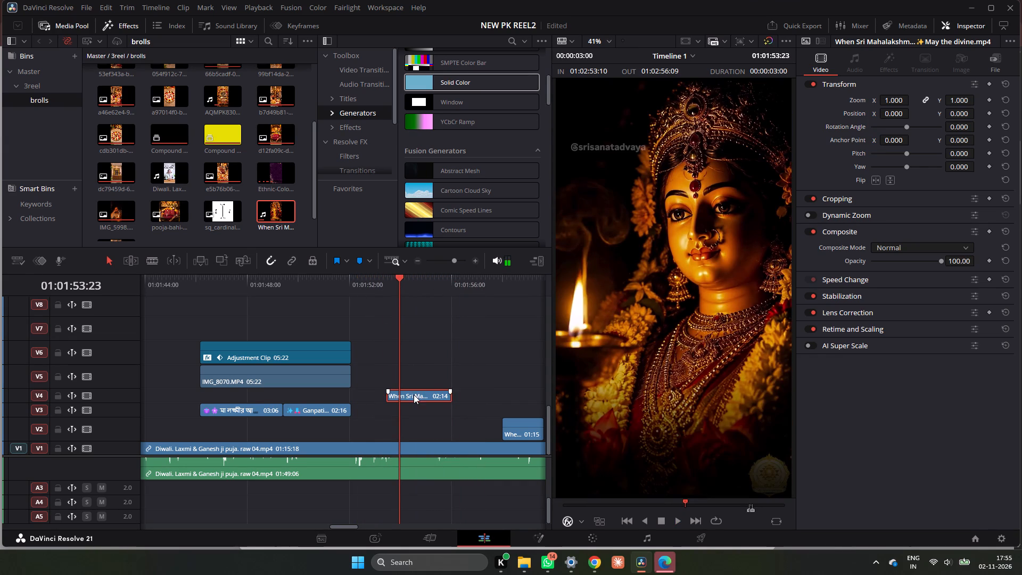
drag(414, 395, 418, 406)
Play back from 01:01:52:10 through the moved Mahalakshmi piece to about 01:01:57 and examine the following audio waveform.
click(360, 287)
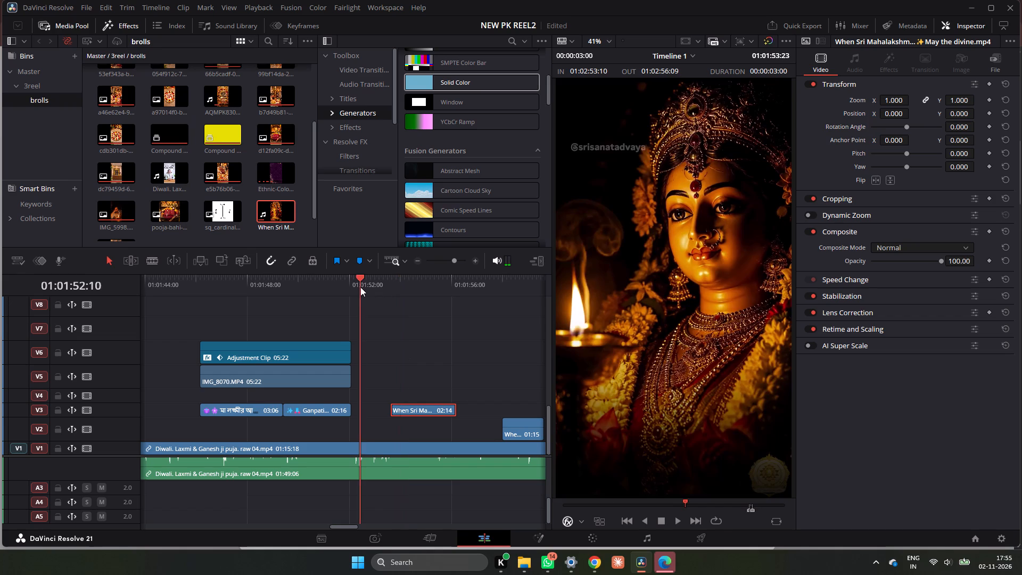
key(space)
key(space)
key(space)
key(space)
key(space)
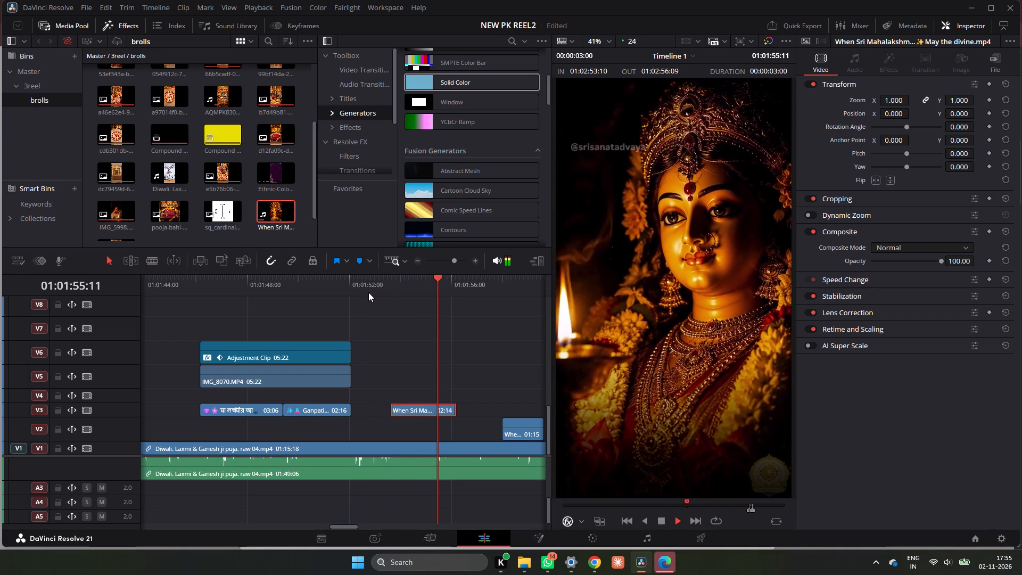
key(space)
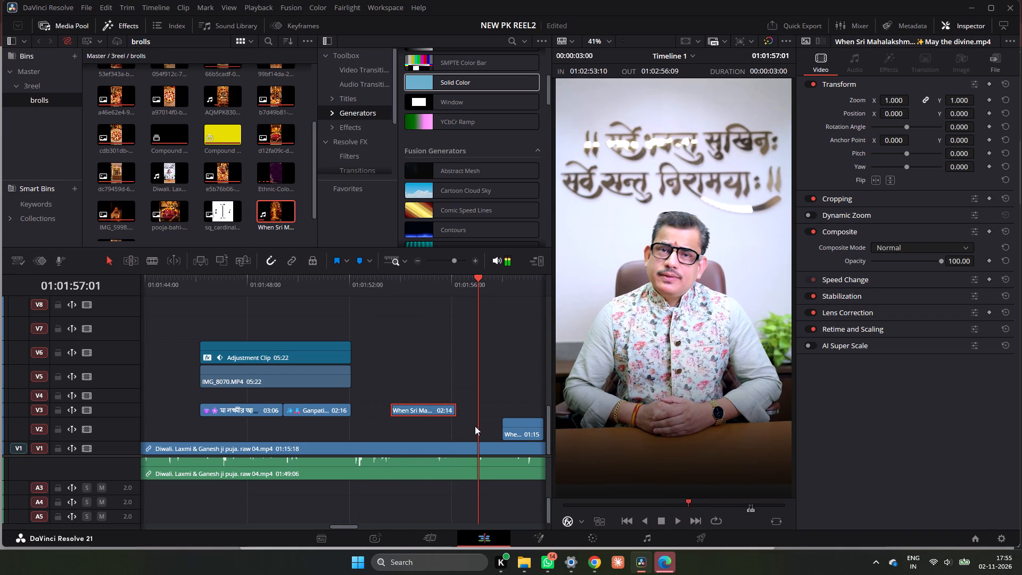
scroll(482, 470, up, 3)
scroll(482, 470, down, 1)
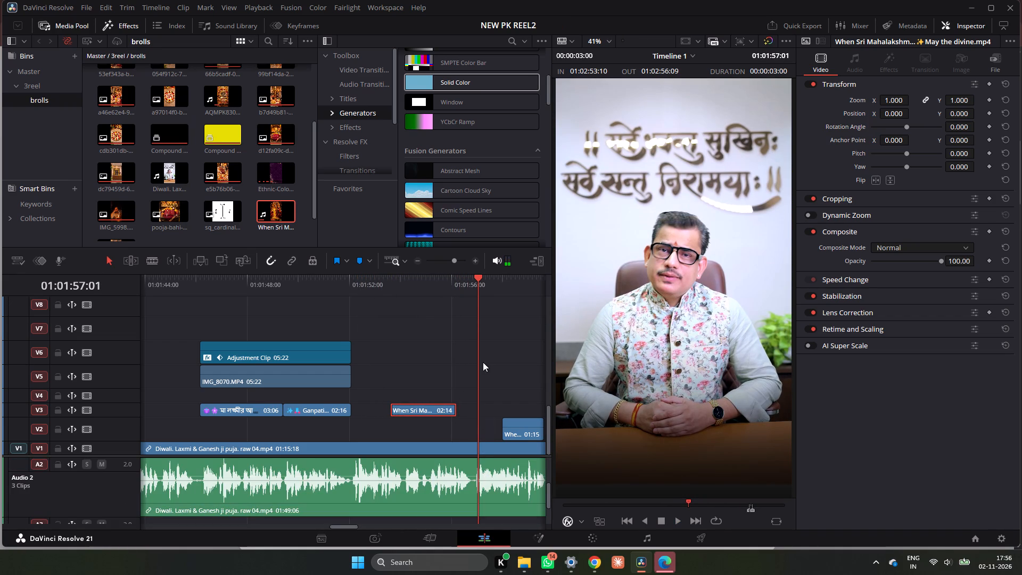
Reduce the V3 Mahalakshmi piece's clip speed and extend its end to 01:01:56:23, for a duration of 03:08.
click(474, 284)
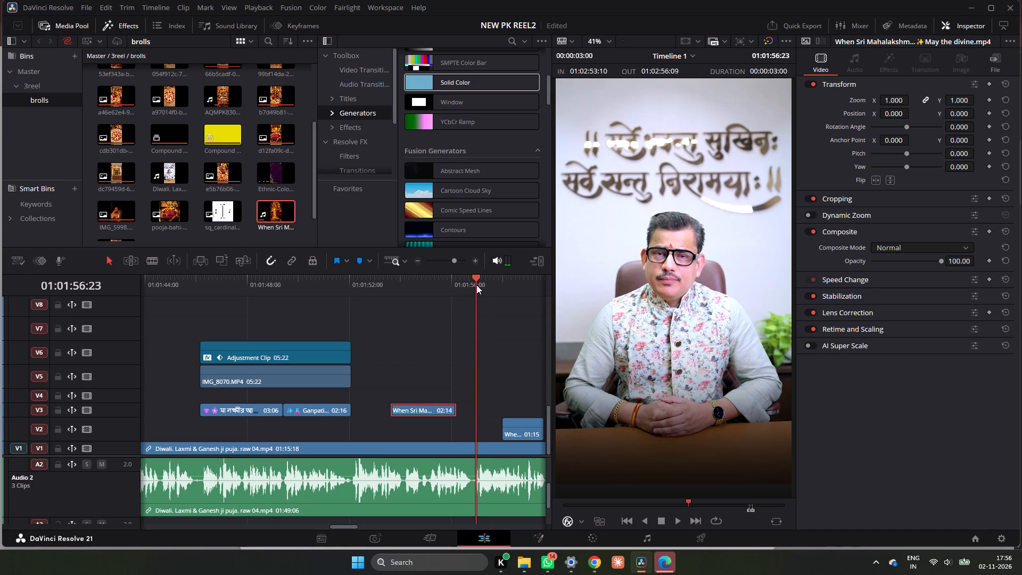
click(445, 407)
right_click(445, 407)
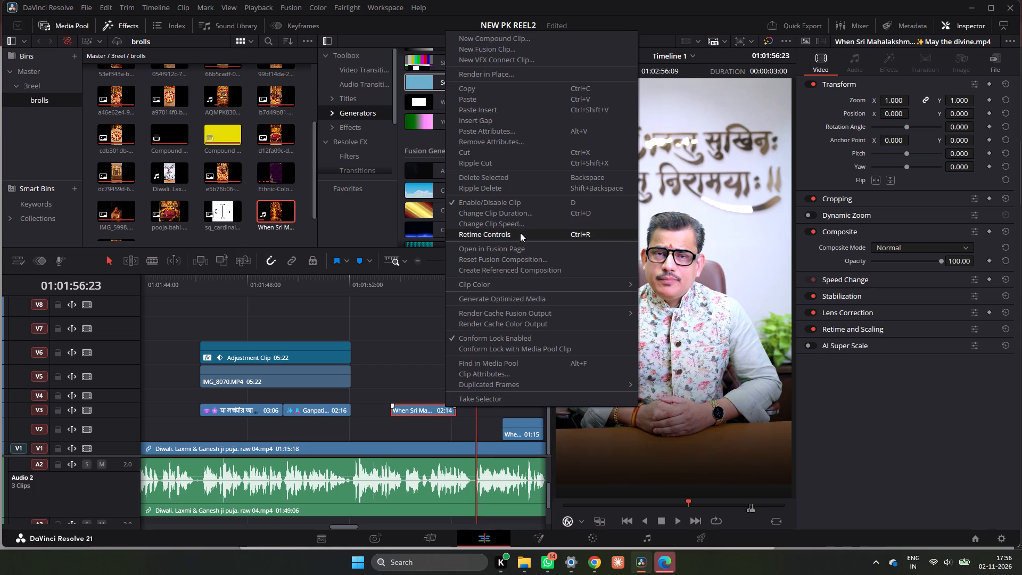
click(519, 226)
drag(412, 268, 411, 270)
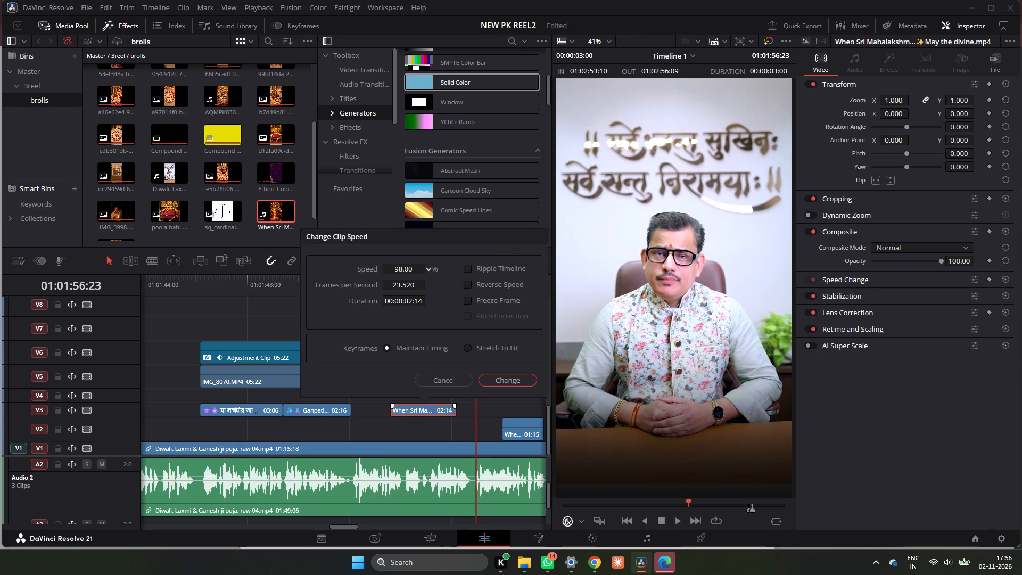
drag(411, 270, 400, 277)
click(500, 375)
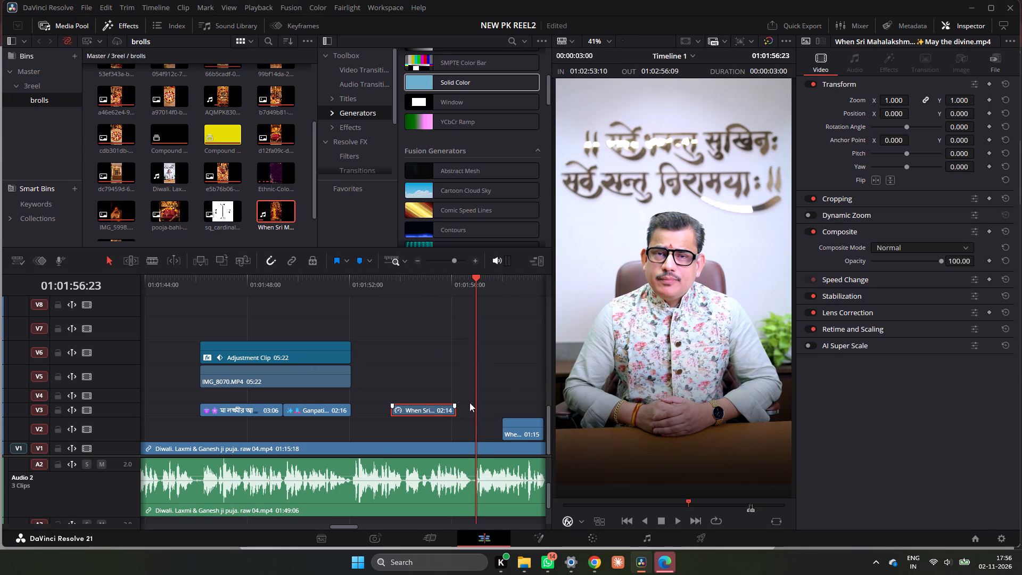
drag(455, 412, 474, 413)
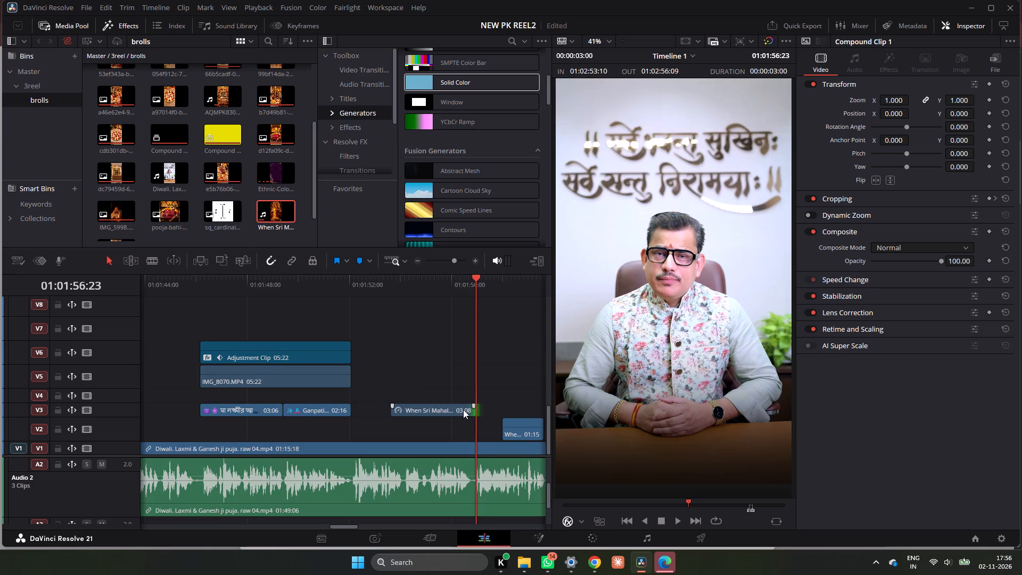
Set the V3 Mahalakshmi piece's retime process to Optical Flow and its motion estimation to Enhanced Better.
click(463, 409)
click(856, 322)
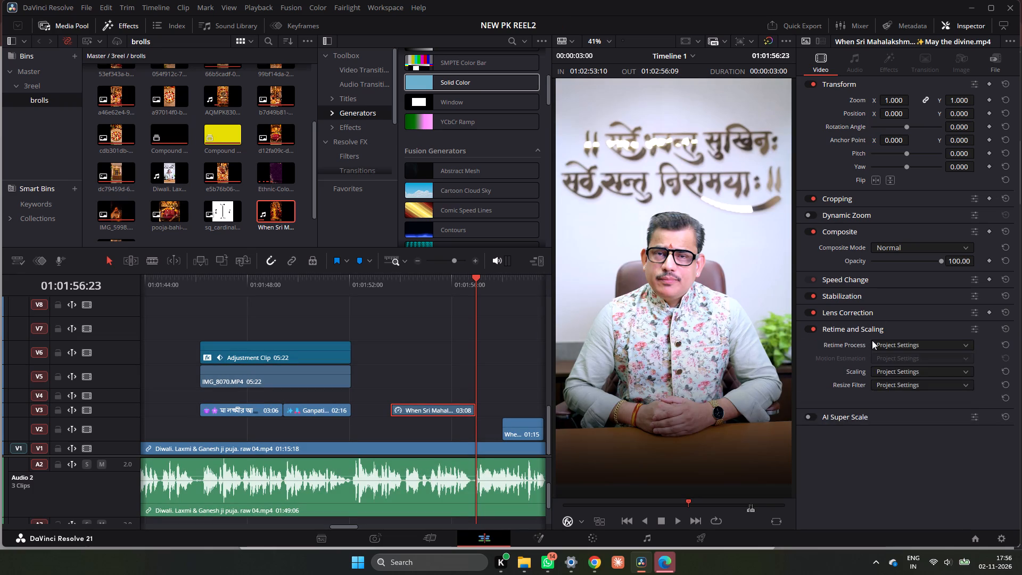
click(872, 340)
click(894, 399)
click(901, 362)
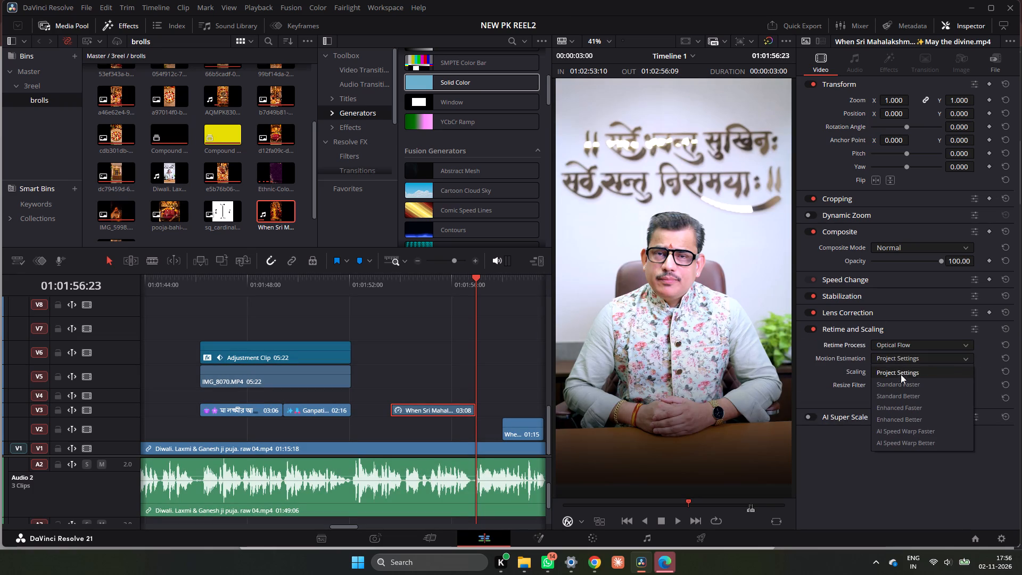
click(903, 415)
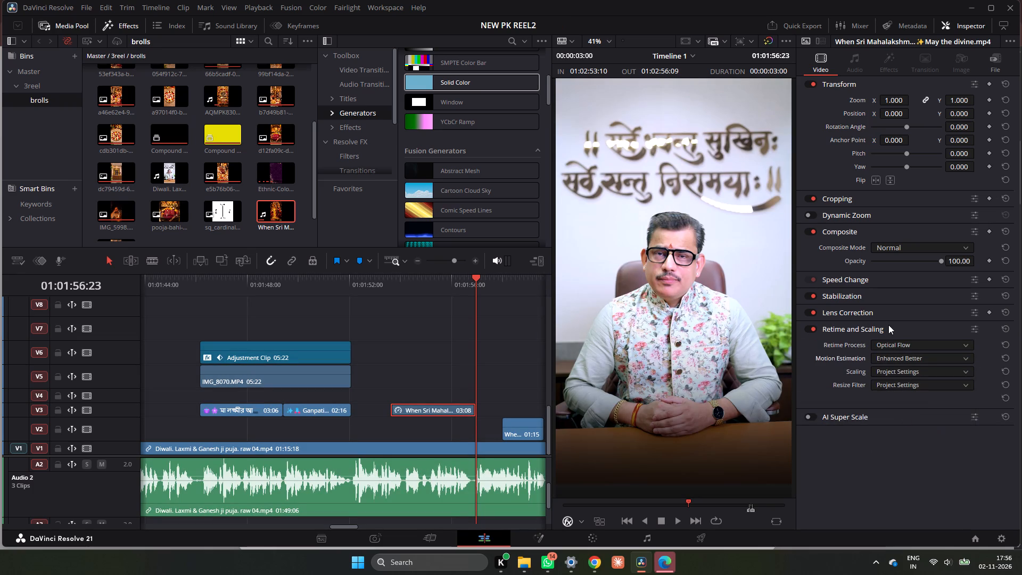
Stabilize the V3 Mahalakshmi piece using the Translation mode.
click(861, 300)
click(878, 309)
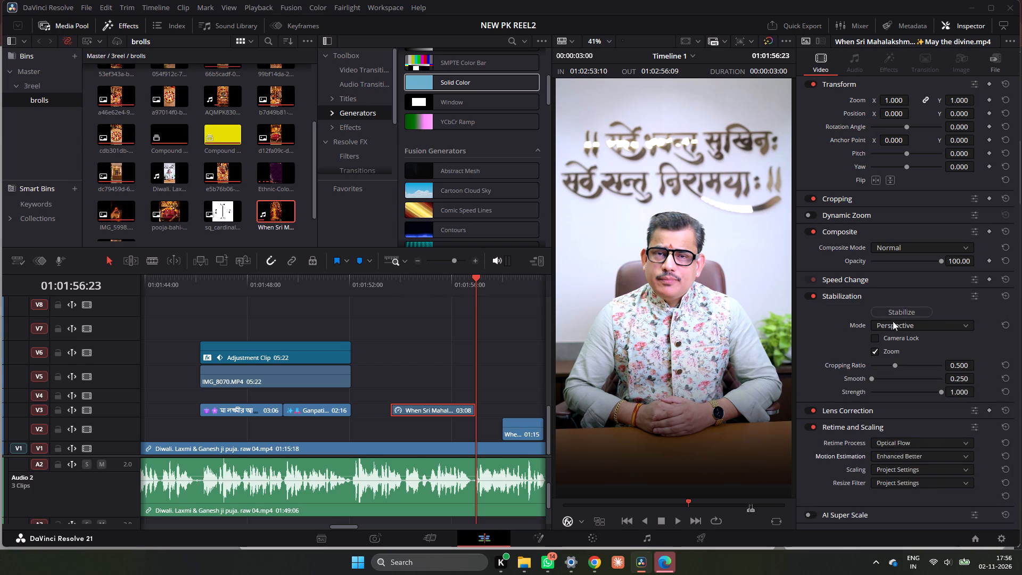
click(897, 323)
click(900, 358)
click(908, 310)
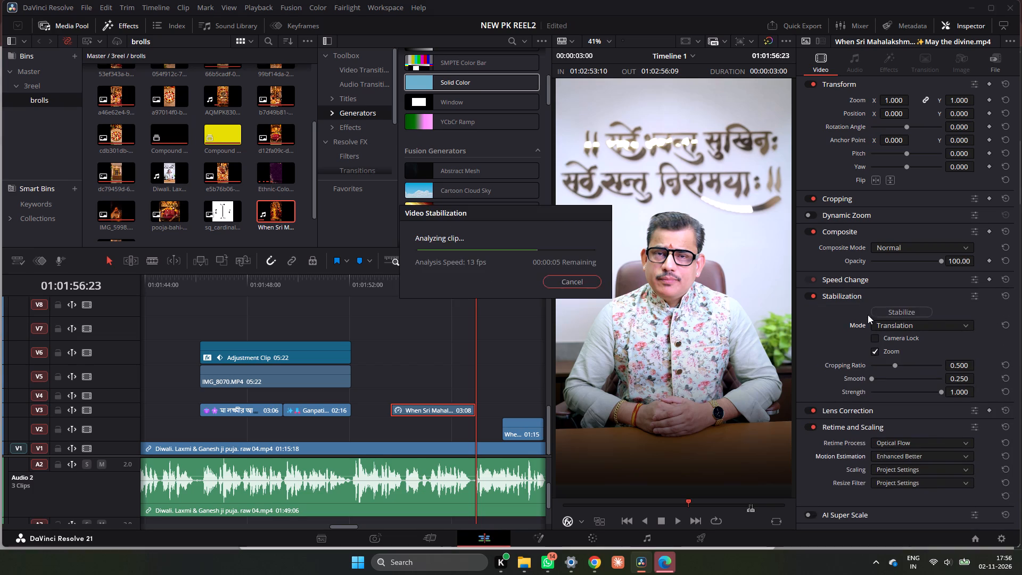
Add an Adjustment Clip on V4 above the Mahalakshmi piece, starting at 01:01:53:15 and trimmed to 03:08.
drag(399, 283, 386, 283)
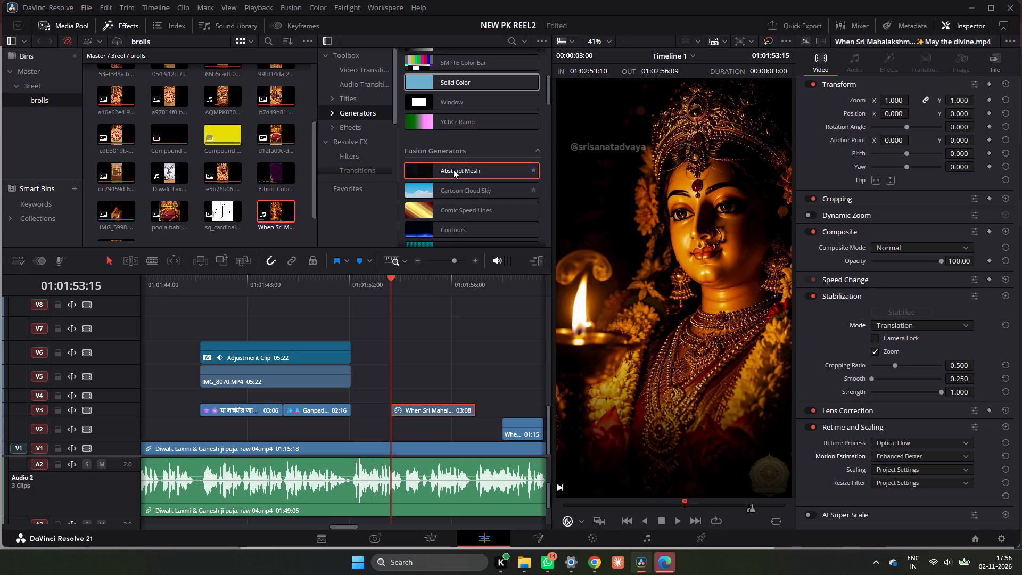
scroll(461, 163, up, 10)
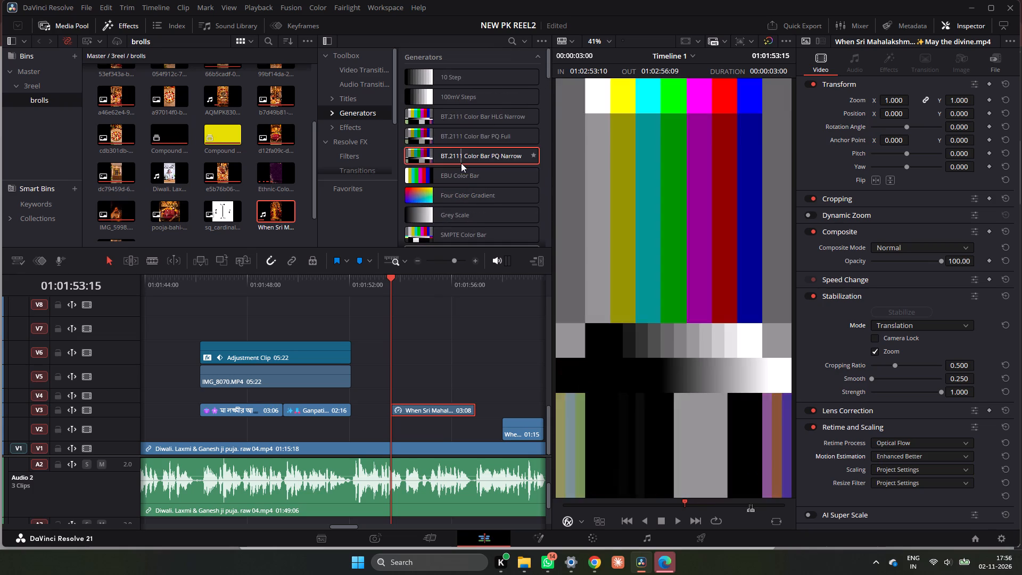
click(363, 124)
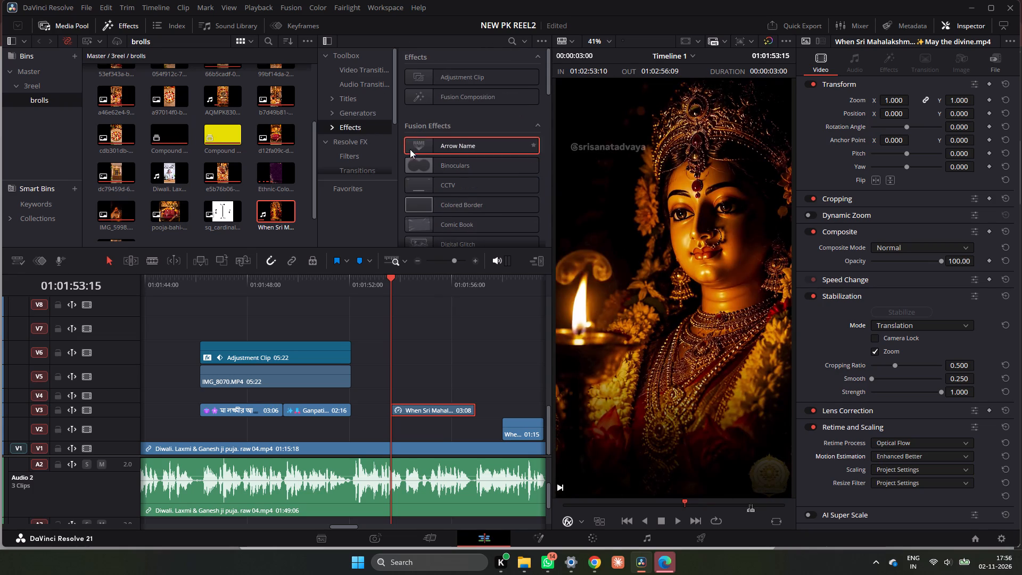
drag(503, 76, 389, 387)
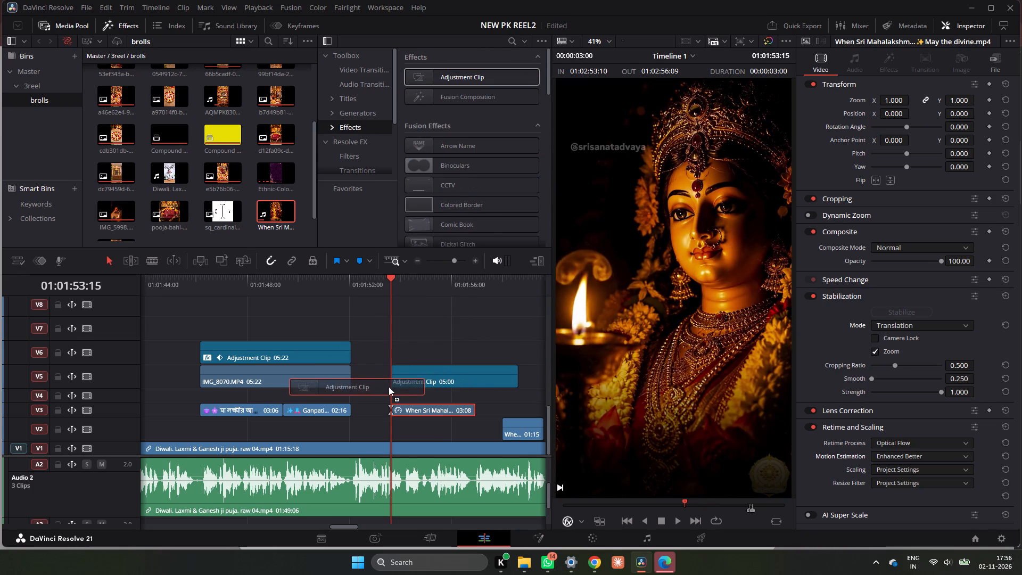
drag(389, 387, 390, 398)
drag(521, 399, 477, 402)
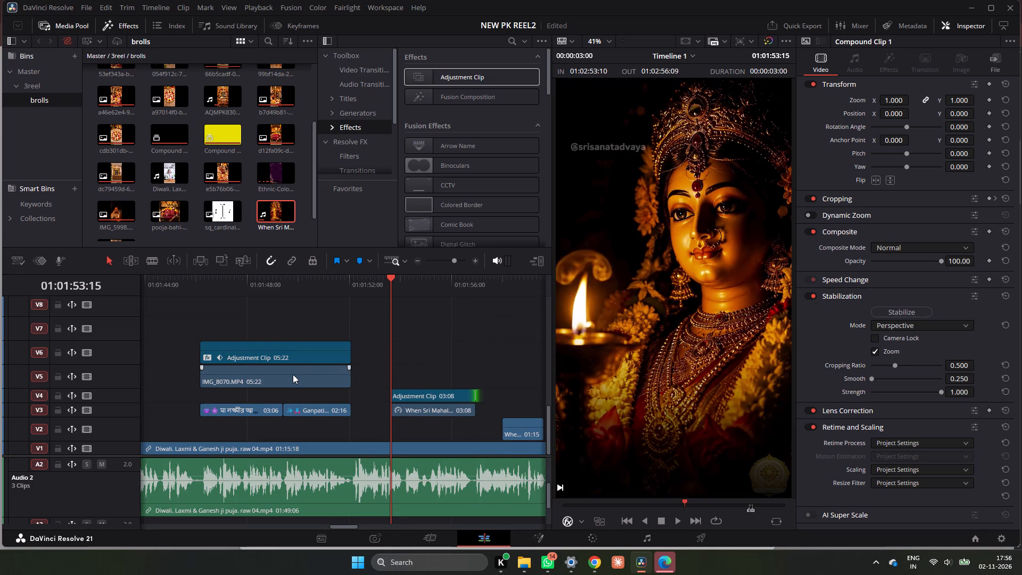
Duplicate the IMG_8070.MP4 overlay onto V5 at 01:01:53:15 and trim the copy to 03:08, matching the Mahalakshmi piece.
click(293, 374)
alt+drag(292, 374, 501, 389)
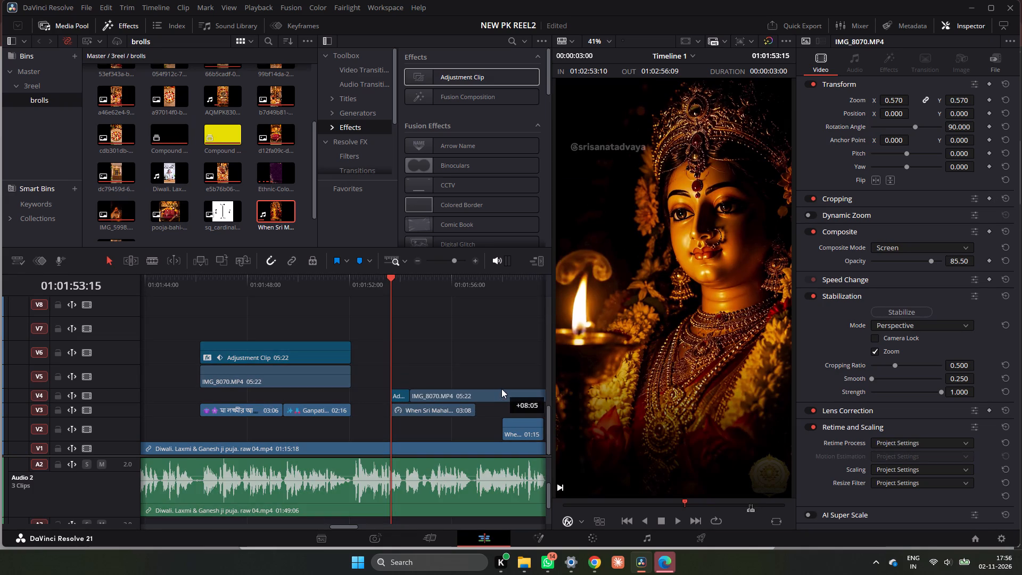
alt+drag(501, 389, 479, 375)
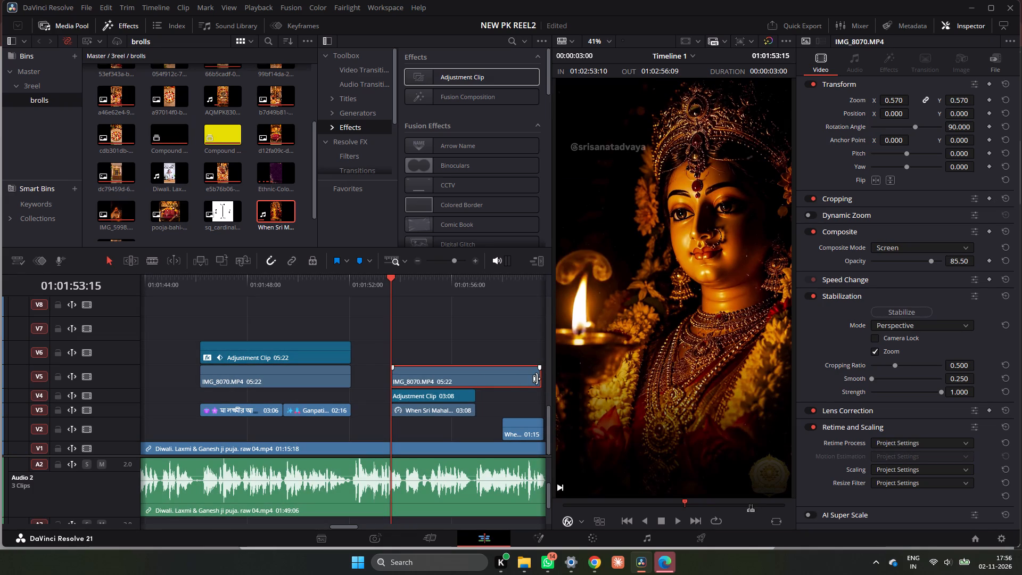
drag(538, 379, 390, 380)
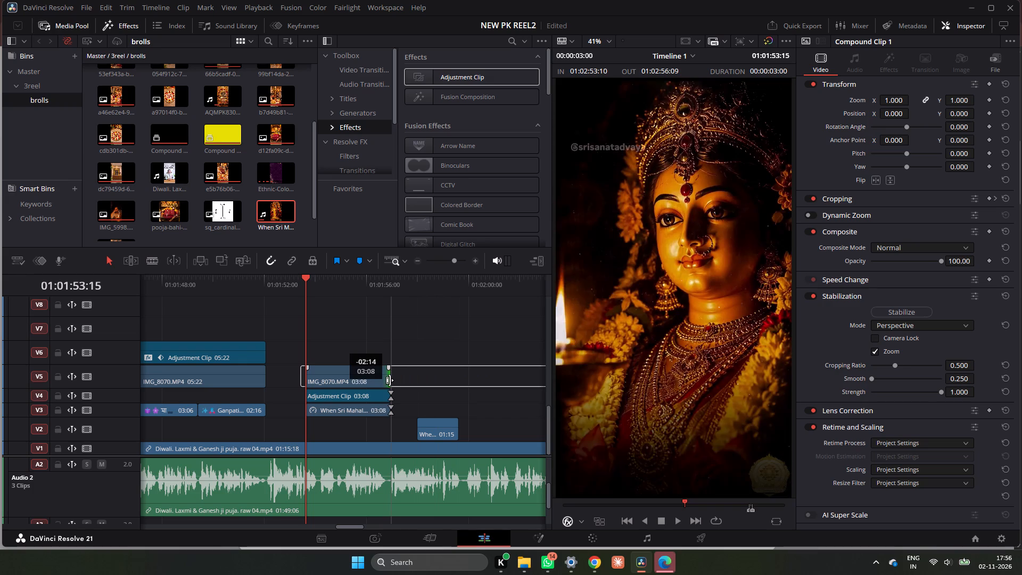
drag(390, 380, 389, 380)
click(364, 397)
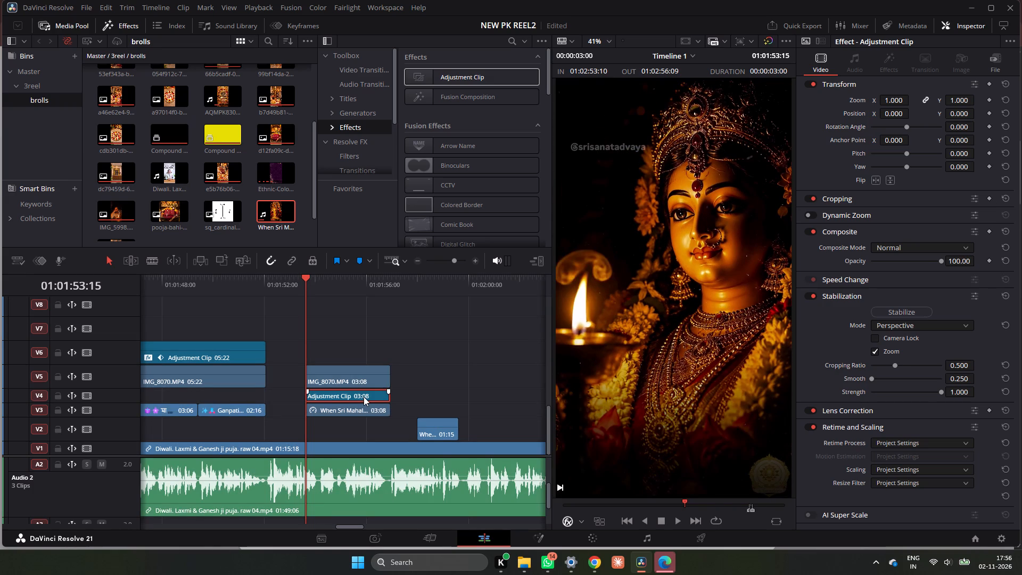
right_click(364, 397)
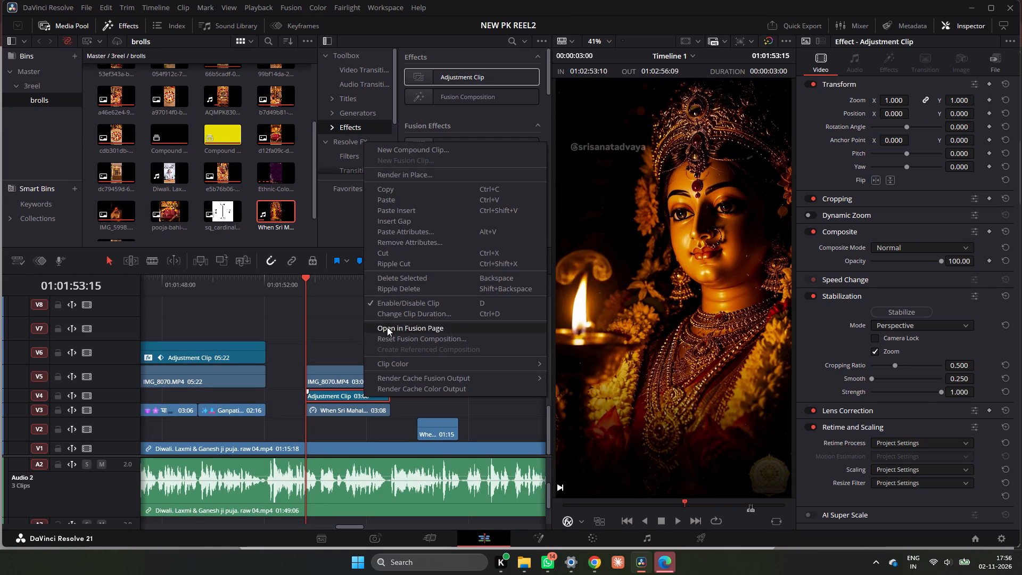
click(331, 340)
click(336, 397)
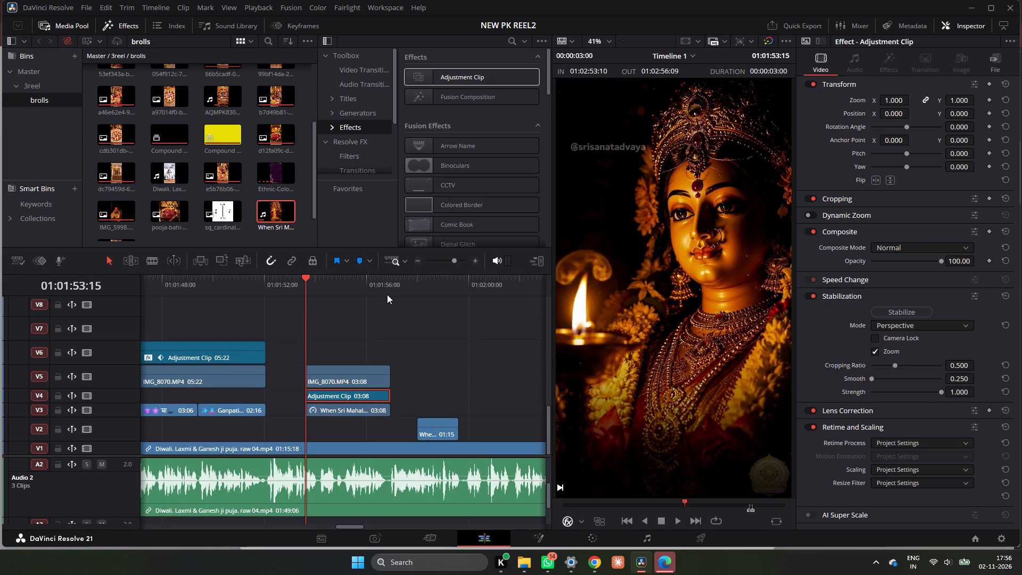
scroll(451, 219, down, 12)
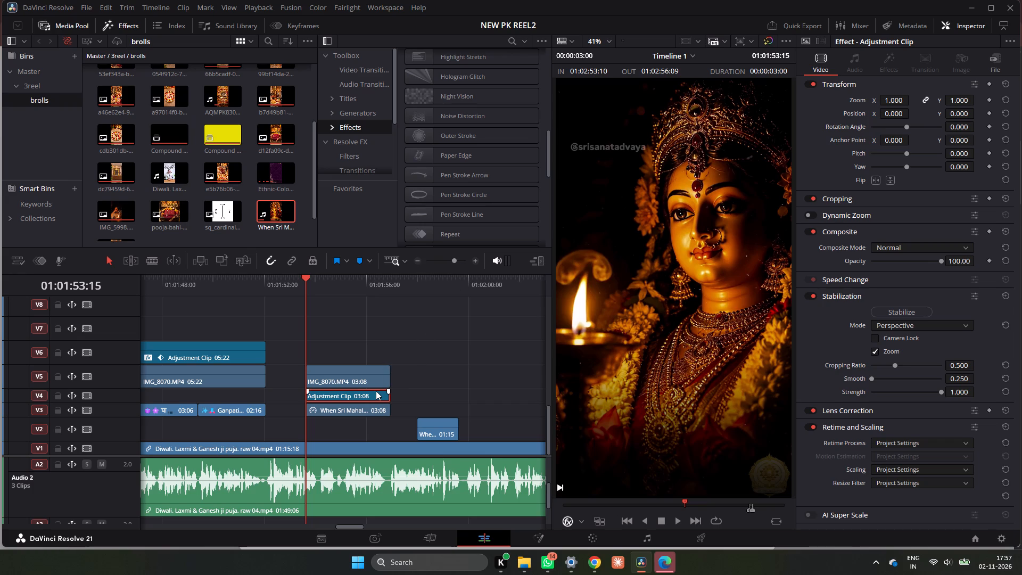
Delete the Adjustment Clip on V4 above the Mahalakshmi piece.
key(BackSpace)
Duplicate the V3 Mahalakshmi piece onto V4 directly above it, at the same start time.
click(367, 401)
click(367, 406)
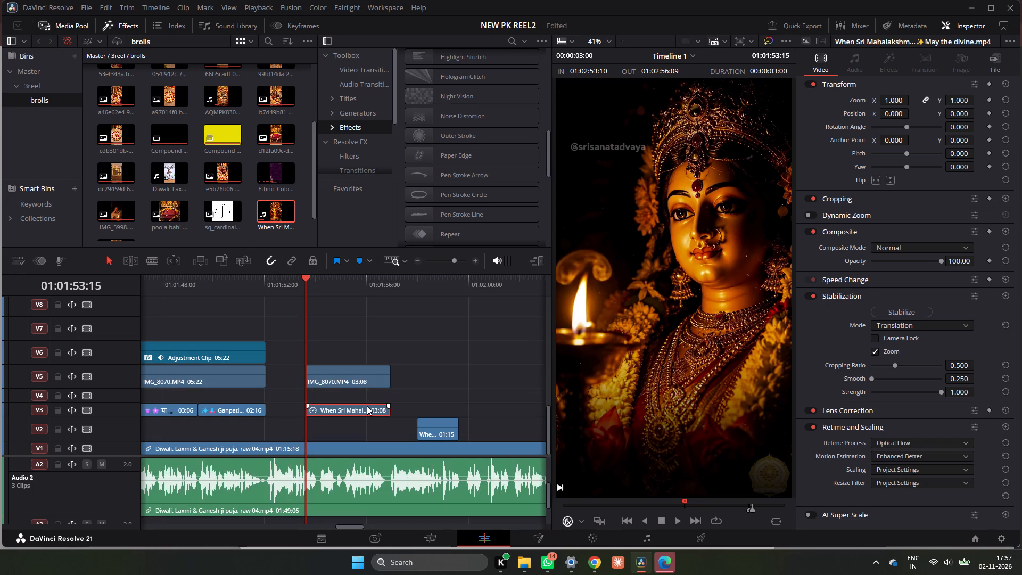
alt+drag(367, 406, 367, 396)
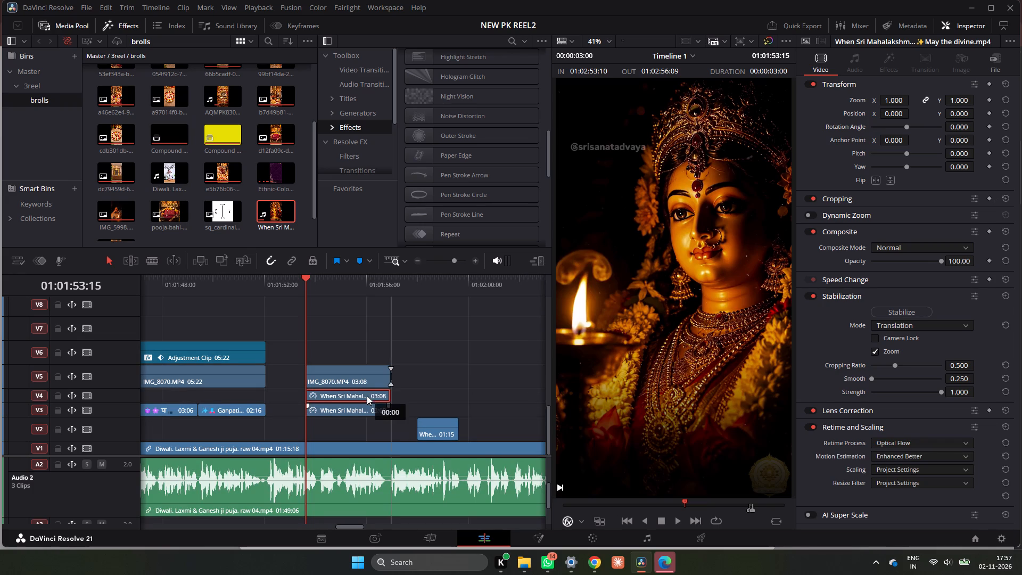
alt+drag(367, 396, 366, 395)
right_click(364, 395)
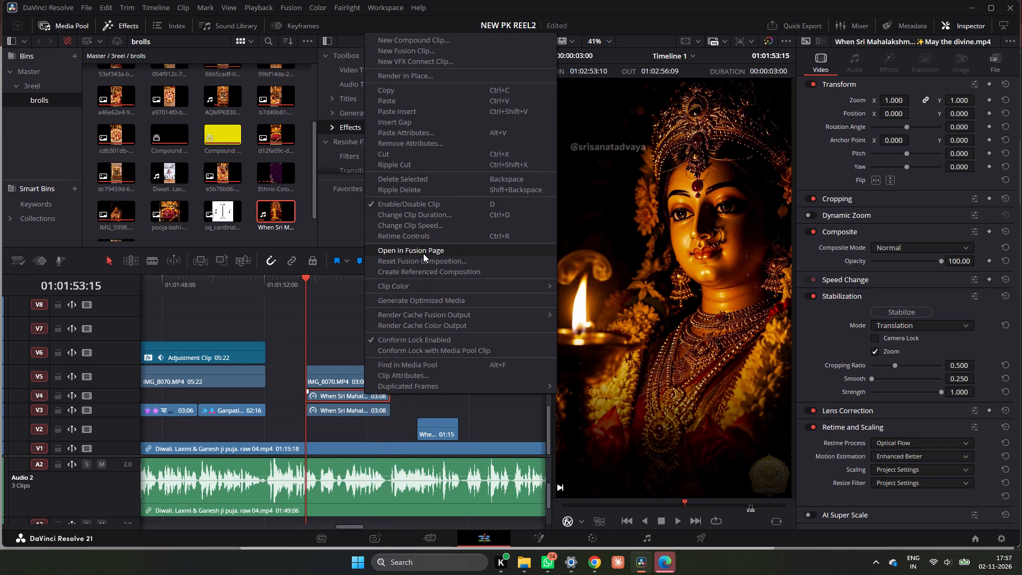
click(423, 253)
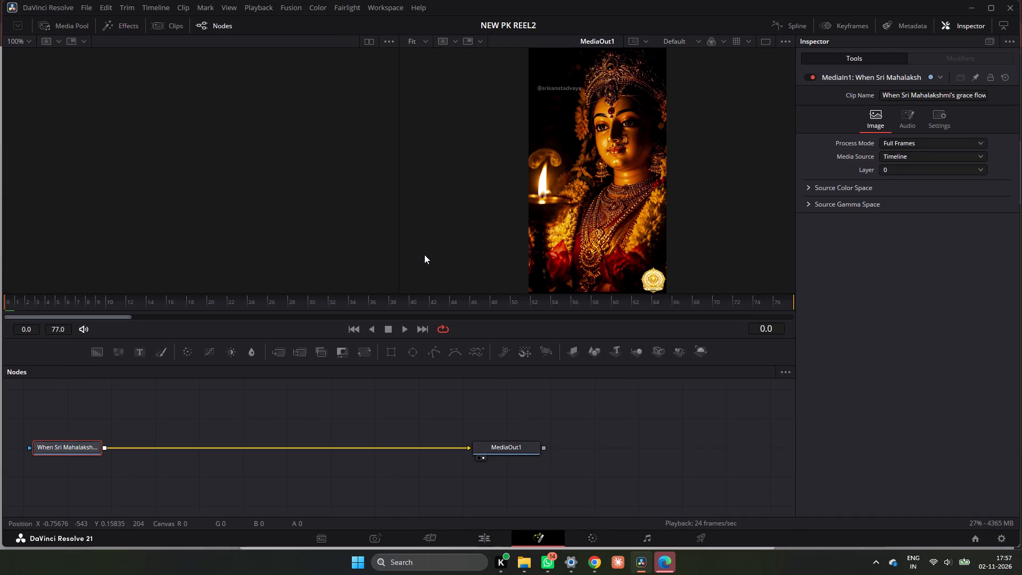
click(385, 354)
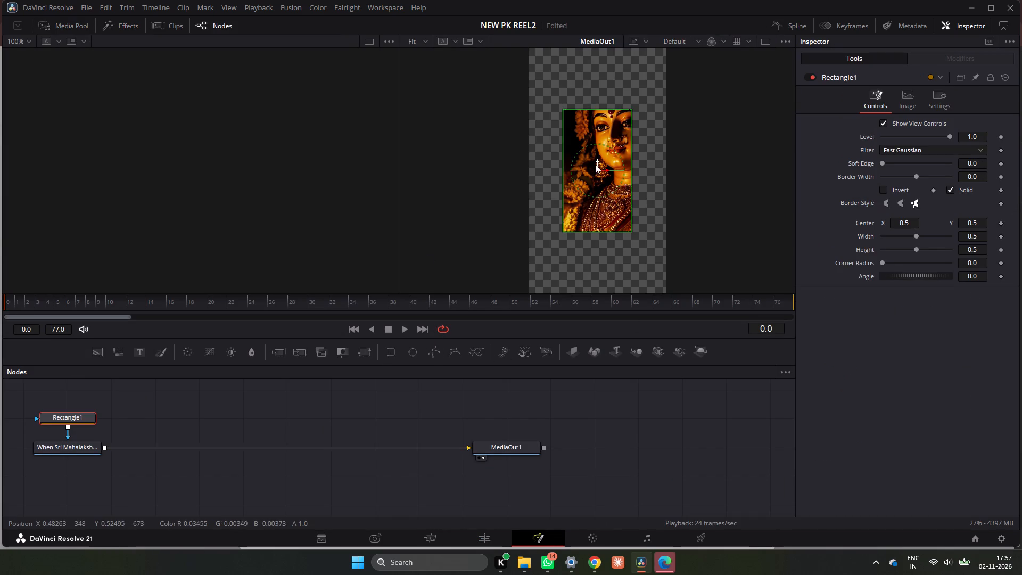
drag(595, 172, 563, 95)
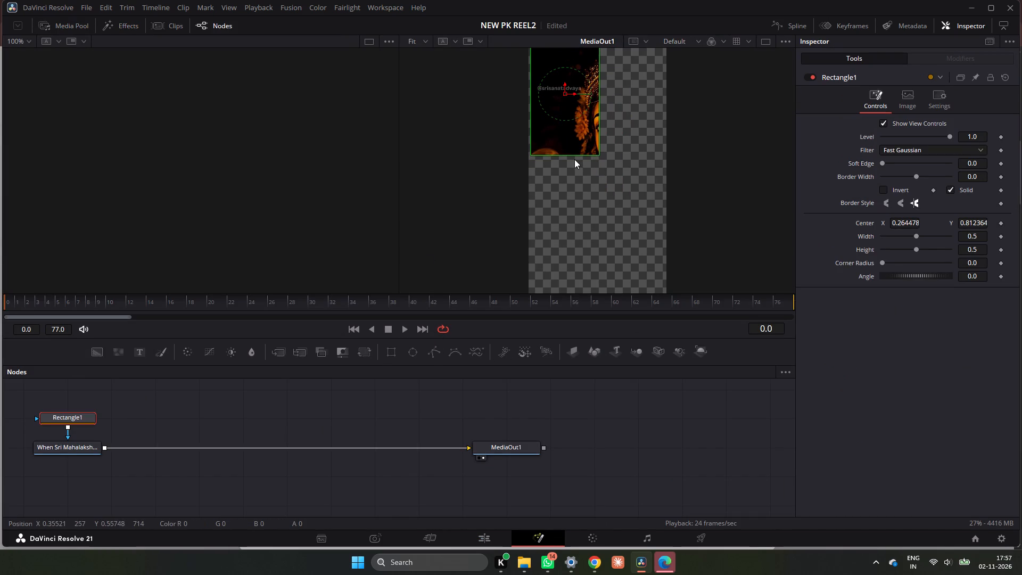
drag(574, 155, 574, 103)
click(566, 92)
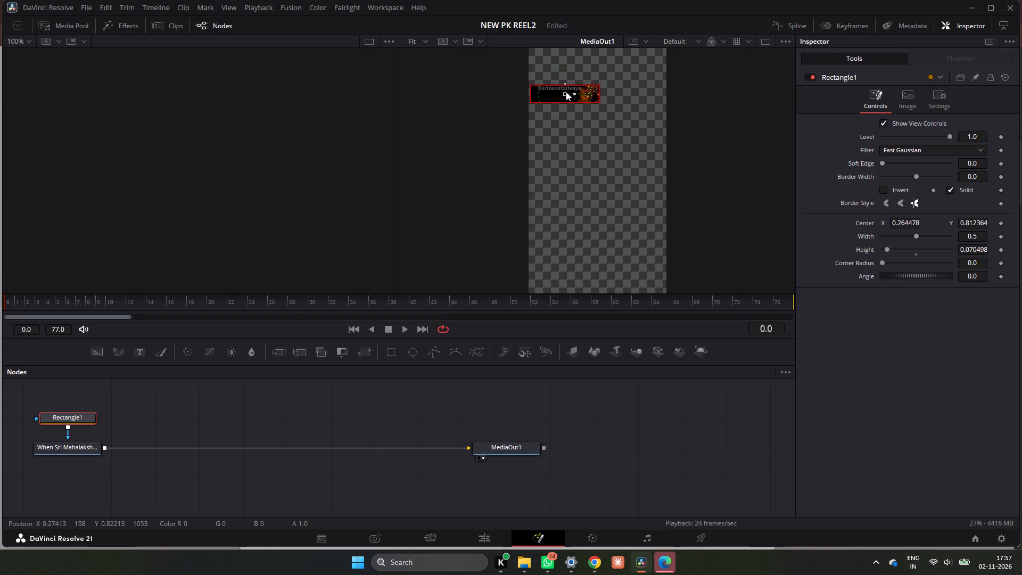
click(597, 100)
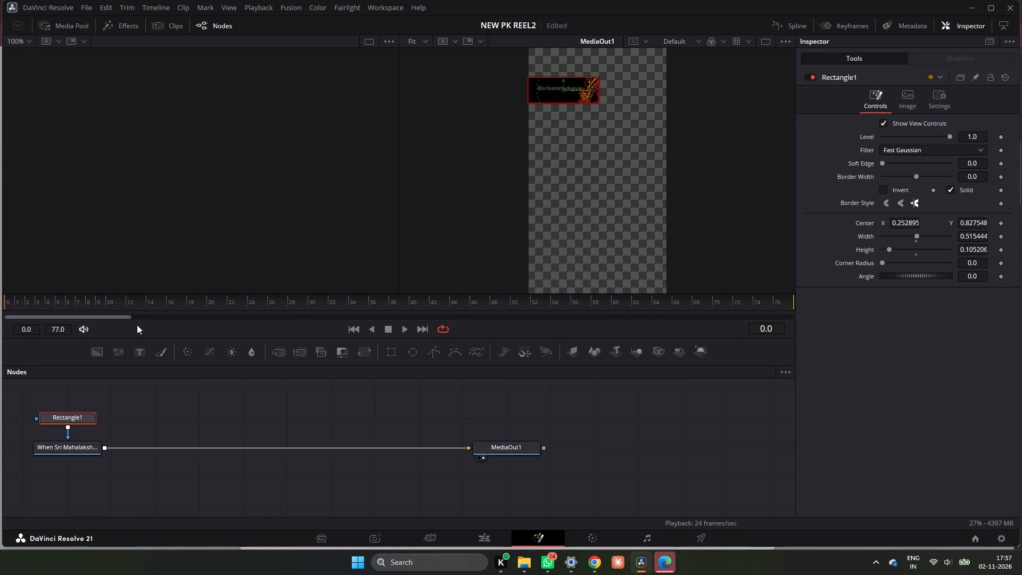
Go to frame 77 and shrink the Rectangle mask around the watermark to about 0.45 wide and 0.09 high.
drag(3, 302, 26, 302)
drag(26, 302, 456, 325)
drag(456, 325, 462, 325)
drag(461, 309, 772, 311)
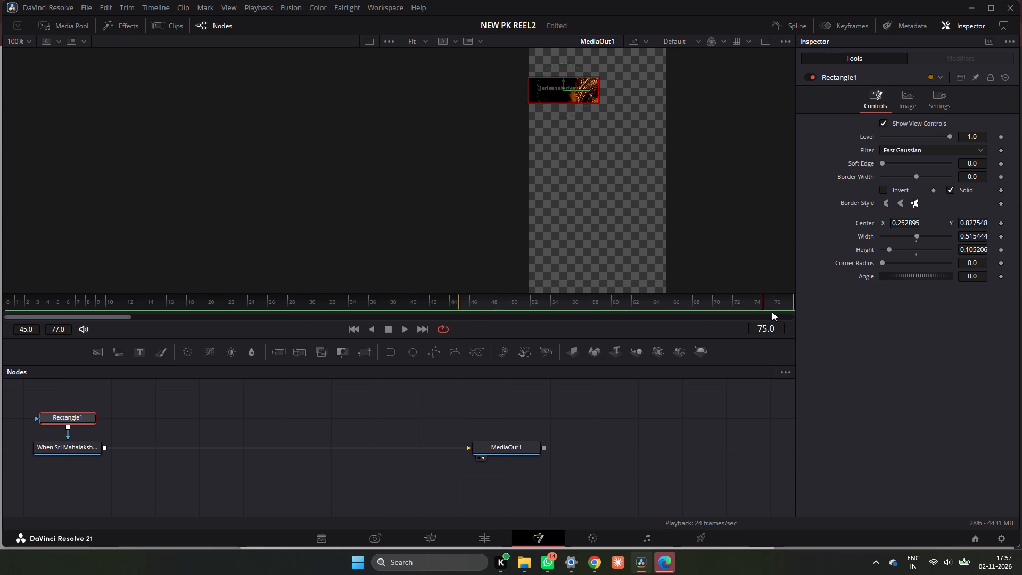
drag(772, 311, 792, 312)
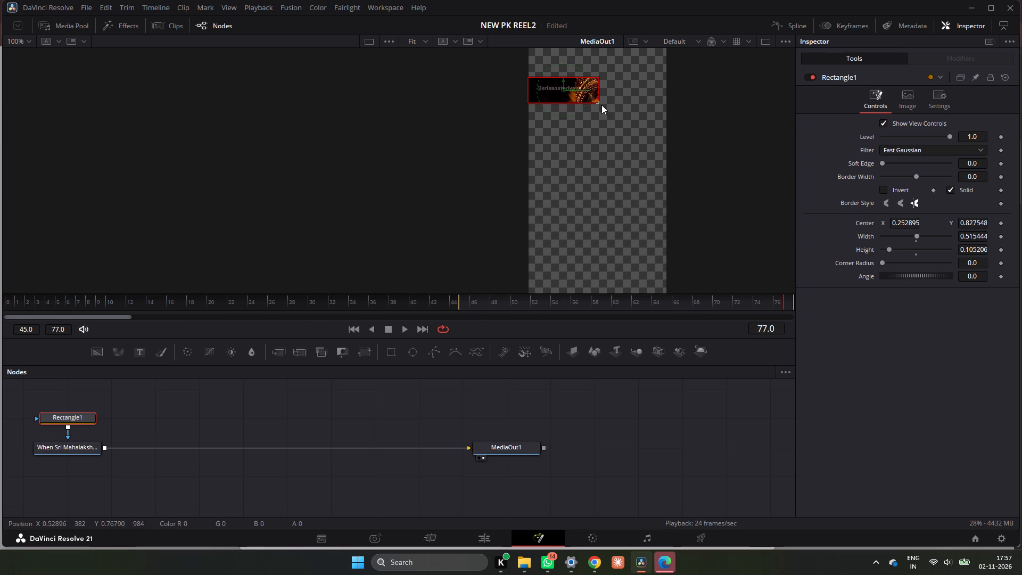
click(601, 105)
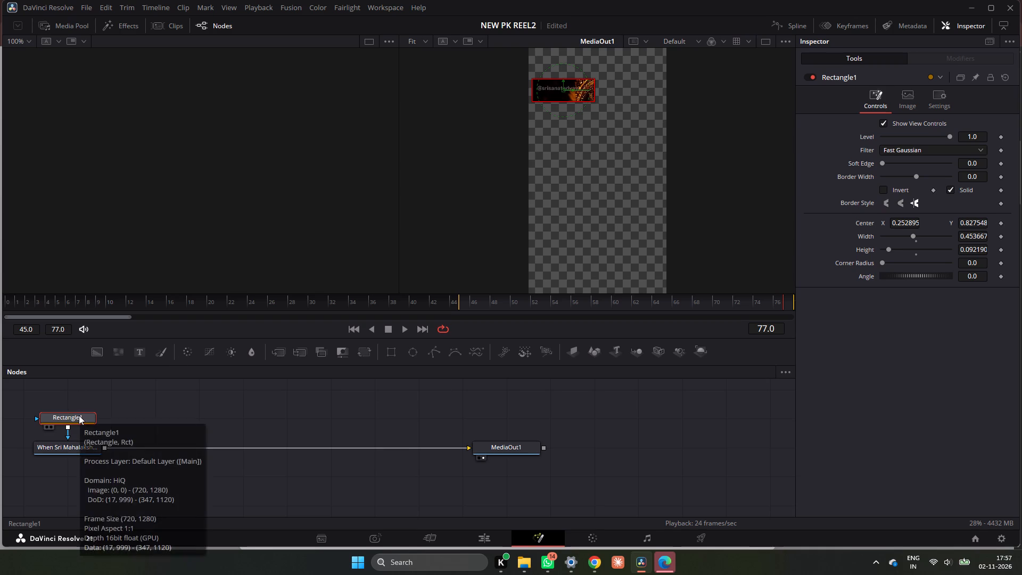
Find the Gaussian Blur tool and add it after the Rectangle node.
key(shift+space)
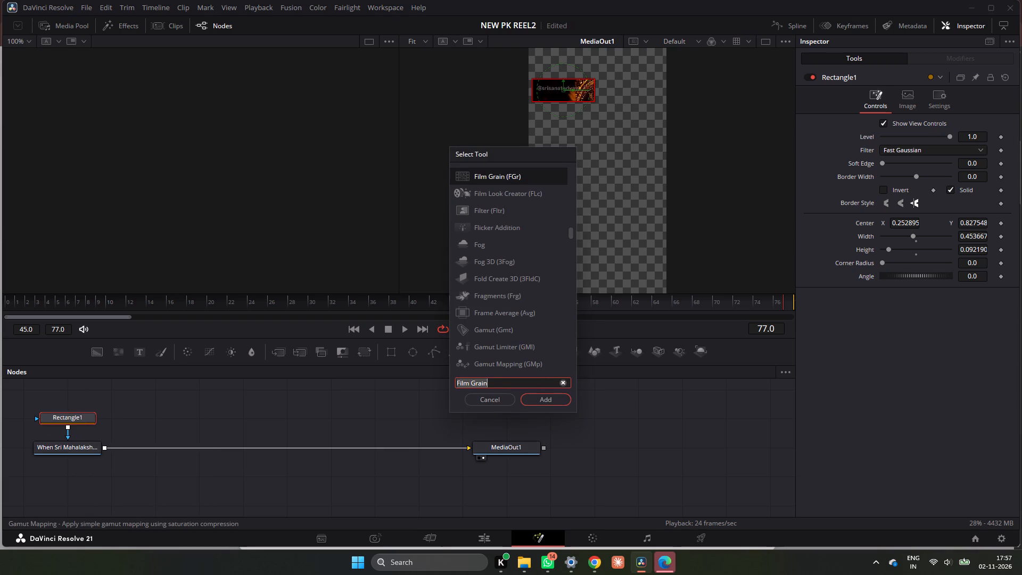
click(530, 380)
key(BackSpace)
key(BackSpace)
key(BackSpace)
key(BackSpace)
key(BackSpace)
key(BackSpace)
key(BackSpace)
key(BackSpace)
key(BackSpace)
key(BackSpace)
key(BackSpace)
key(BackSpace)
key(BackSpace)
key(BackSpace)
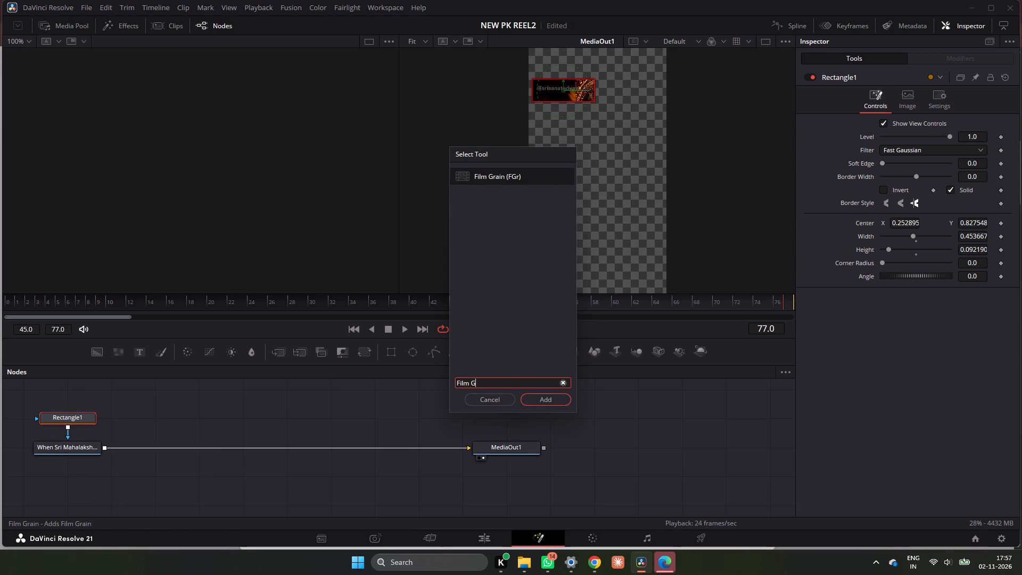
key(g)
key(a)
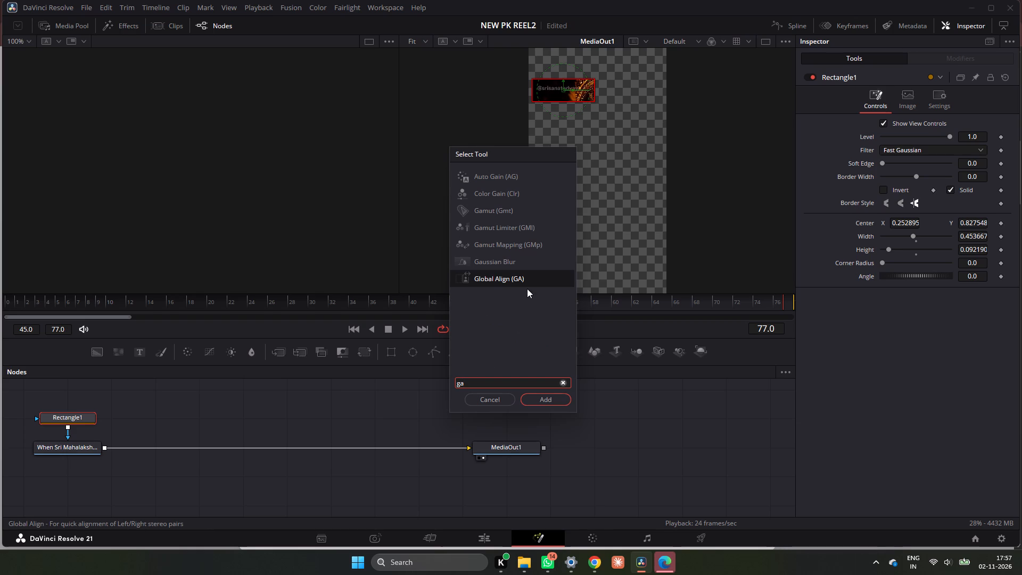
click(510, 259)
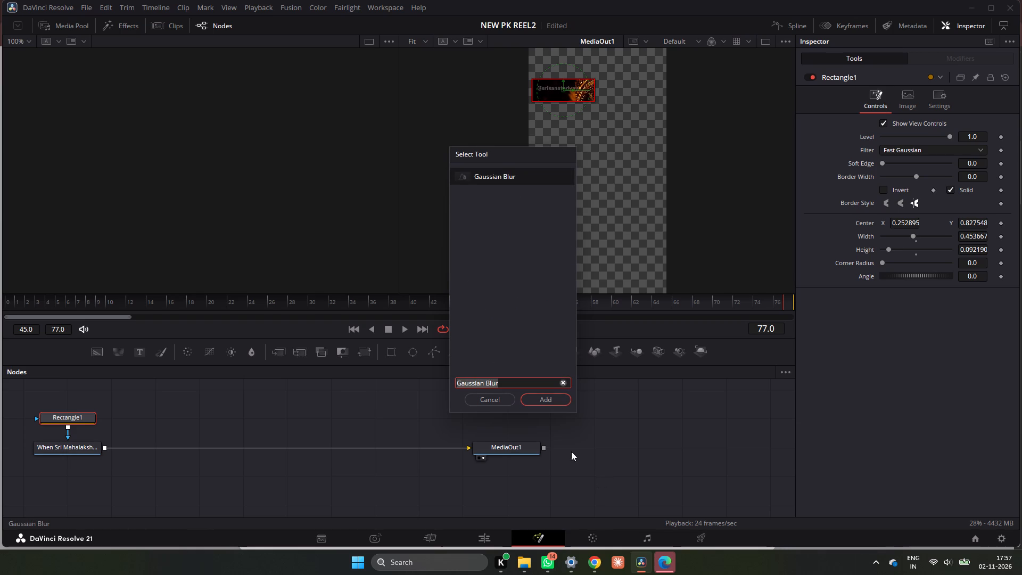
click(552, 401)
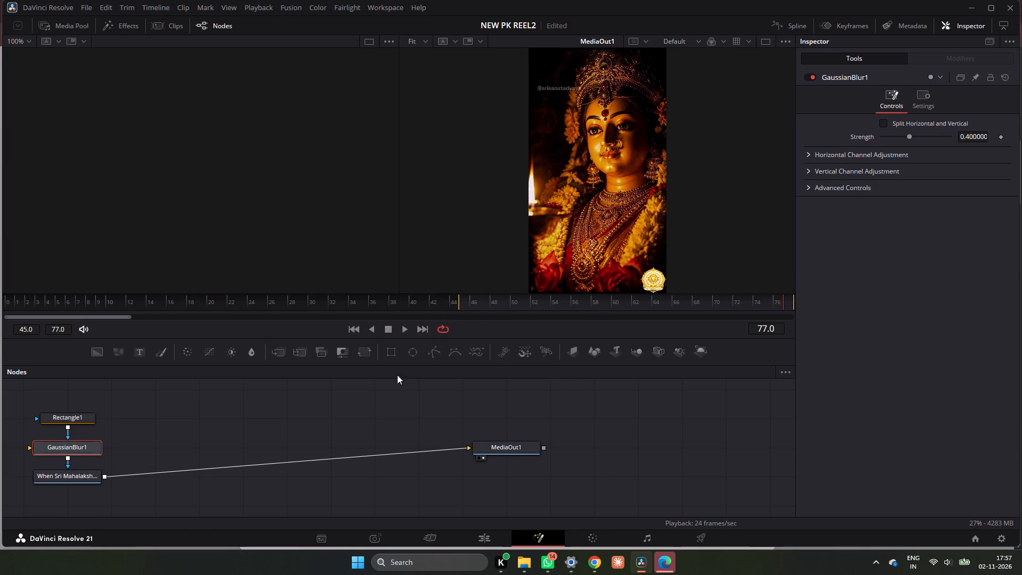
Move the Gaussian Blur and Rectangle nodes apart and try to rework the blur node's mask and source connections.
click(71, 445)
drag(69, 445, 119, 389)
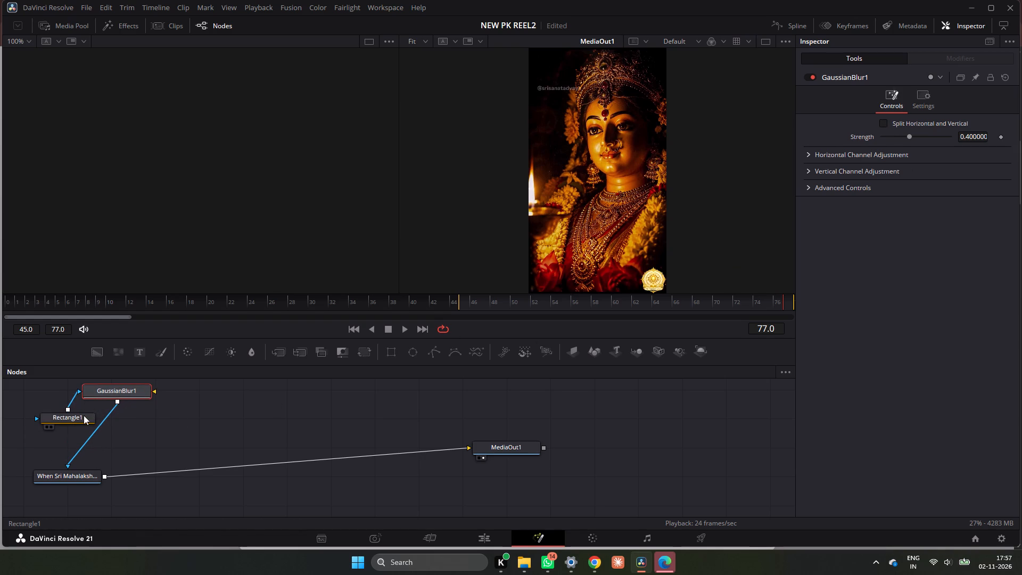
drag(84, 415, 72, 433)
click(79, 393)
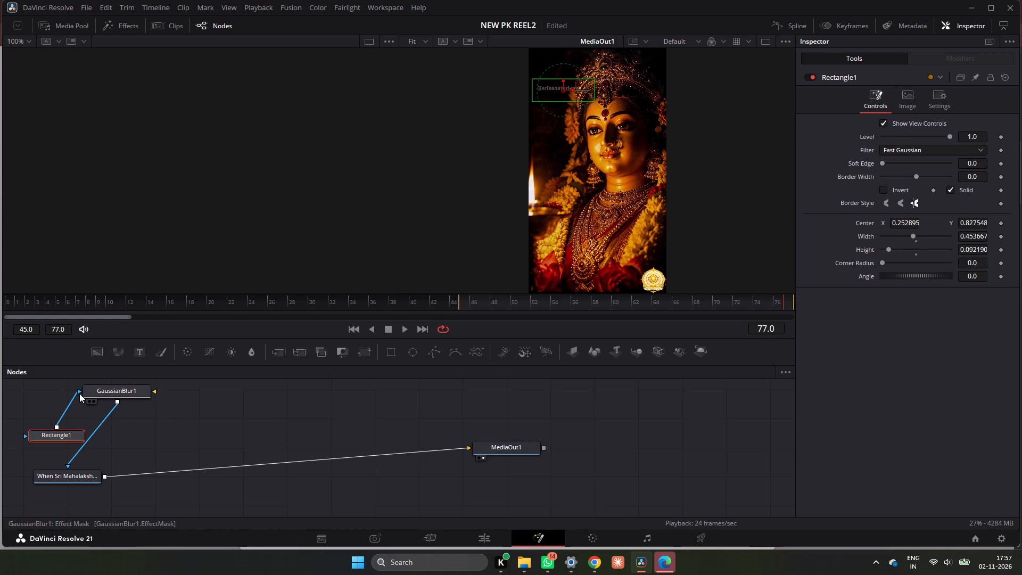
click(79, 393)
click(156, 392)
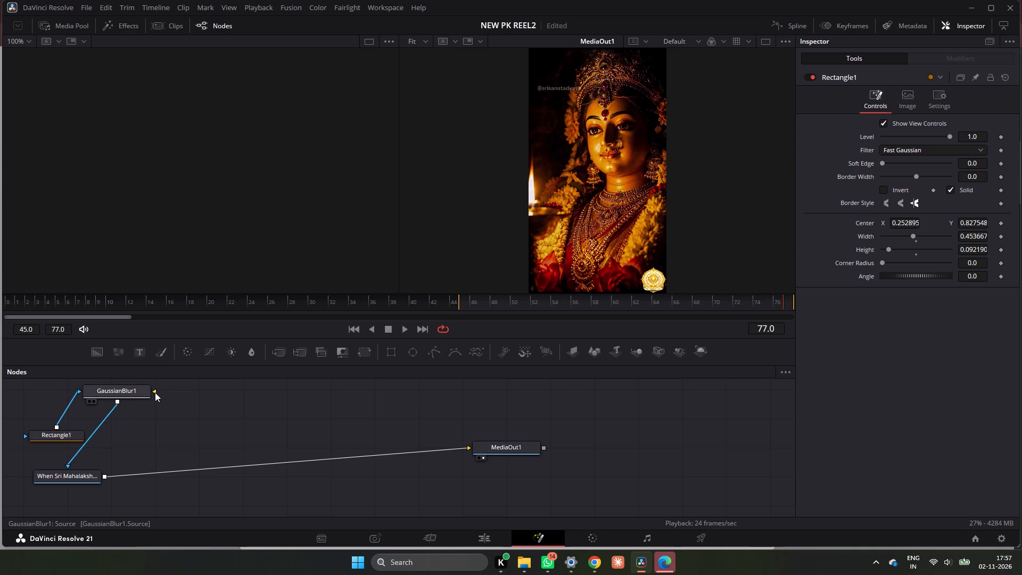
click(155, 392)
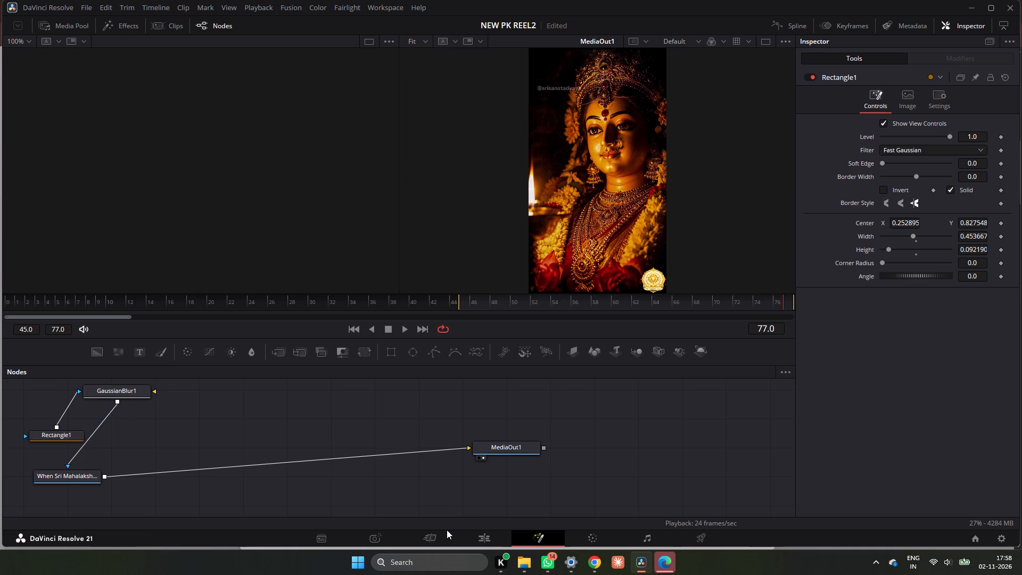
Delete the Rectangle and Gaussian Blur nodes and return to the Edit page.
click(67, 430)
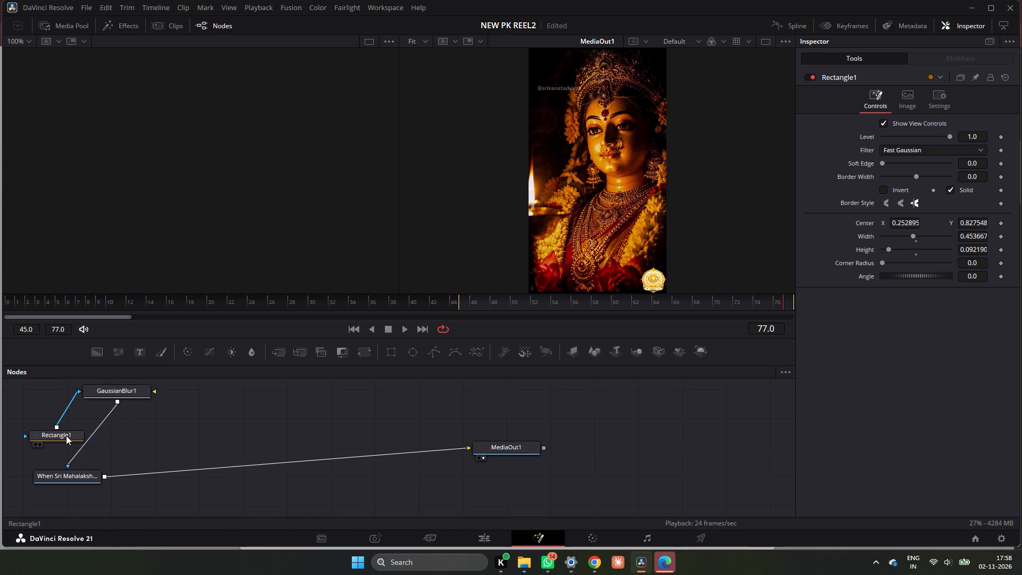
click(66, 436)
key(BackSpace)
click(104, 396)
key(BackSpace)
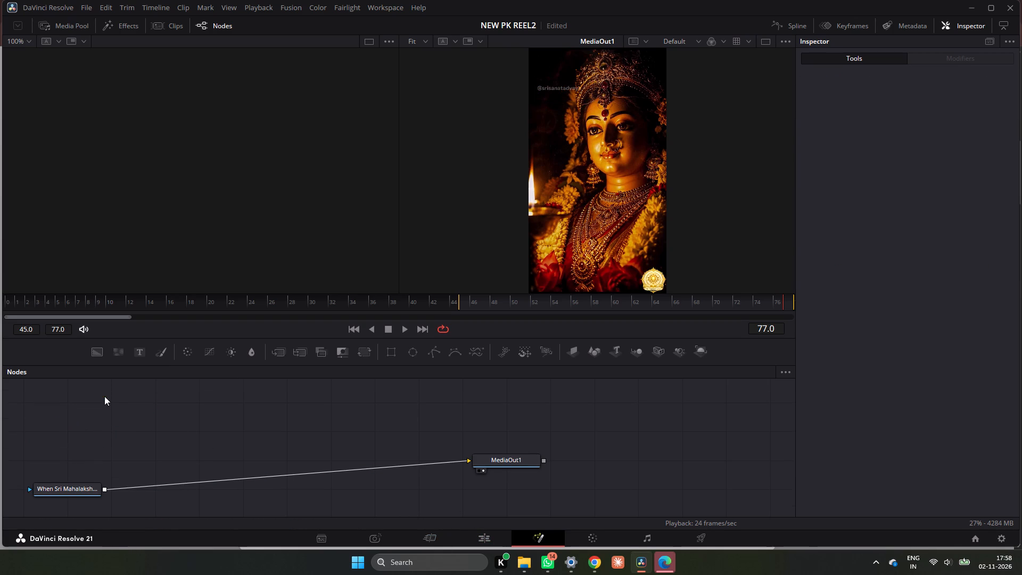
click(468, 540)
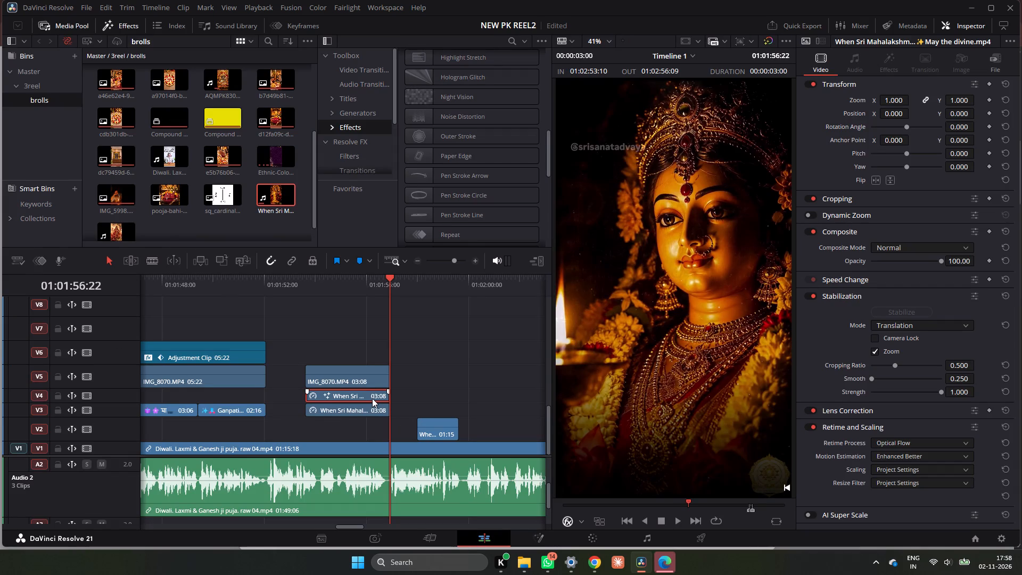
Apply the Gaussian Blur effect to the V4 Mahalakshmi copy on the timeline.
key(shift+space)
click(448, 234)
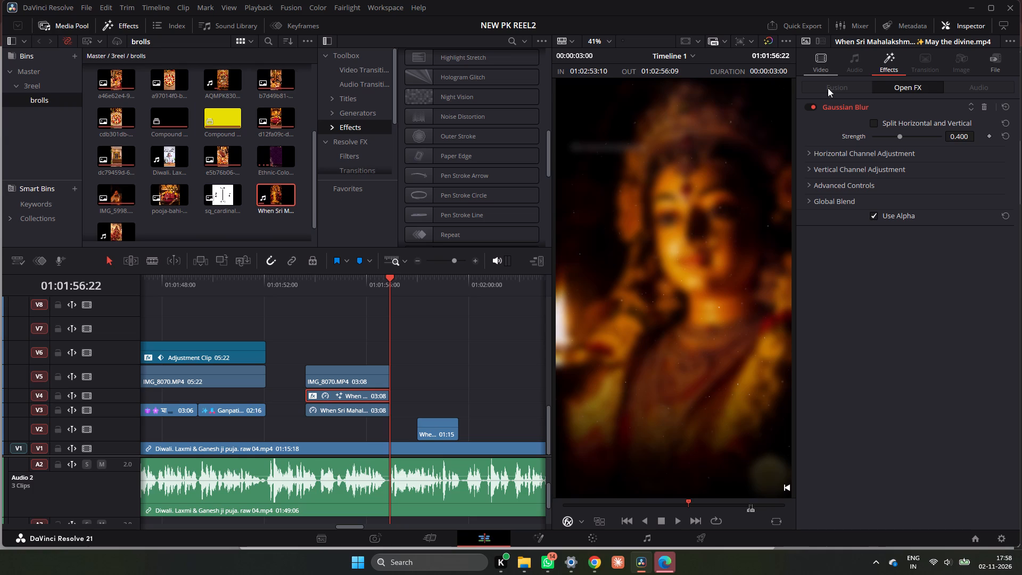
click(852, 185)
Crop the blurred V4 Mahalakshmi copy down to the watermark: left 33, right 654, top 265, bottom 1524.
click(815, 66)
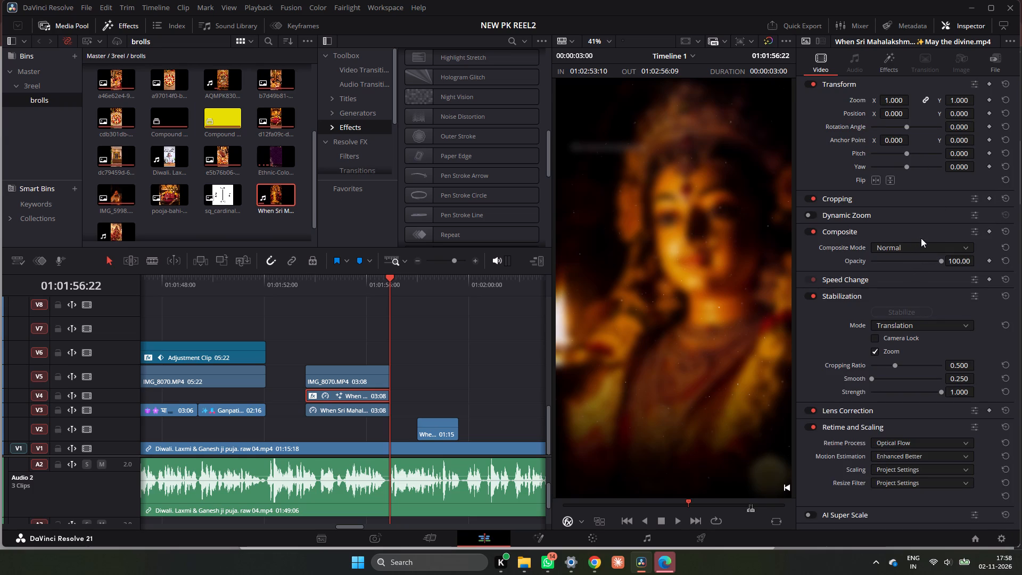
click(949, 195)
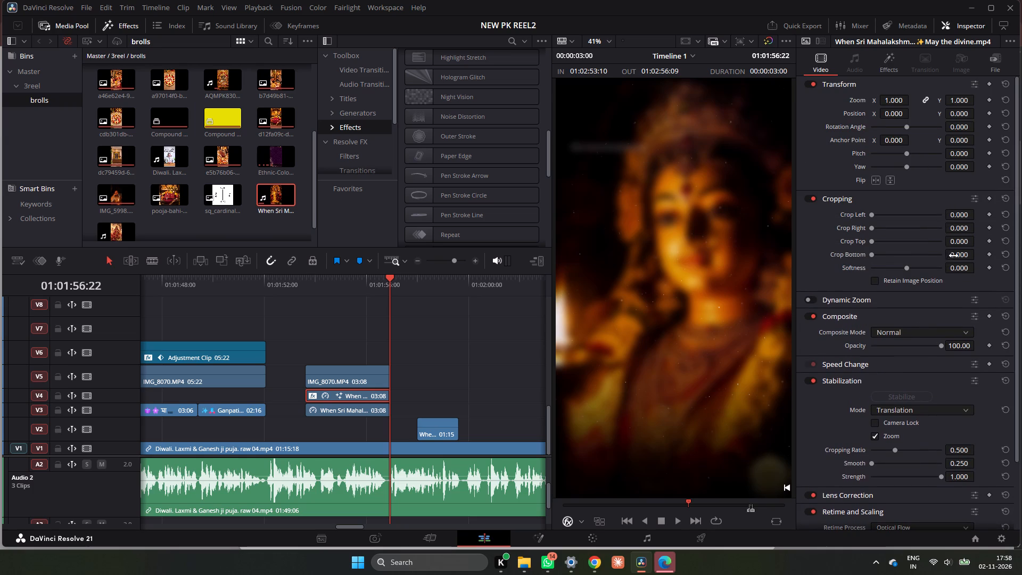
drag(954, 256, 807, 346)
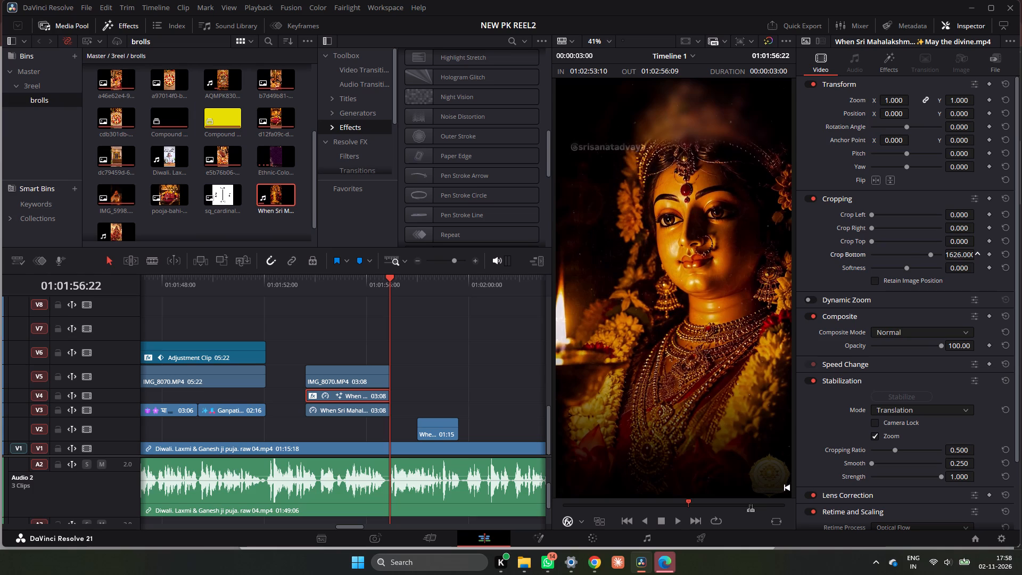
drag(807, 346, 753, 366)
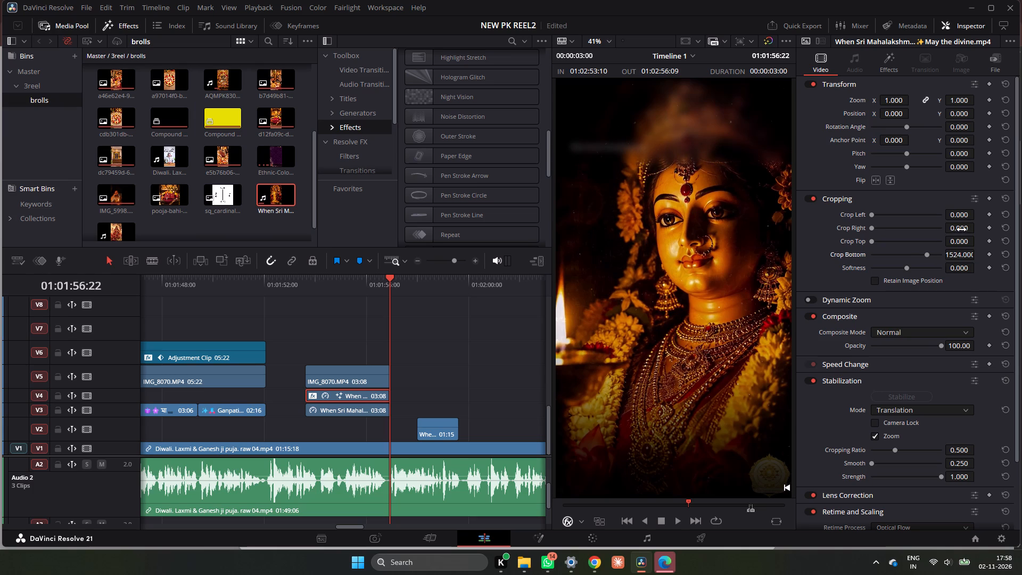
drag(961, 229, 143, 161)
drag(143, 161, 483, 218)
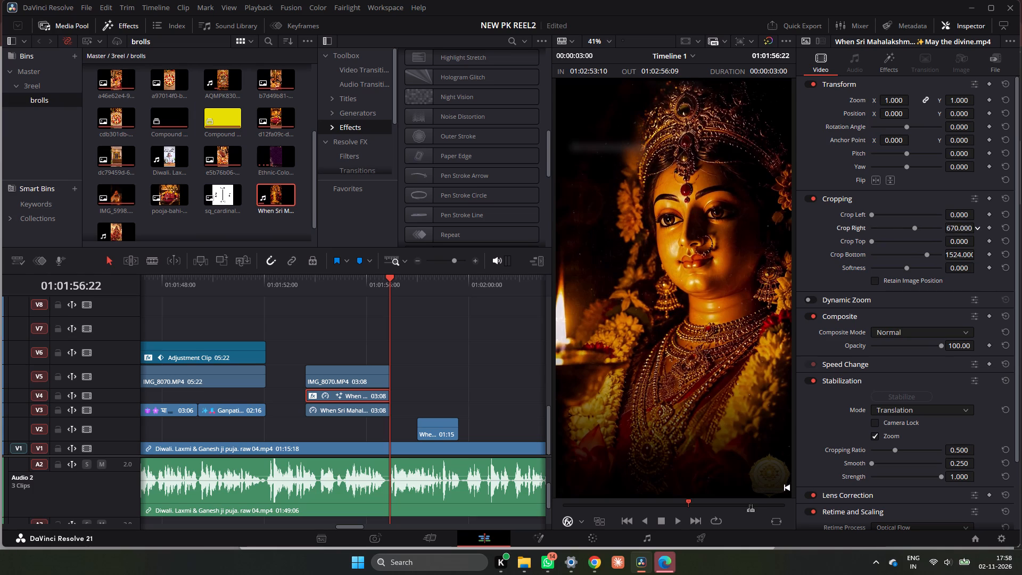
drag(483, 218, 475, 219)
drag(962, 241, 631, 311)
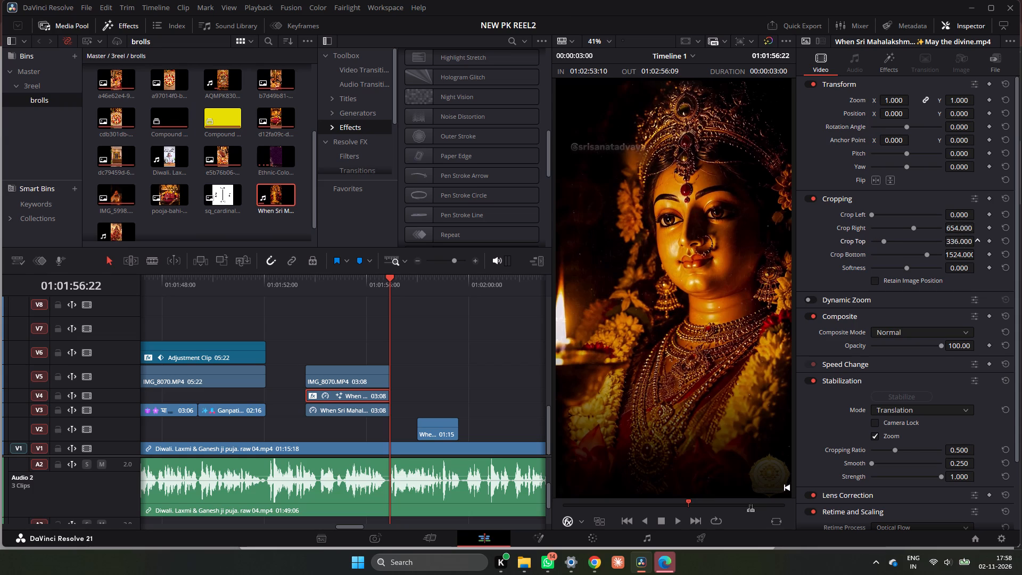
drag(631, 311, 592, 311)
drag(961, 218, 496, 295)
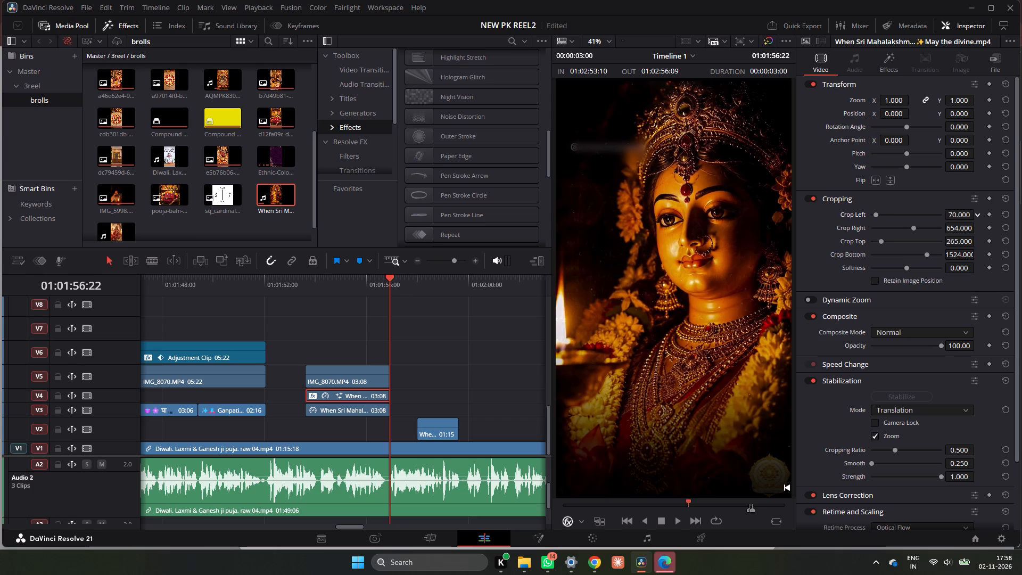
drag(496, 295, 476, 301)
Play back the Mahalakshmi shot in short bursts to check how the cropped blur covers the watermark.
click(309, 281)
key(space)
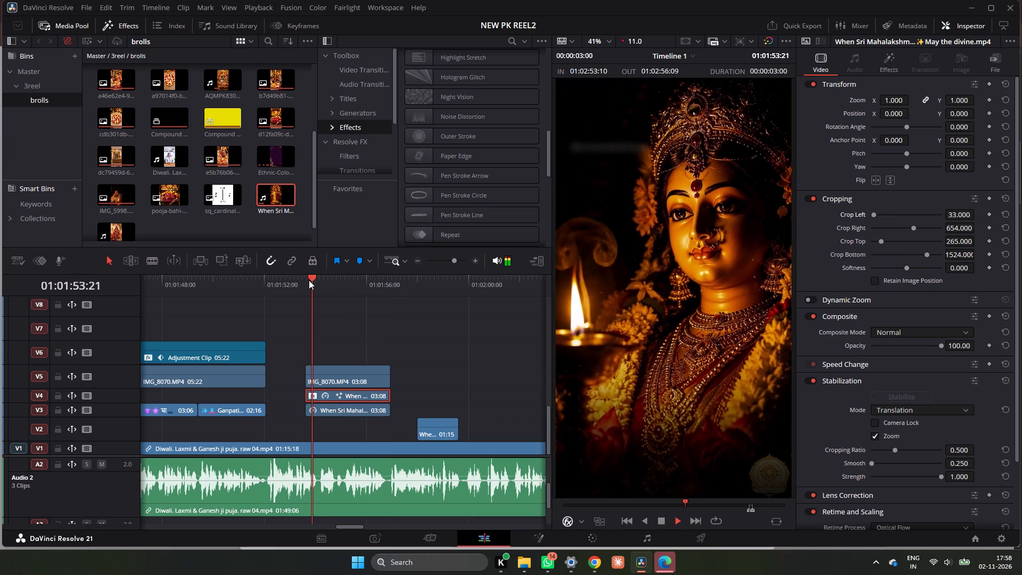
key(space)
key(space)
key(space)
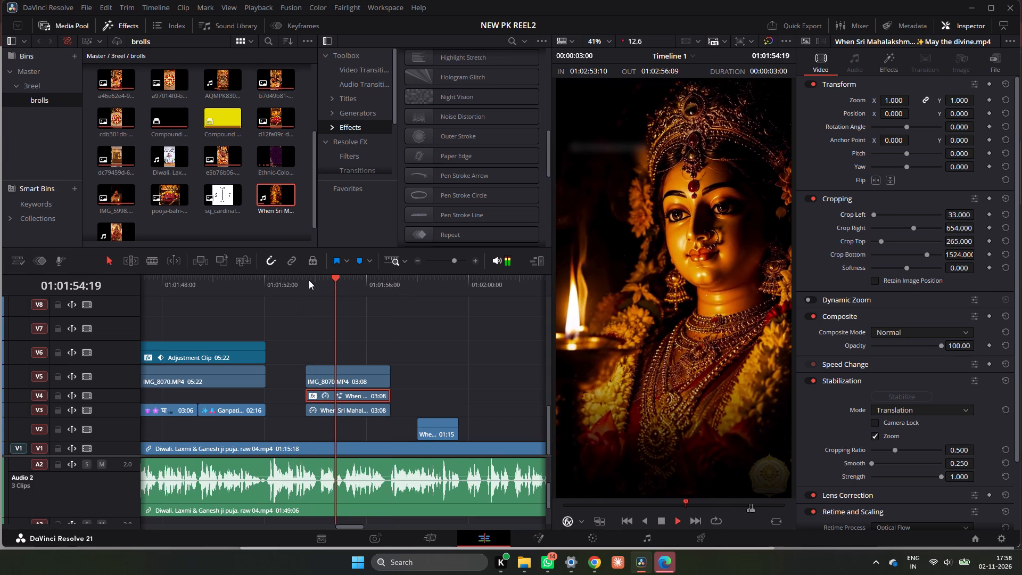
key(space)
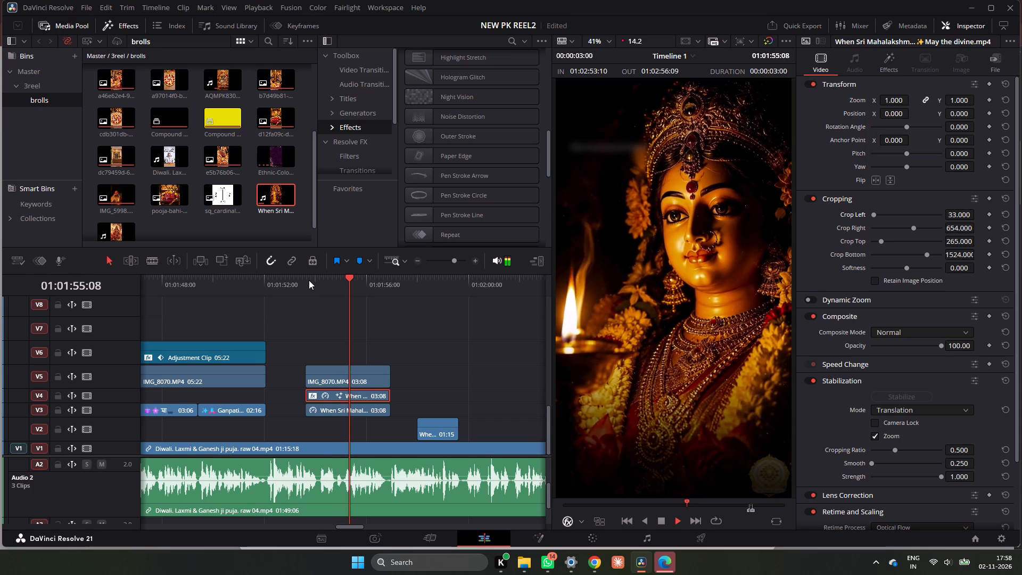
key(space)
key(space)
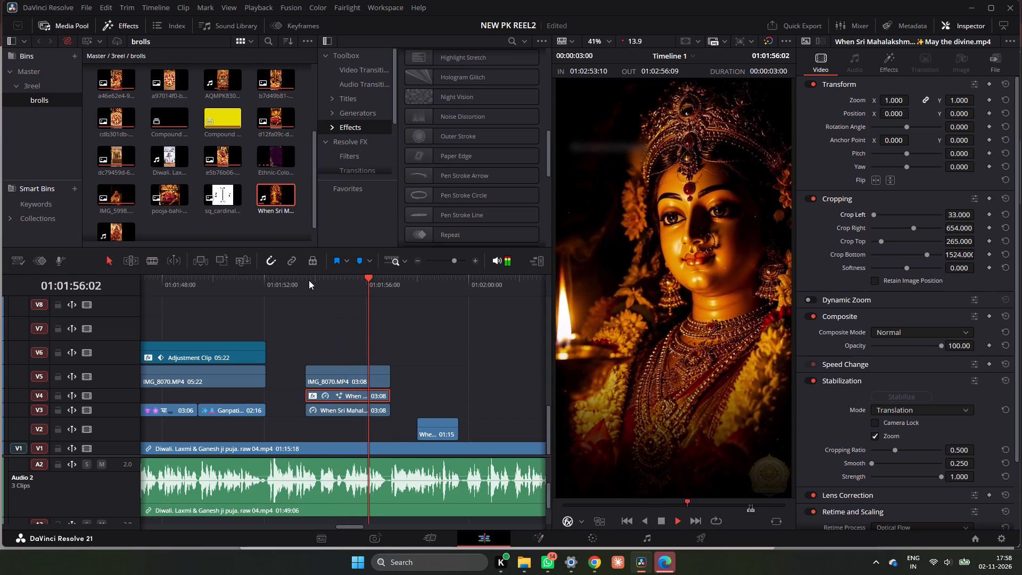
key(space)
key(space)
key(space)
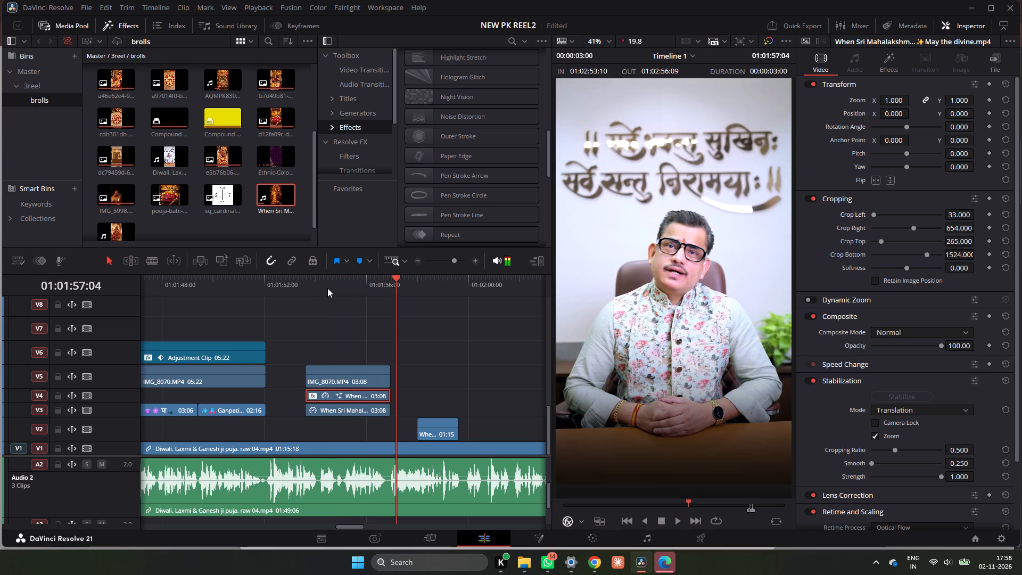
click(315, 295)
key(space)
key(space)
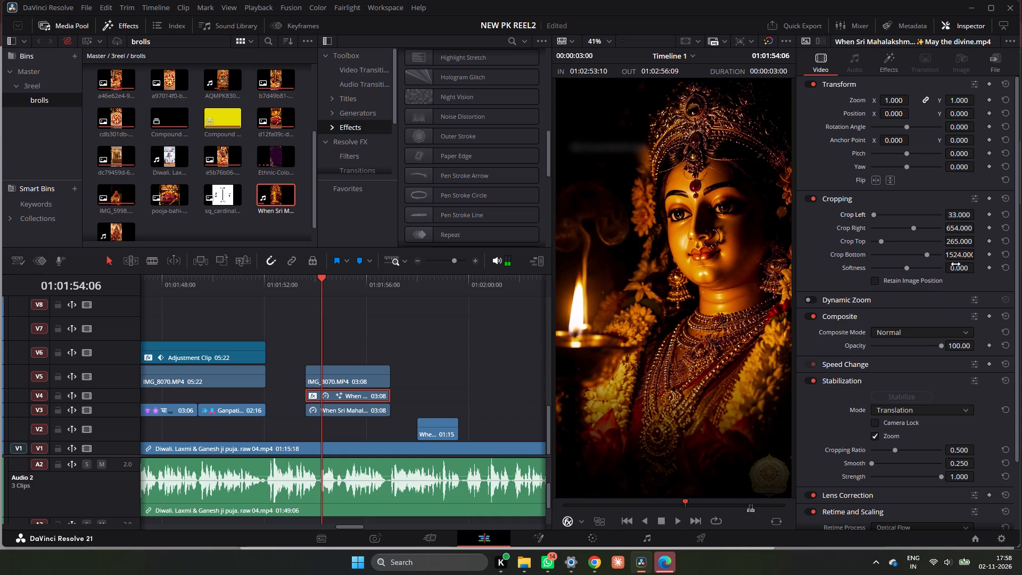
Set the crop softness of the blurred V4 Mahalakshmi copy to 5.8.
drag(958, 270, 472, 300)
drag(472, 300, 483, 310)
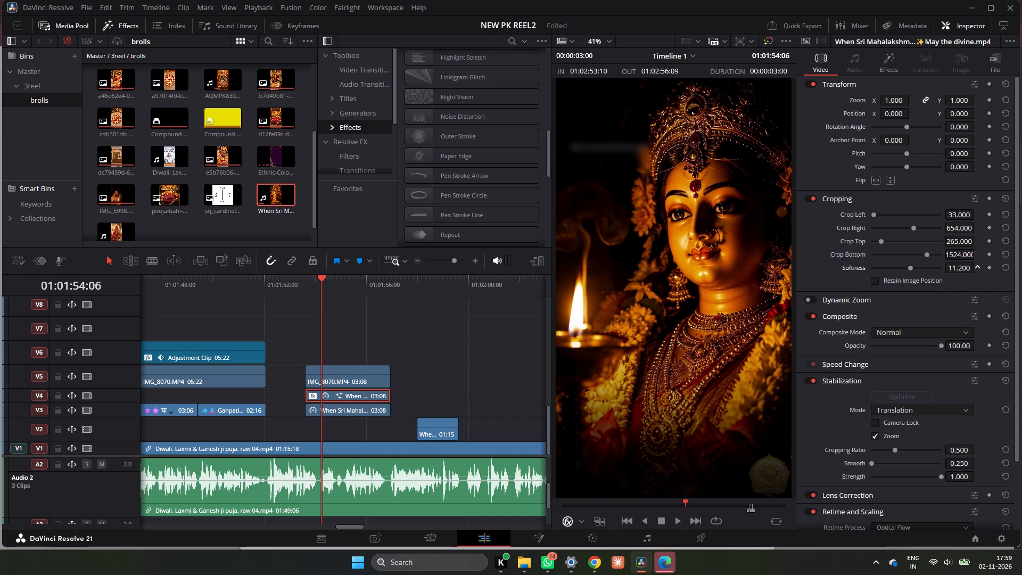
drag(483, 310, 469, 312)
Replay the Mahalakshmi shot through its end to check the softened blur patch over the watermark.
click(309, 288)
key(space)
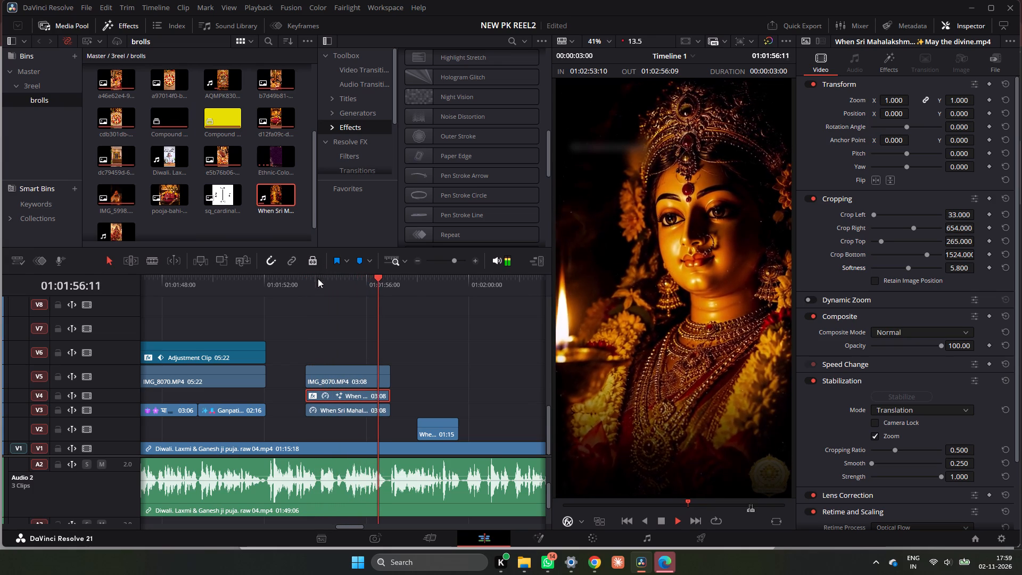
key(space)
drag(411, 282, 395, 288)
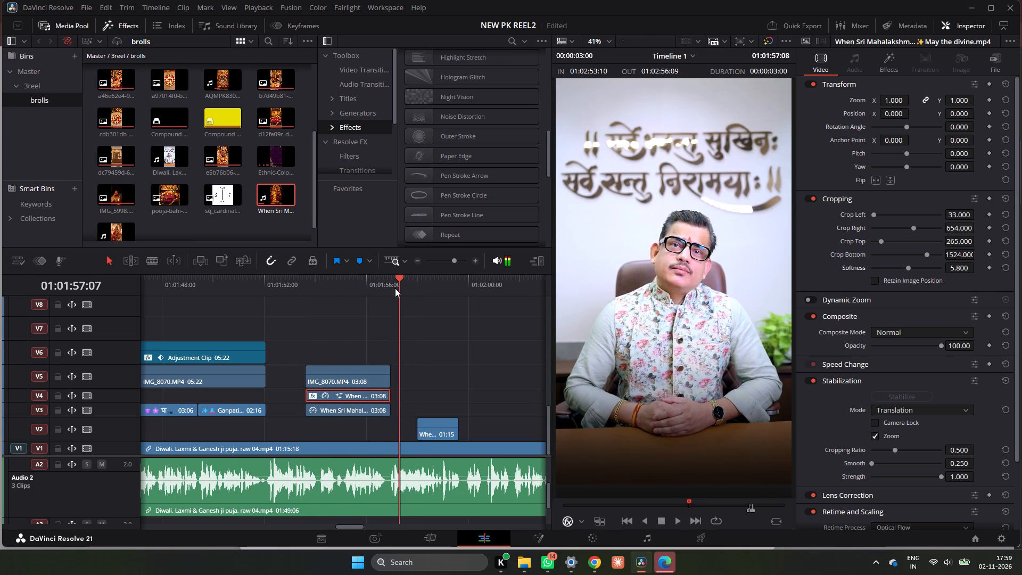
drag(395, 288, 389, 292)
scroll(397, 335, up, 5)
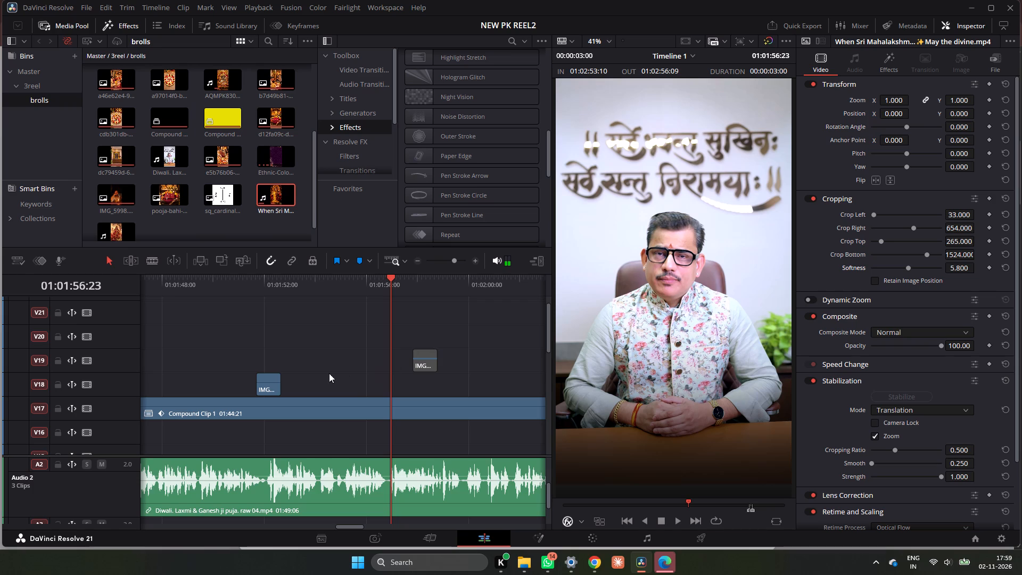
scroll(337, 325, down, 5)
Examine the stabilization and retime settings of the V3 Mahalakshmi clip and its blurred V4 copy.
drag(340, 292, 334, 295)
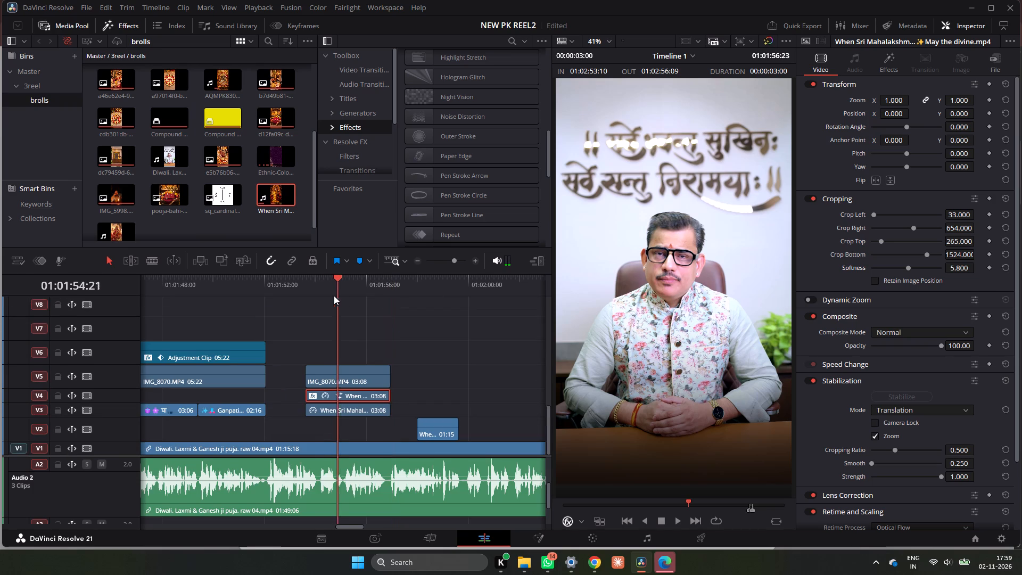
drag(334, 295, 341, 306)
click(365, 408)
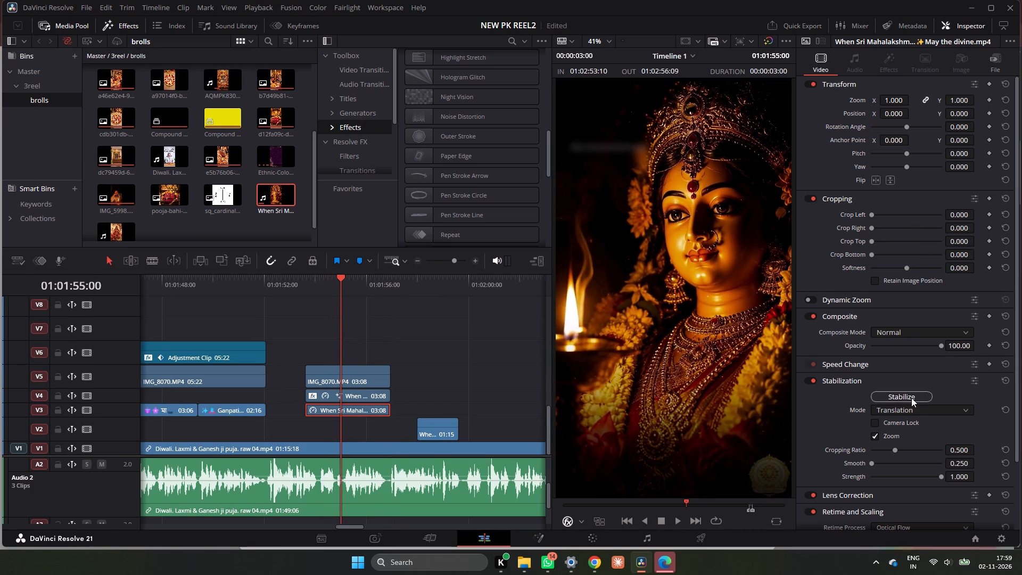
click(908, 413)
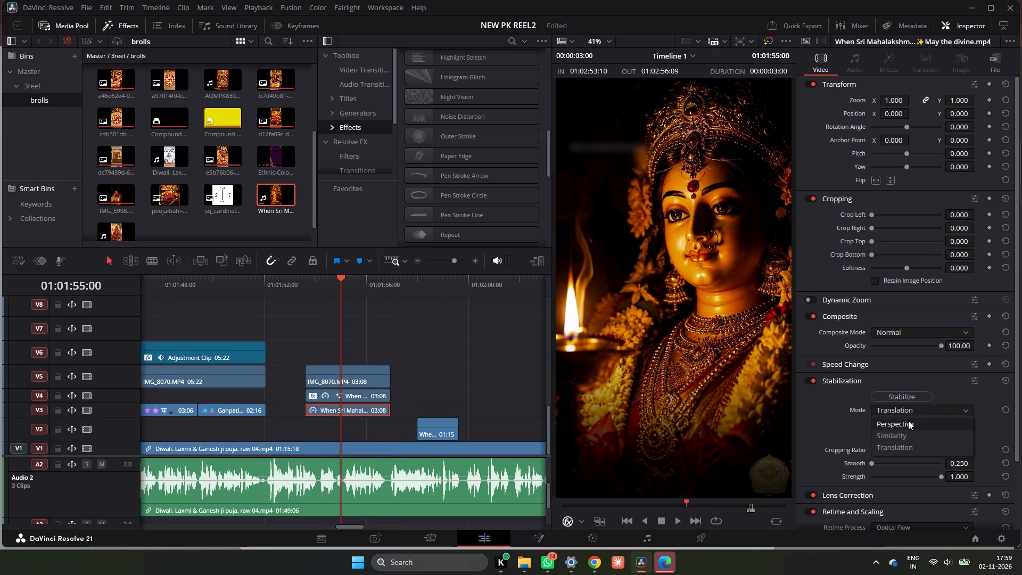
click(832, 431)
scroll(832, 431, down, 4)
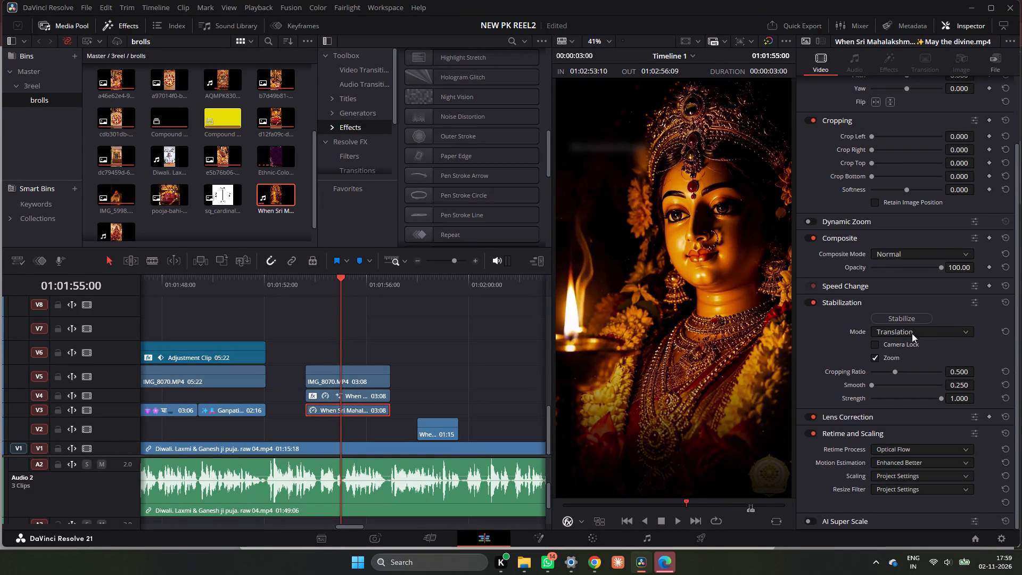
click(373, 393)
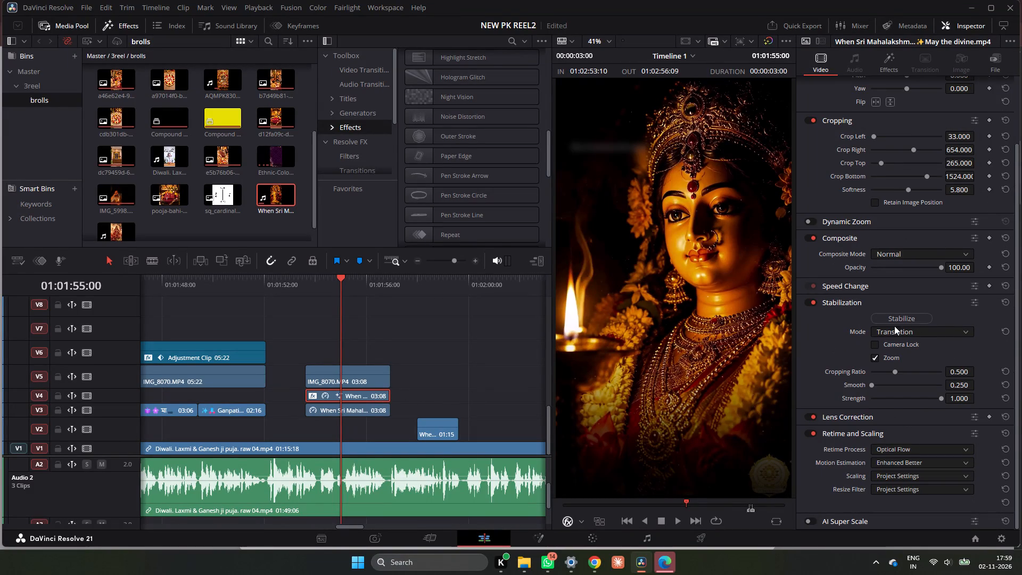
Play from the Mahalakshmi shot into the following talking section to review where the next b-roll is needed.
click(318, 285)
key(space)
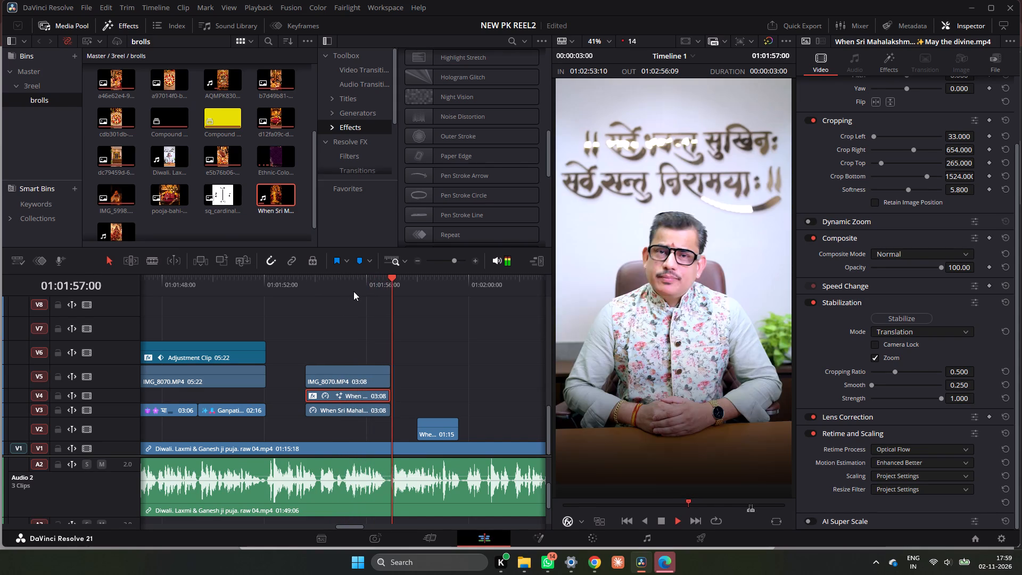
key(space)
key(space)
key(space)
key(space)
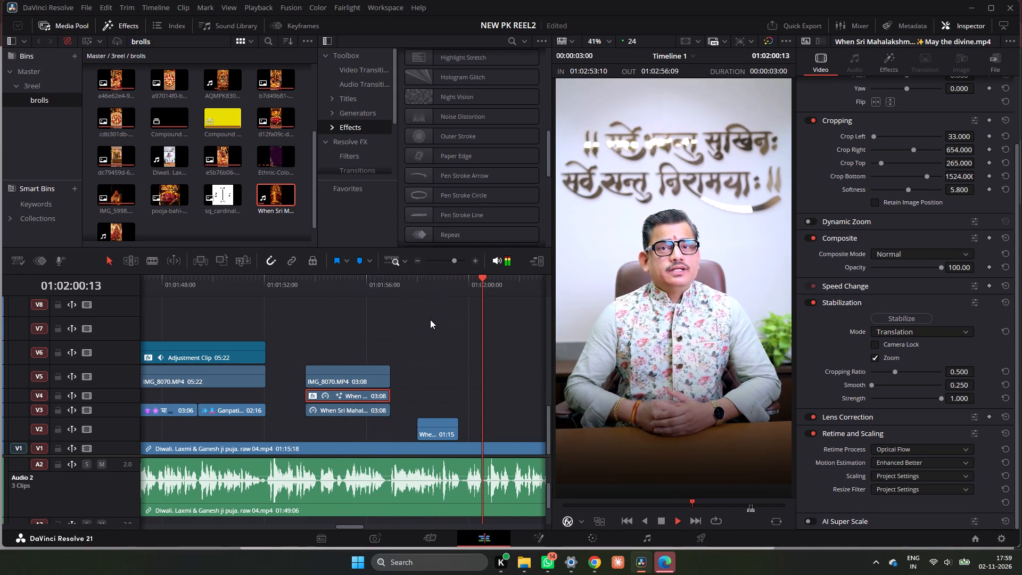
ctrl+scroll(466, 365, down, 2)
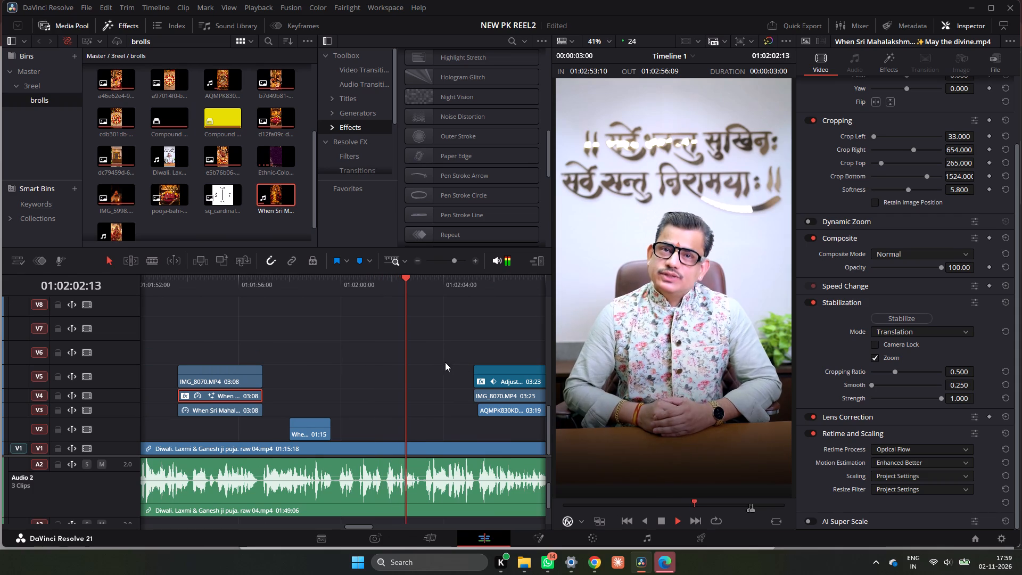
key(space)
click(361, 283)
key(space)
key(space)
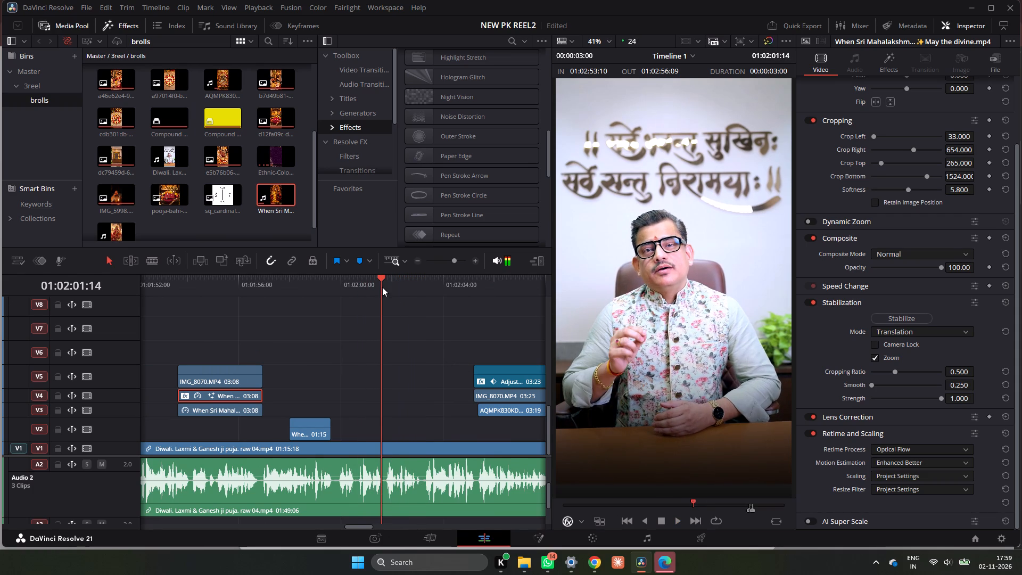
Move the short V2 Mahalakshmi clip later on its track, starting just after 01:02:01:14, and play through that section.
click(328, 428)
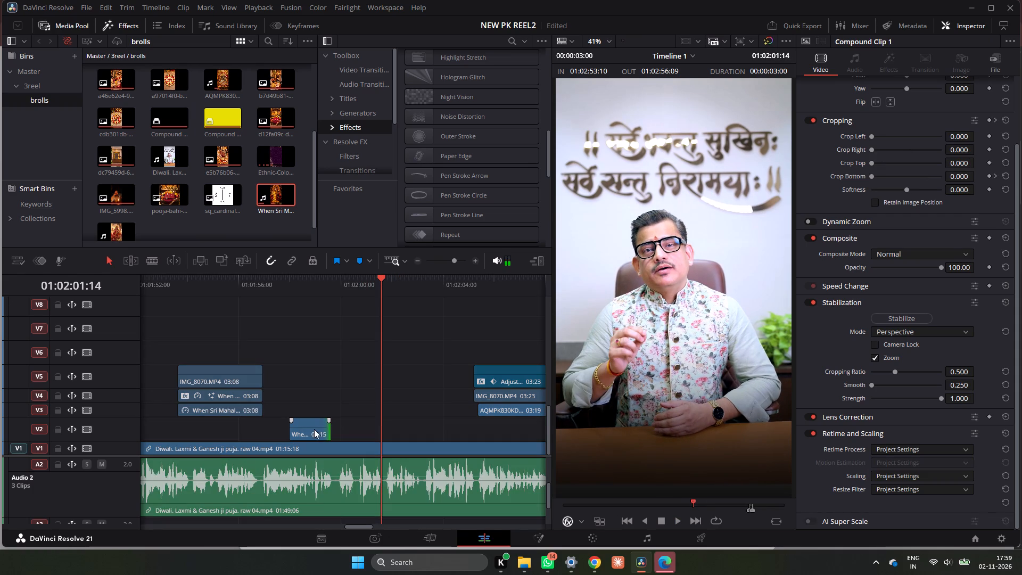
drag(312, 429, 409, 433)
key(space)
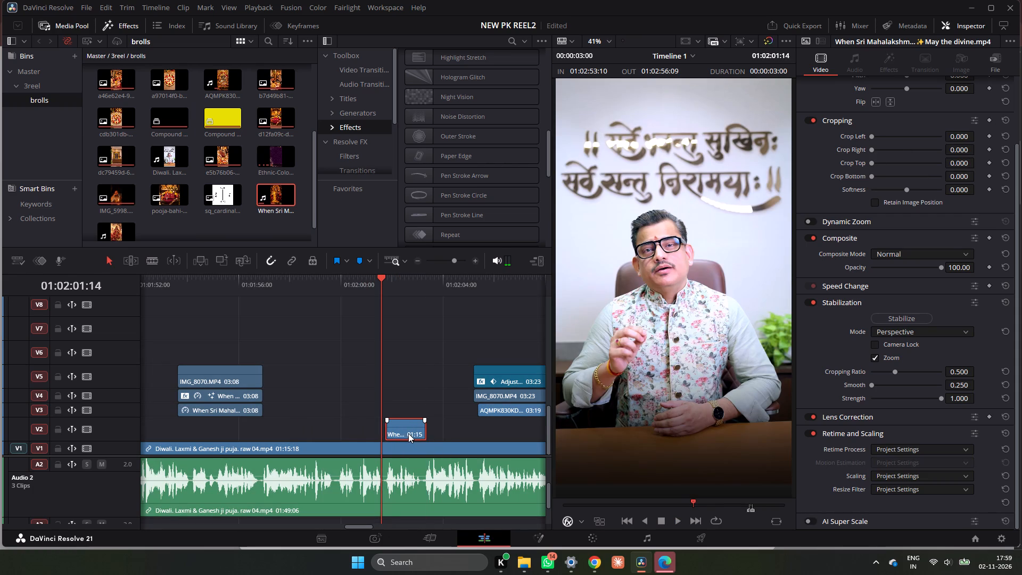
key(space)
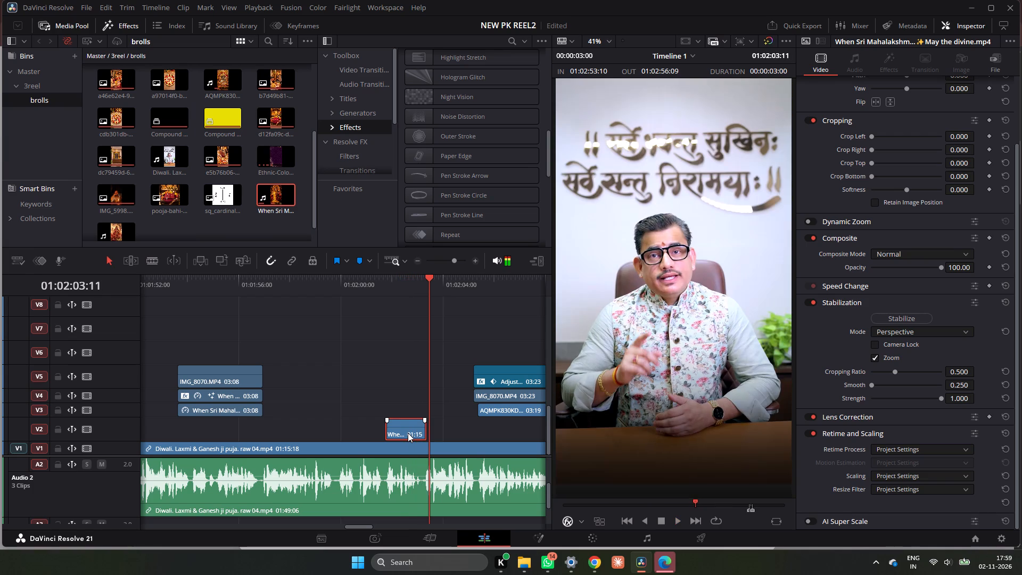
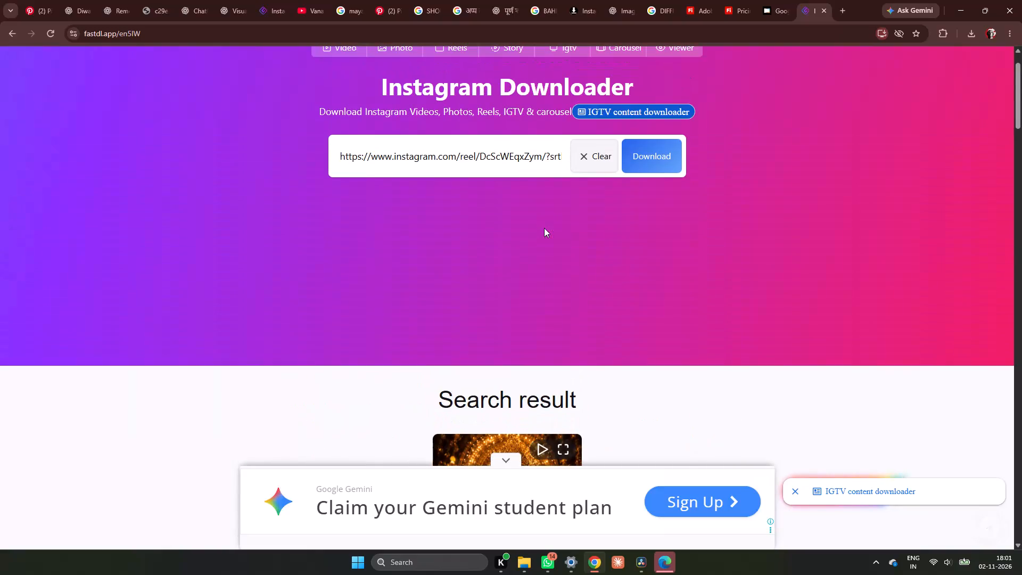
Fetch the Maa Lakshmi reel from the copied Instagram link and save it as an MP4 video in the NEW PK REEL2 folder.
click(582, 157)
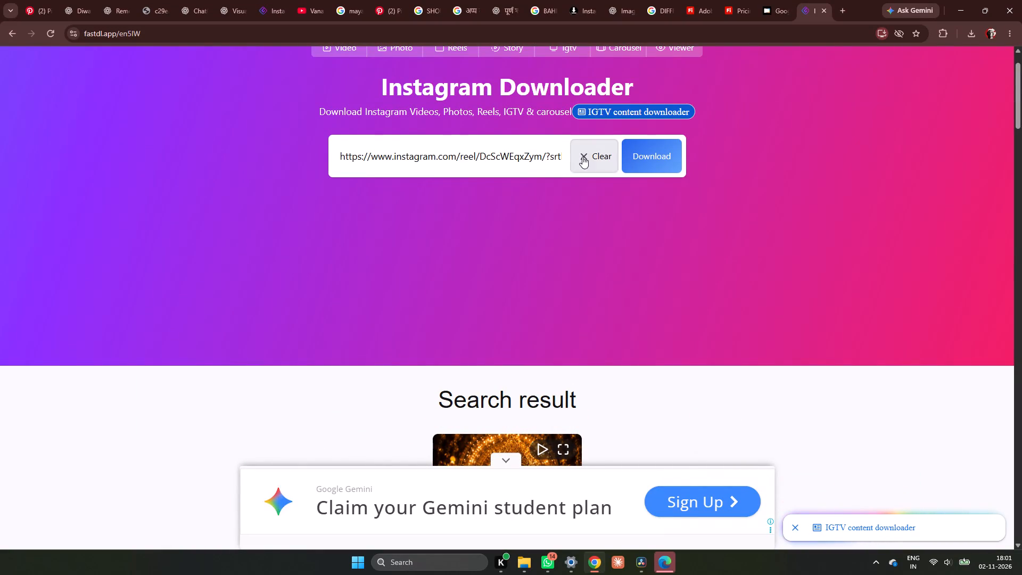
click(484, 155)
key(ctrl+v)
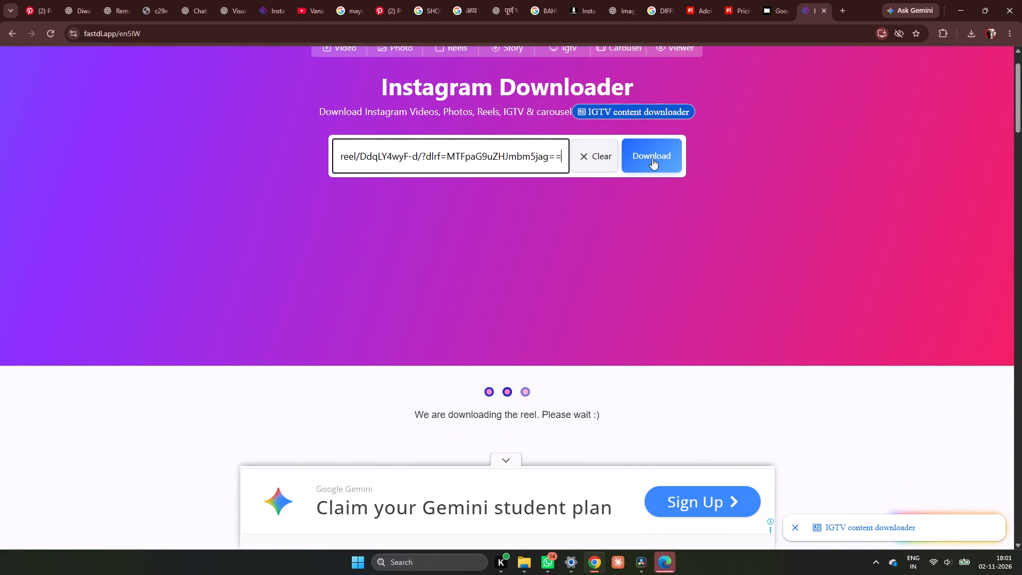
scroll(609, 245, down, 5)
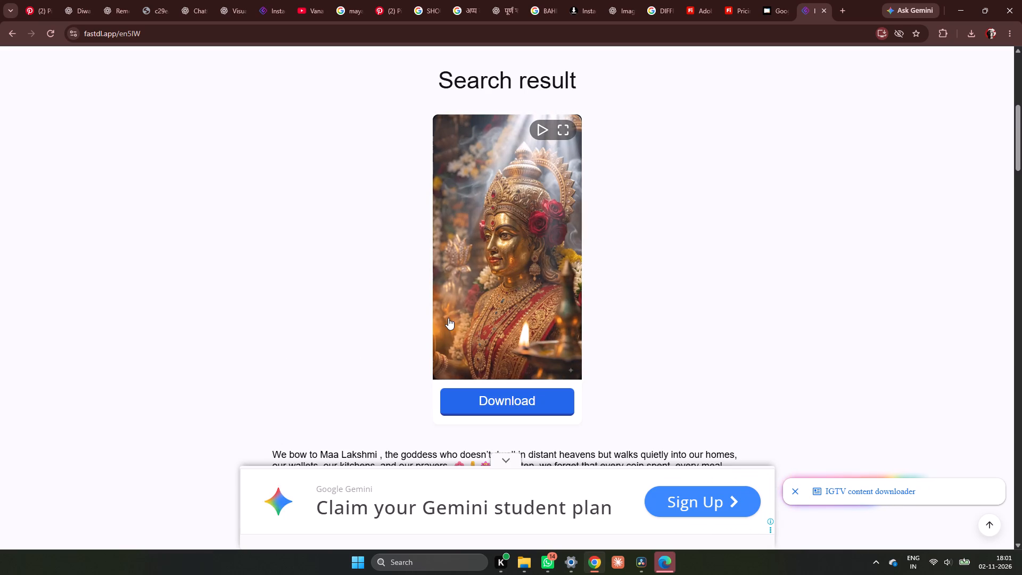
scroll(492, 370, down, 1)
click(497, 347)
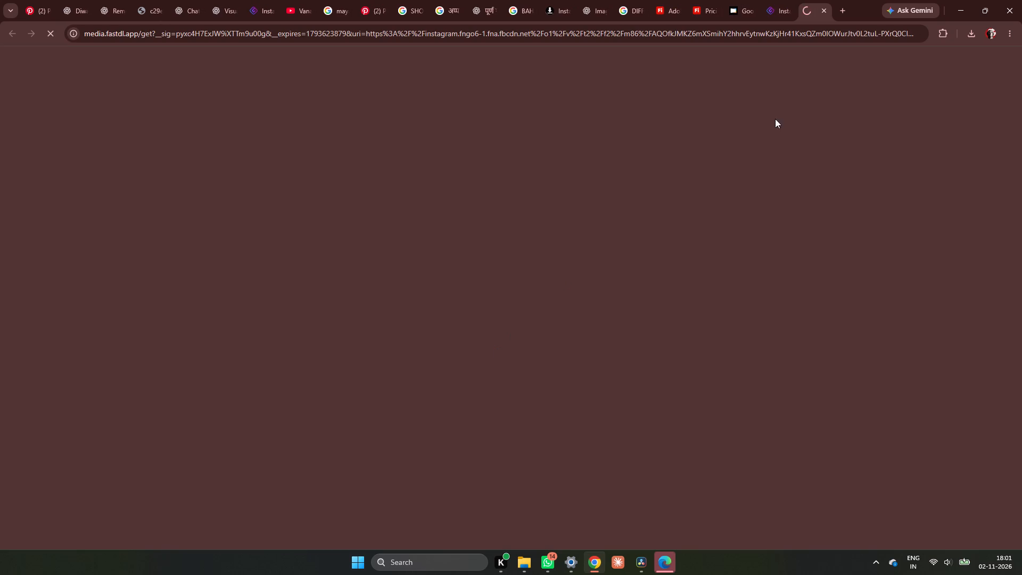
click(771, 2)
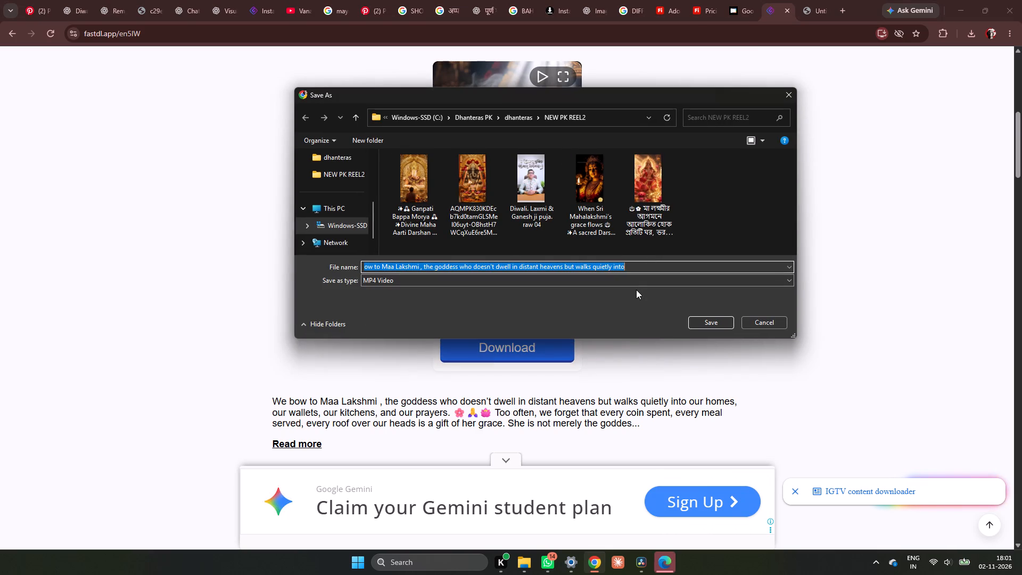
click(690, 315)
click(694, 317)
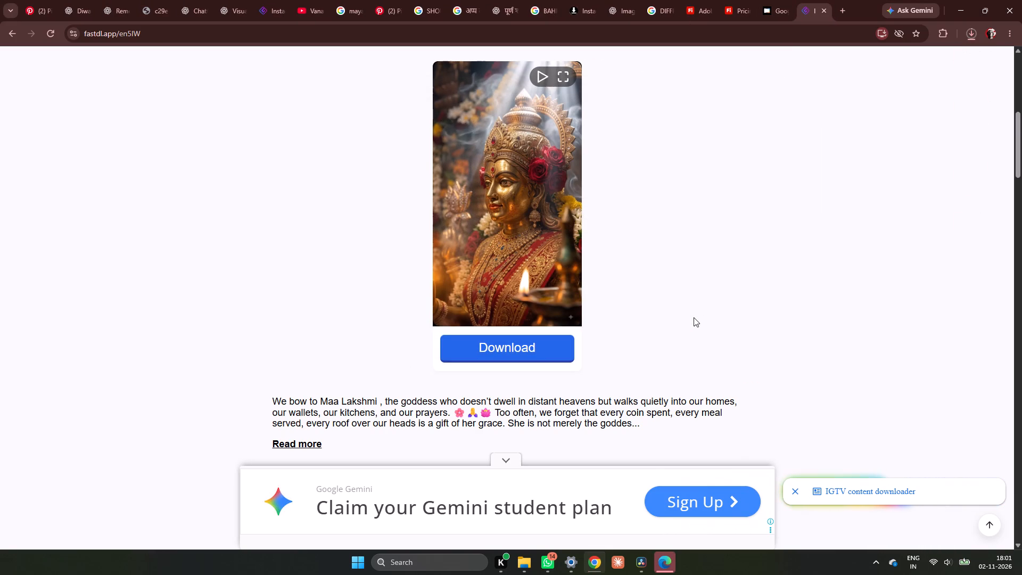
Switch to DaVinci Resolve and import the downloaded Maa Lakshmi video into the brolls bin.
click(646, 569)
scroll(236, 183, down, 5)
right_click(236, 207)
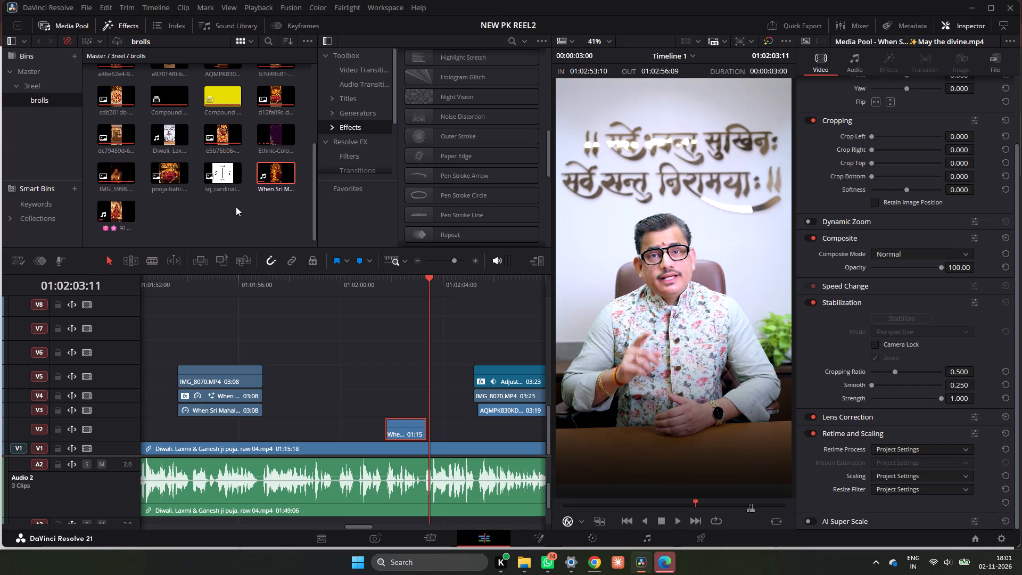
Import the "We bow to Maa Lakshmi" video from the NEW PK REEL2 folder into the brolls bin.
click(295, 352)
scroll(391, 203, down, 2)
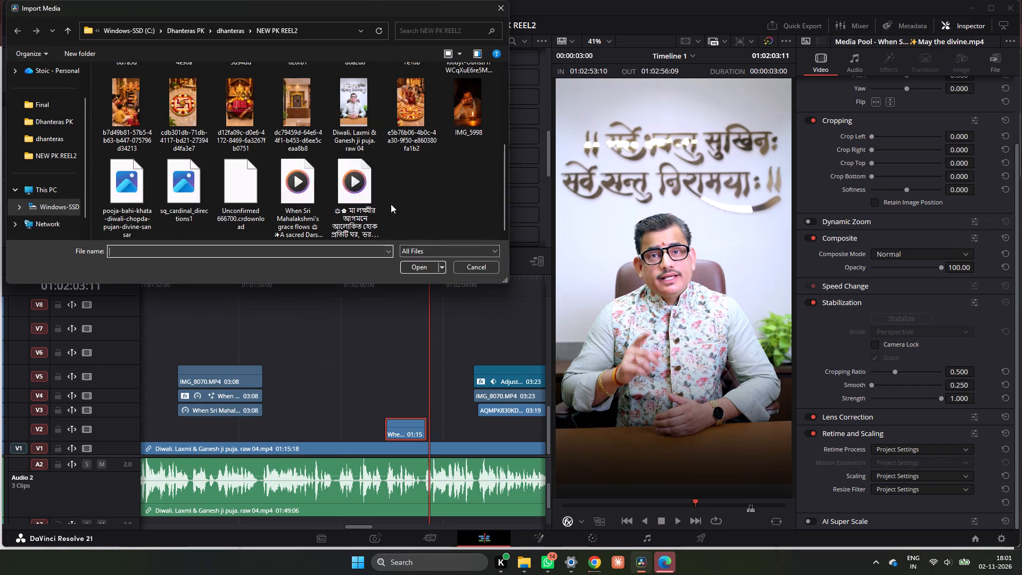
scroll(391, 204, down, 3)
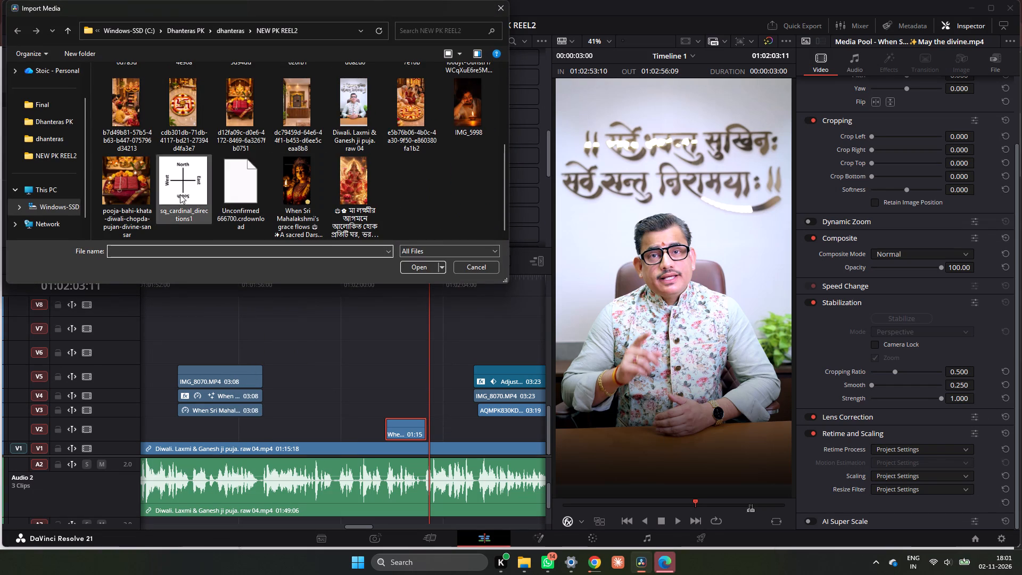
scroll(154, 192, up, 4)
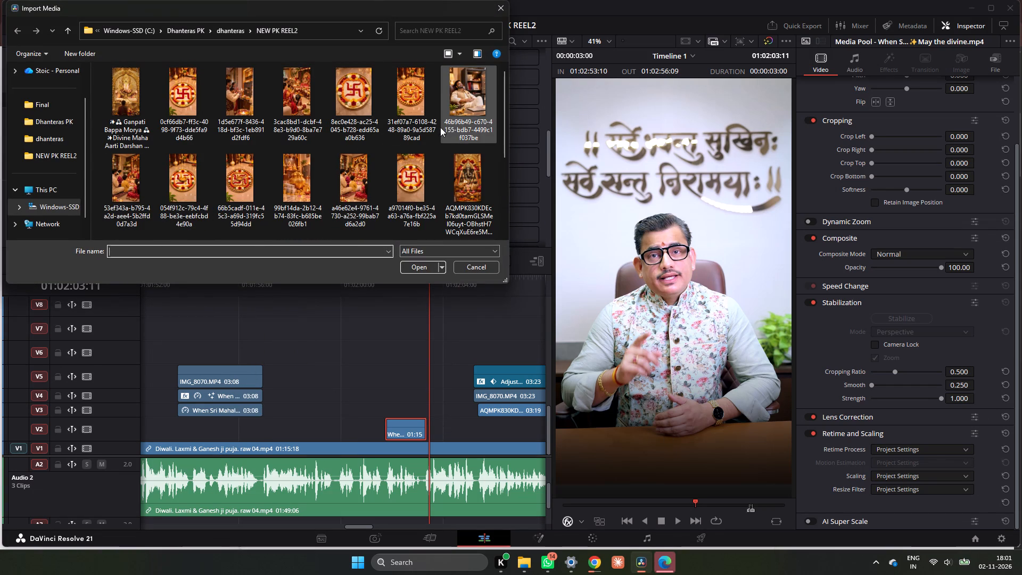
scroll(432, 141, down, 3)
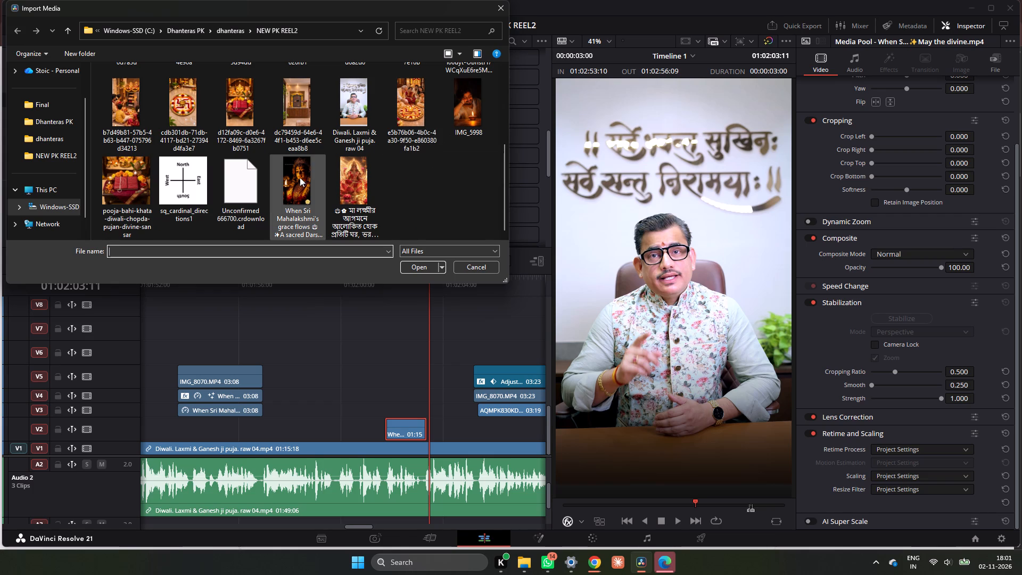
click(247, 196)
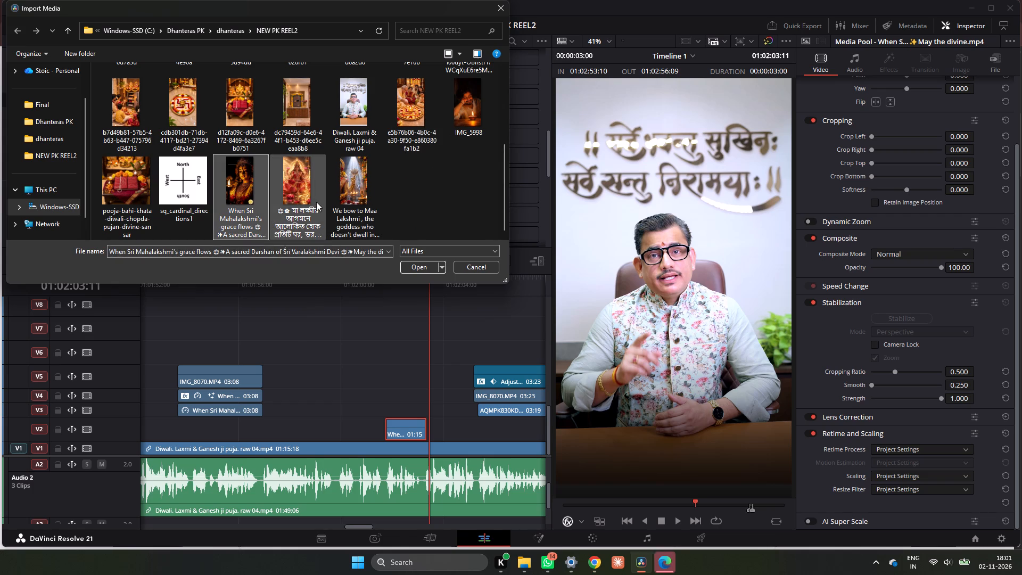
click(288, 192)
click(352, 195)
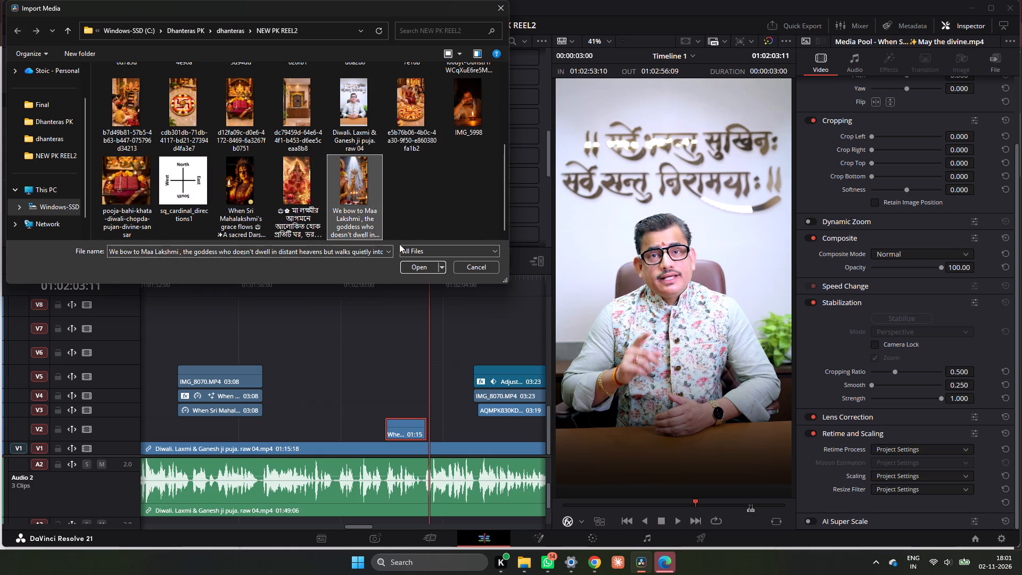
click(408, 270)
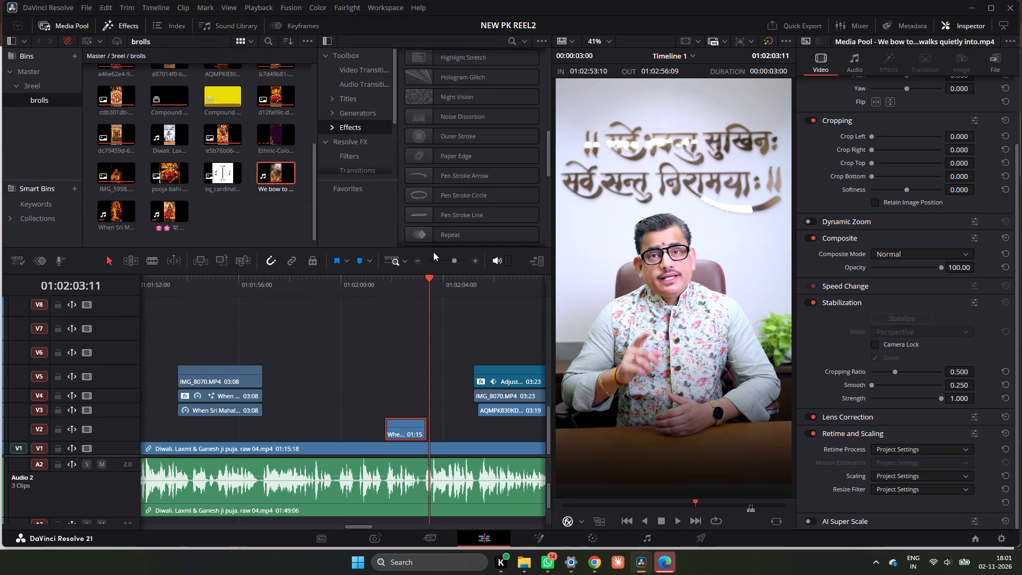
Place the "We bow to Maa Lakshmi" clip on V5 in the empty area after the edit, at about 01:04:30:00.
triple_click(417, 258)
double_click(417, 258)
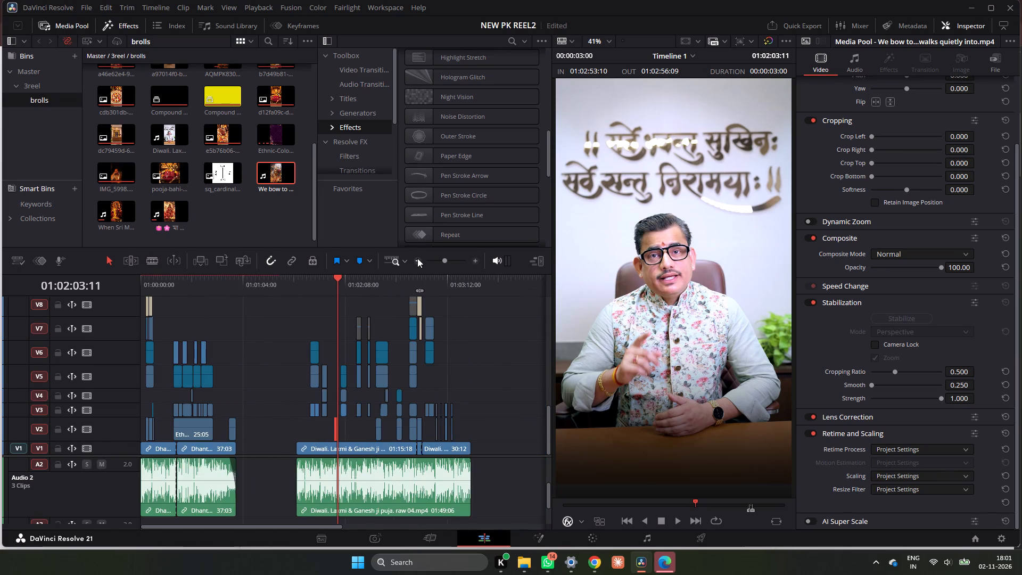
drag(284, 170, 356, 385)
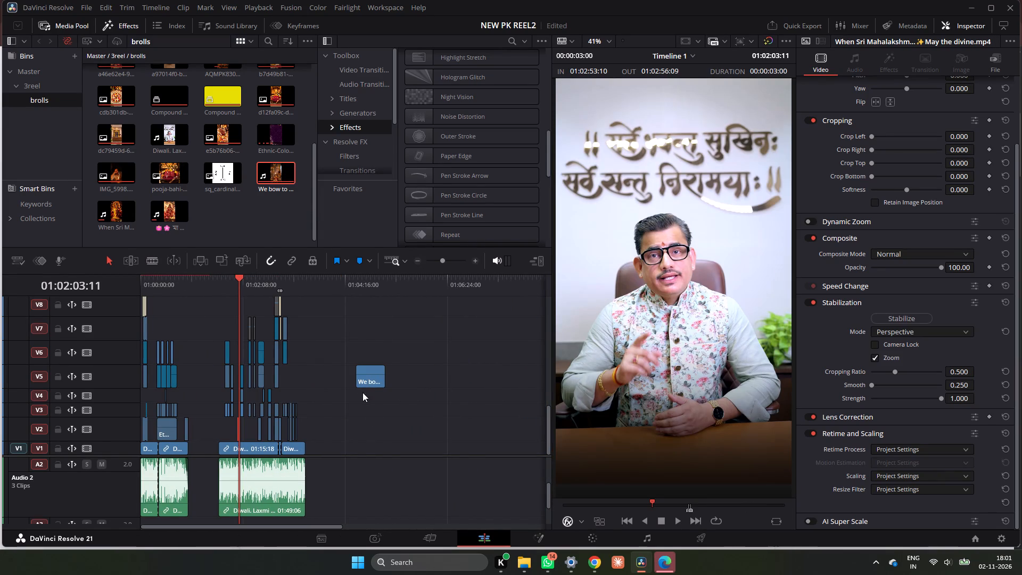
Delete the audio part of the "We bow to Maa Lakshmi" clip from track A5, keeping its video.
scroll(375, 430, down, 6)
scroll(377, 465, up, 6)
scroll(378, 473, down, 6)
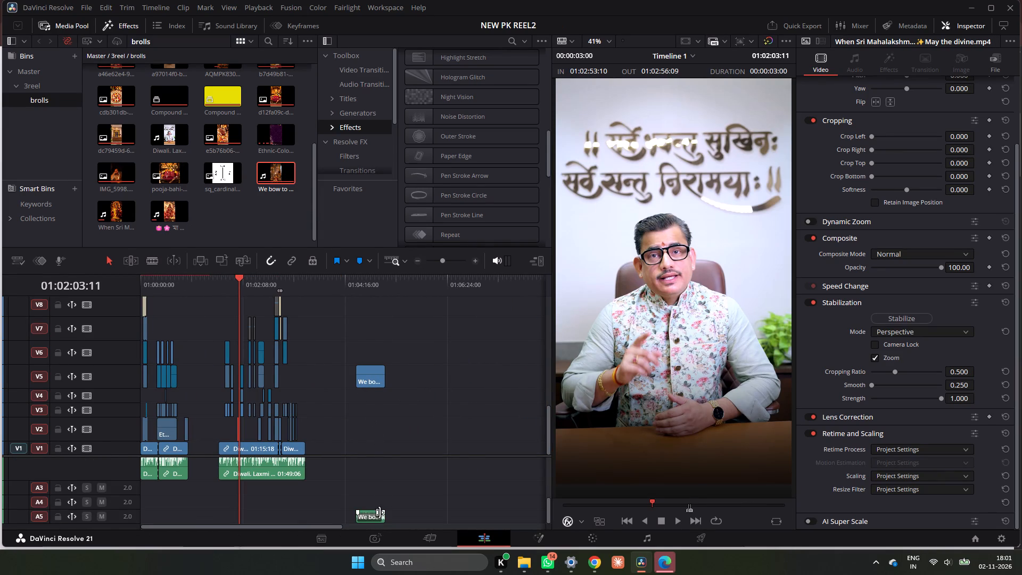
click(375, 516)
click(373, 512)
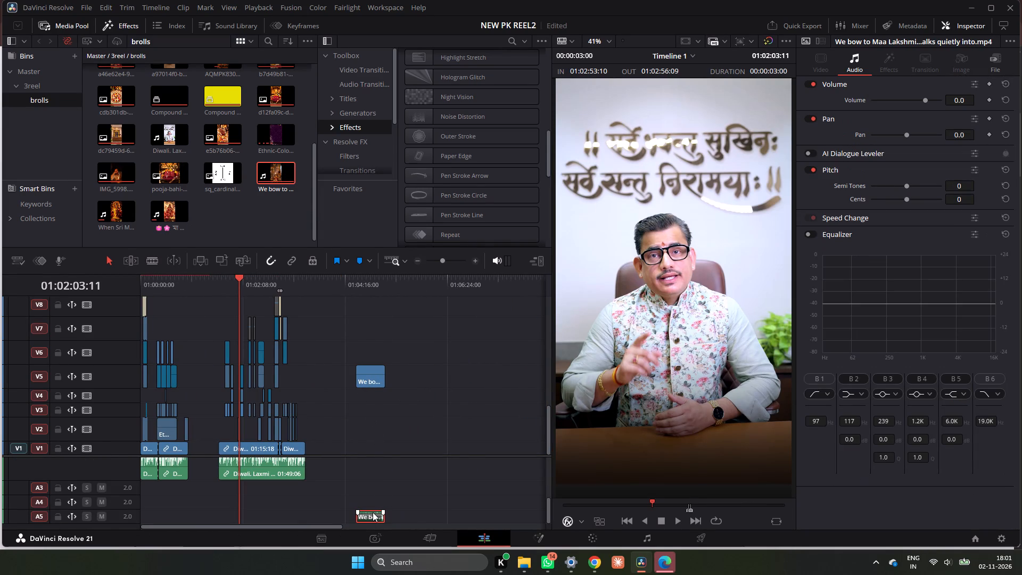
key(BackSpace)
Find the start of the front-facing seated Lakshmi shot in the V5 clip and split it there, at 01:04:44:02.
drag(347, 289, 354, 289)
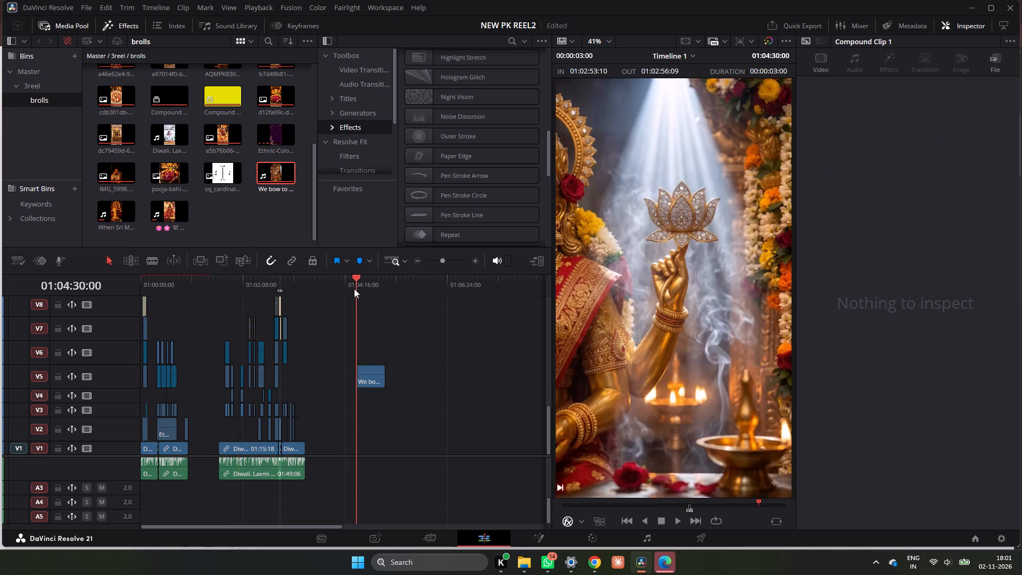
drag(354, 289, 368, 297)
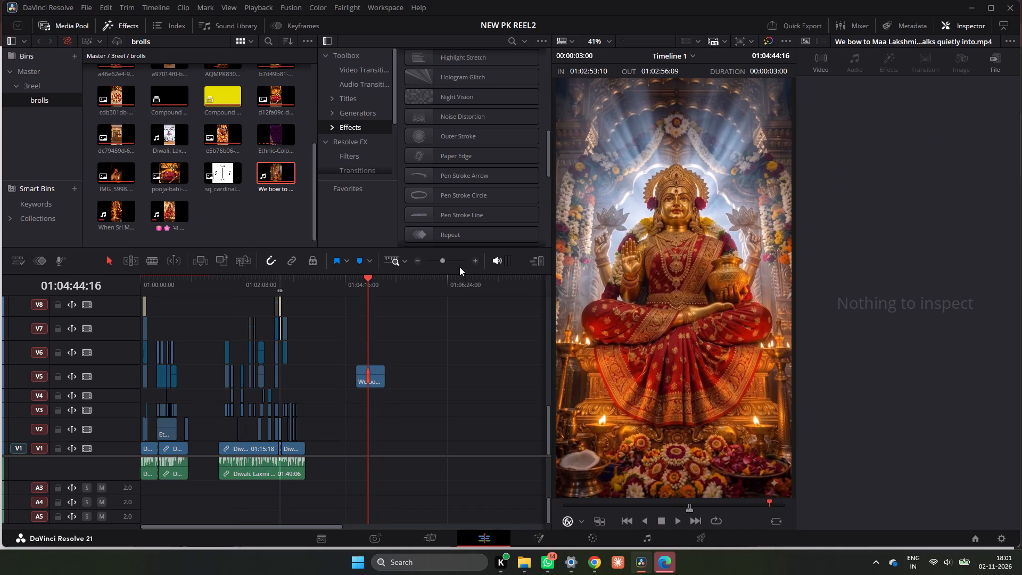
triple_click(474, 258)
drag(335, 286, 283, 287)
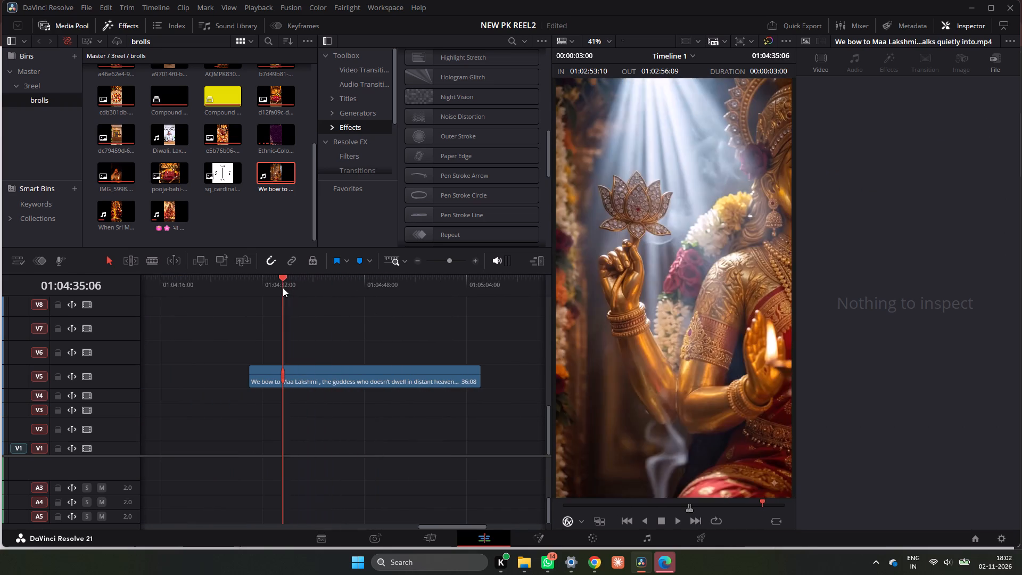
drag(283, 287, 323, 292)
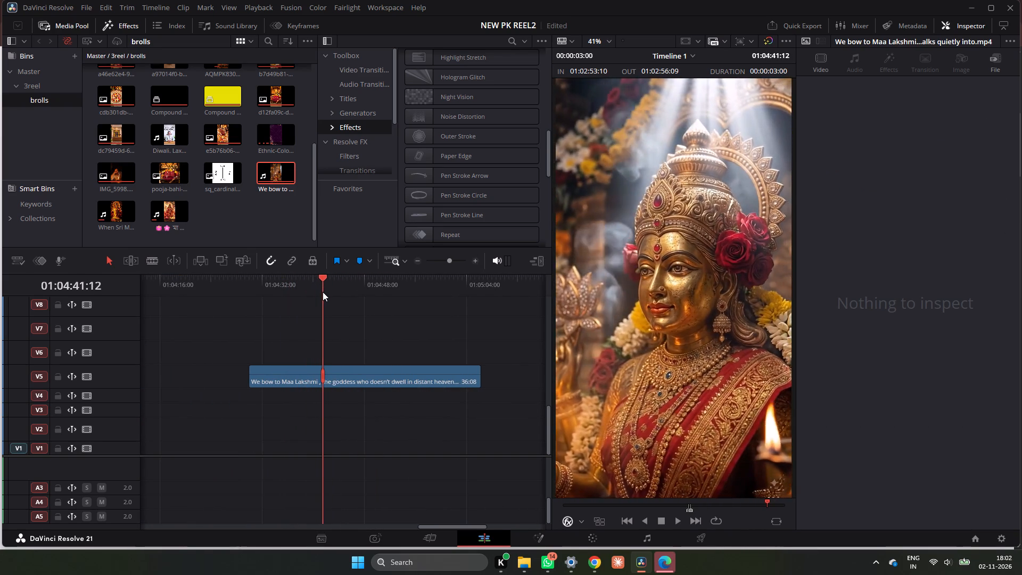
drag(323, 292, 323, 300)
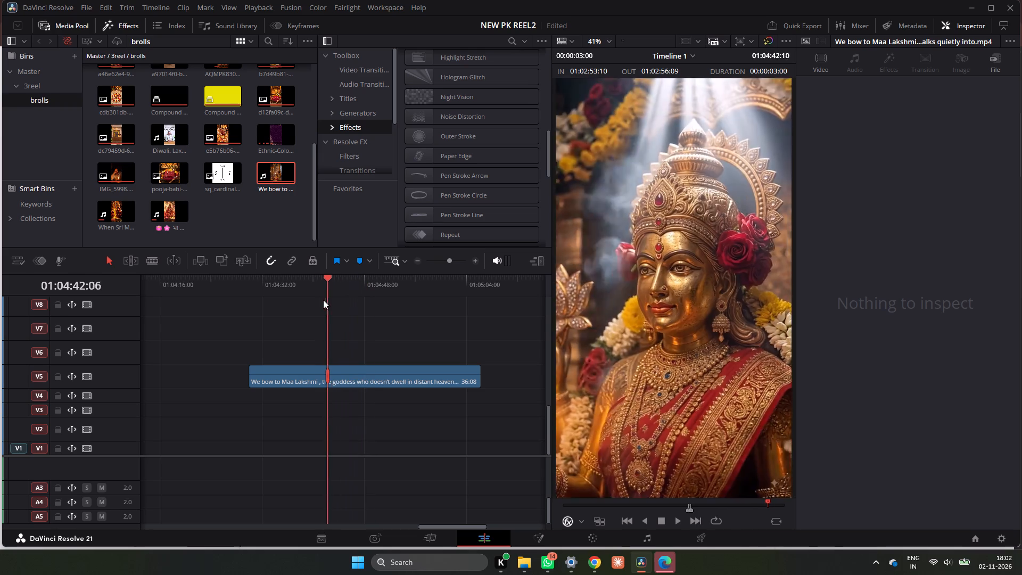
drag(323, 300, 329, 298)
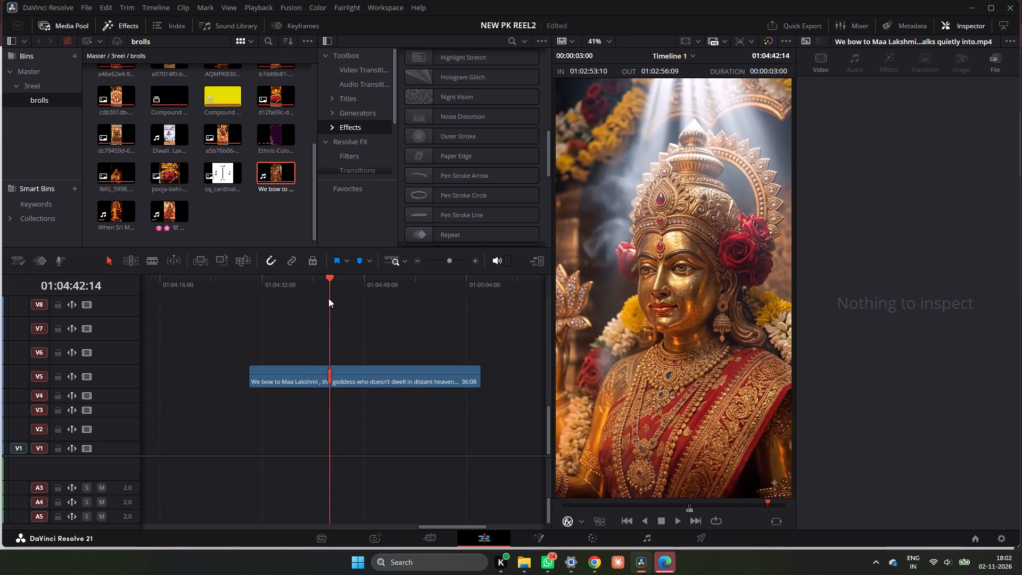
drag(323, 293, 357, 296)
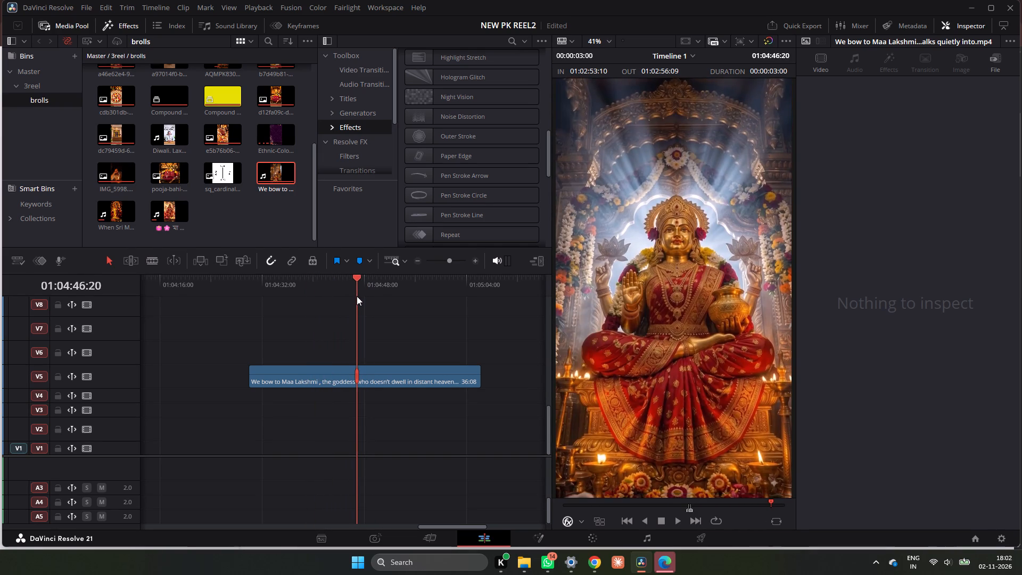
drag(357, 296, 311, 299)
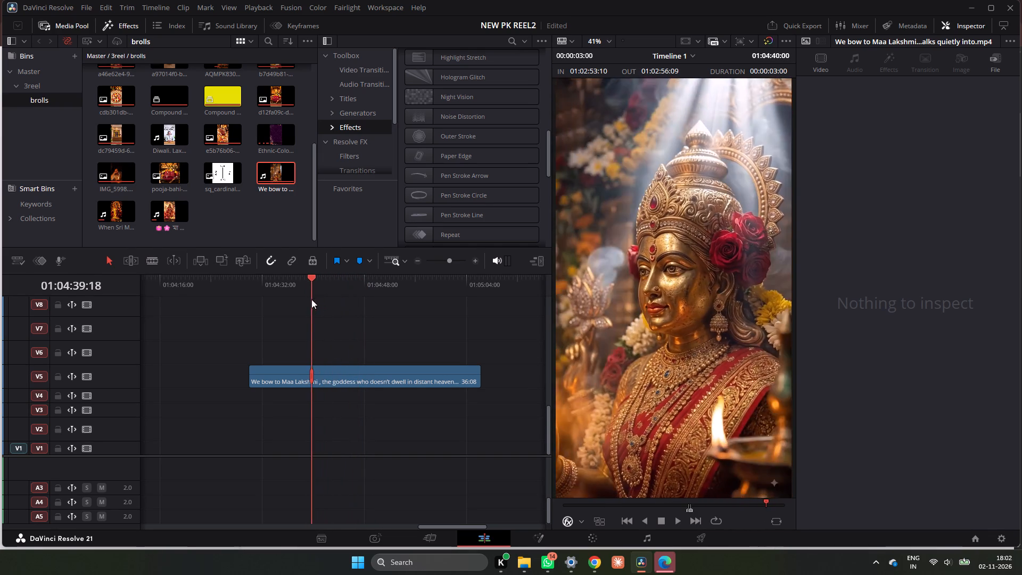
drag(311, 299, 339, 299)
click(353, 383)
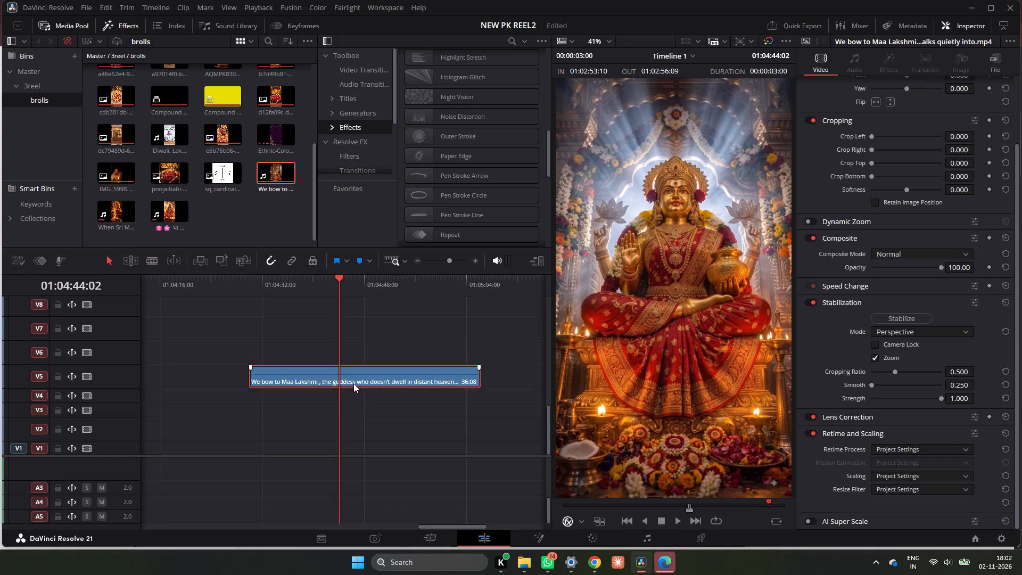
key(ctrl+b)
Check the remaining shots and split the second V5 piece at 01:04:46:06, near the end of the front-facing seated shot.
key(space)
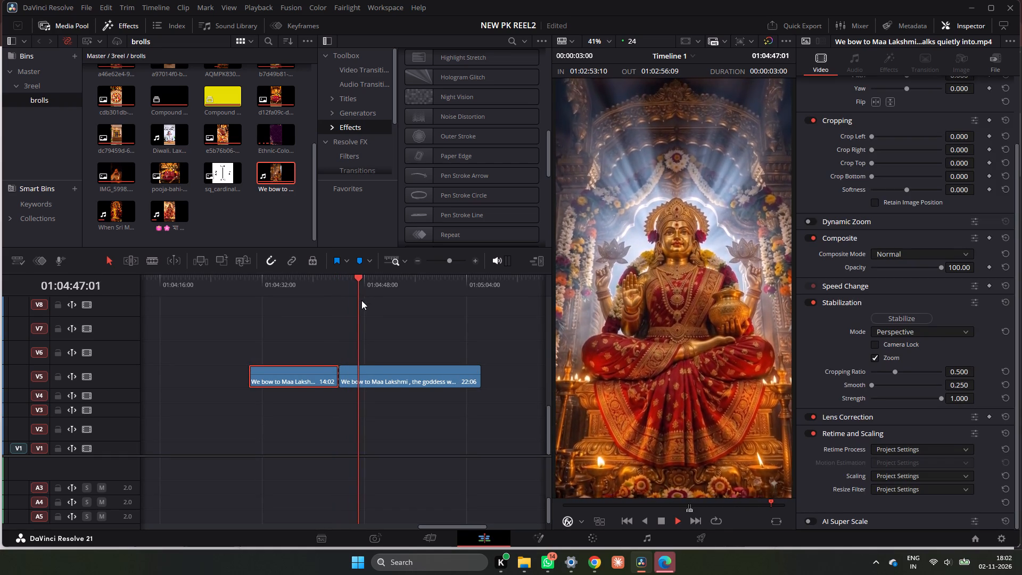
key(space)
drag(365, 293, 356, 296)
click(369, 305)
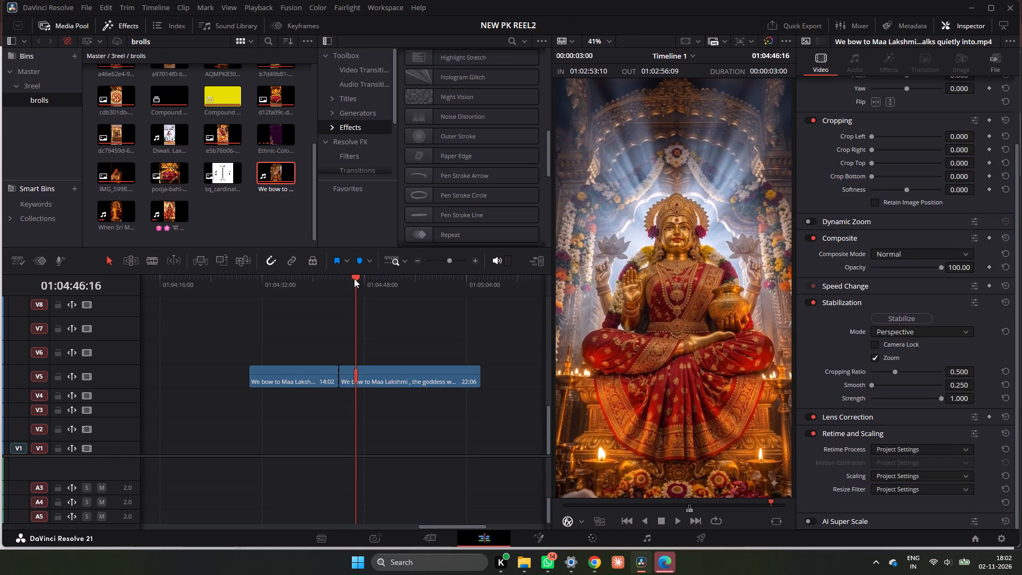
drag(356, 278, 379, 289)
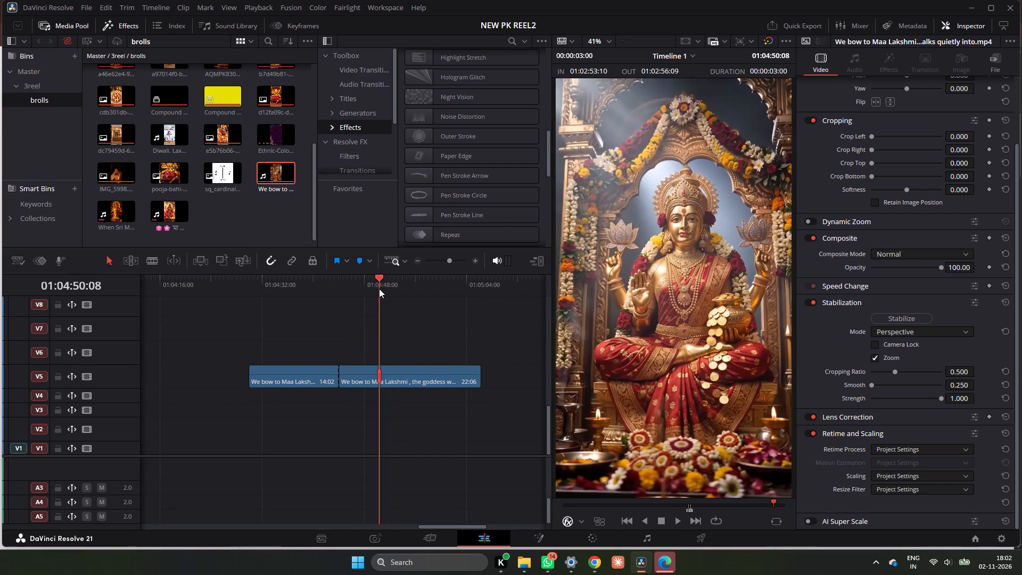
drag(379, 289, 416, 295)
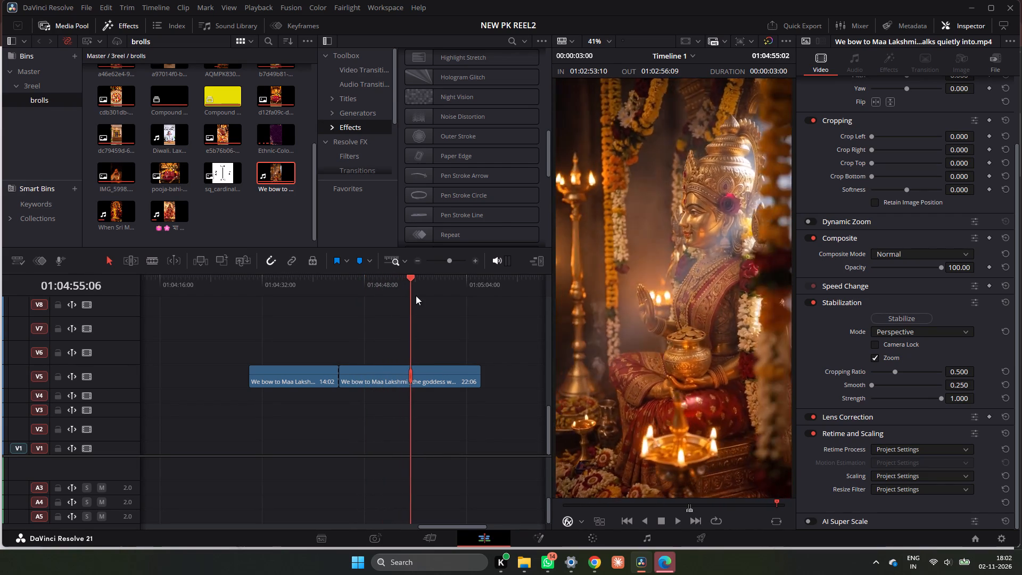
drag(416, 295, 423, 298)
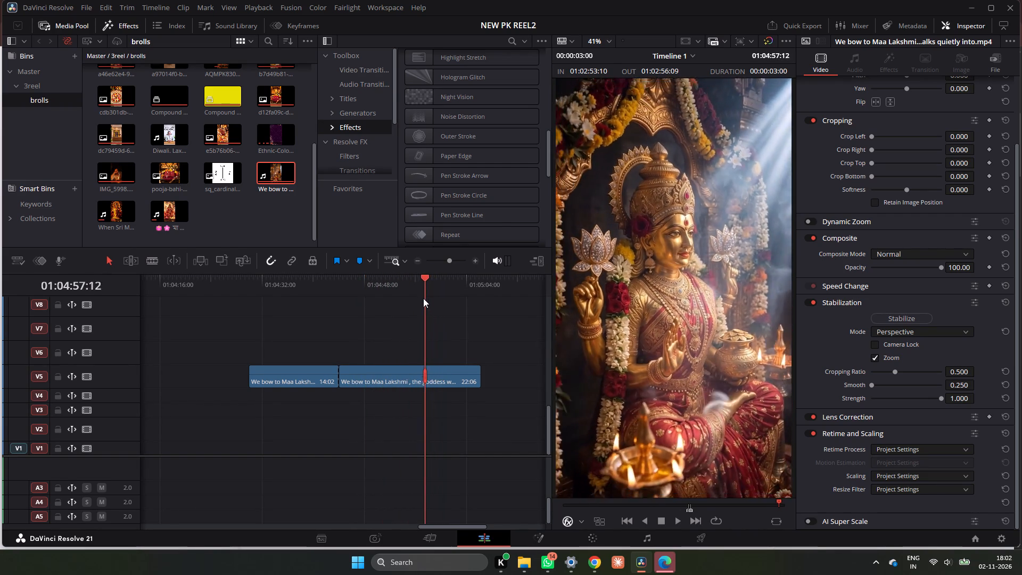
drag(423, 298, 346, 292)
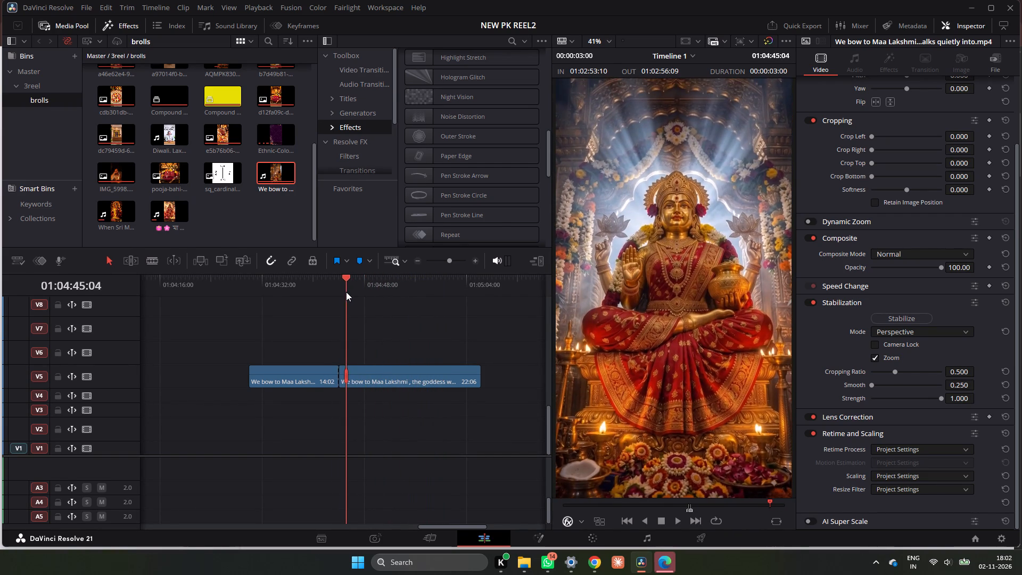
drag(346, 292, 360, 307)
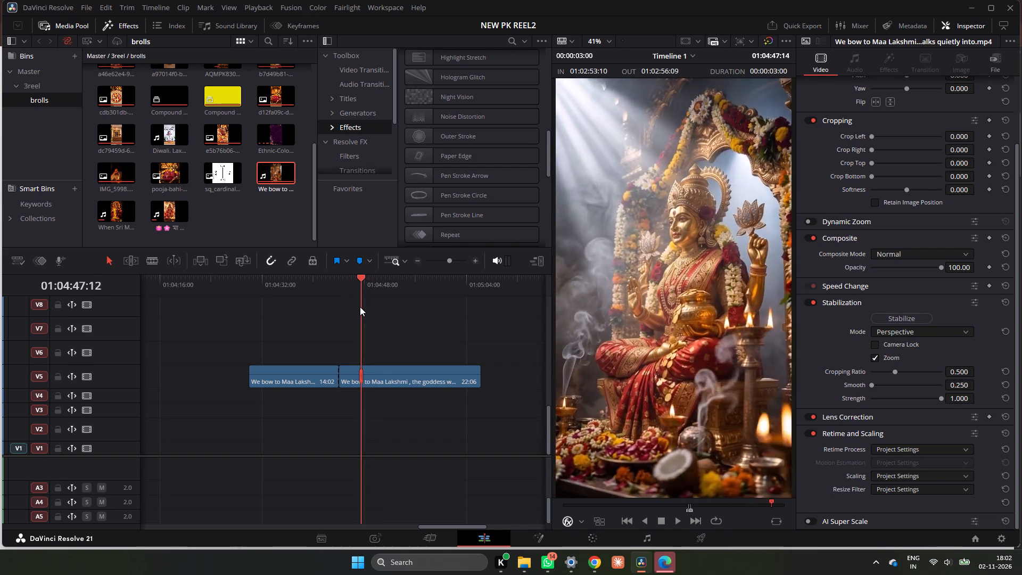
drag(360, 307, 353, 310)
click(386, 376)
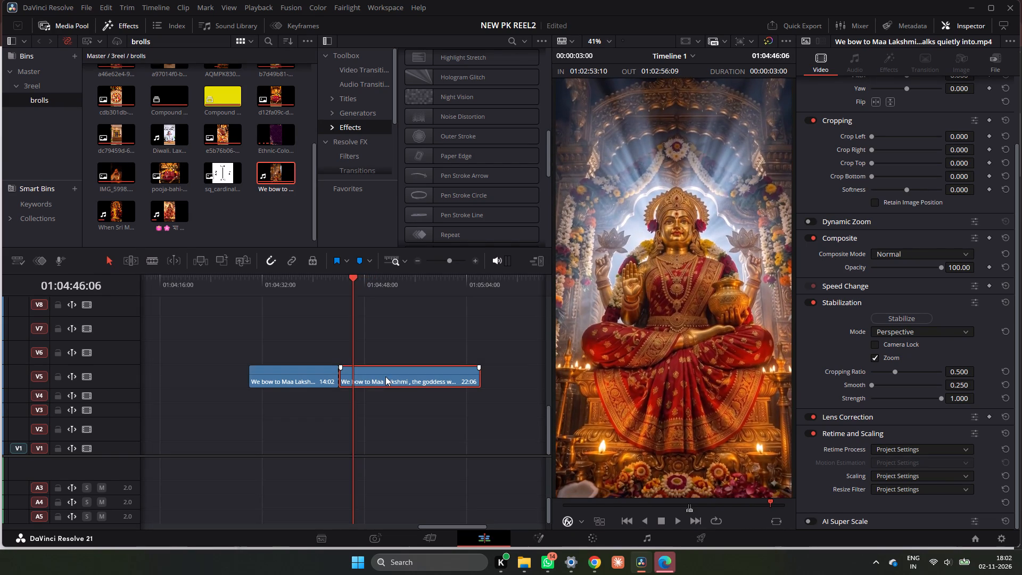
key(ctrl+b)
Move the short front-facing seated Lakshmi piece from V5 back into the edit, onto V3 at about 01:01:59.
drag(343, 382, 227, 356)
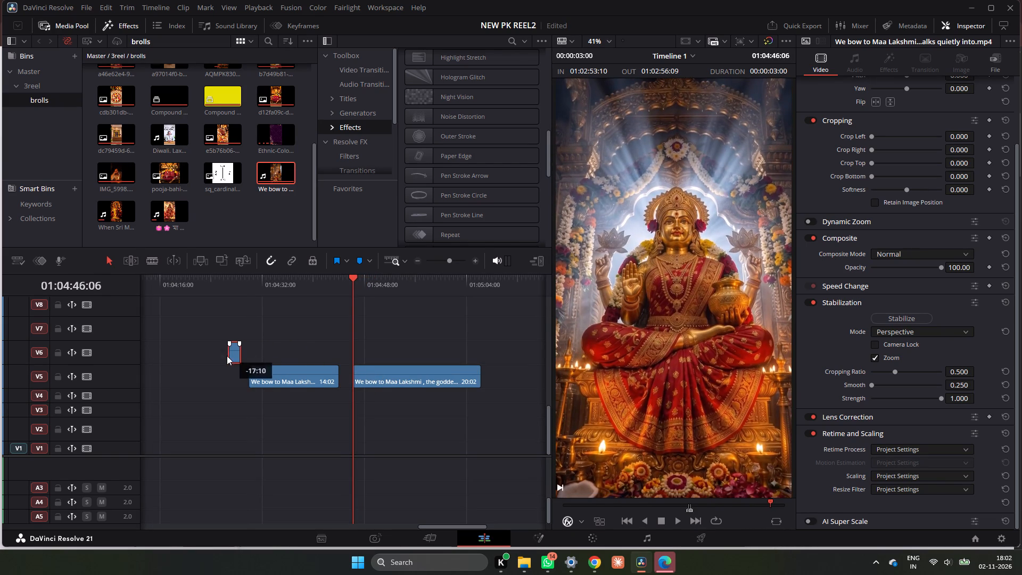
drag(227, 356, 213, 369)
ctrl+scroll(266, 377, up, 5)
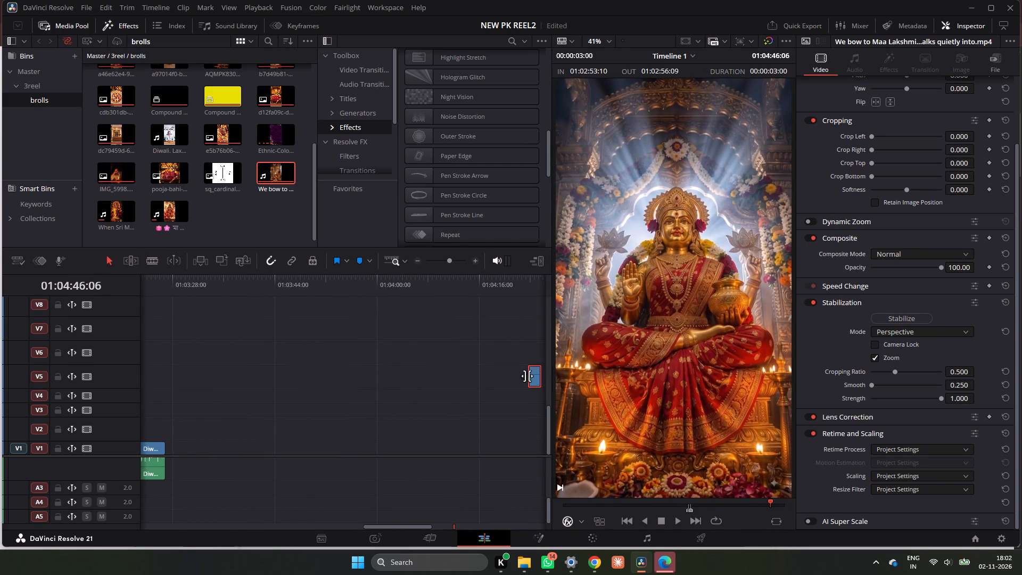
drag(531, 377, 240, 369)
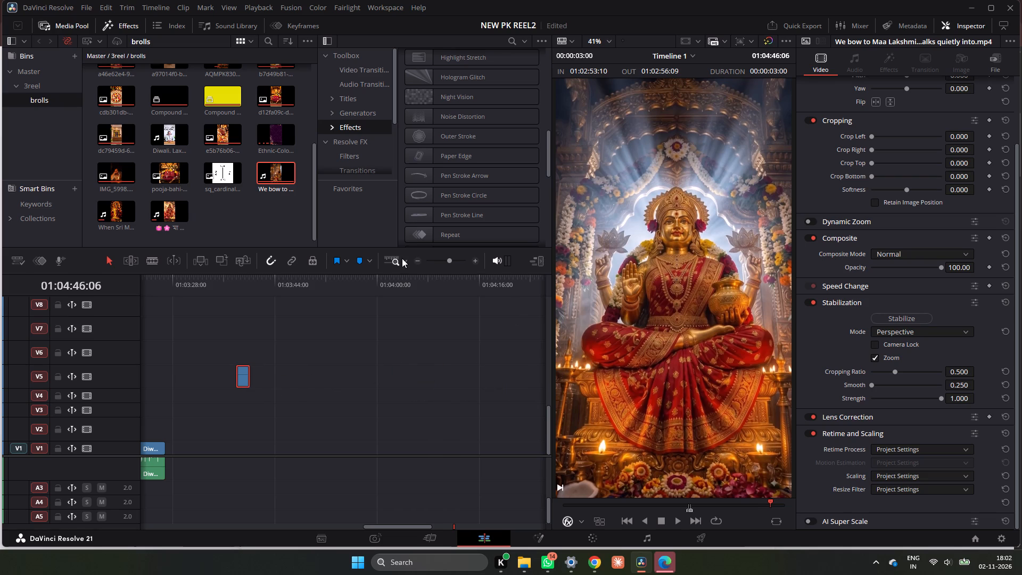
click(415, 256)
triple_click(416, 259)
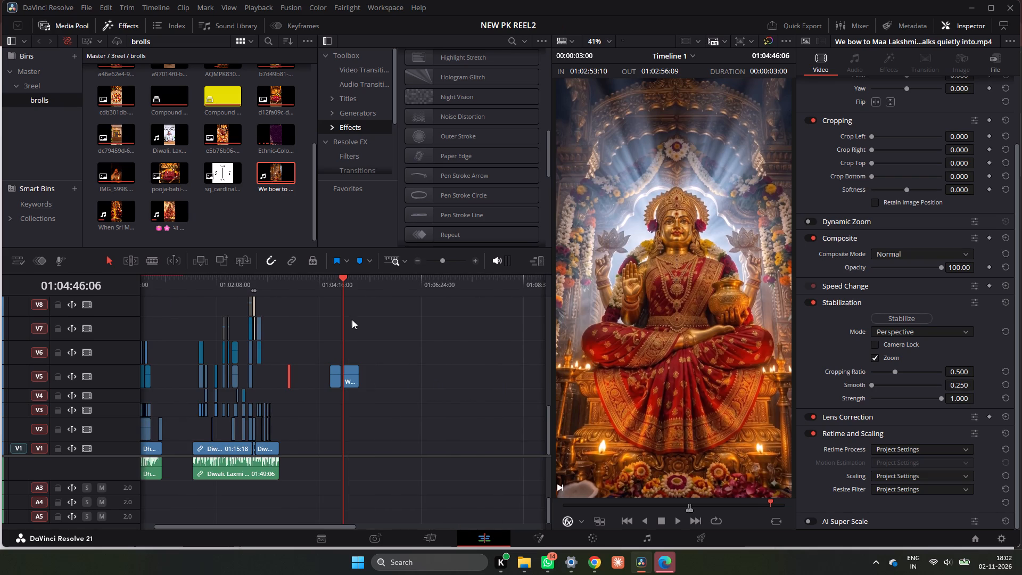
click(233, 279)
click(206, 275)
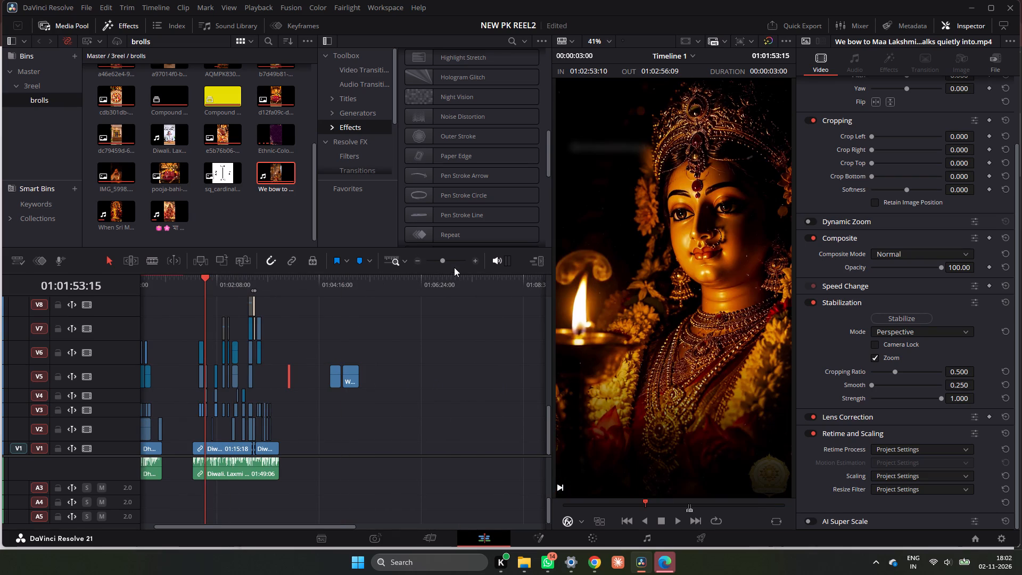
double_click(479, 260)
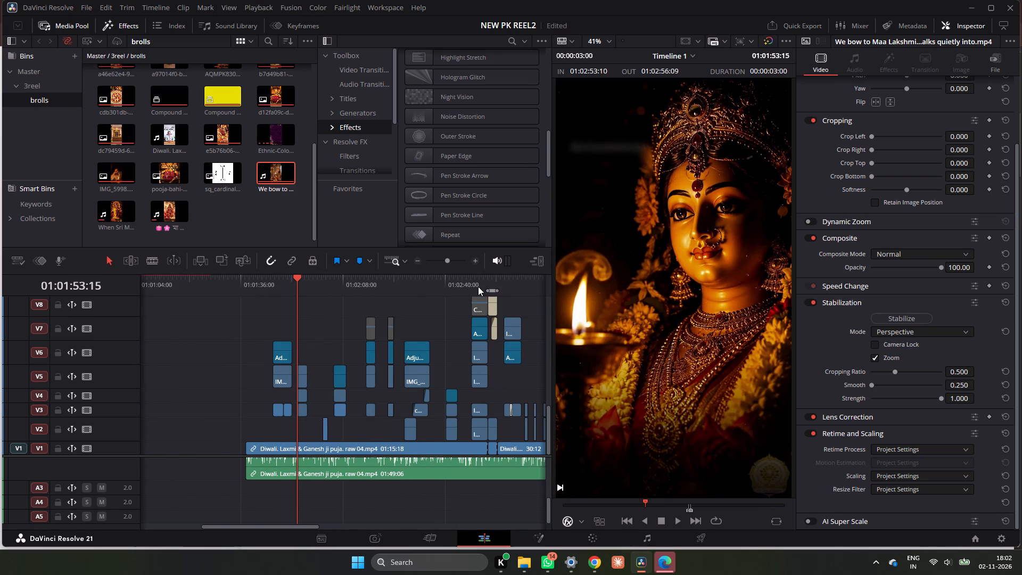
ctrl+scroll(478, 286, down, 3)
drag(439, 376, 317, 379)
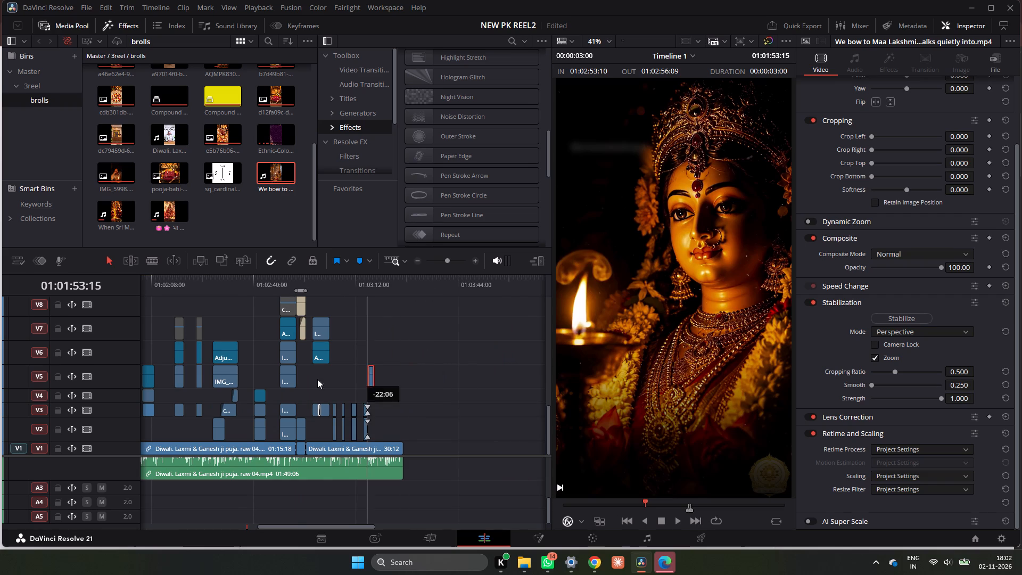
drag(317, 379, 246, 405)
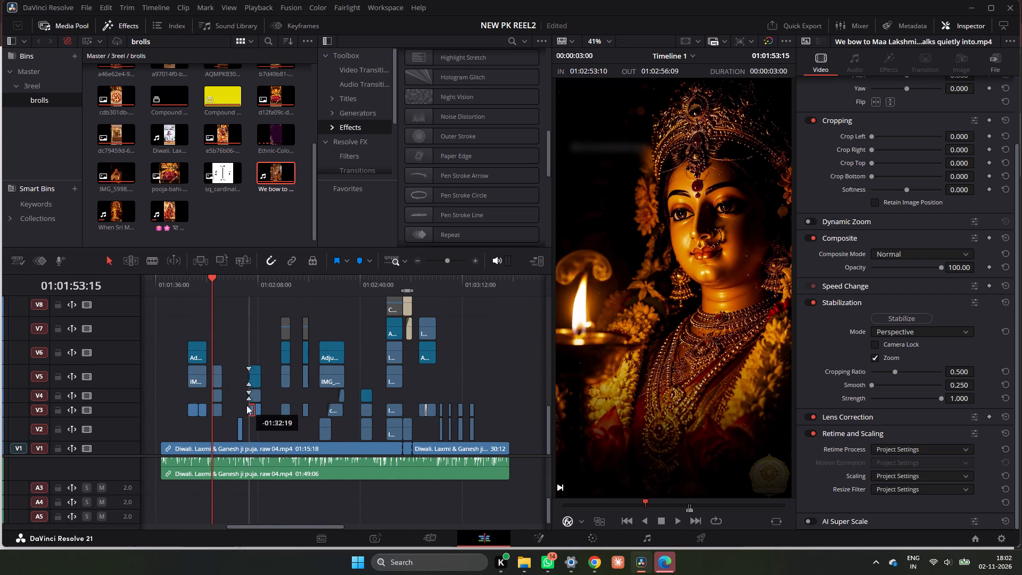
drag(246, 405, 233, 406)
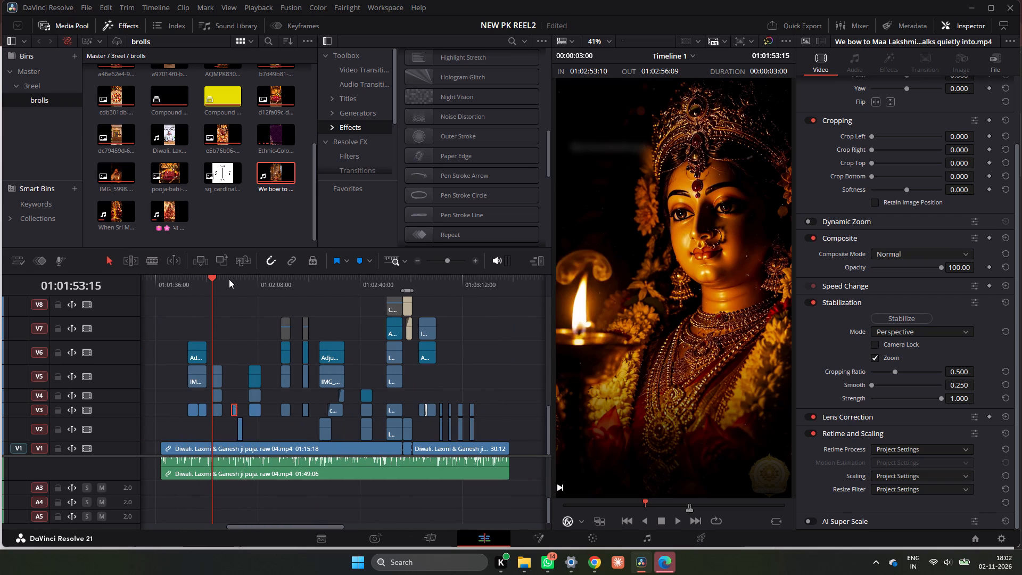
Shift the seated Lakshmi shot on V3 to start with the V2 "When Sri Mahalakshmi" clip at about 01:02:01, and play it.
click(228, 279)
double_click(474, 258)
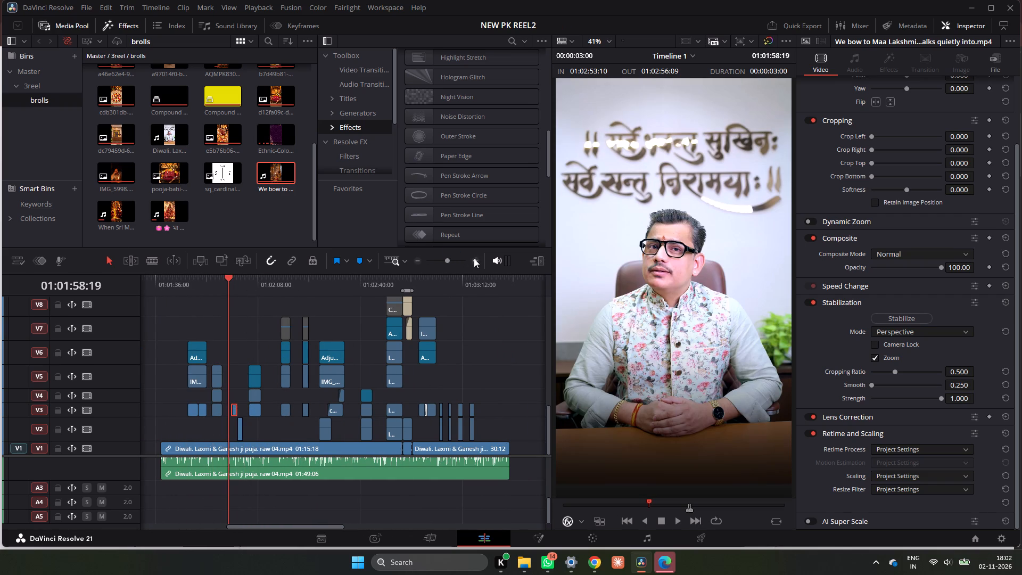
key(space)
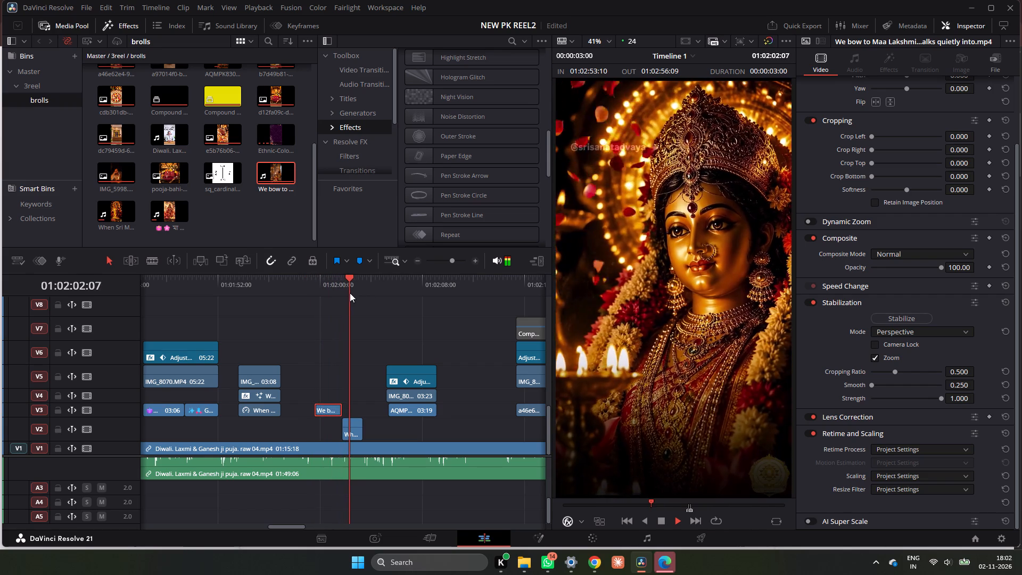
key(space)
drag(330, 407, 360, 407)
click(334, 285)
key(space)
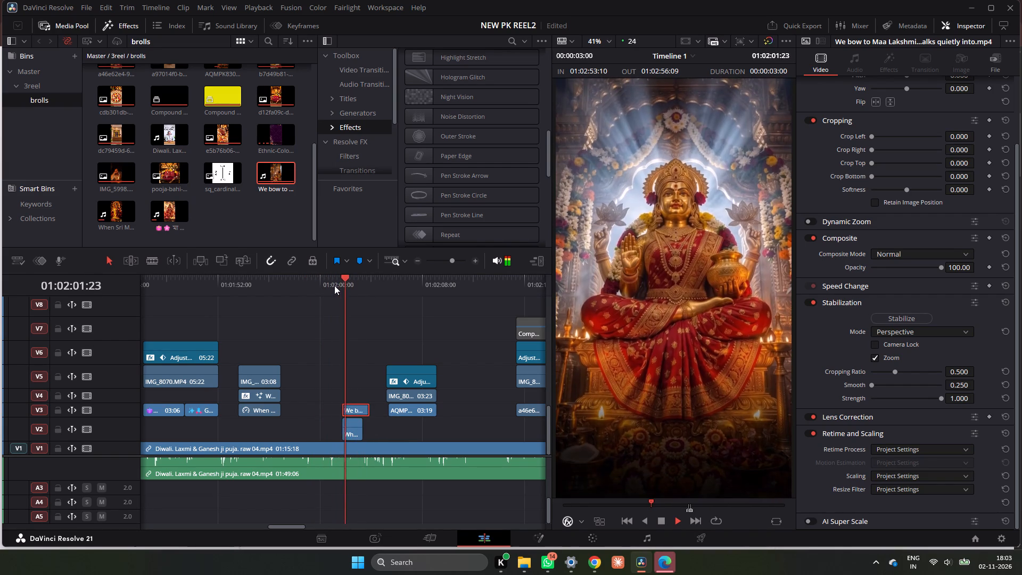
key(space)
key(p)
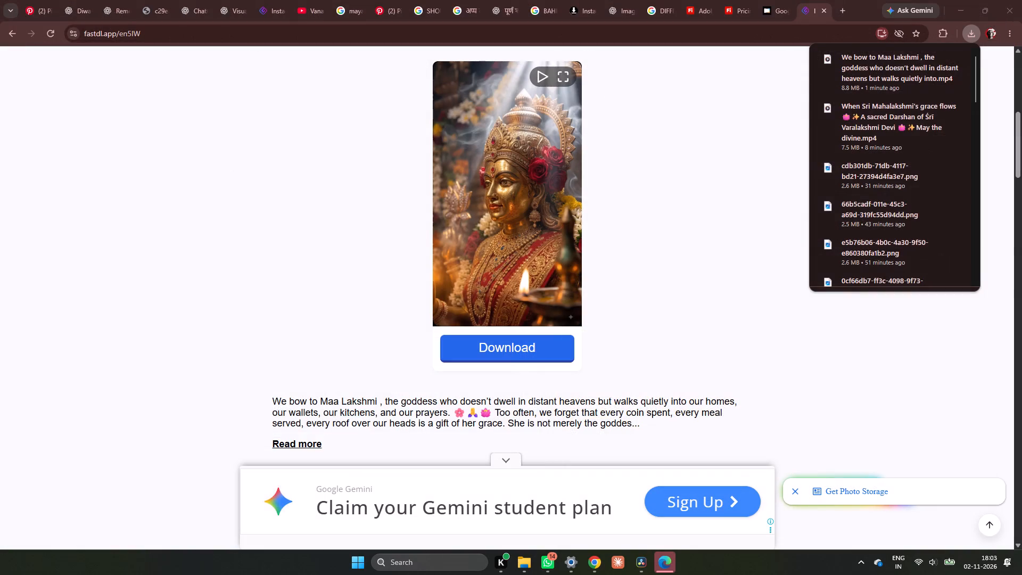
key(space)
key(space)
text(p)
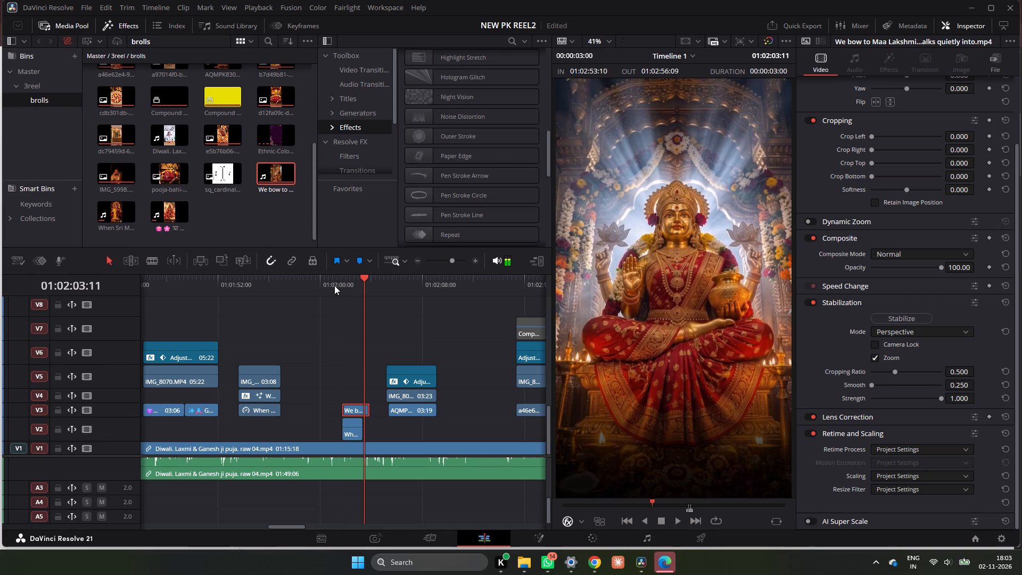
Find the side-view Lakshmi shot in the first remaining V5 piece and trim that piece's start to 01:04:38:13.
triple_click(416, 259)
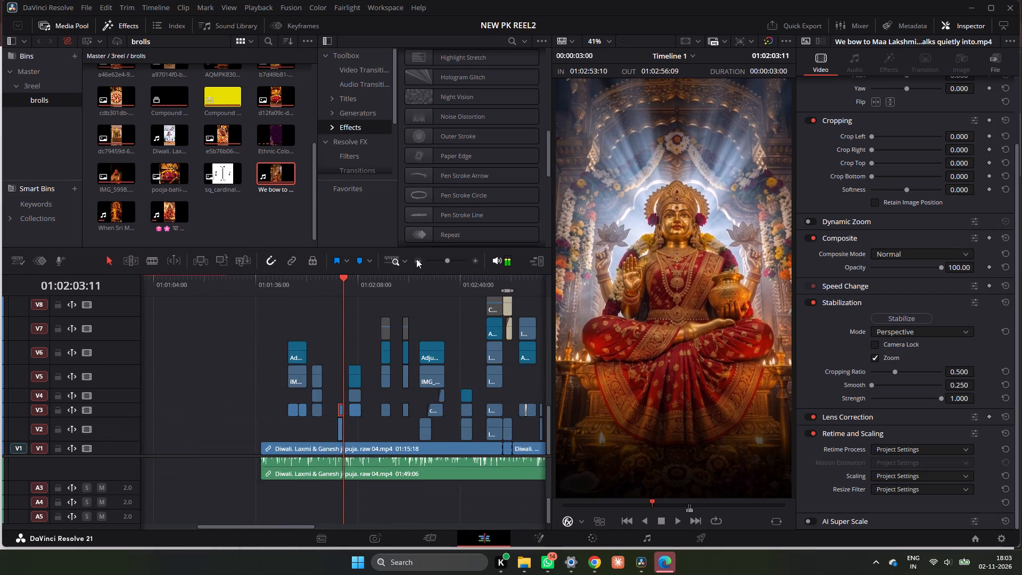
ctrl+scroll(470, 356, down, 4)
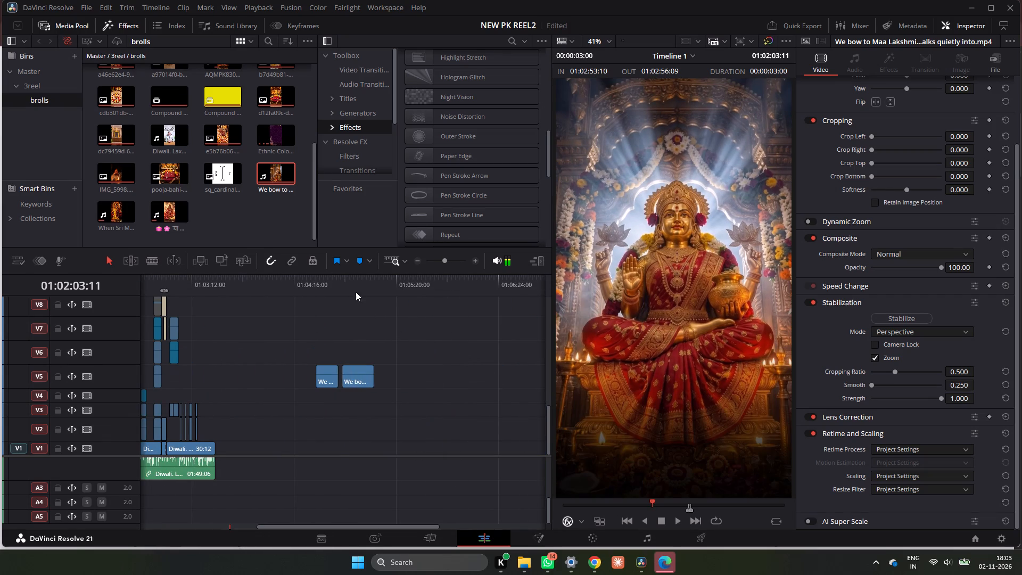
drag(337, 280, 331, 282)
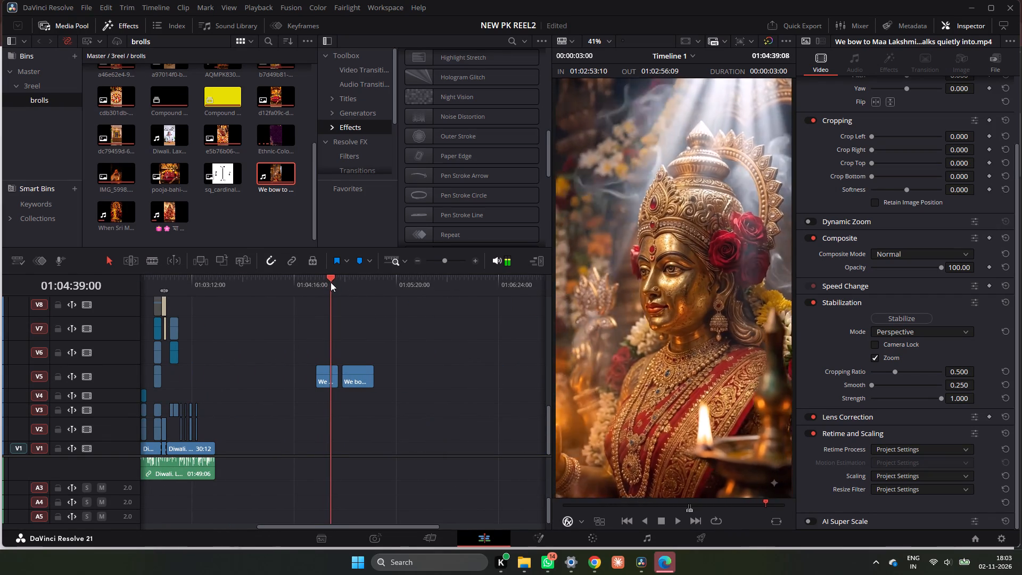
drag(331, 282, 327, 282)
key(space)
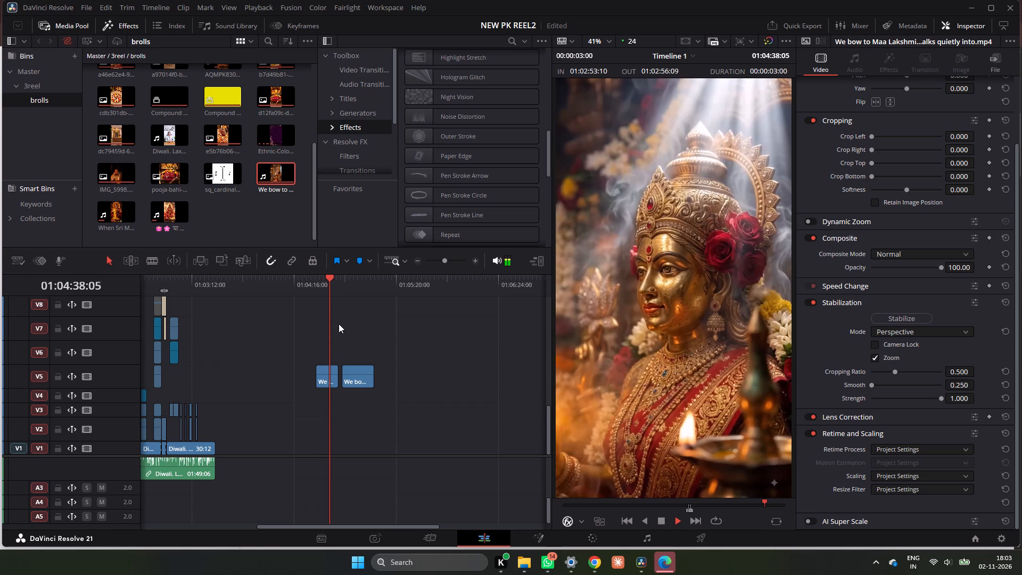
key(space)
drag(319, 382, 331, 383)
Move the trimmed side-view Lakshmi clip back into the edit, onto V2 over the "When Sri Mahalakshmi" clip at about 01:02:01.
drag(334, 379, 269, 397)
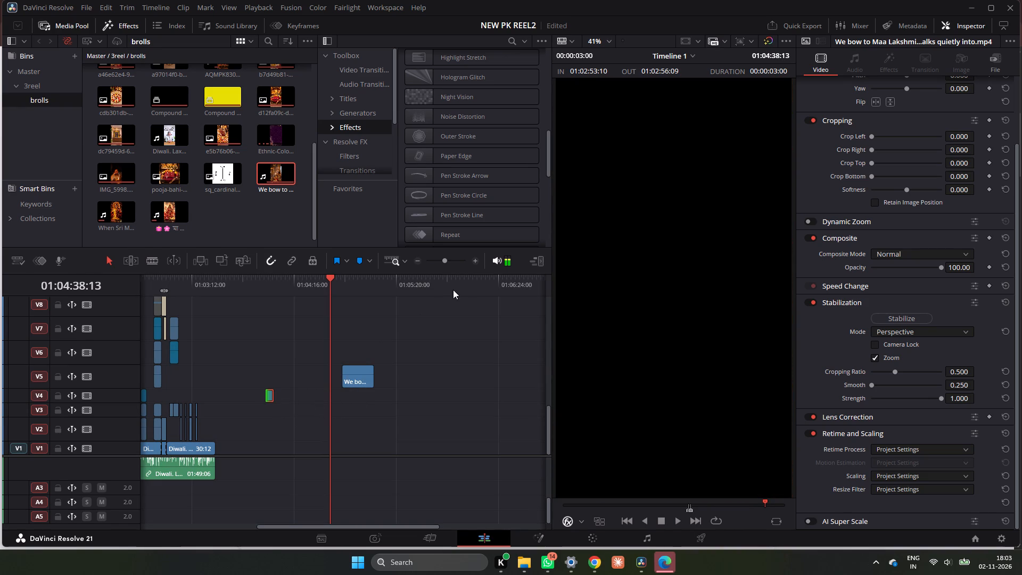
double_click(477, 260)
ctrl+scroll(374, 356, up, 4)
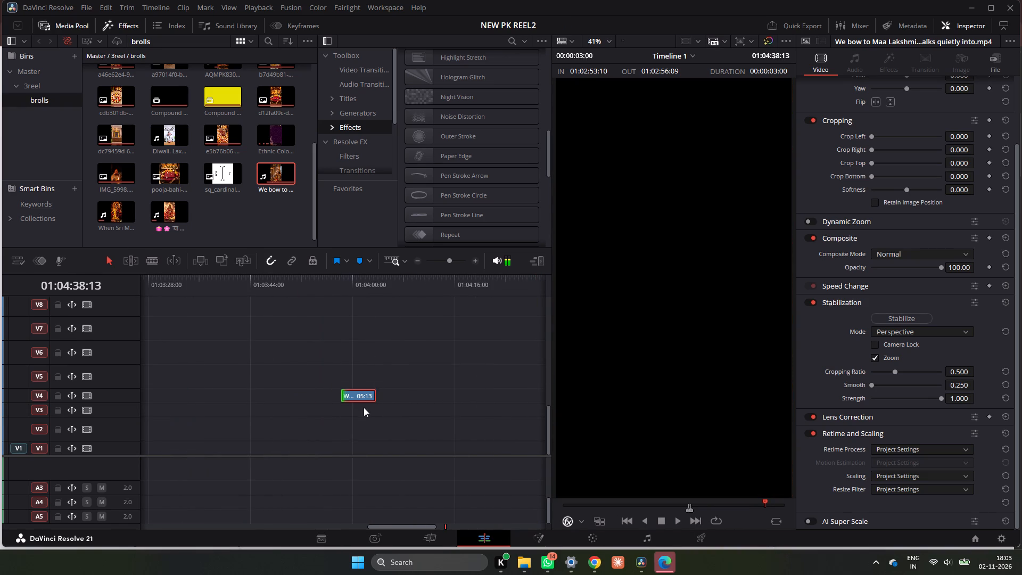
drag(363, 396, 230, 396)
ctrl+scroll(384, 375, up, 4)
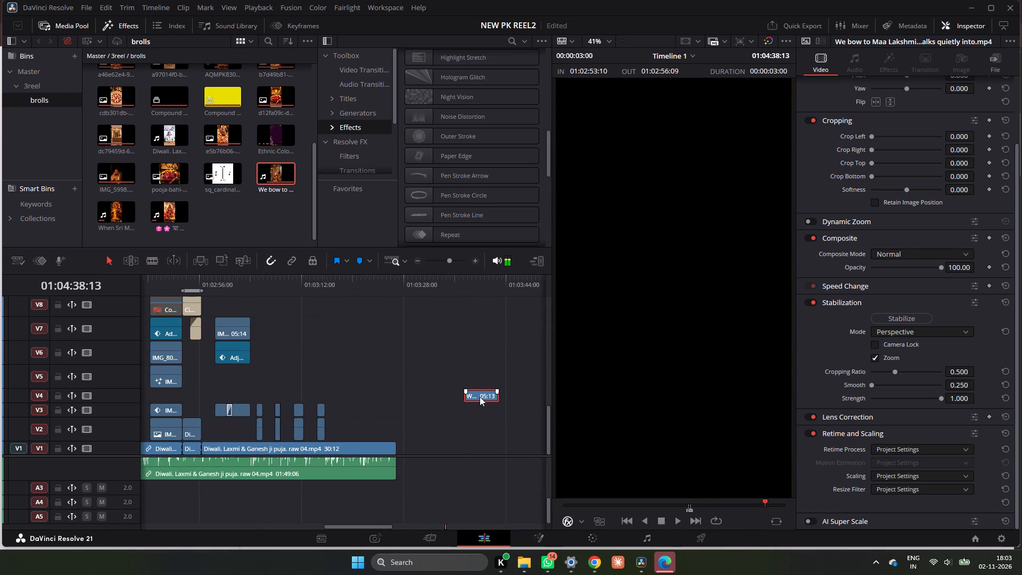
drag(480, 397, 238, 385)
ctrl+scroll(322, 379, up, 2)
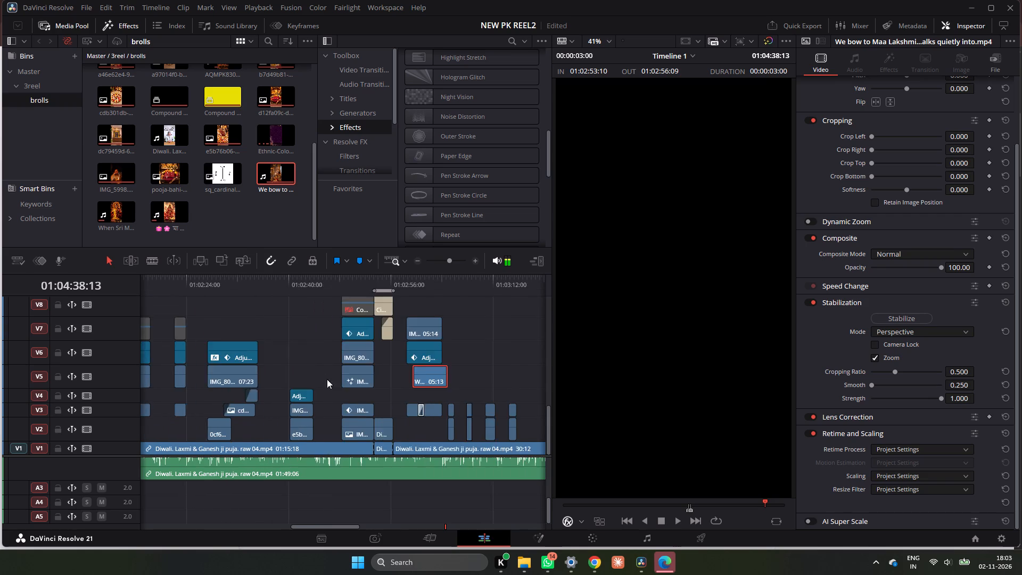
ctrl+scroll(327, 379, up, 2)
drag(491, 378, 202, 424)
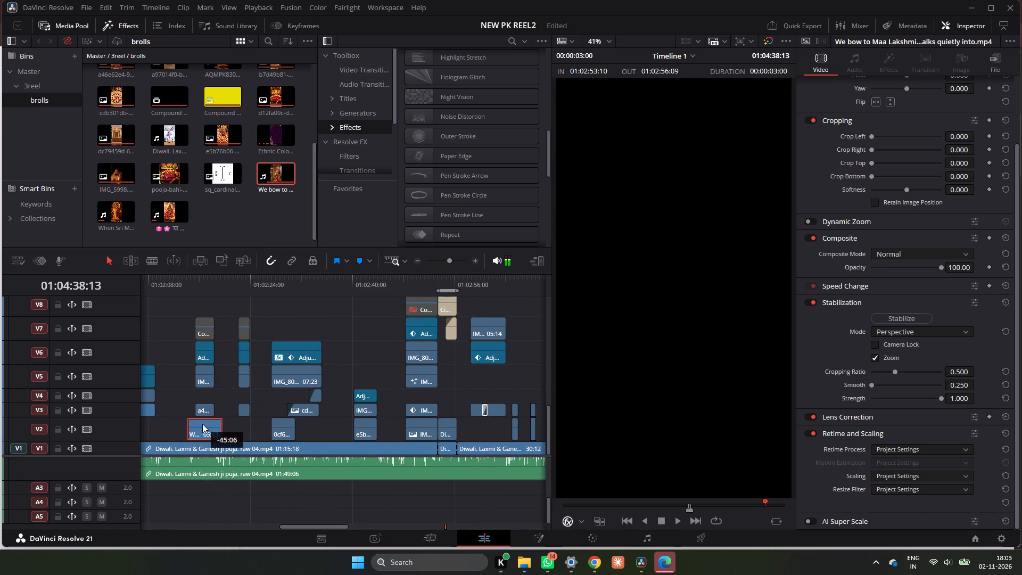
drag(202, 424, 203, 423)
ctrl+scroll(300, 402, up, 3)
drag(393, 431, 317, 428)
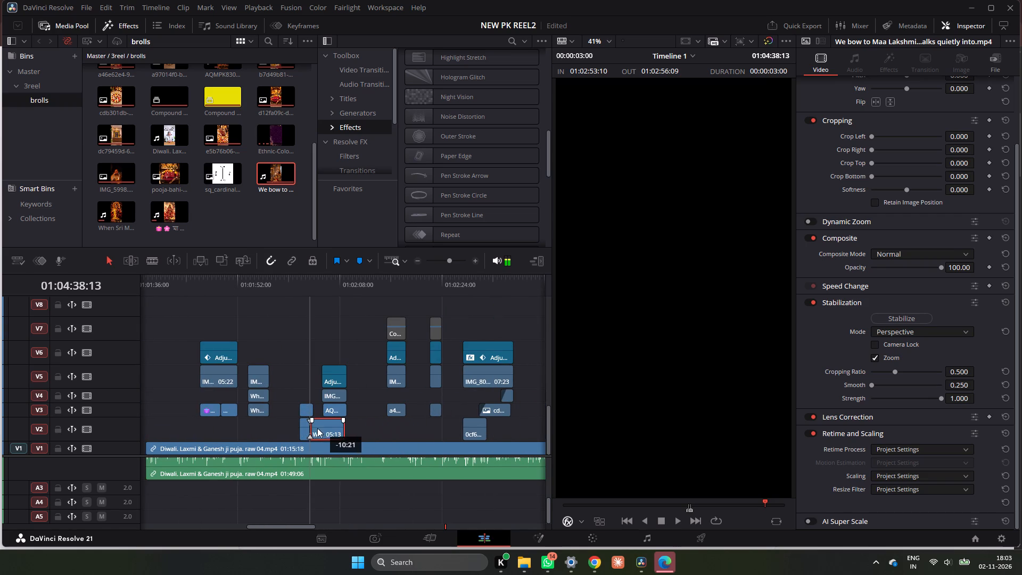
drag(317, 428, 310, 429)
Delete the seated Lakshmi shot from V3 above the side-view clip.
click(307, 410)
key(BackSpace)
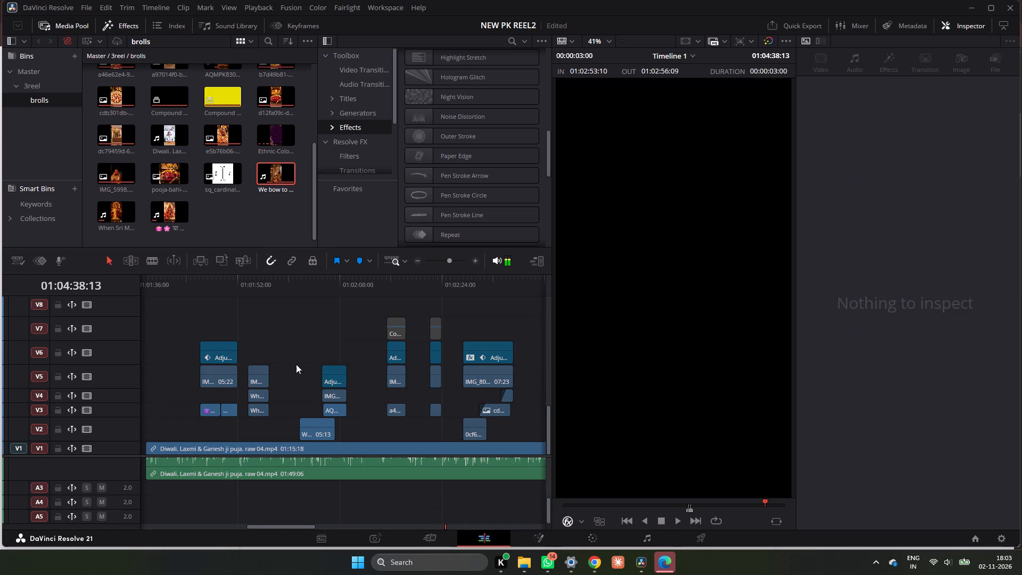
Trim the side-view Lakshmi clip's end to the start of the Ganesha b-roll at about 01:02:05 and raise it to V3.
click(305, 278)
key(space)
click(299, 281)
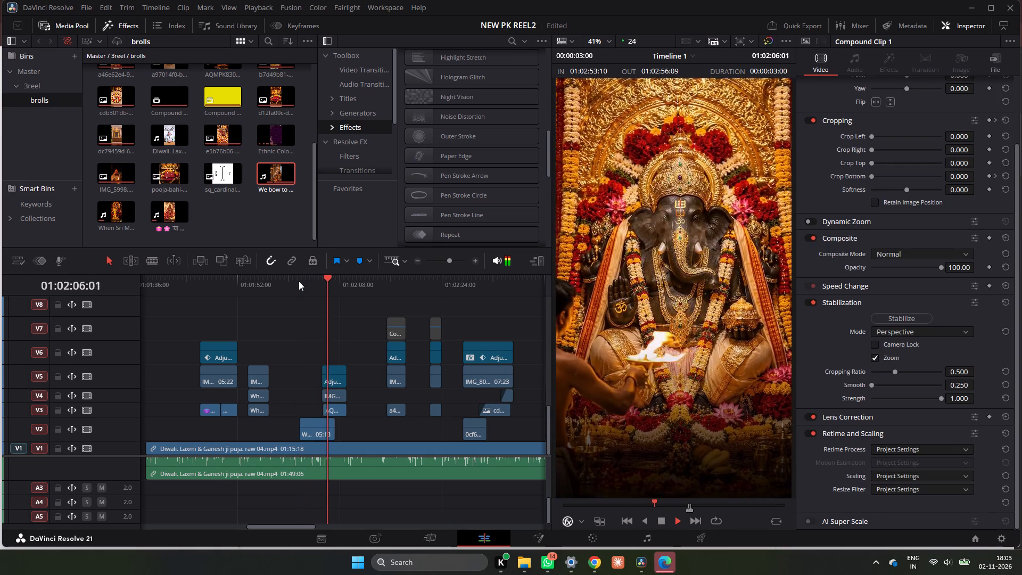
key(space)
drag(326, 278, 320, 291)
drag(336, 434, 325, 436)
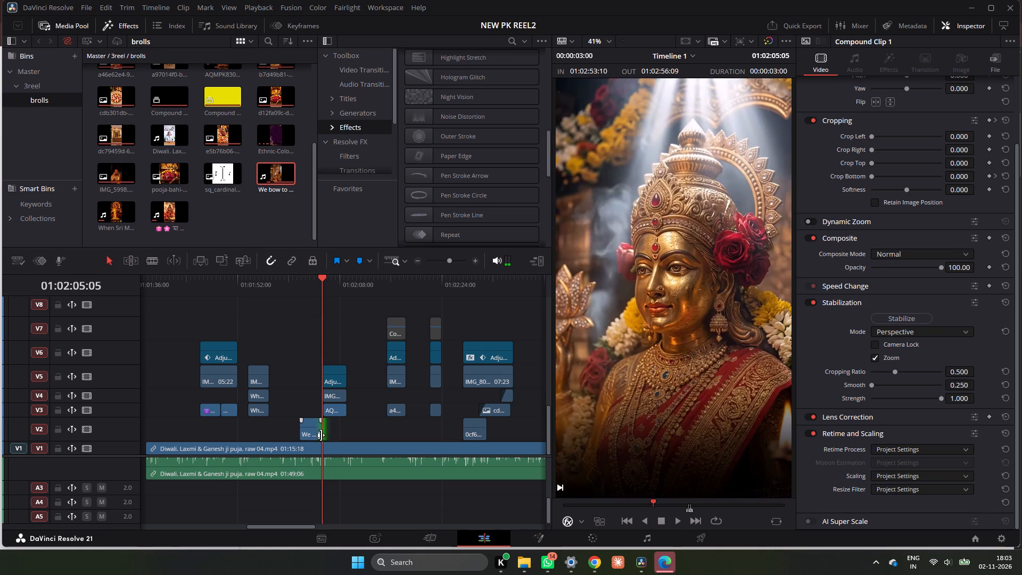
drag(315, 432, 315, 412)
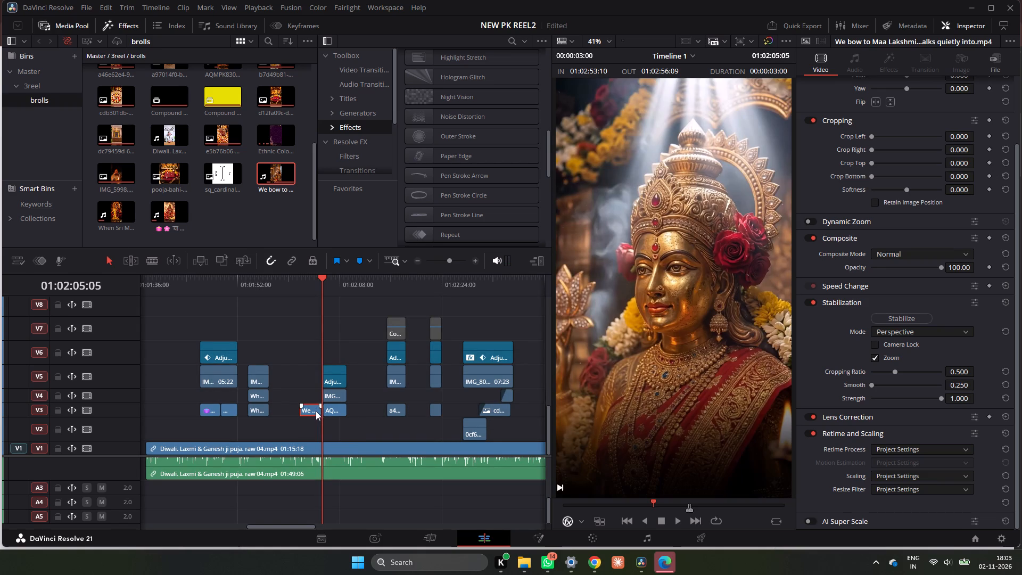
Play the section from 01:01:58:19 and check the side-view Lakshmi shot's timing against the voice waveform on A2.
click(303, 286)
click(285, 289)
key(space)
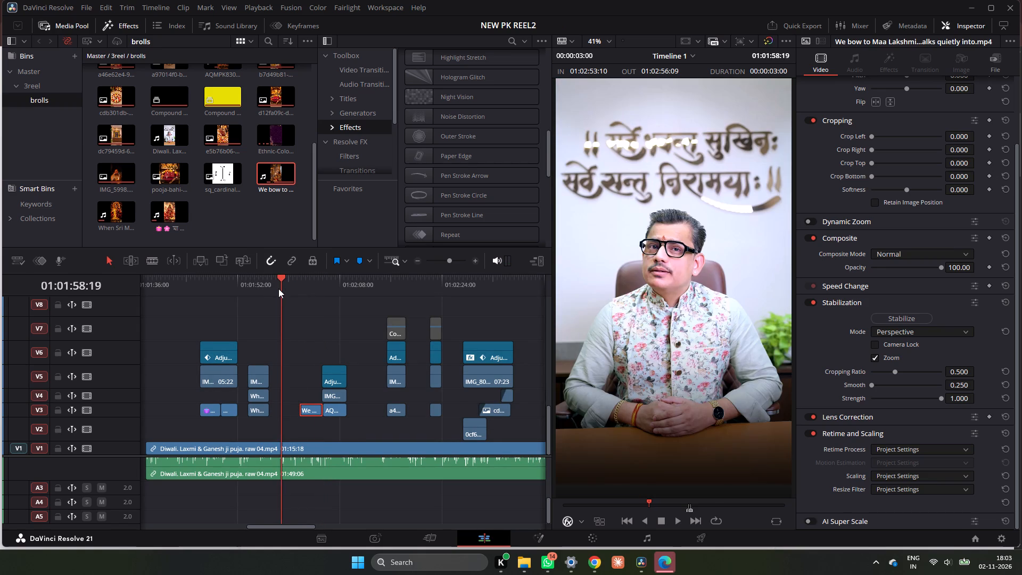
click(476, 261)
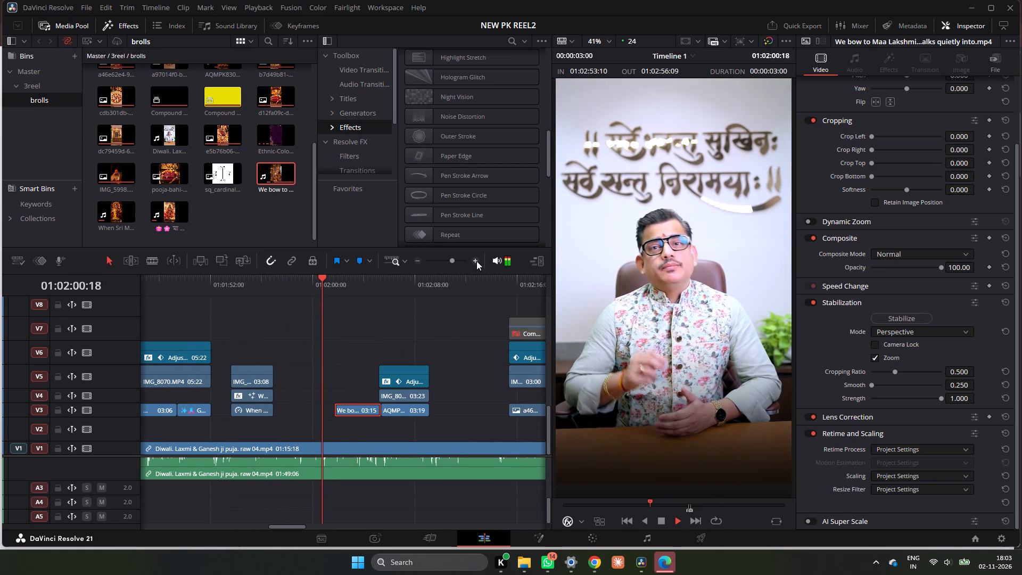
key(space)
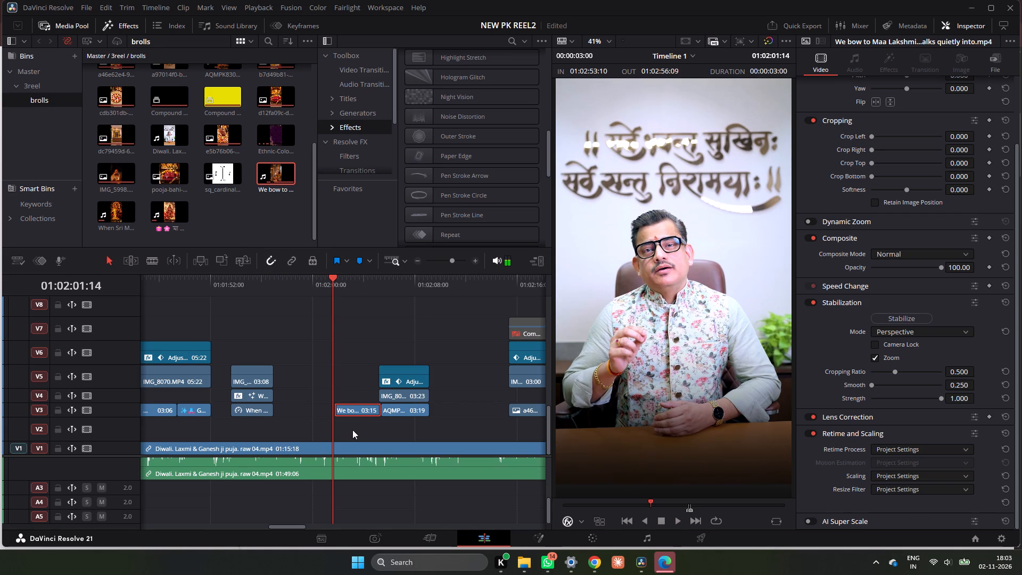
scroll(351, 436, down, 2)
scroll(345, 476, up, 2)
scroll(345, 476, down, 1)
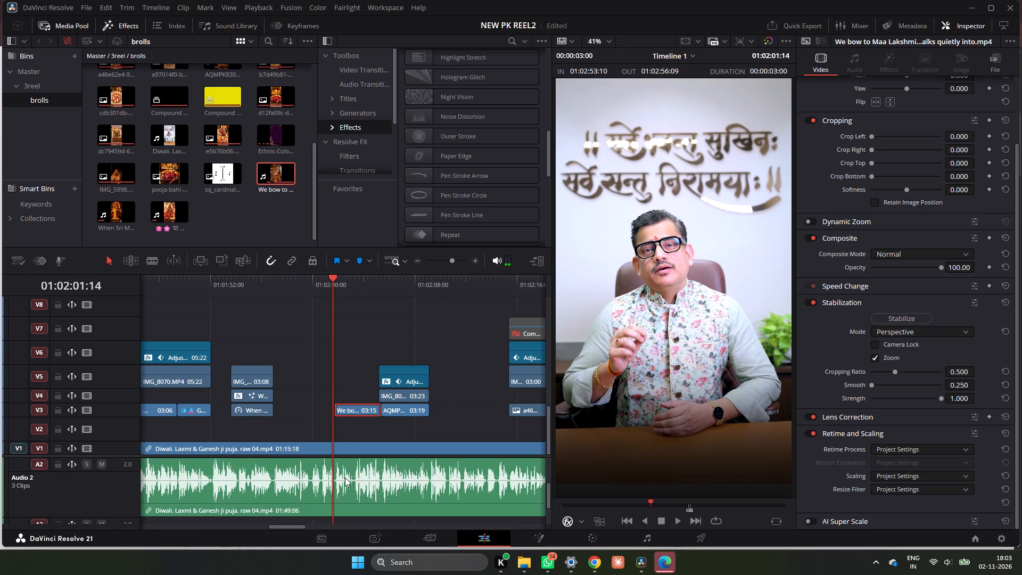
triple_click(476, 262)
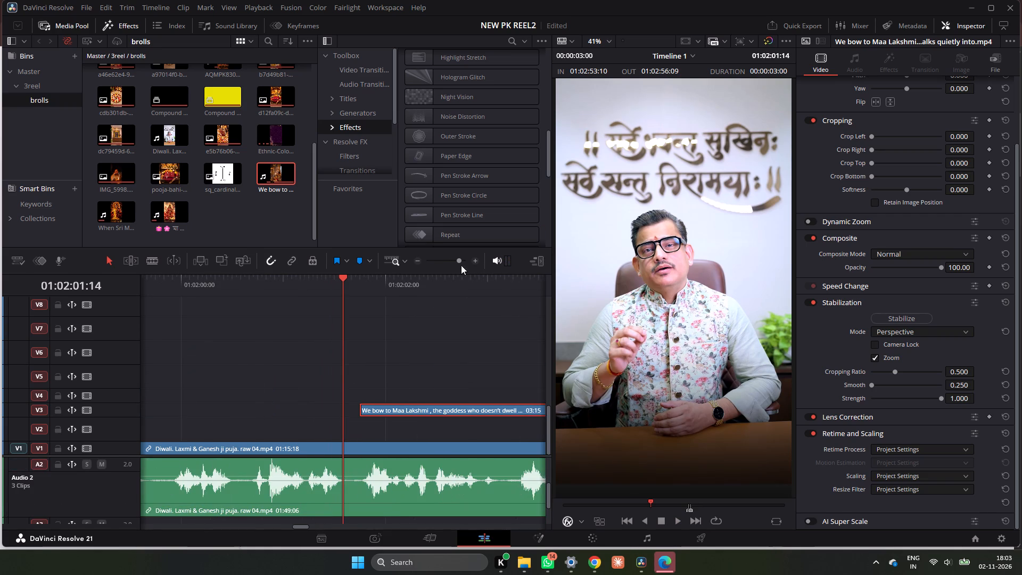
drag(344, 278, 358, 283)
key(space)
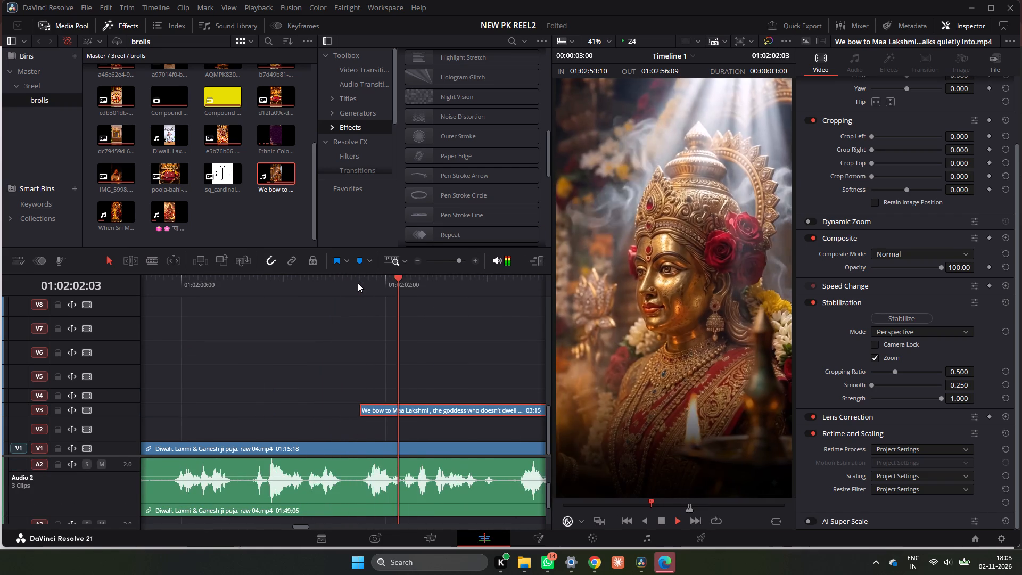
click(358, 283)
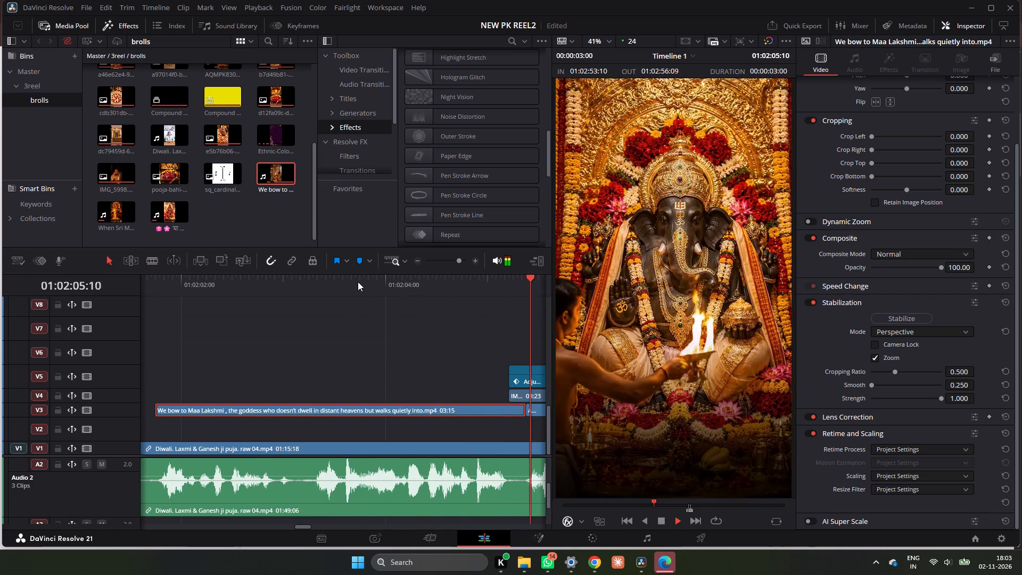
Roll the V3 cut between the side-view Lakshmi clip and the Ganesha b-roll 4 frames earlier, to the start of the overlay clips.
key(space)
click(415, 262)
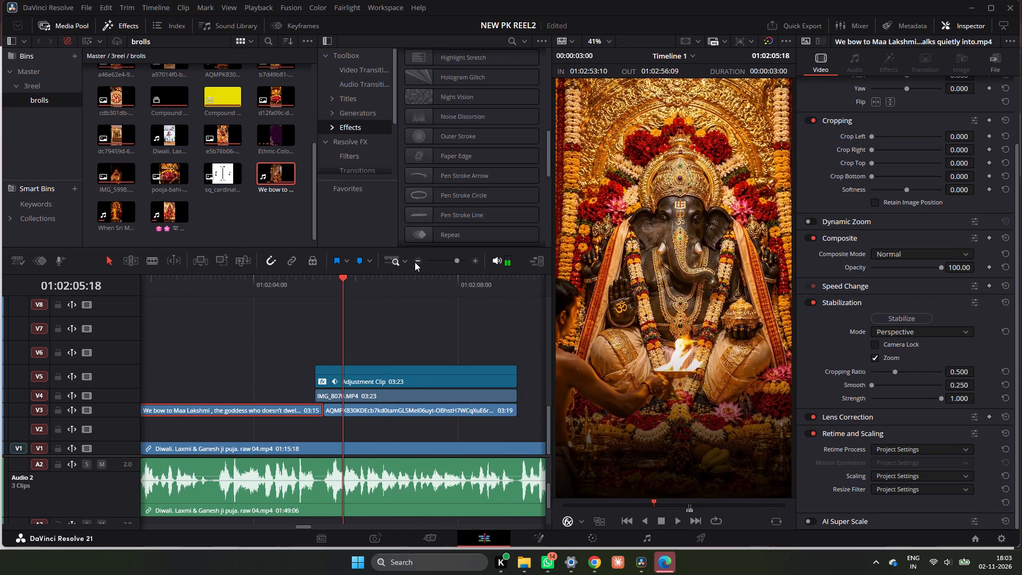
click(415, 262)
drag(336, 413, 330, 414)
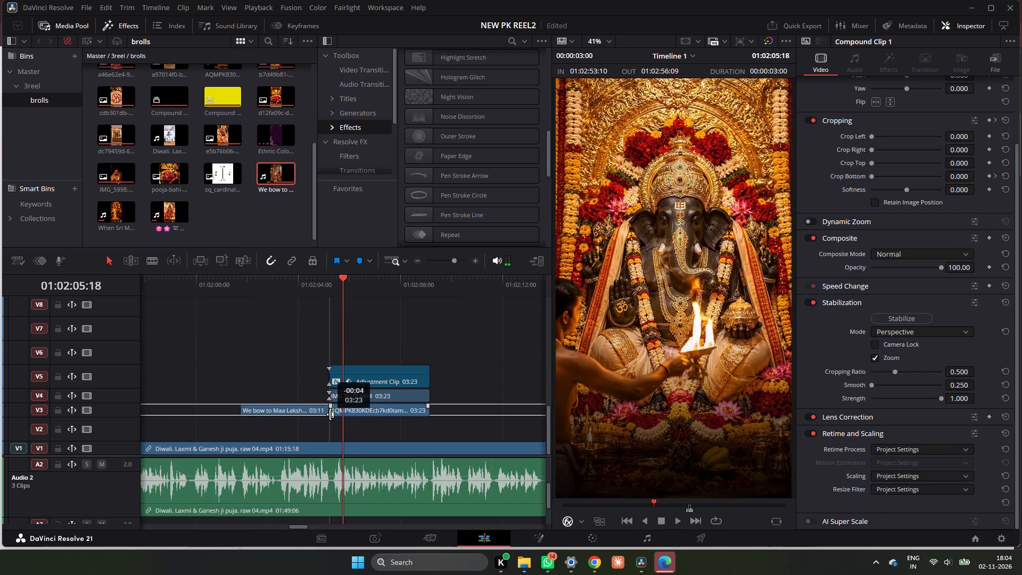
drag(330, 414, 328, 414)
Play through the side-view Lakshmi shot and Ganesha b-roll to check the adjusted cut at about 01:02:05.
click(297, 288)
key(space)
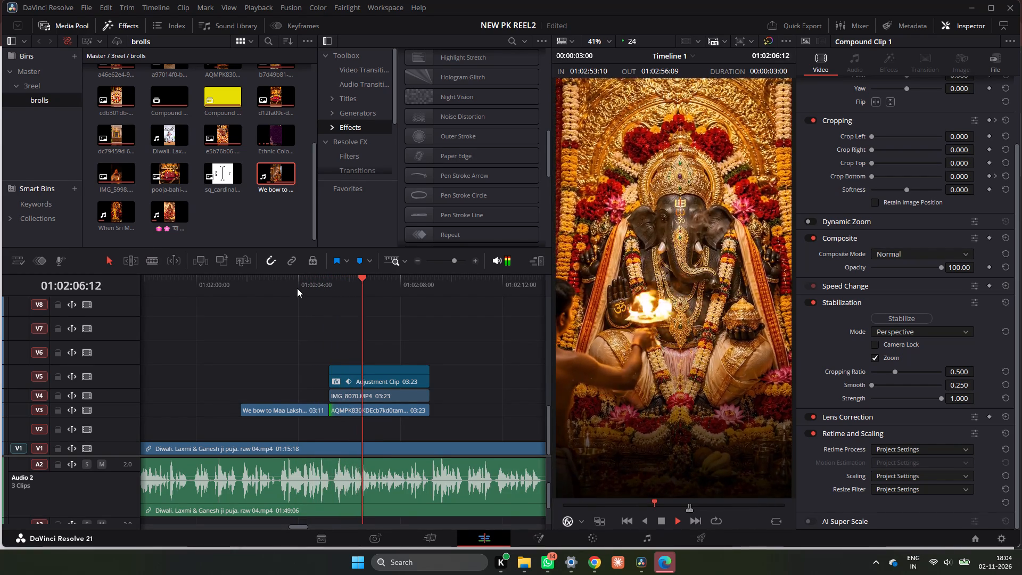
key(space)
click(298, 287)
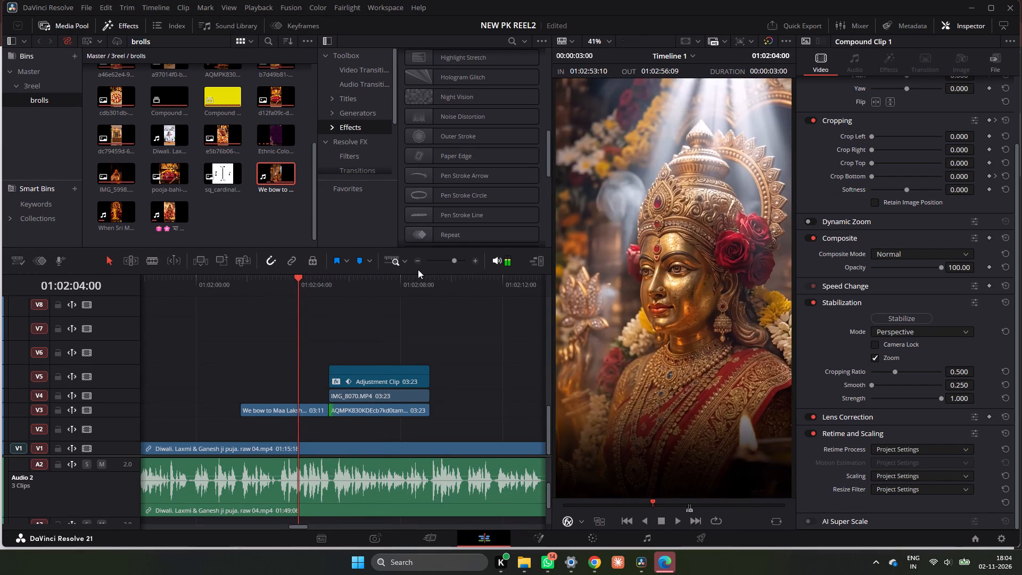
double_click(418, 264)
click(286, 282)
key(space)
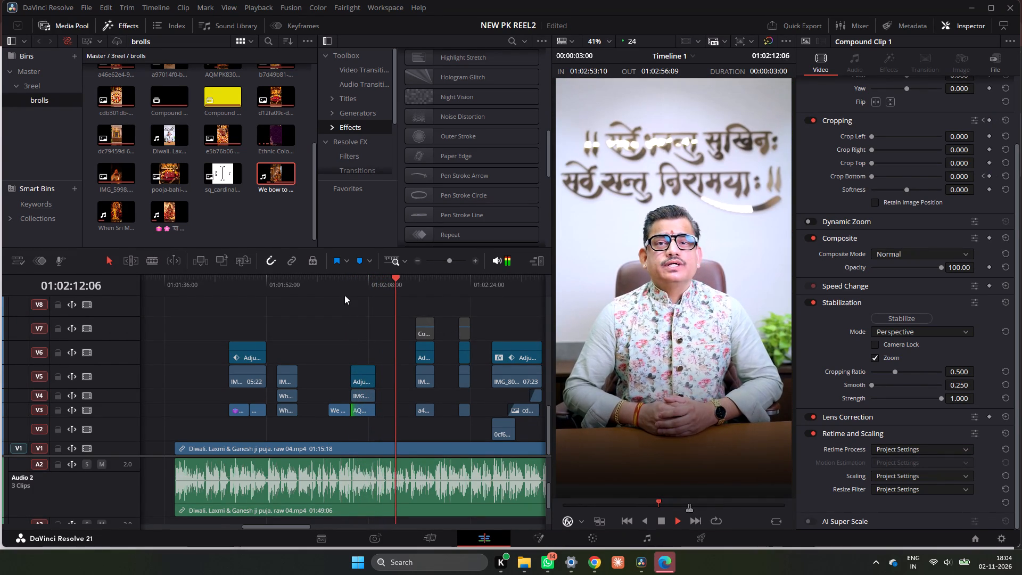
click(328, 279)
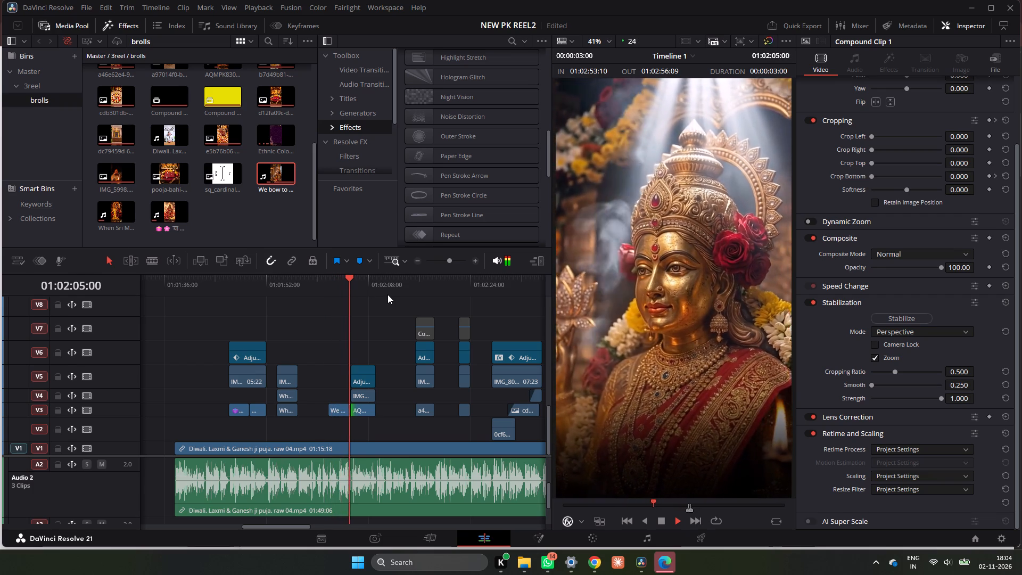
key(space)
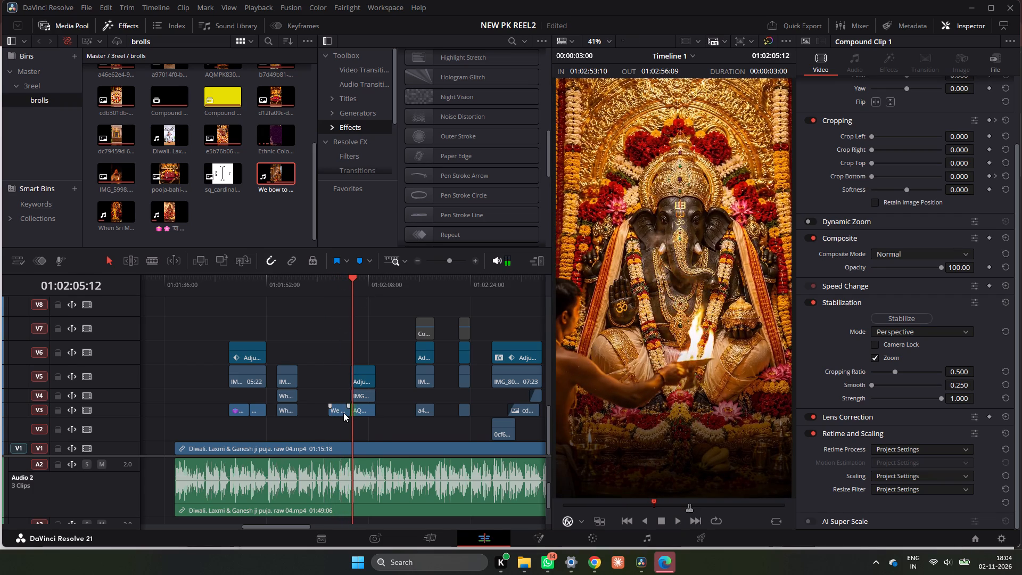
Set the side-view Lakshmi clip's retime process to Optical Flow with Enhanced Better motion estimation.
click(343, 413)
right_click(343, 413)
click(909, 449)
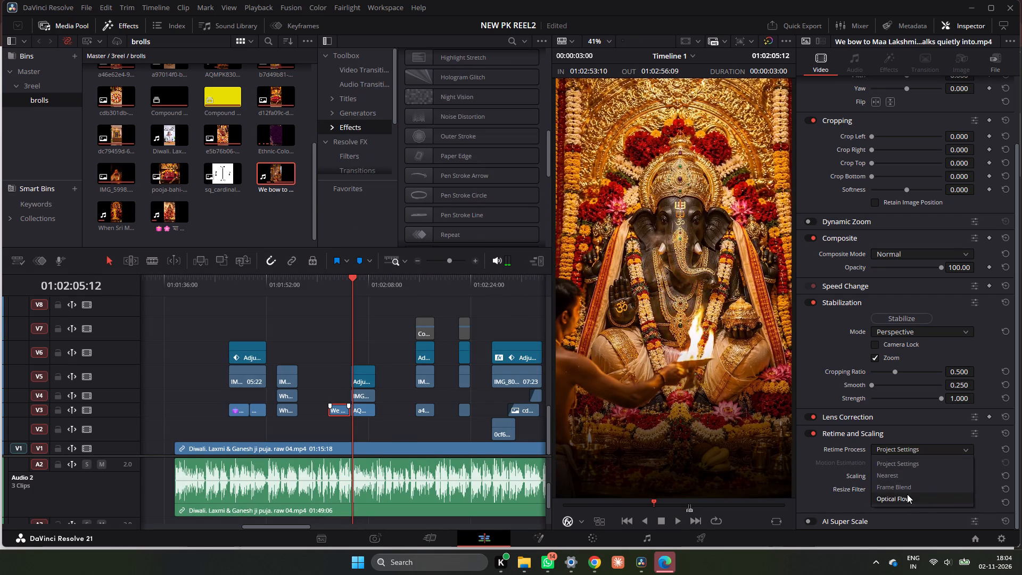
click(906, 498)
click(909, 460)
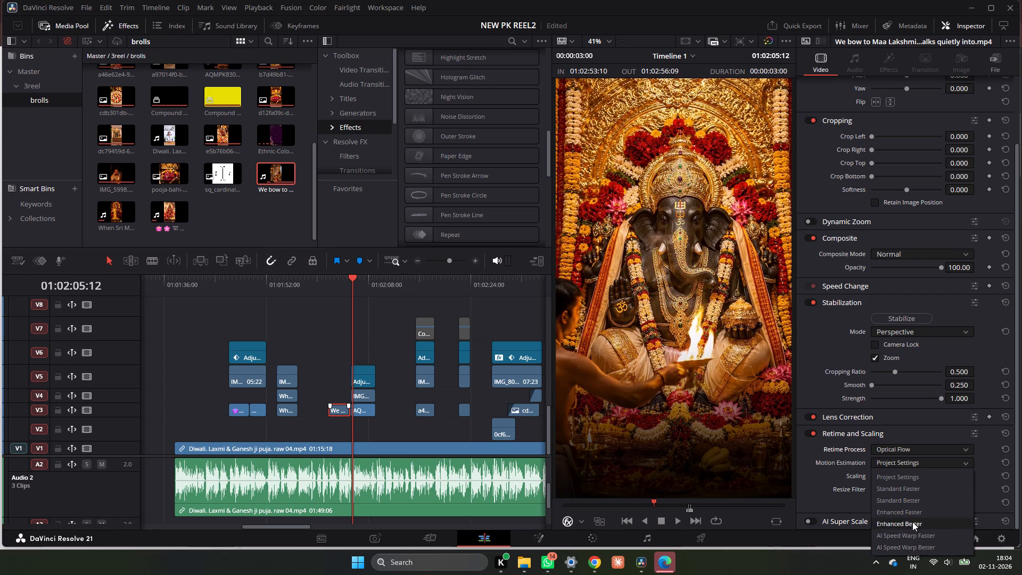
click(912, 522)
Stabilize the side-view Lakshmi clip in Translation mode and play it back.
click(915, 323)
click(916, 332)
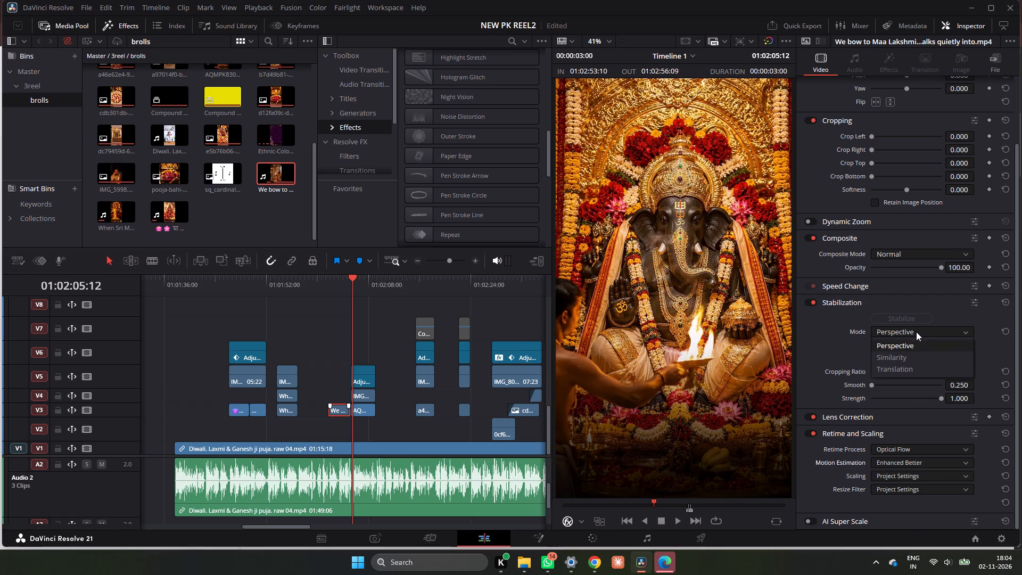
click(903, 368)
click(906, 319)
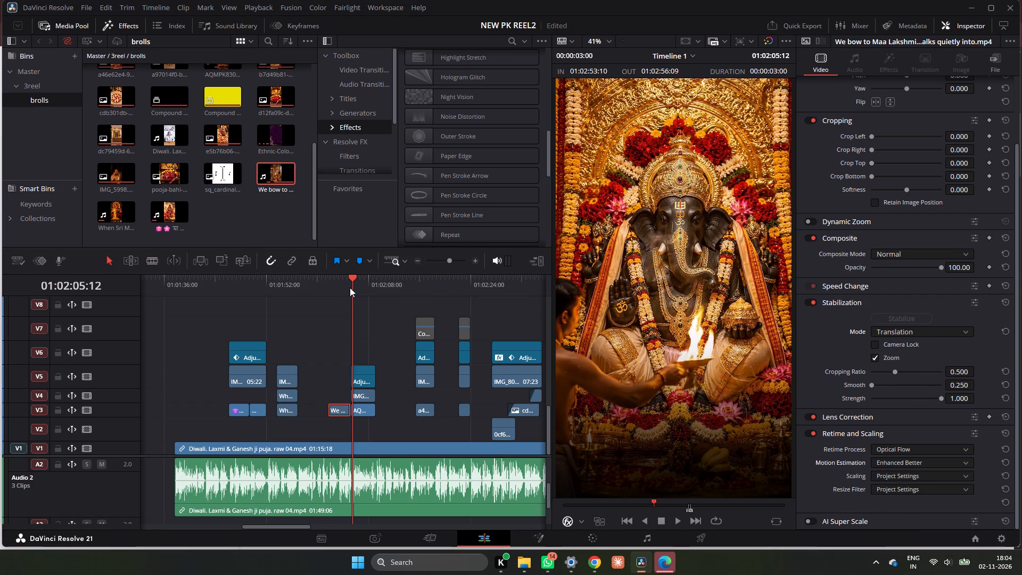
click(330, 282)
key(space)
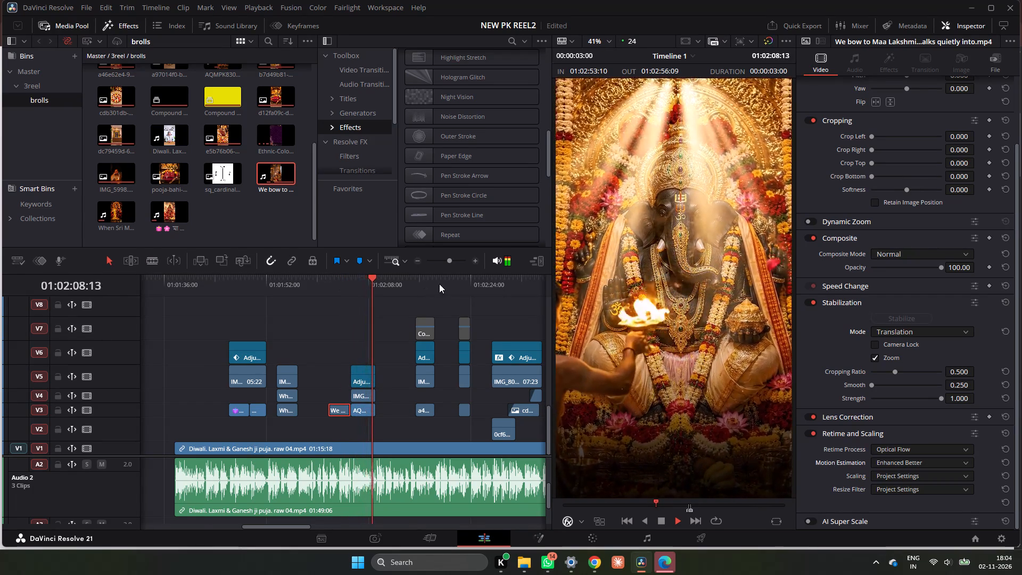
key(space)
Move the IMG_8070 overlay on V4 to the Lakshmi clip's start and extend its end to the Ganesha b-roll's end, lasting 07:10.
click(364, 392)
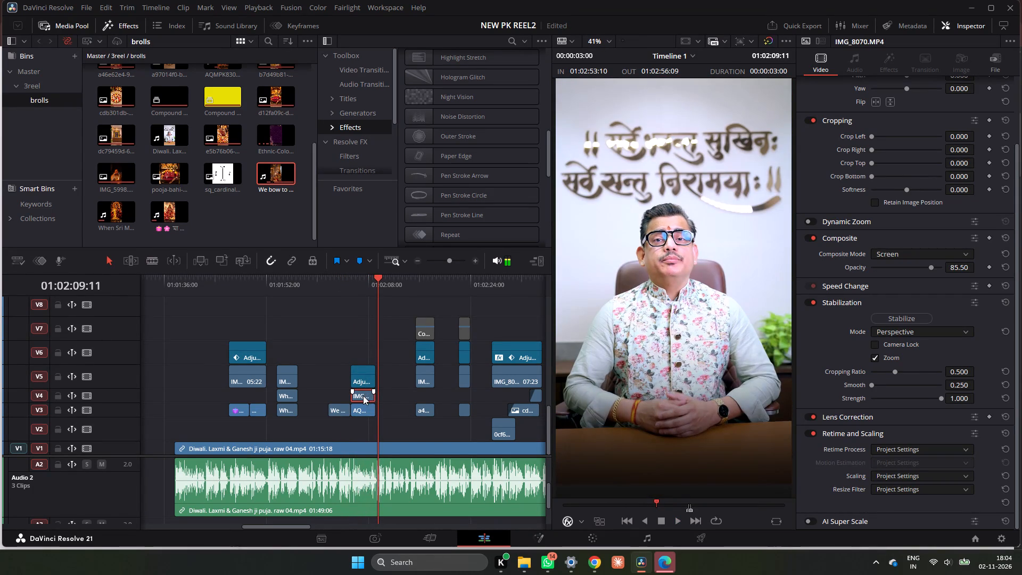
drag(357, 396, 336, 397)
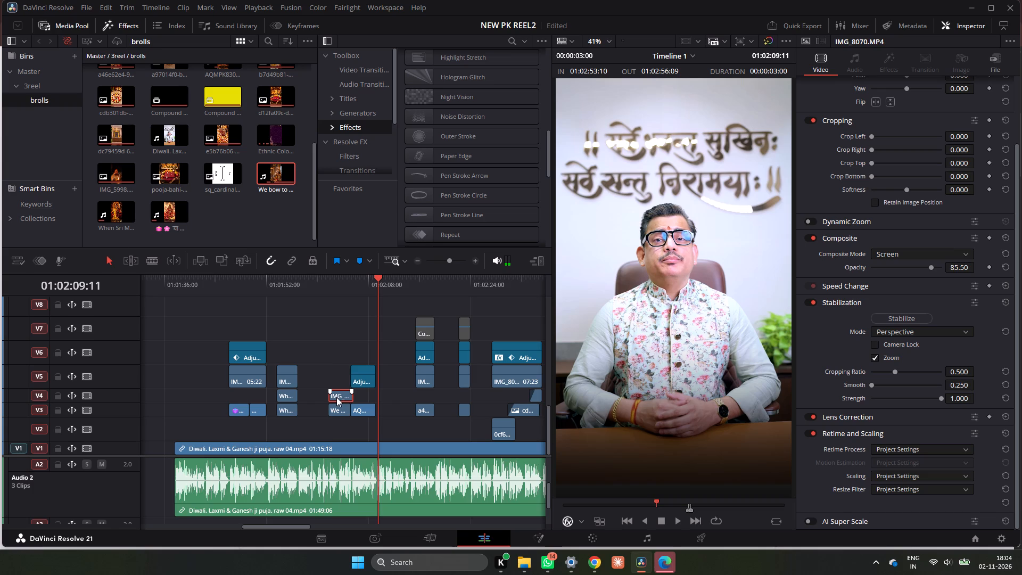
drag(352, 398, 372, 402)
Play the extended overlay over the Ganesha b-roll, then review the following b-rolls from about 01:02:15 to 01:02:30.
click(348, 293)
key(space)
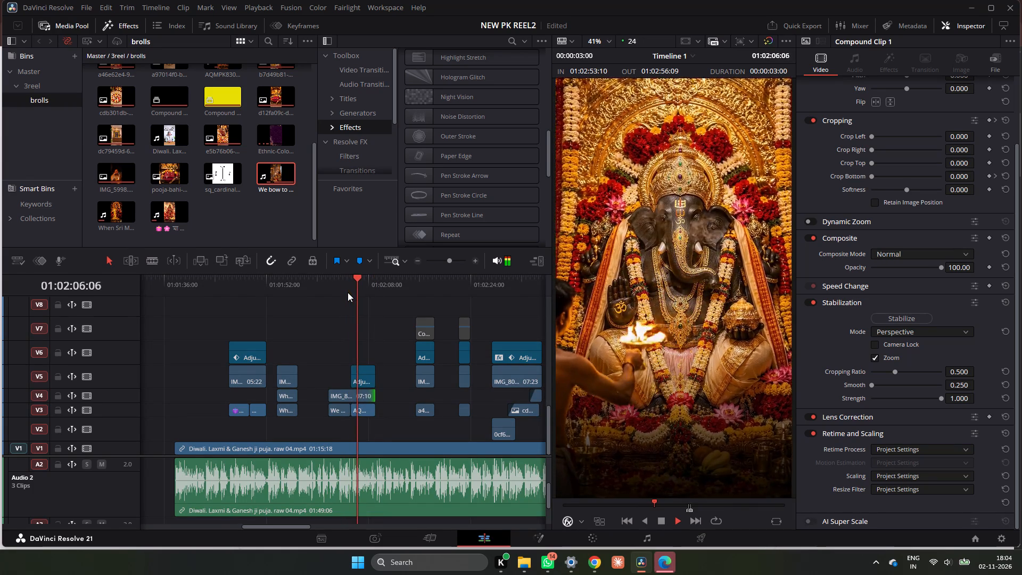
click(413, 283)
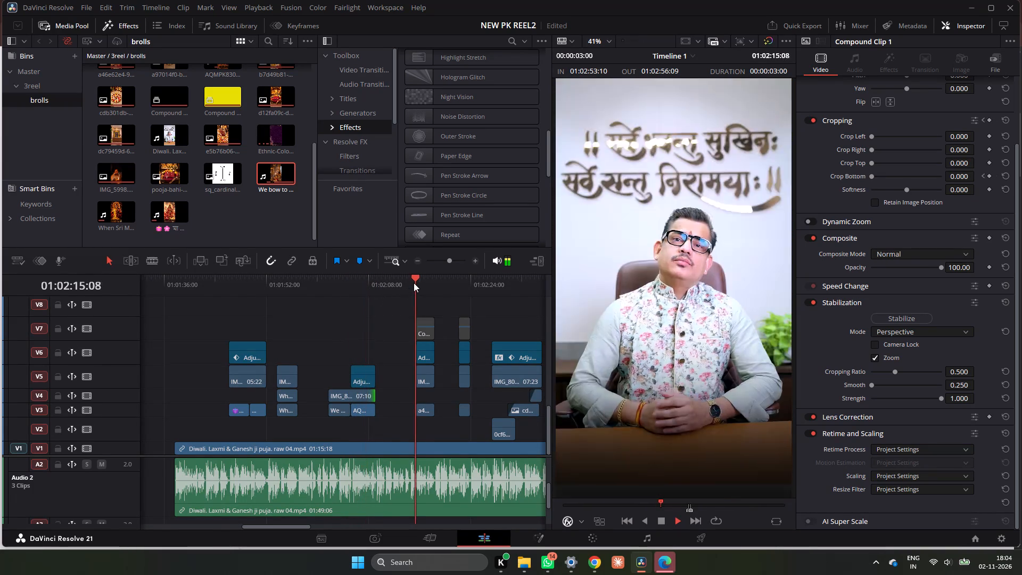
click(414, 283)
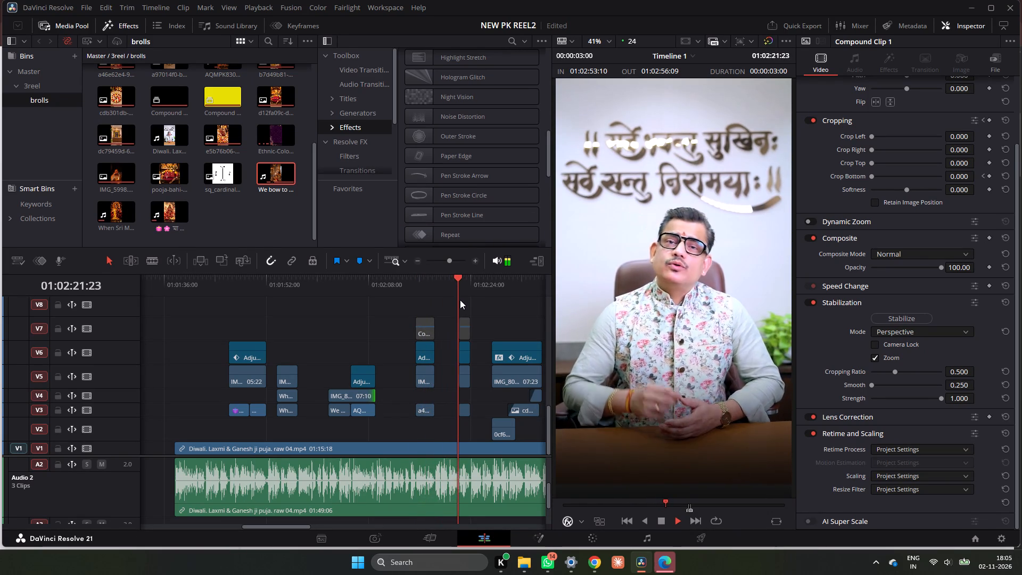
key(space)
key(space)
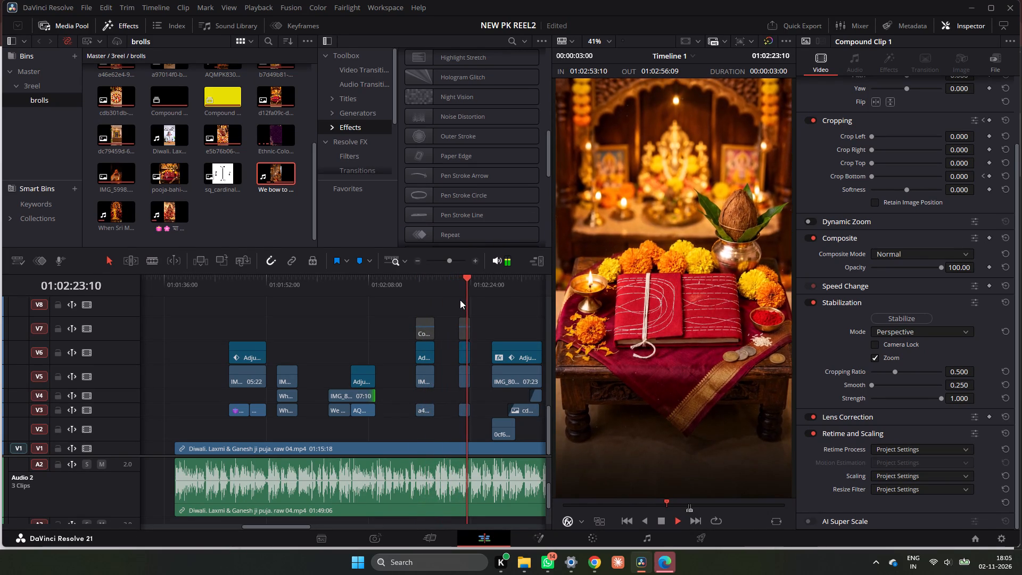
key(space)
key(space)
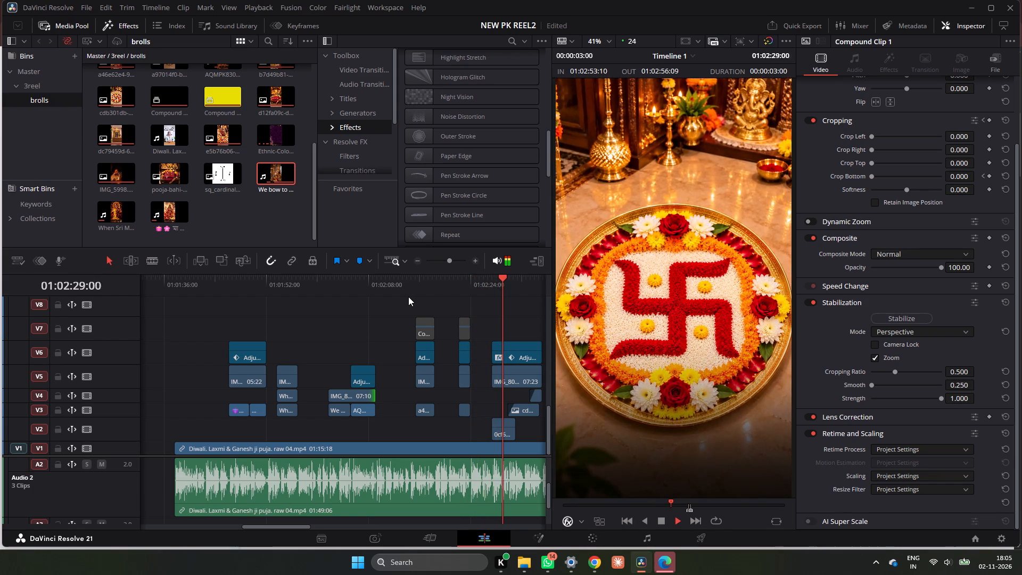
key(space)
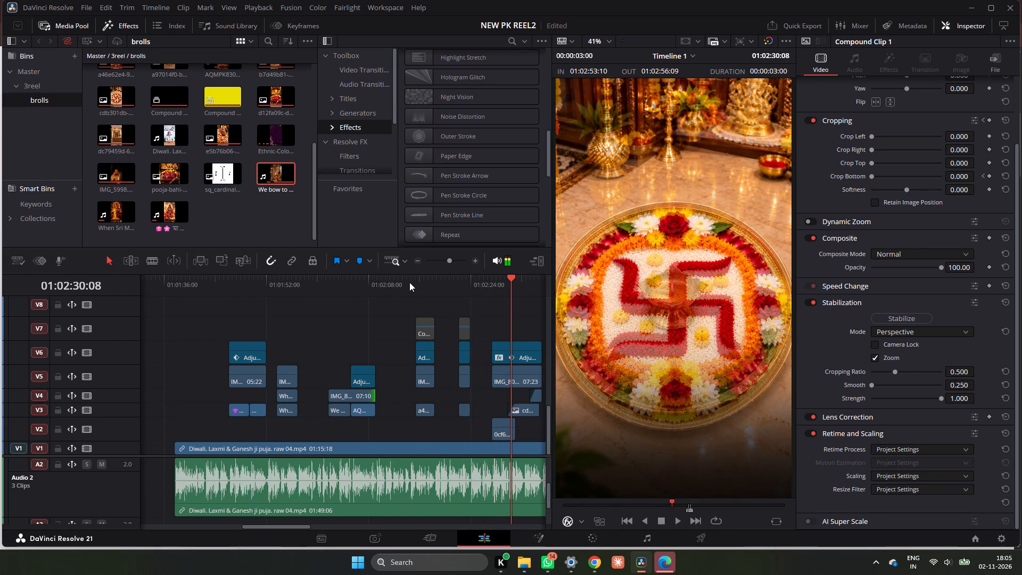
click(409, 282)
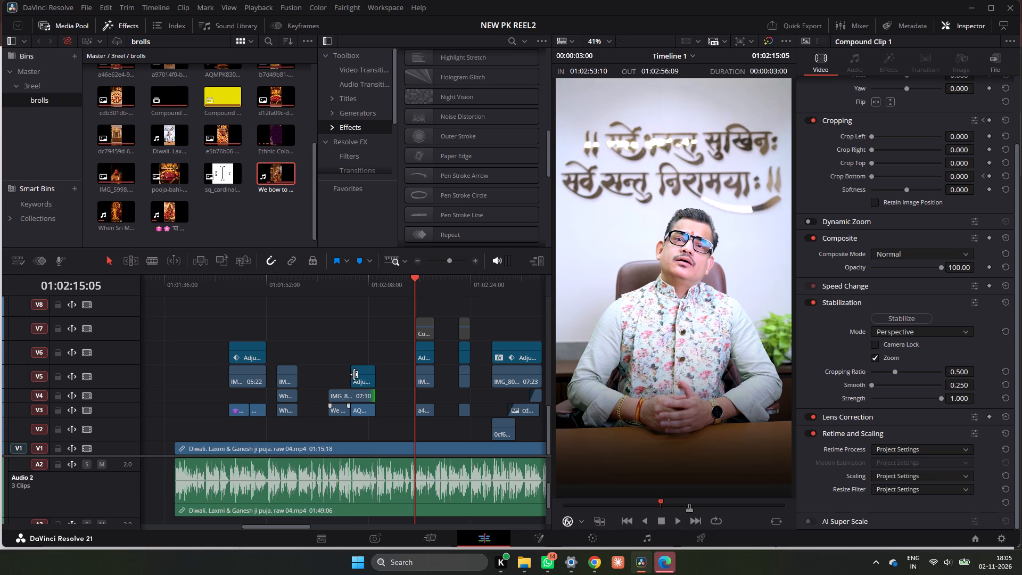
Review the section from the side-view Lakshmi shot through the swastika thali sequence ending at about 01:02:35.
click(322, 284)
key(space)
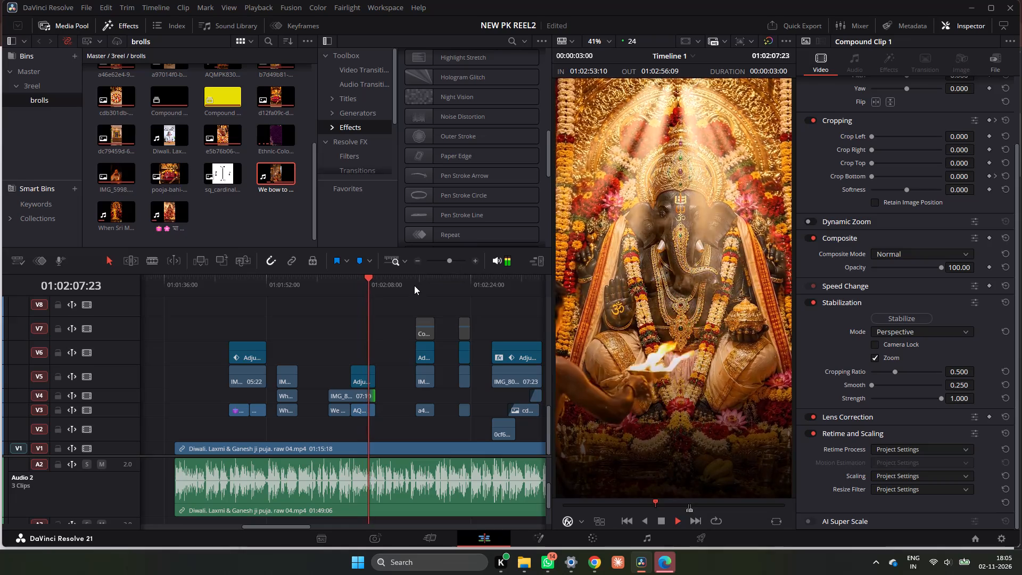
click(414, 284)
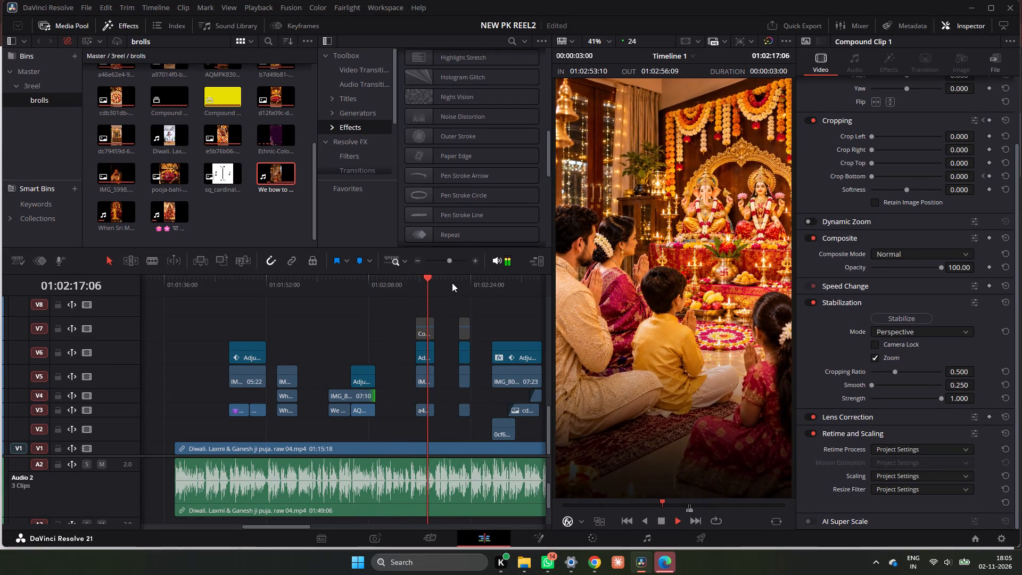
click(458, 281)
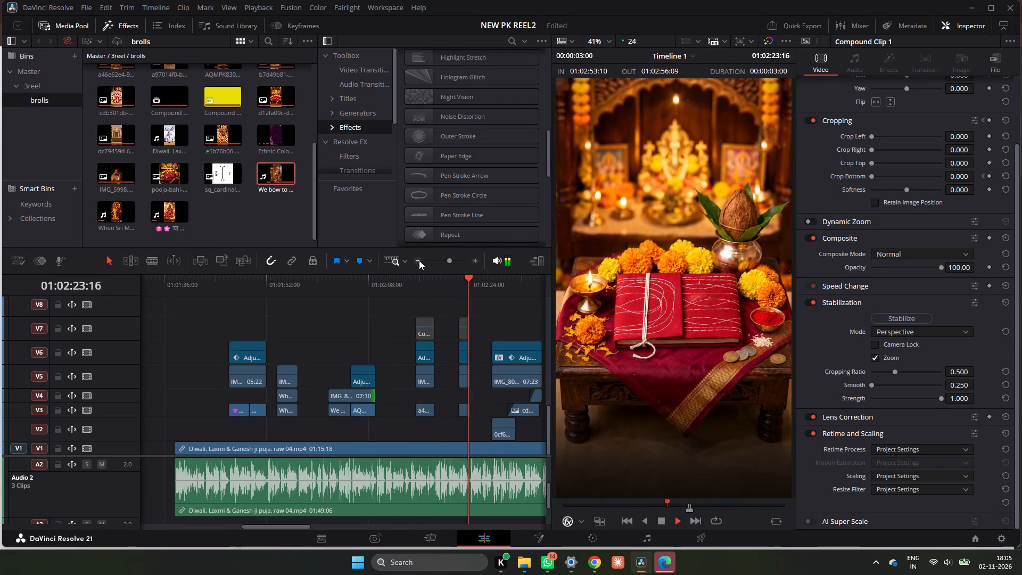
click(419, 260)
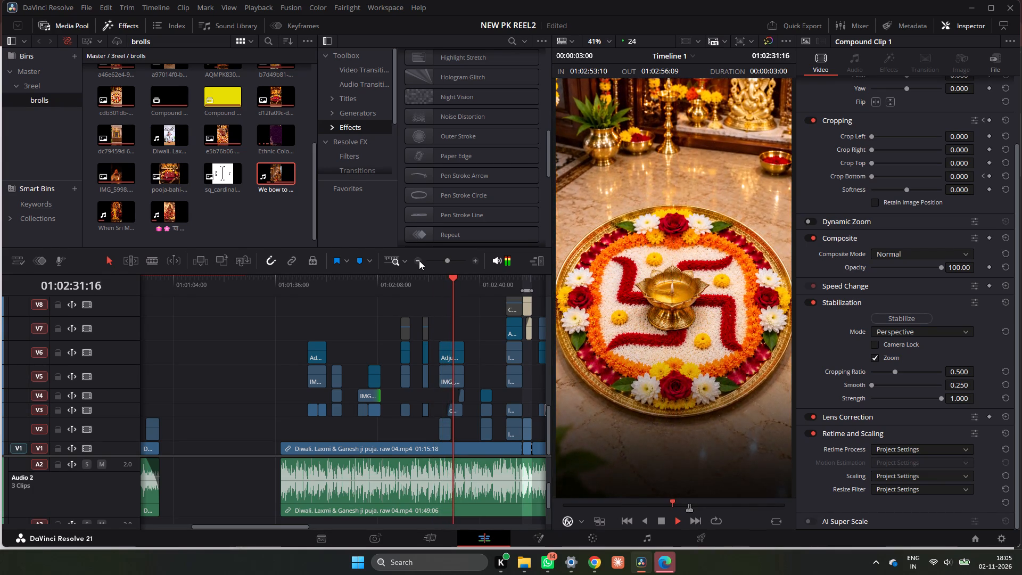
key(space)
key(space)
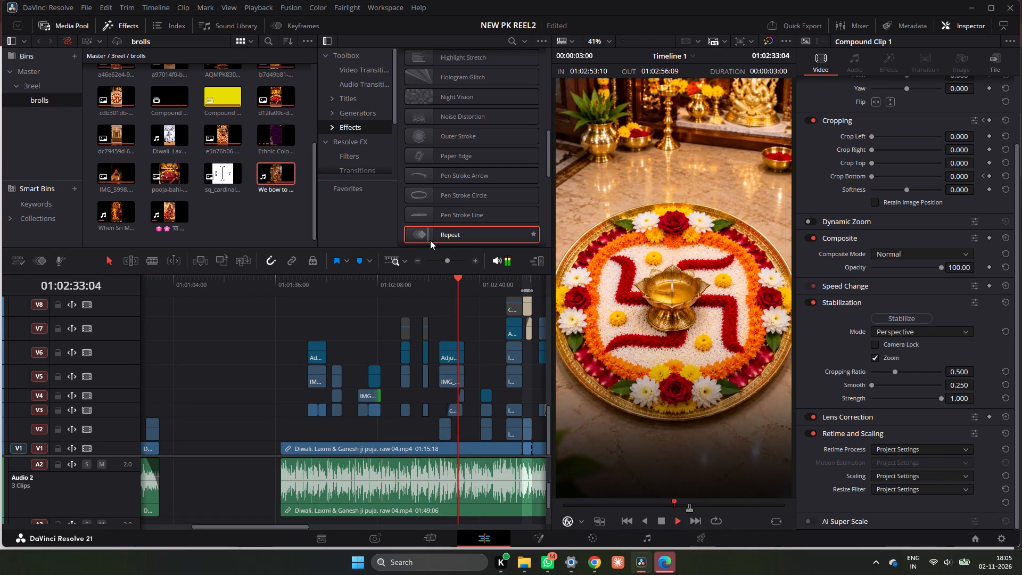
key(space)
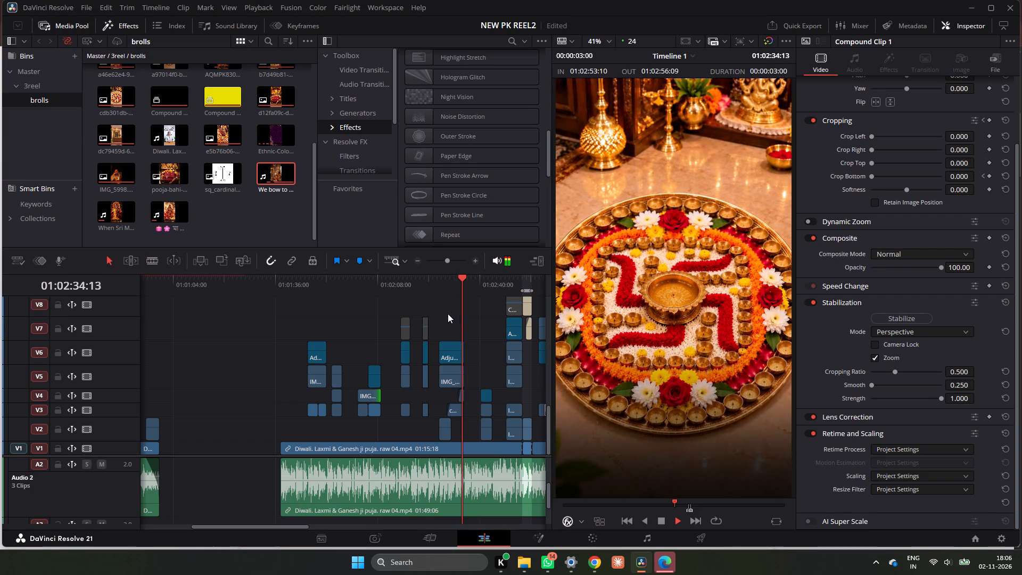
key(space)
key(space)
key(space)
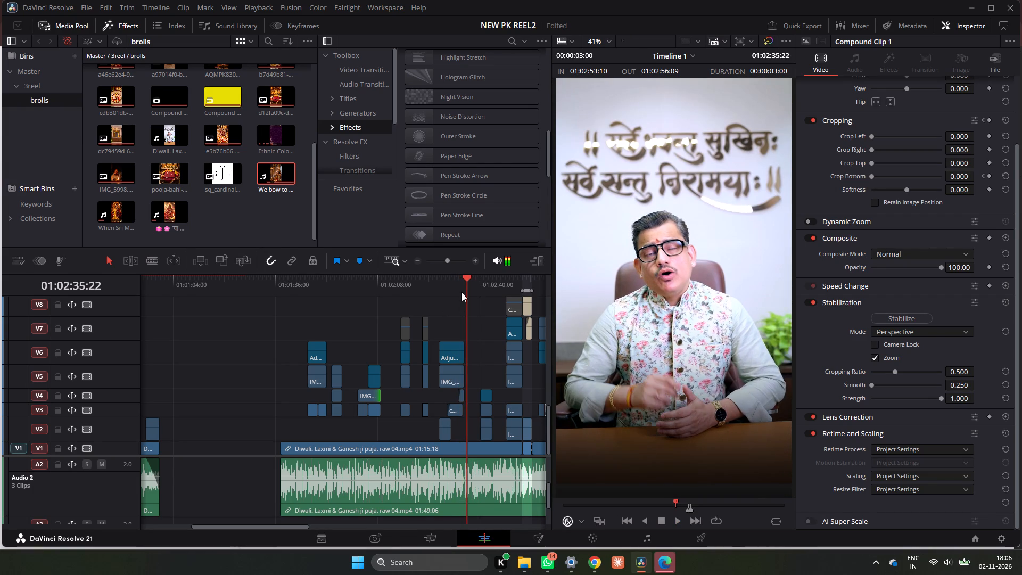
click(441, 283)
key(space)
key(space)
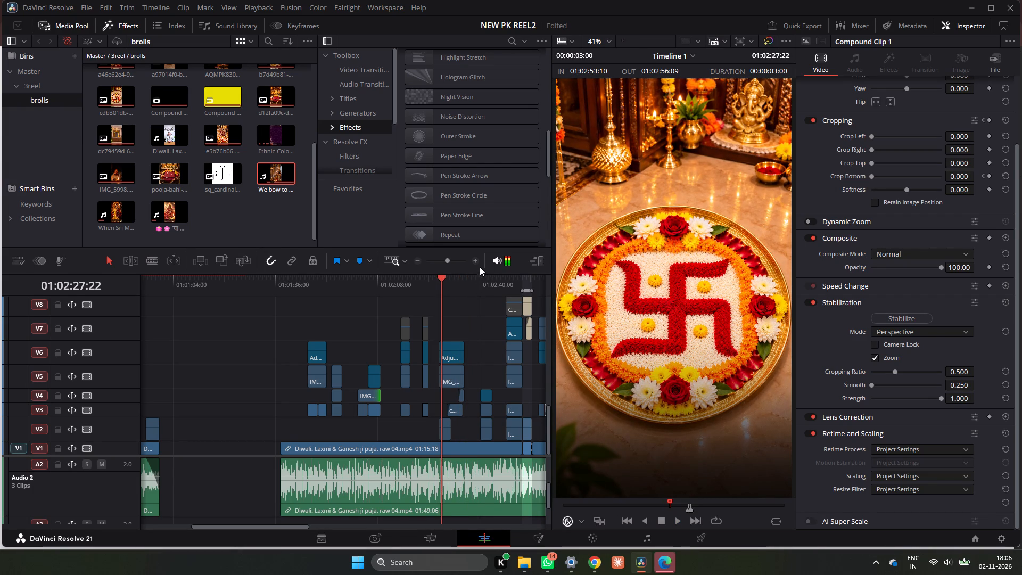
Add a Transform zoom keyframe of 1.058 at 01:02:35:06 on the V6 adjustment clip over the swastika thali sequence, and play it back.
triple_click(476, 264)
click(512, 358)
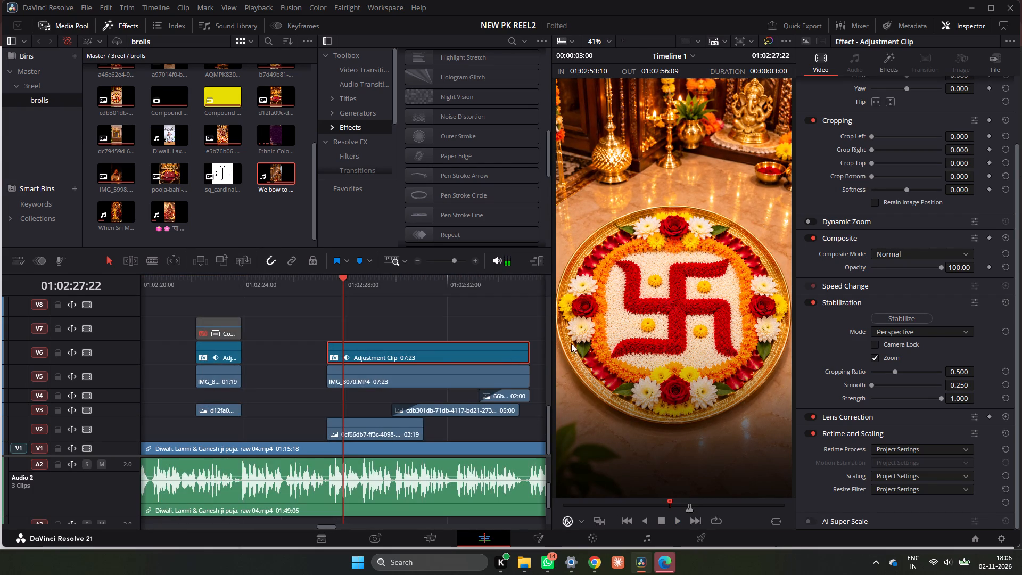
drag(349, 289, 529, 319)
click(894, 59)
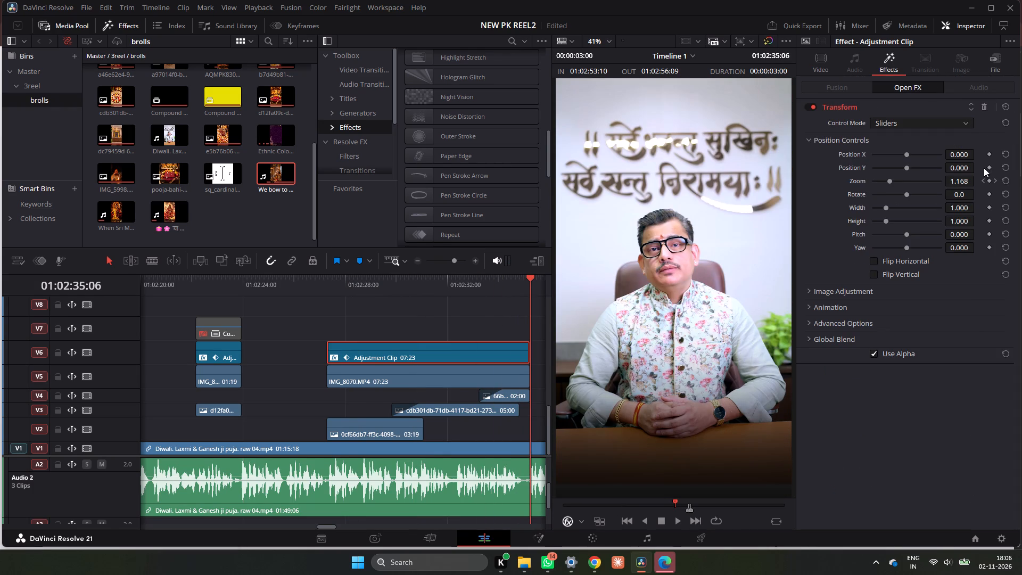
click(987, 181)
drag(968, 183, 944, 191)
drag(944, 191, 910, 196)
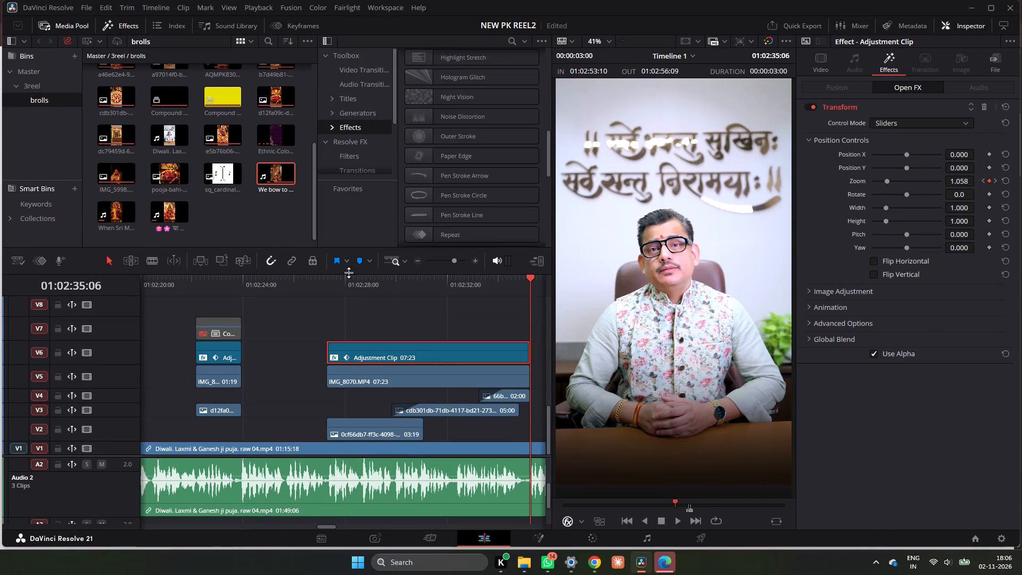
click(334, 280)
key(space)
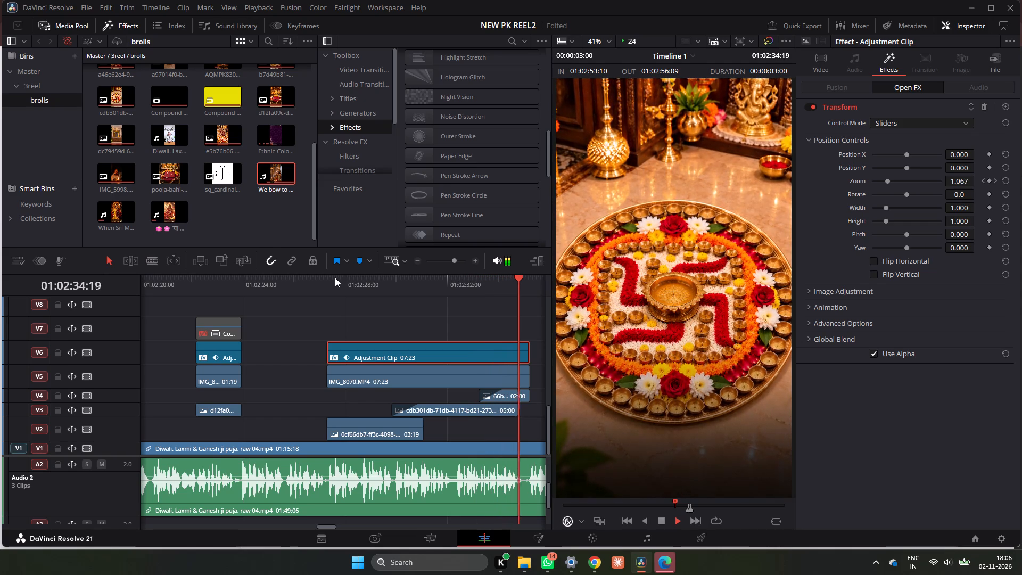
key(space)
click(368, 285)
key(space)
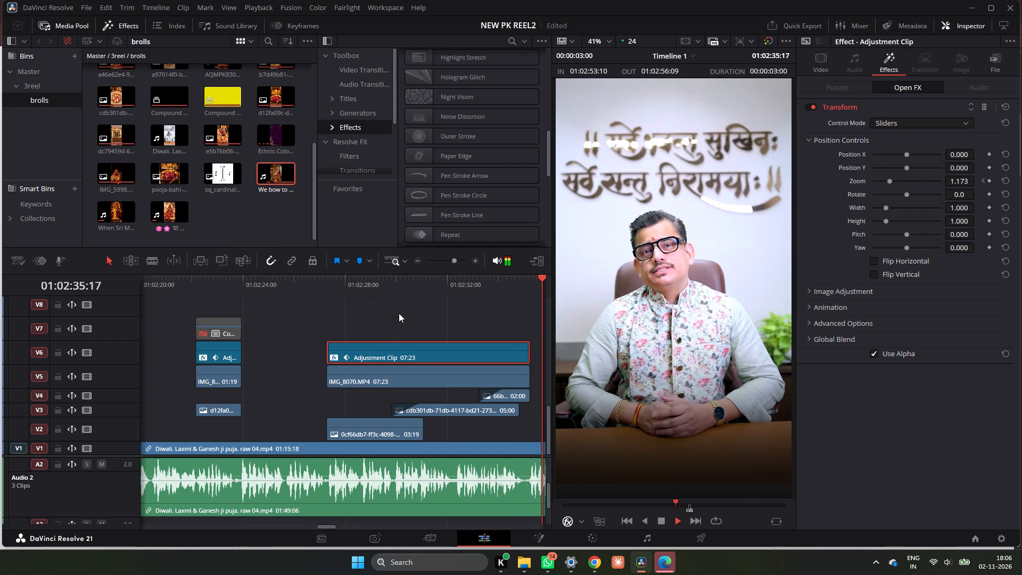
Move the IMG_8069 light overlay from V19 to V18 across the cut at 01:02:35:06, enable it, and play it back.
key(space)
drag(369, 279, 333, 296)
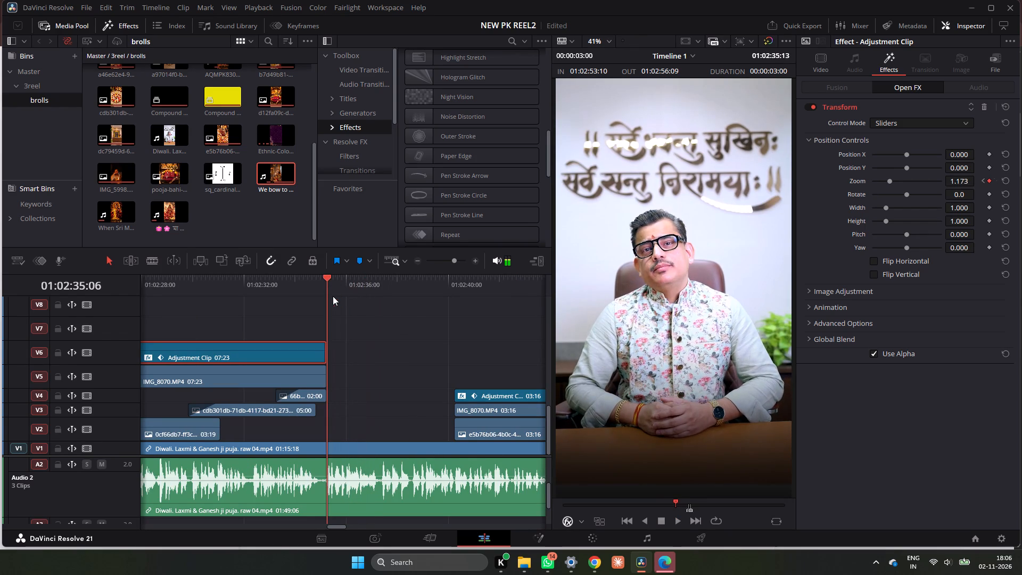
drag(333, 296, 331, 296)
scroll(349, 336, up, 5)
drag(275, 364, 279, 366)
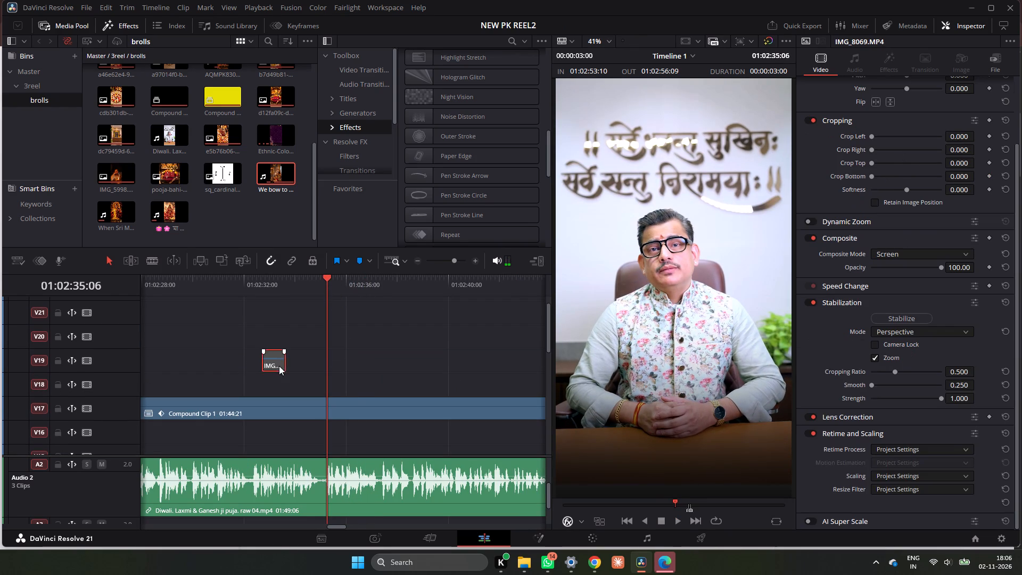
drag(279, 366, 327, 390)
key(d)
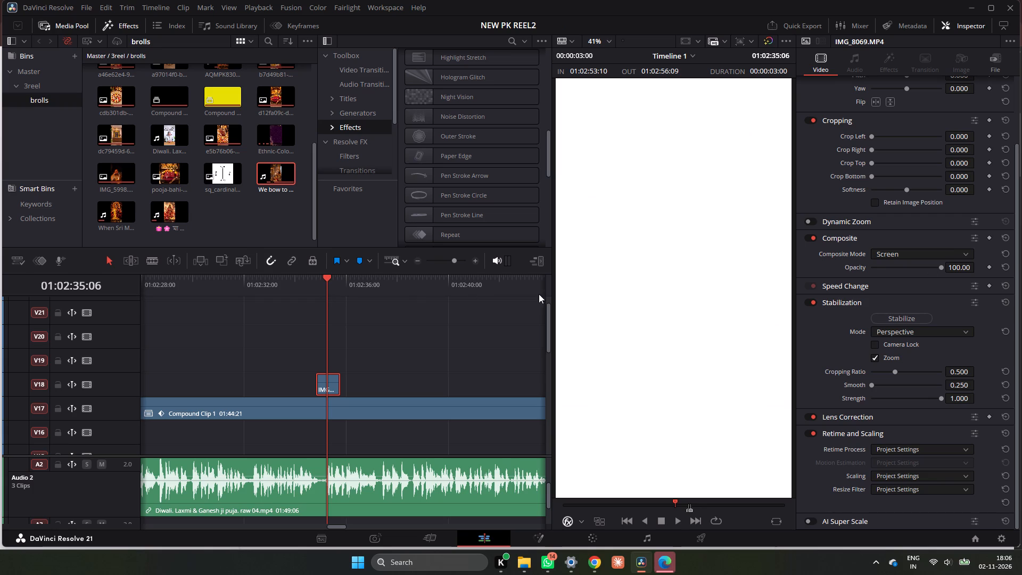
double_click(477, 260)
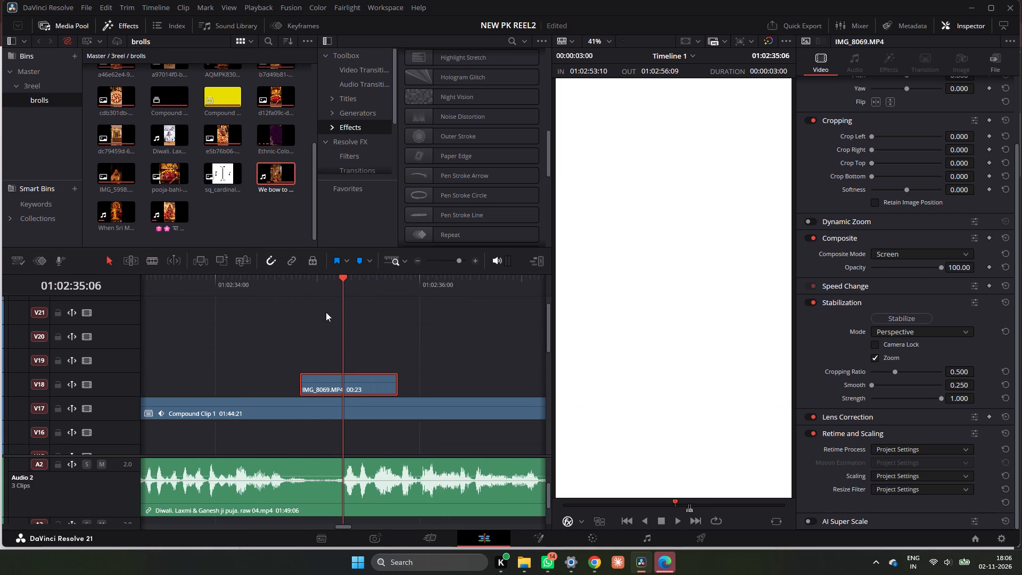
click(355, 375)
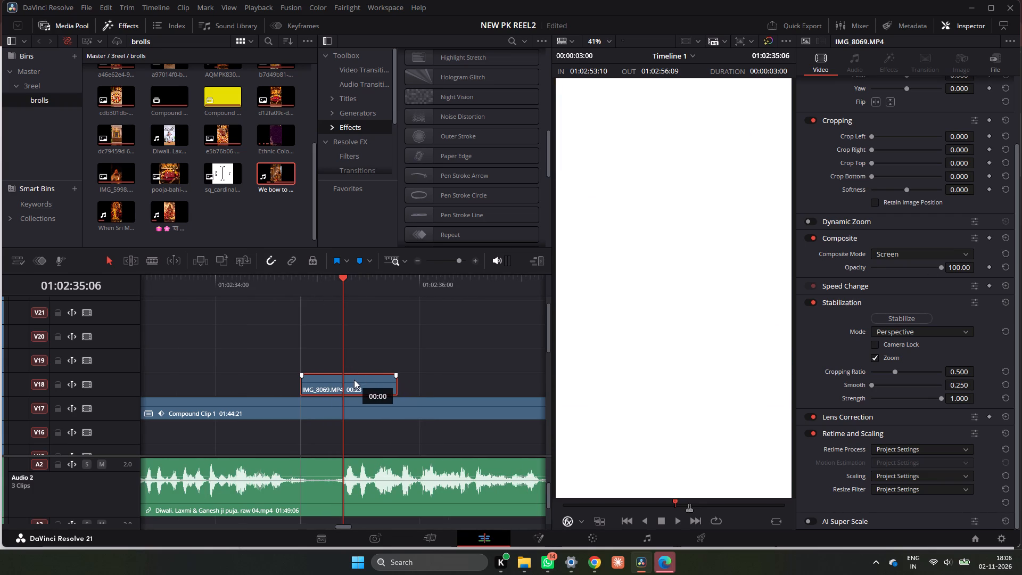
click(279, 284)
key(space)
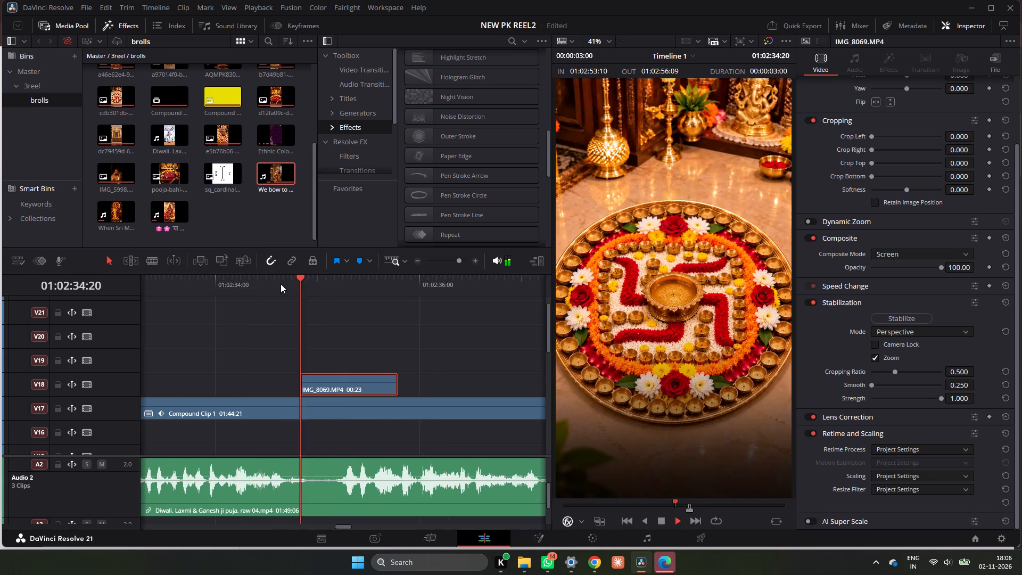
click(281, 284)
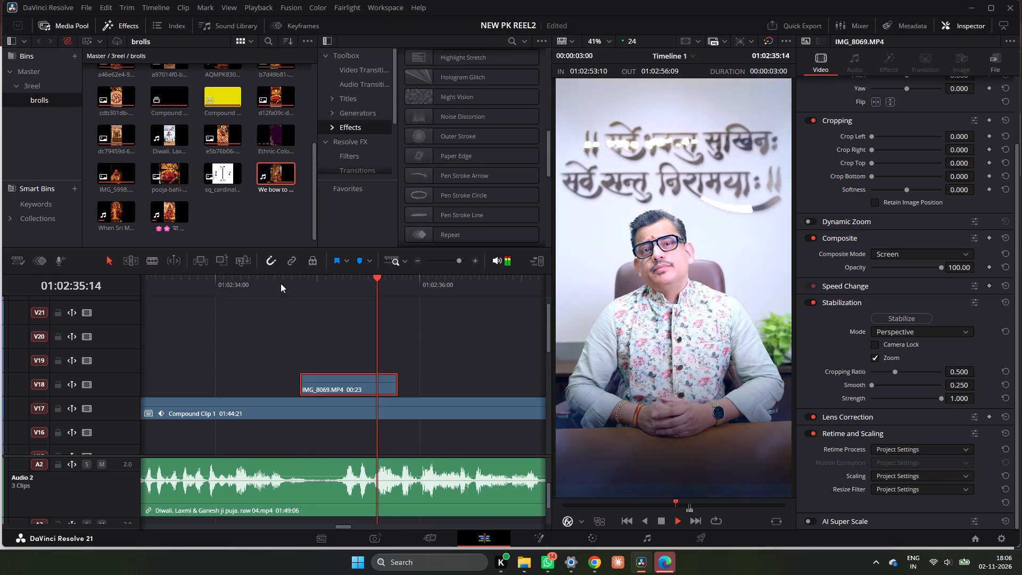
key(space)
Duplicate the IMG_8069 overlay on V18 and place the copy across the swastika thali b-roll's start at 01:02:27:07.
ctrl+scroll(403, 321, up, 2)
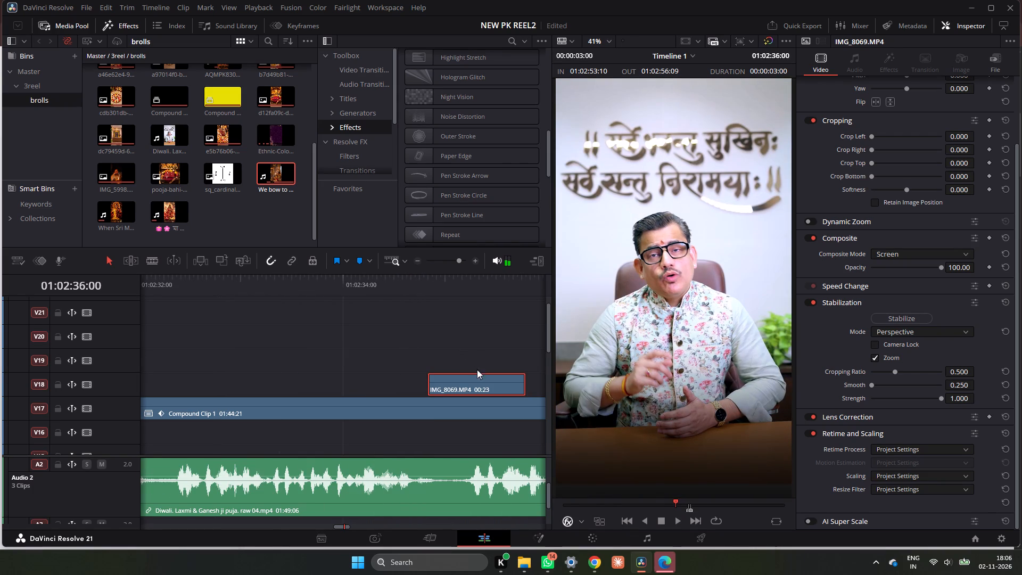
alt+drag(473, 383, 191, 392)
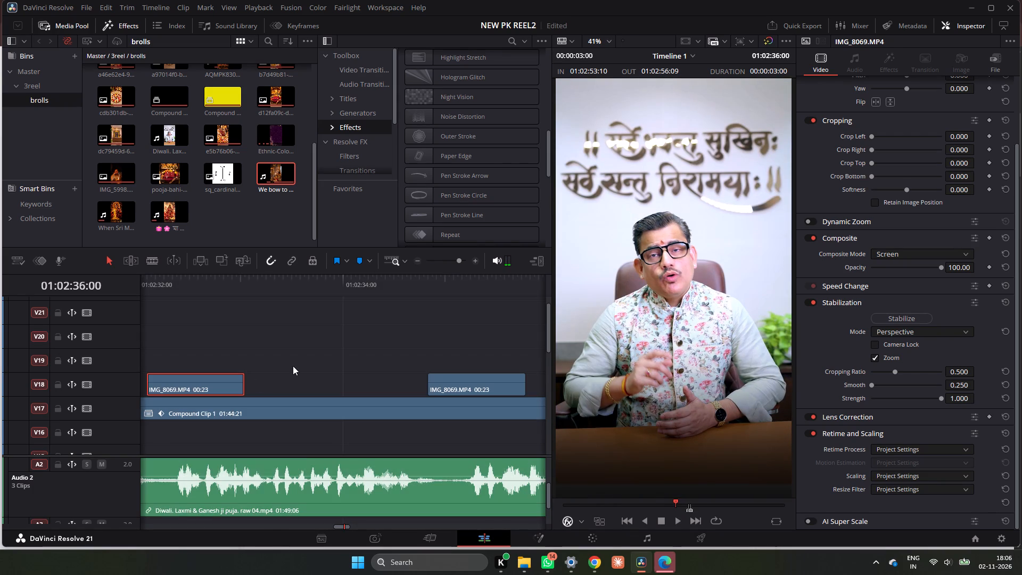
double_click(418, 262)
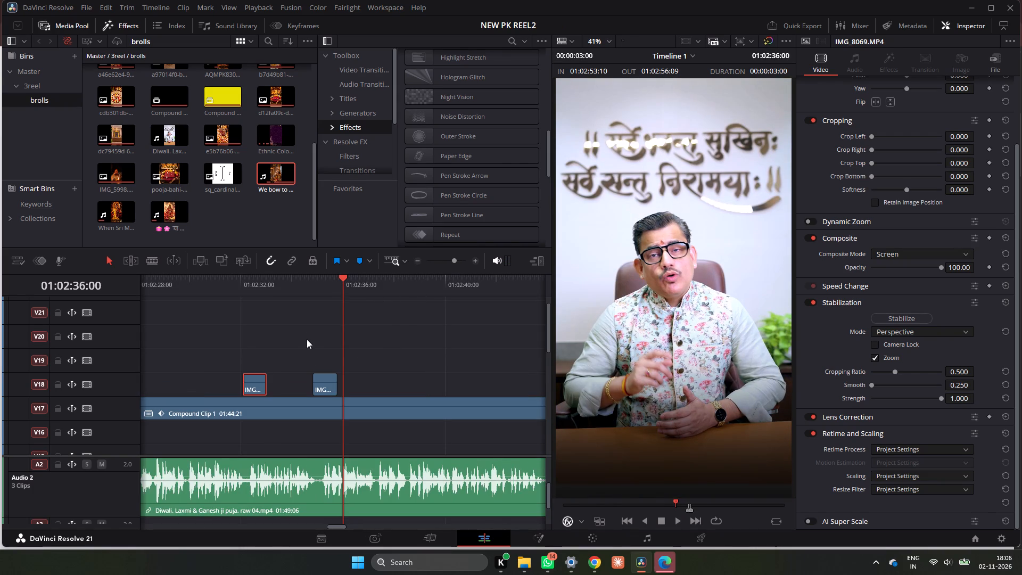
scroll(287, 326, down, 5)
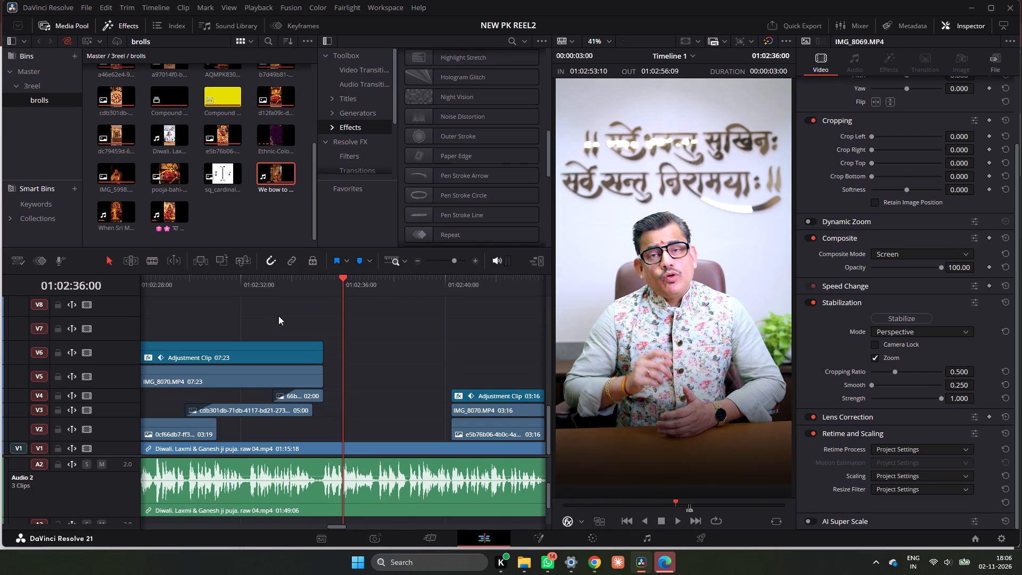
ctrl+scroll(281, 316, up, 3)
click(308, 286)
scroll(331, 324, up, 5)
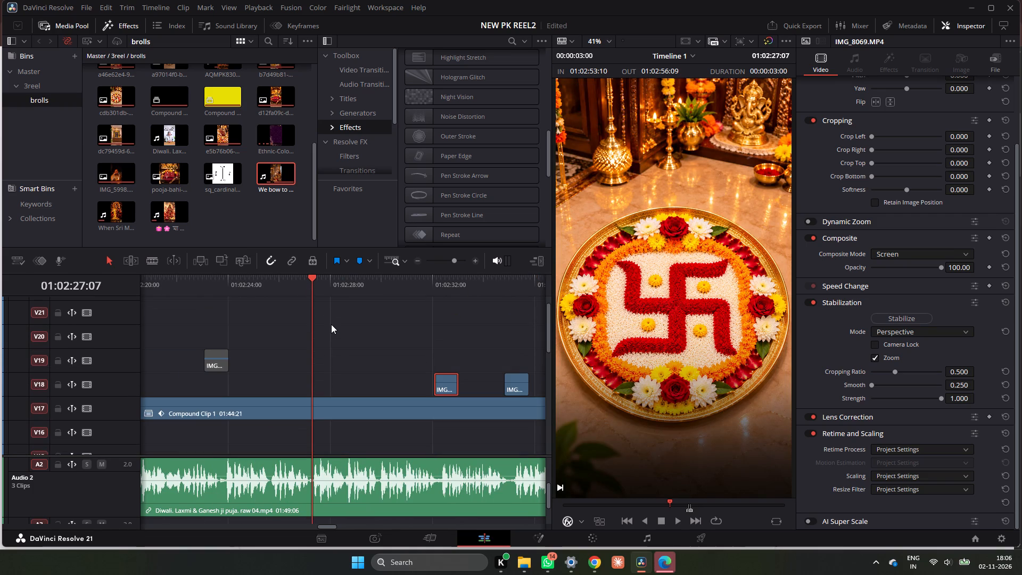
drag(448, 387, 310, 384)
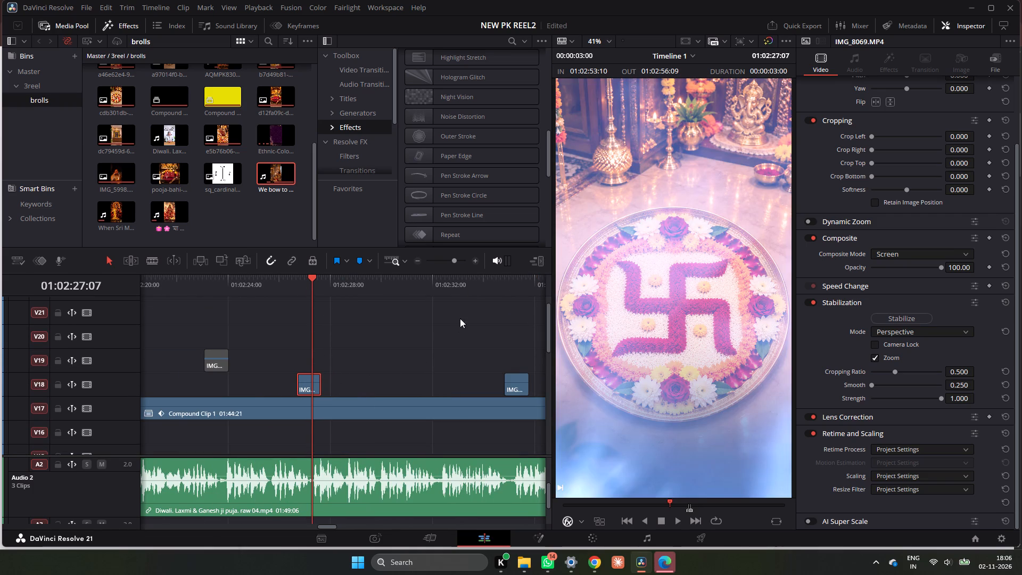
double_click(473, 261)
drag(355, 380, 387, 381)
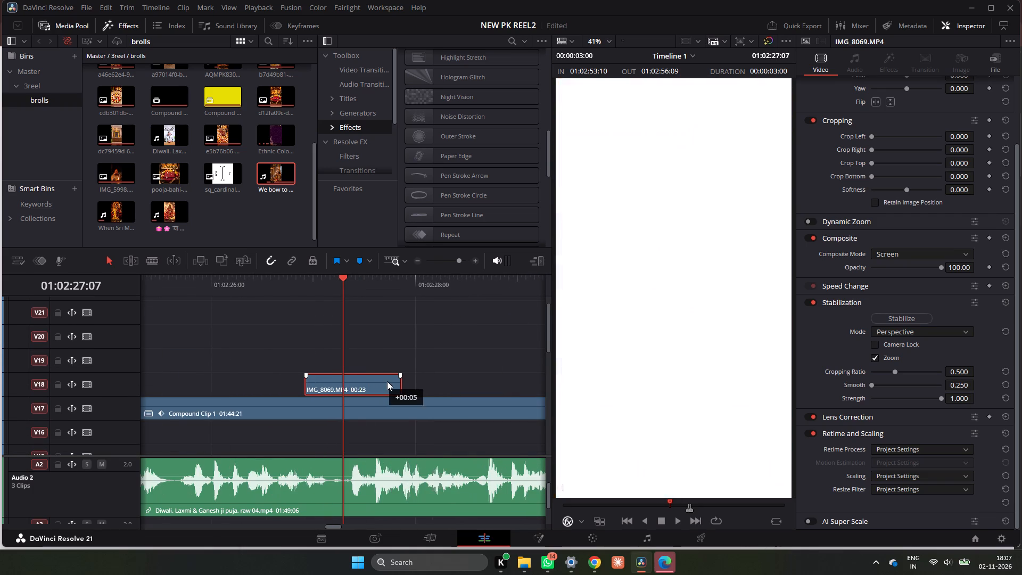
drag(387, 381, 374, 381)
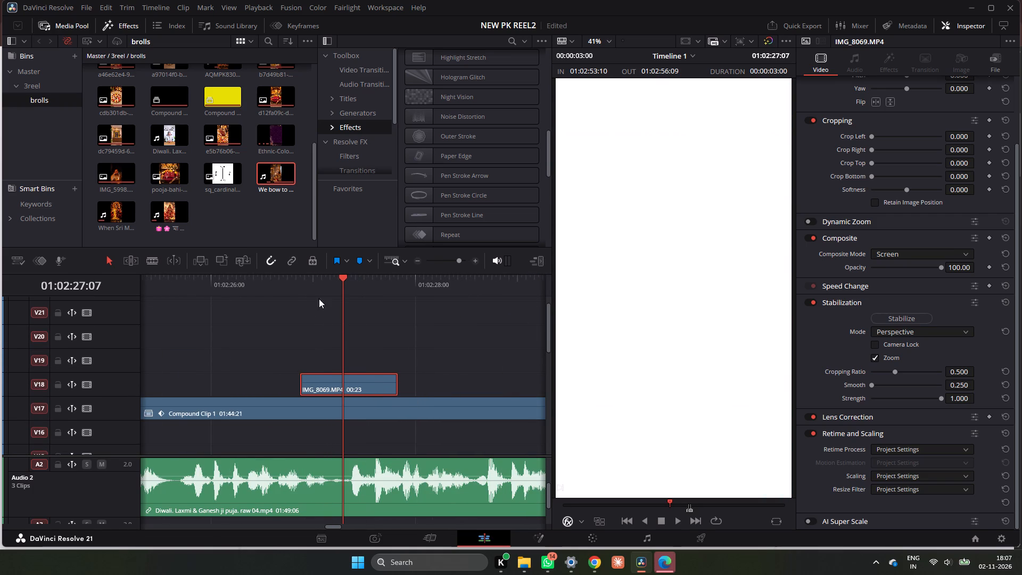
Play the light transition into the swastika thali b-roll from about 01:02:26:21.
click(303, 286)
key(space)
click(303, 286)
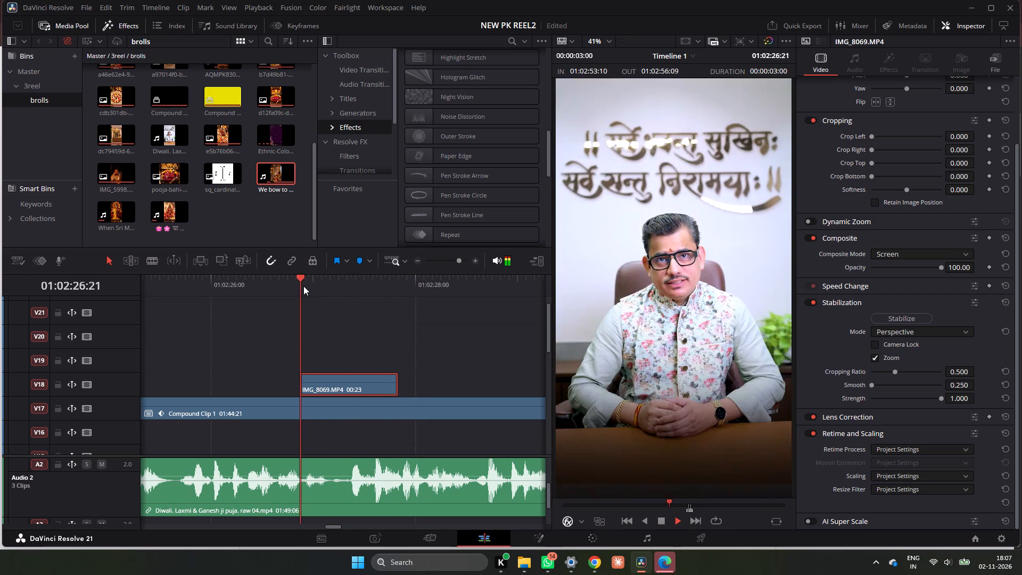
key(space)
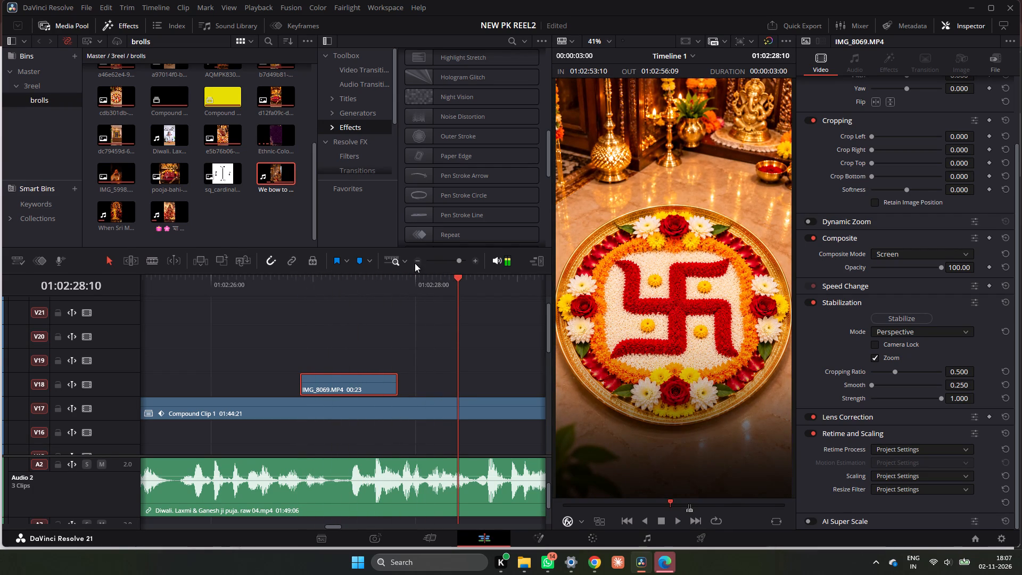
Move the nearby disabled IMG_8069 overlay from V19 to V18 across the red book b-roll's end at 01:02:23:23 and enable it.
double_click(417, 261)
drag(279, 288, 244, 293)
scroll(267, 333, down, 4)
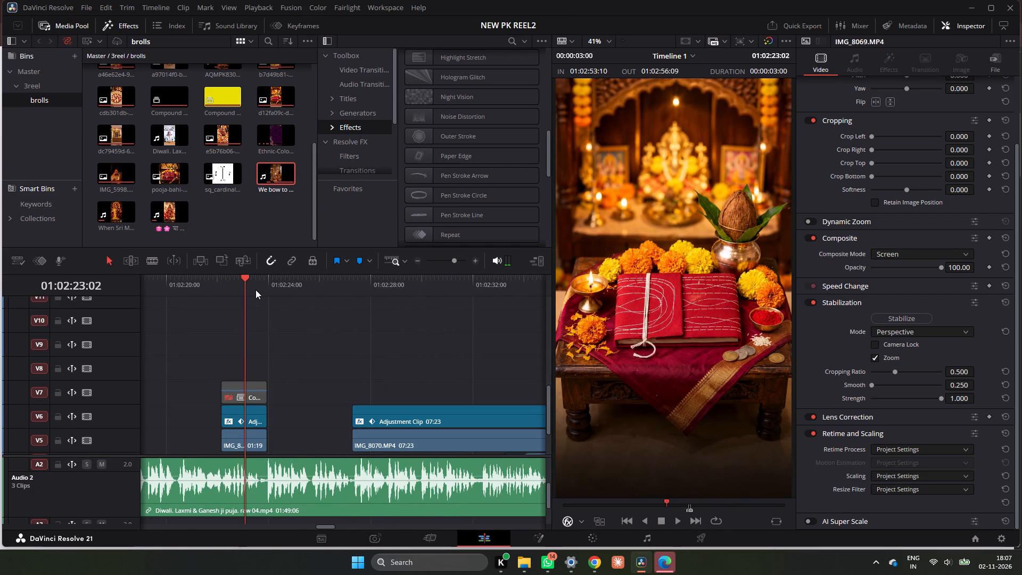
drag(254, 287, 264, 290)
scroll(282, 329, up, 4)
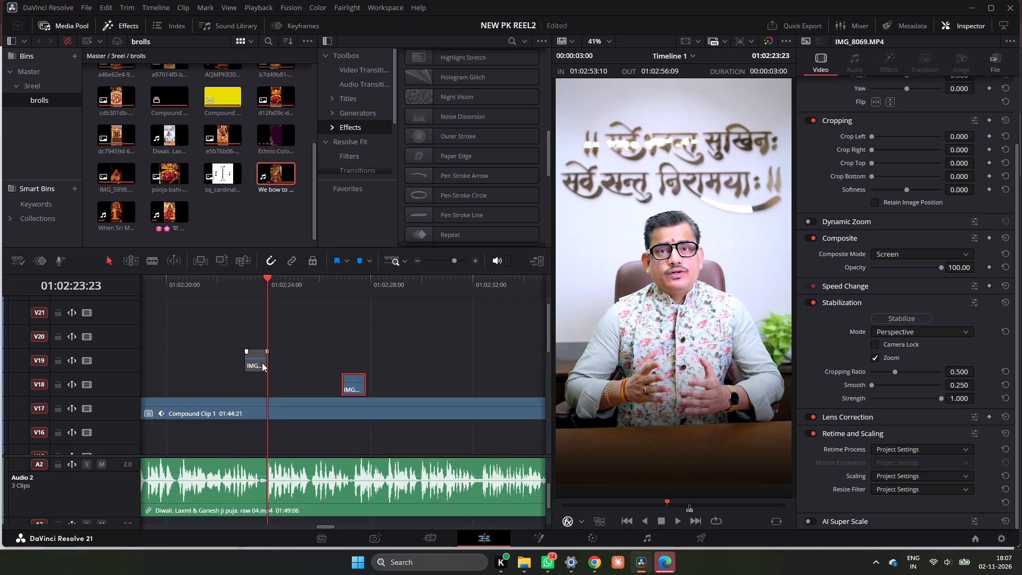
drag(259, 364, 272, 387)
triple_click(476, 261)
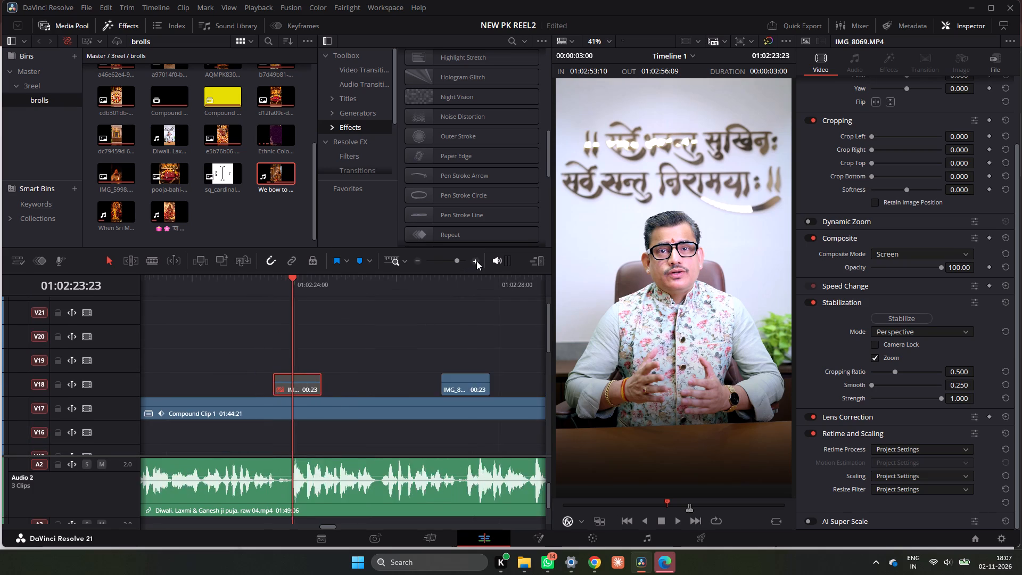
key(d)
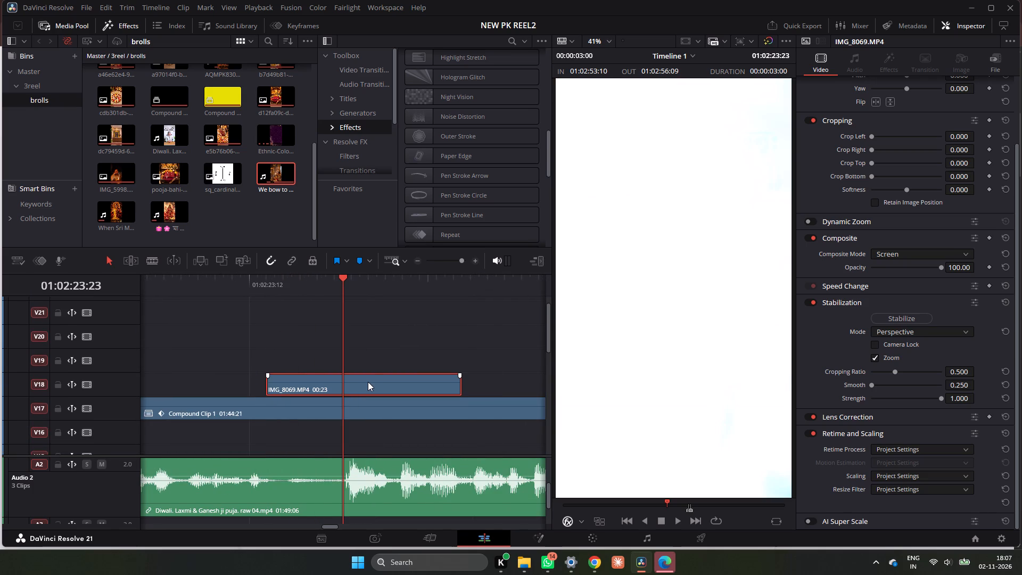
Duplicate the IMG_8069 overlay and place the copy on V18 across the red book b-roll's start, around 01:02:22:04.
alt+drag(368, 382, 236, 356)
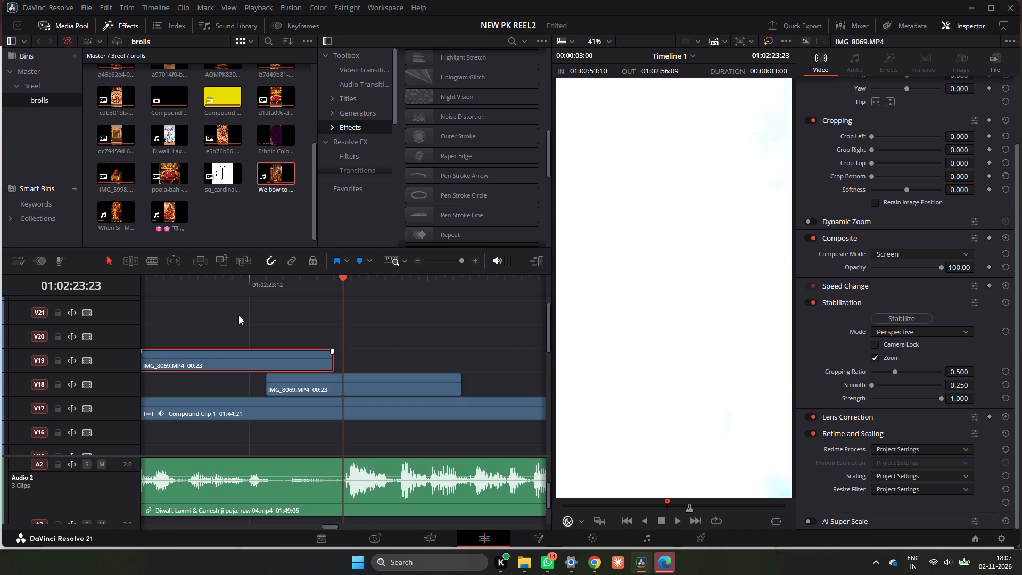
scroll(240, 317, down, 6)
ctrl+scroll(247, 325, up, 3)
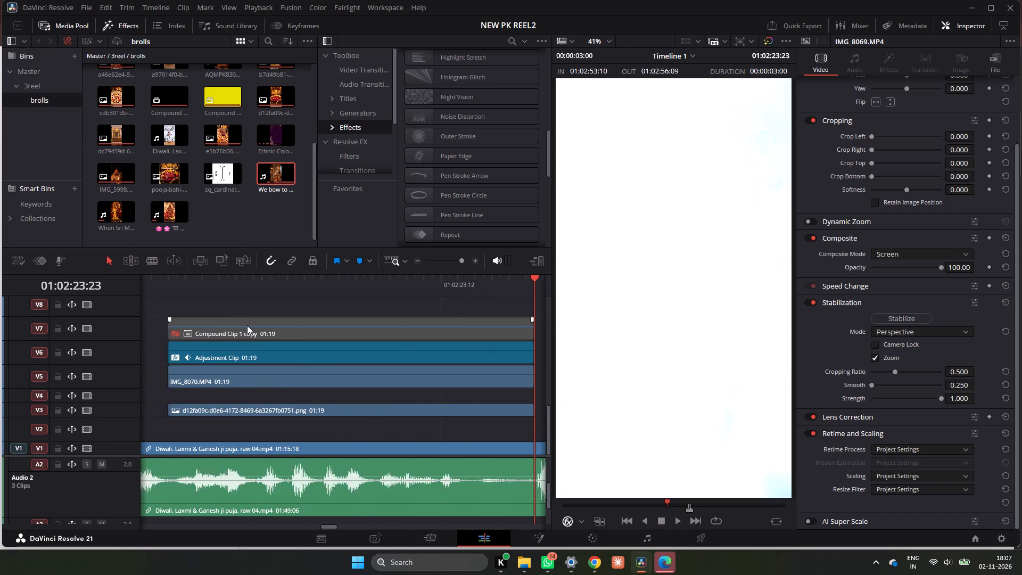
ctrl+scroll(247, 325, up, 2)
click(294, 284)
scroll(314, 333, up, 6)
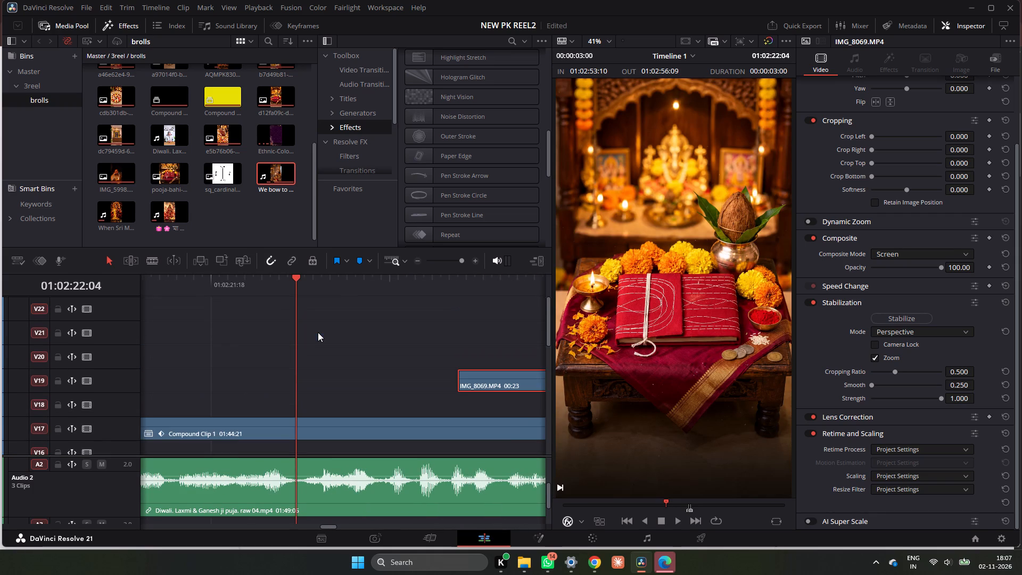
scroll(318, 332, up, 2)
scroll(318, 333, down, 2)
scroll(318, 333, up, 3)
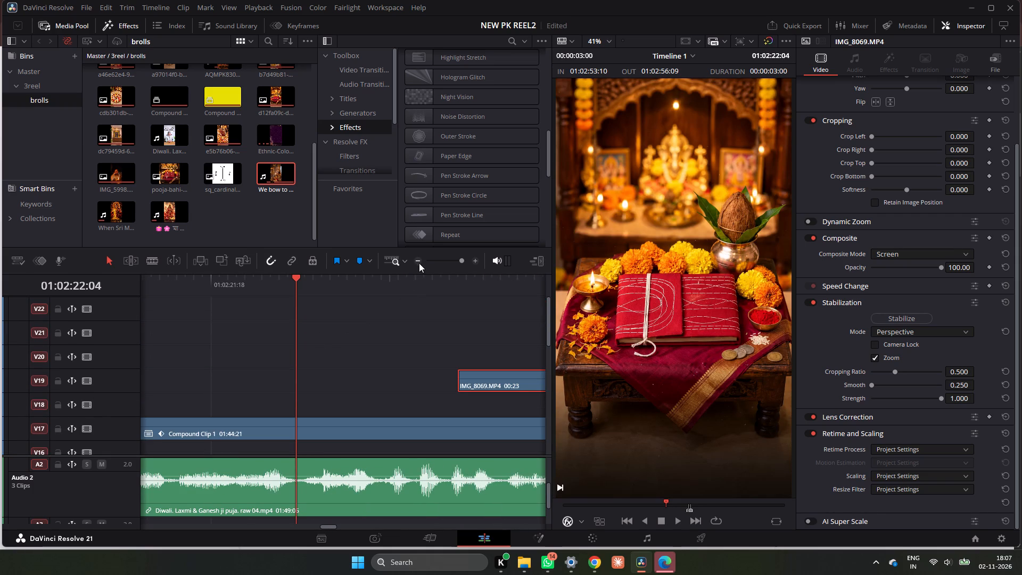
click(419, 263)
drag(438, 373, 326, 387)
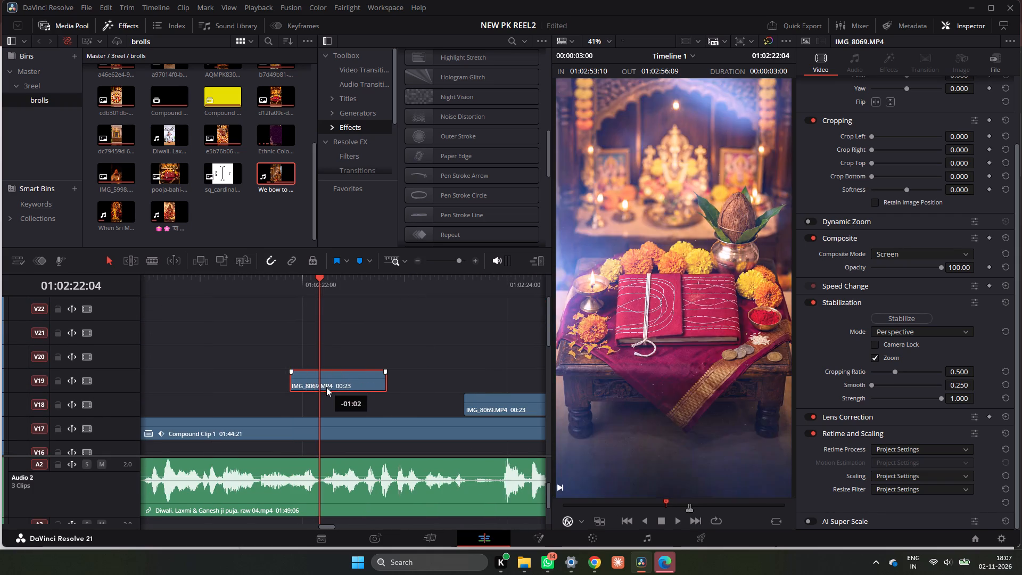
drag(326, 387, 318, 398)
click(475, 258)
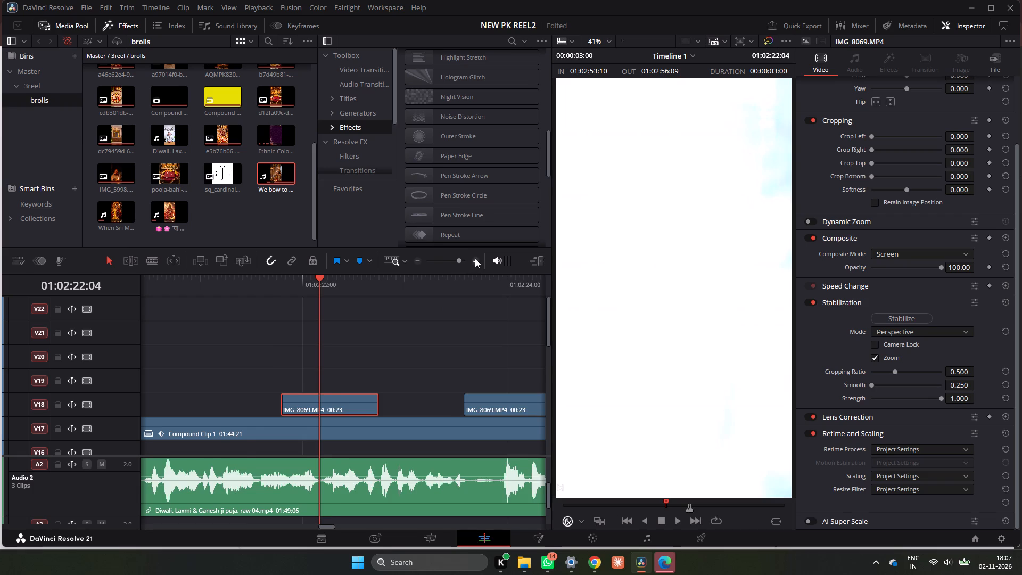
drag(378, 401, 362, 402)
Play both light transitions around the red book b-roll, from before 01:02:22:00 to about 01:02:25:00.
double_click(419, 261)
scroll(392, 331, down, 3)
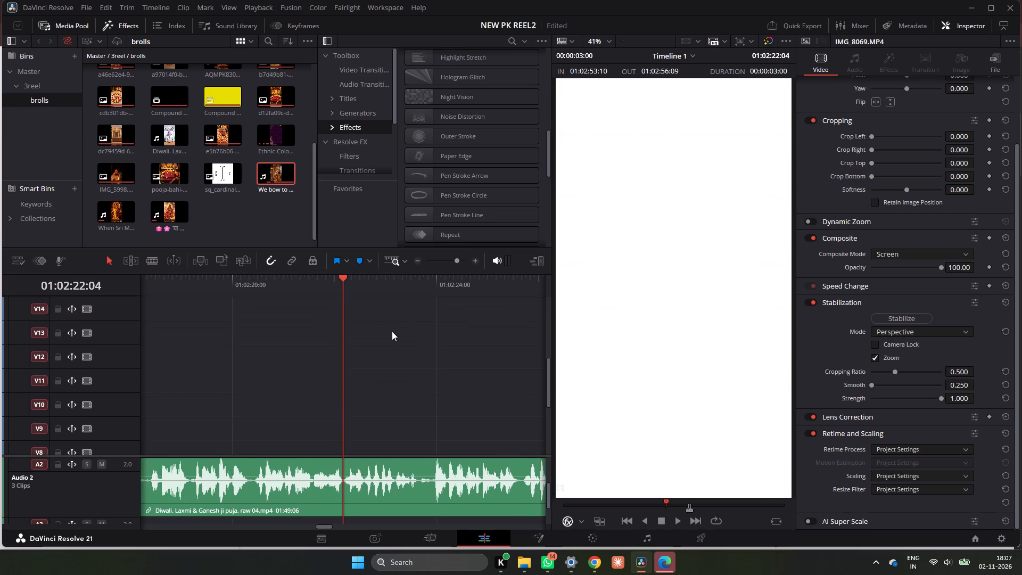
scroll(392, 331, up, 3)
click(325, 282)
key(space)
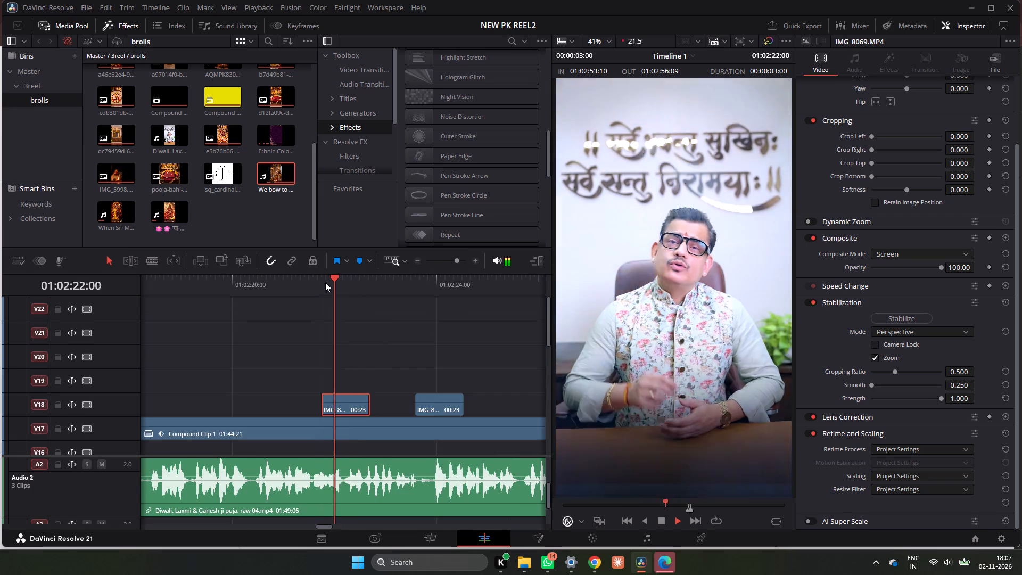
click(325, 282)
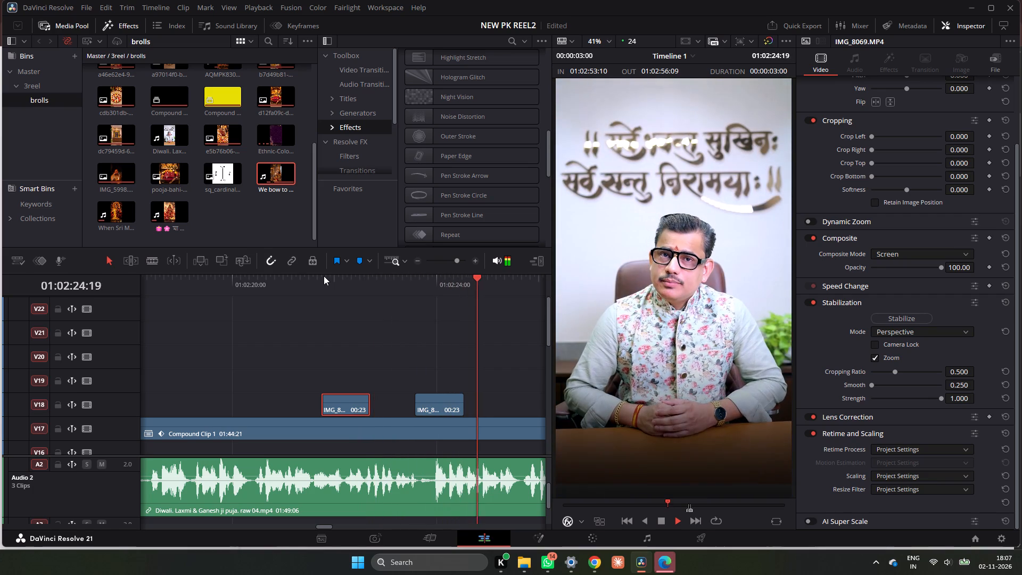
key(space)
Enable the IMG_8069 overlay on V19 at the start of the family puja b-roll, around 01:02:15:09.
click(415, 261)
click(415, 261)
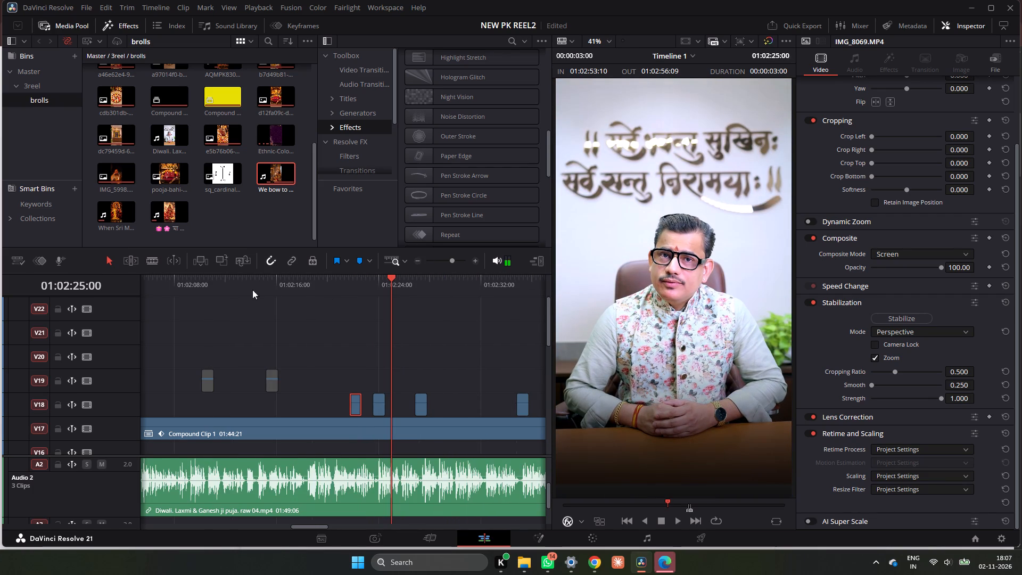
click(264, 283)
key(space)
key(space)
scroll(298, 331, down, 7)
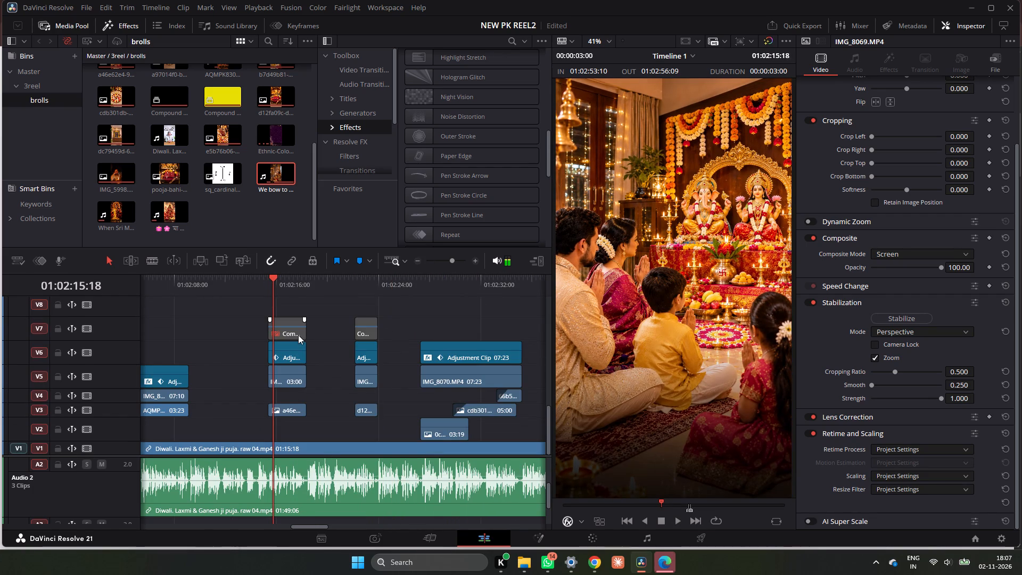
click(274, 284)
scroll(285, 318, up, 5)
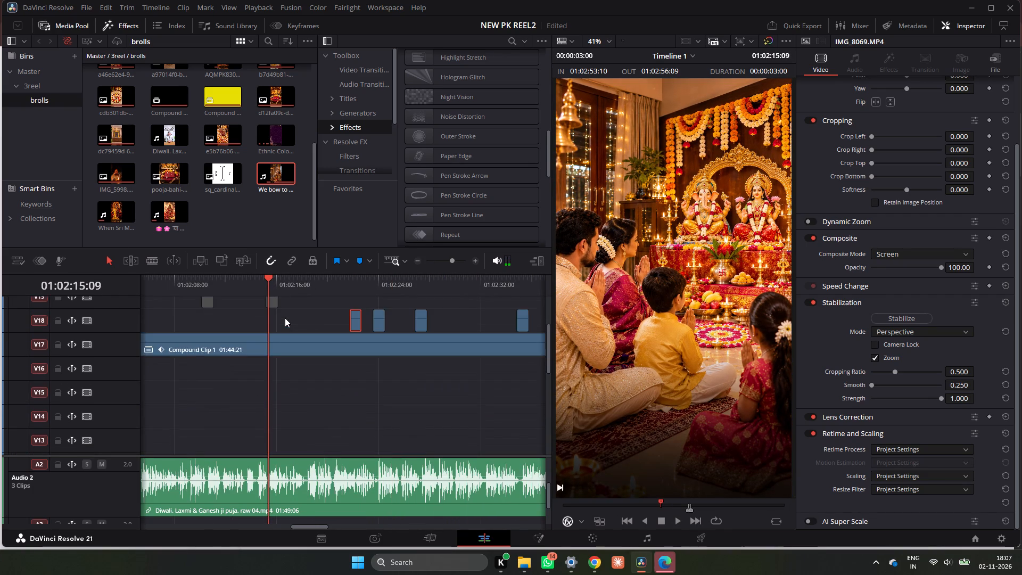
click(270, 364)
key(d)
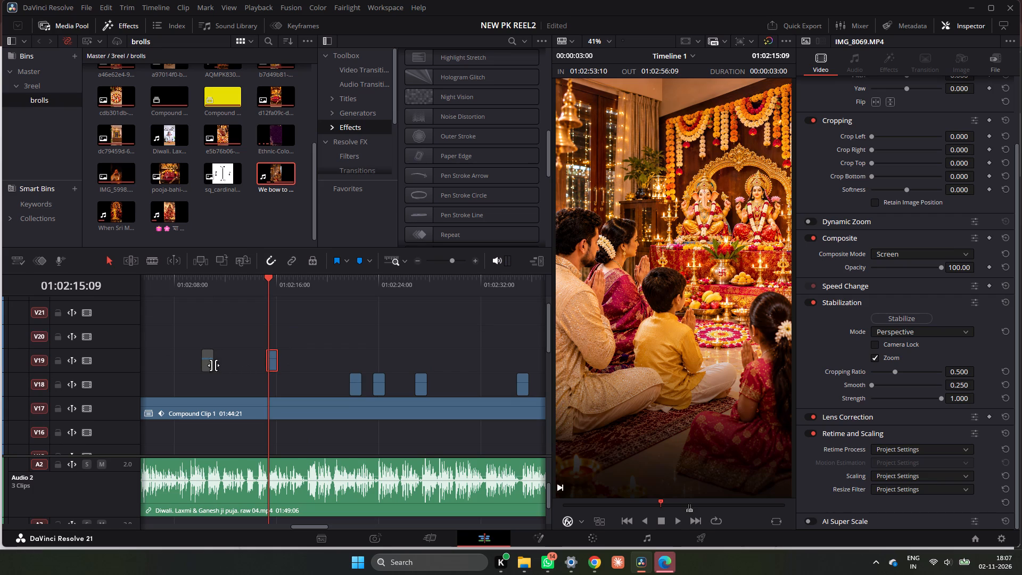
Move the disabled IMG_8069 overlay before the family puja b-roll from V19 to V18, close to that b-roll's end.
drag(210, 365, 299, 380)
scroll(299, 380, down, 2)
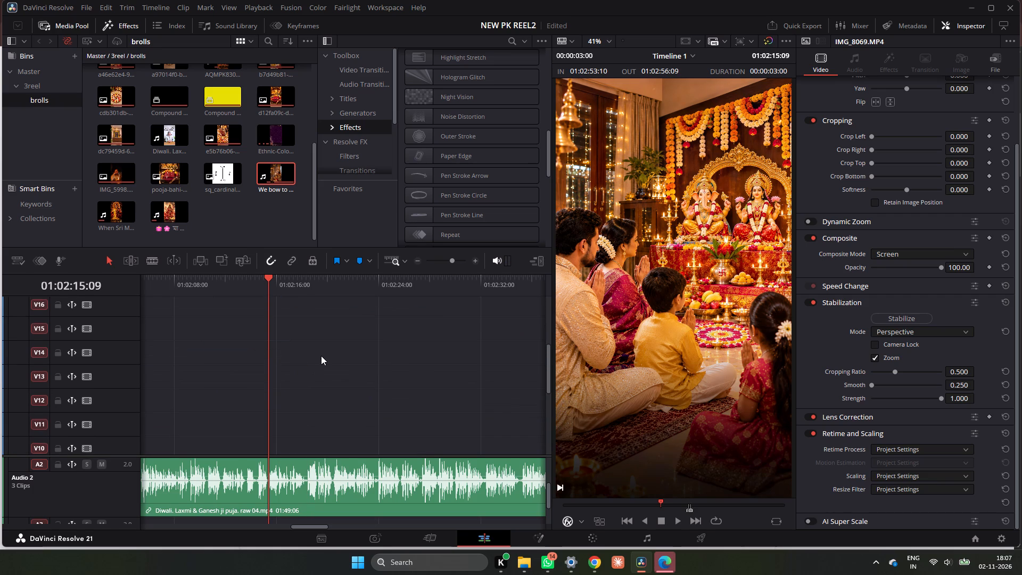
scroll(321, 356, up, 2)
Move the enabled IMG_8069 overlay from V19 to V18 so it straddles the family puja b-roll's start at 01:02:15:09.
triple_click(476, 259)
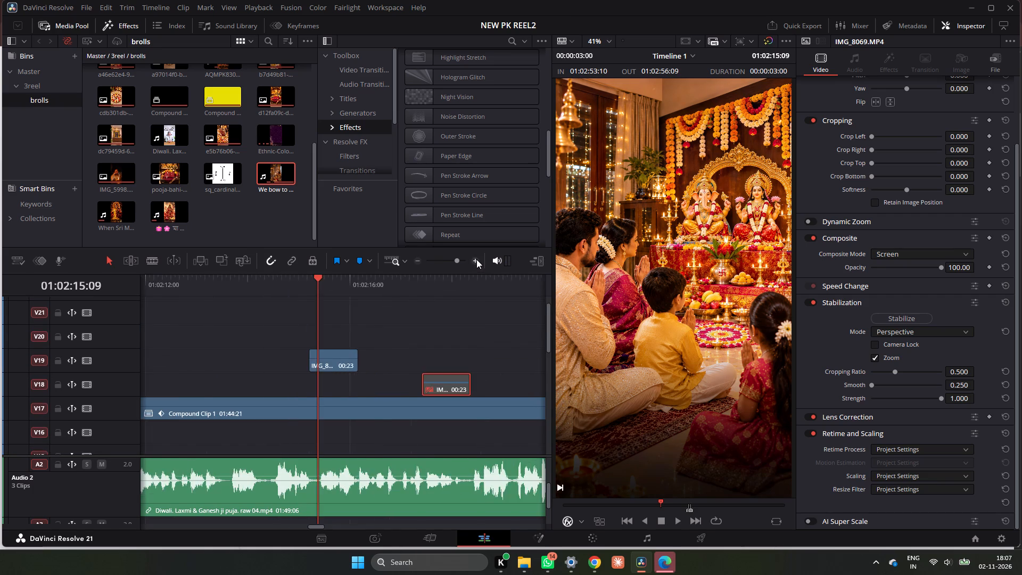
drag(376, 365, 351, 383)
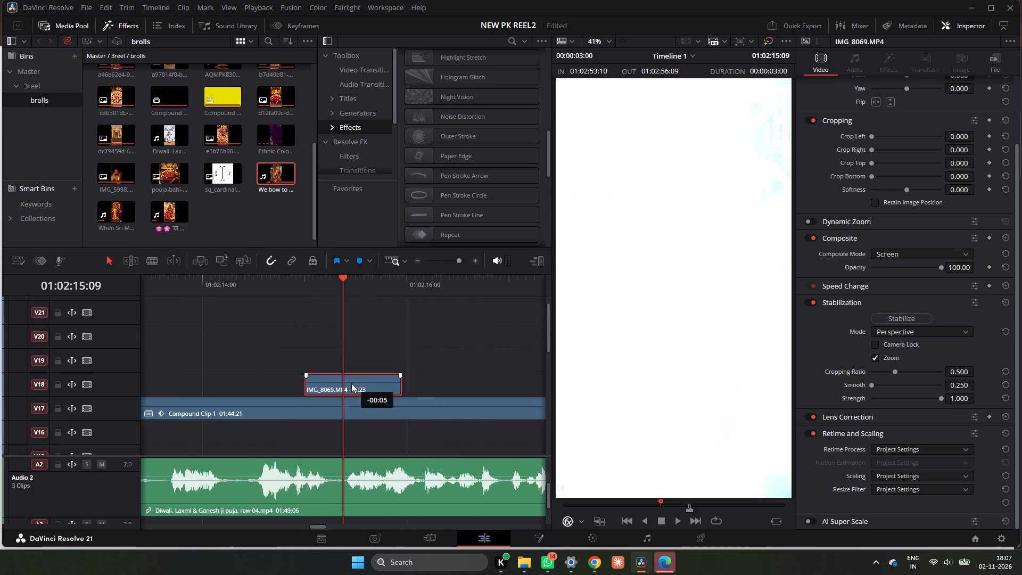
drag(351, 383, 349, 383)
Shift the disabled IMG_8069 overlay on V18 across the family puja b-roll's end at 01:02:18:09 and enable it.
ctrl+scroll(431, 376, down, 3)
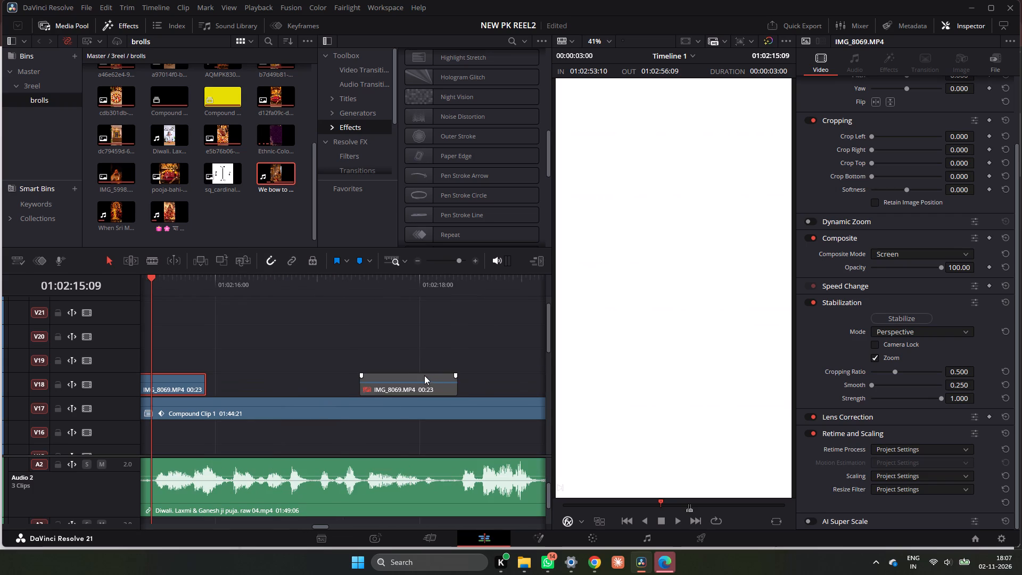
click(407, 287)
scroll(437, 394, down, 5)
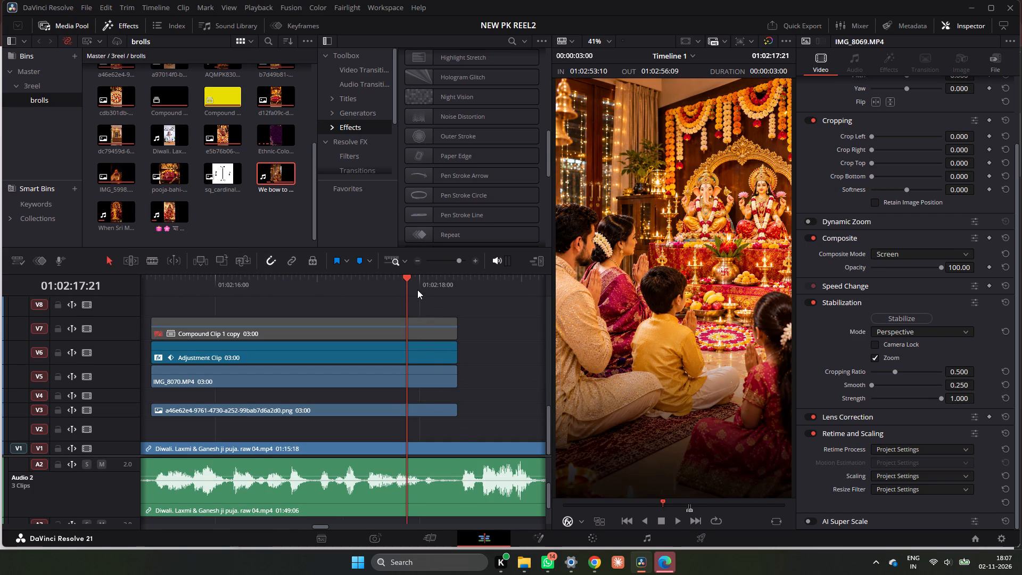
drag(417, 290, 458, 298)
scroll(481, 339, up, 5)
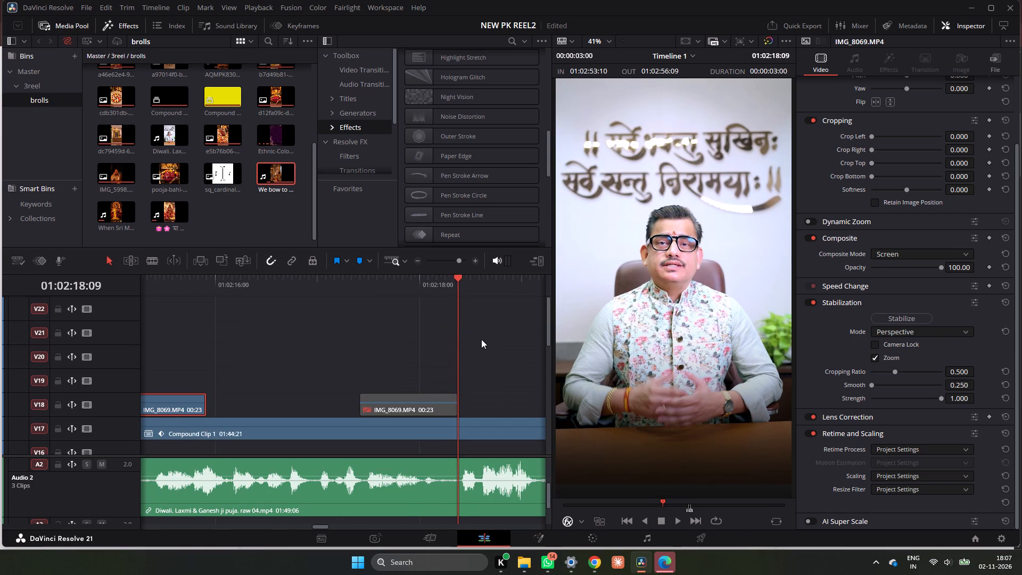
scroll(481, 339, up, 1)
drag(423, 407, 482, 404)
key(d)
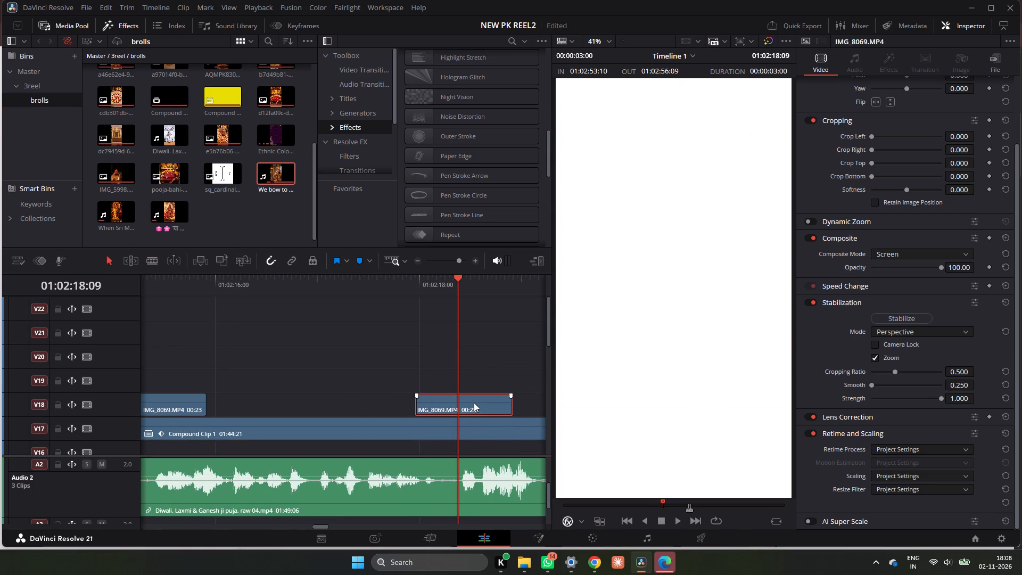
Play the light transition at the family puja b-roll's end twice, checking the overlay's timing around 01:02:18:09.
click(425, 292)
key(space)
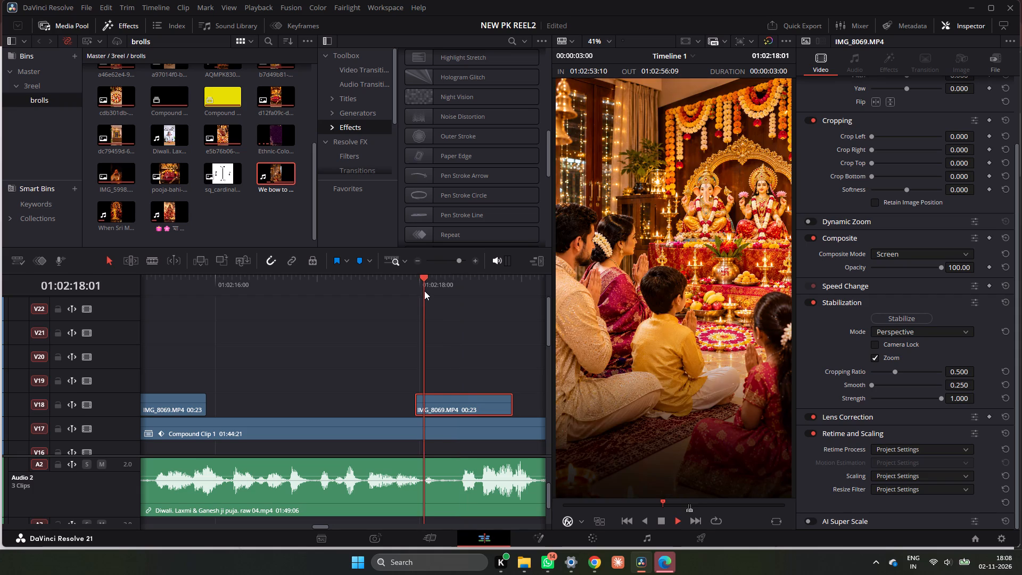
key(space)
click(419, 291)
key(space)
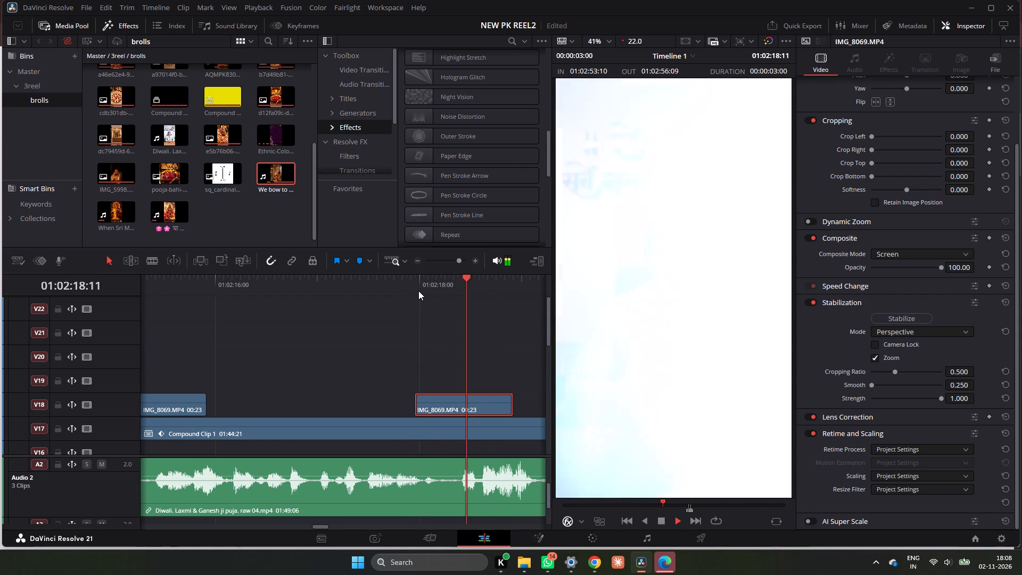
key(space)
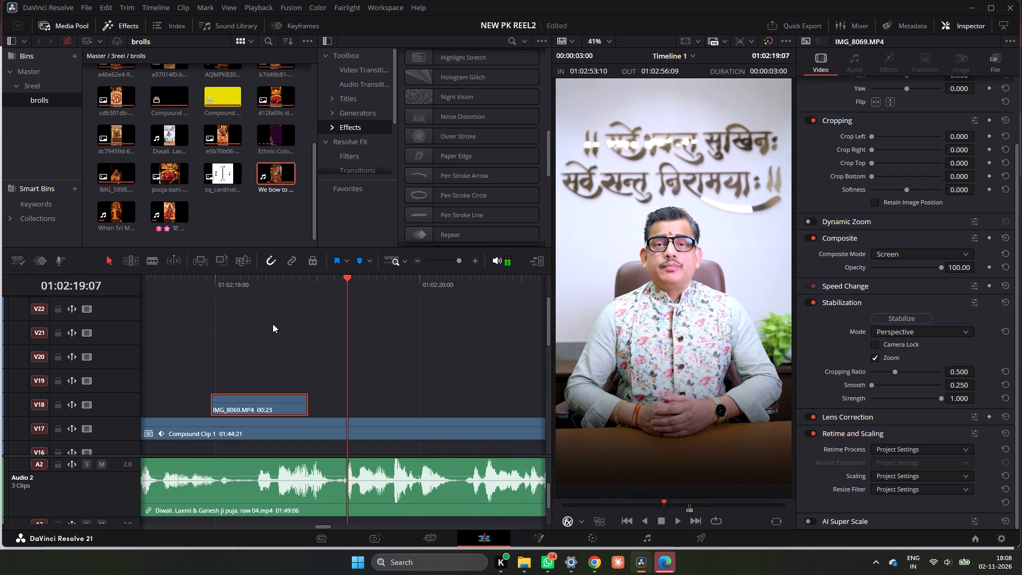
drag(287, 302, 257, 302)
drag(277, 276, 249, 296)
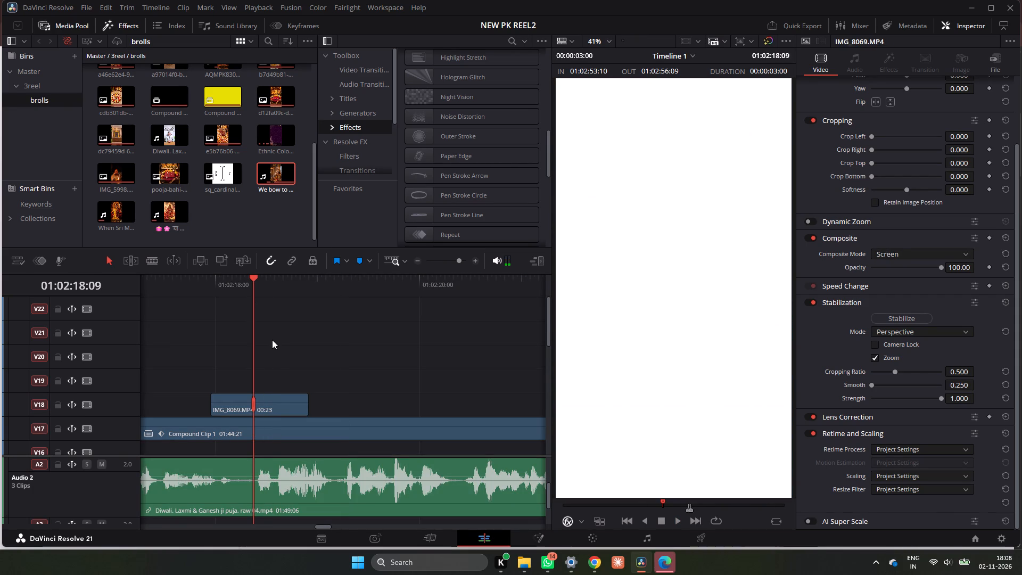
drag(269, 397, 272, 402)
click(233, 291)
key(space)
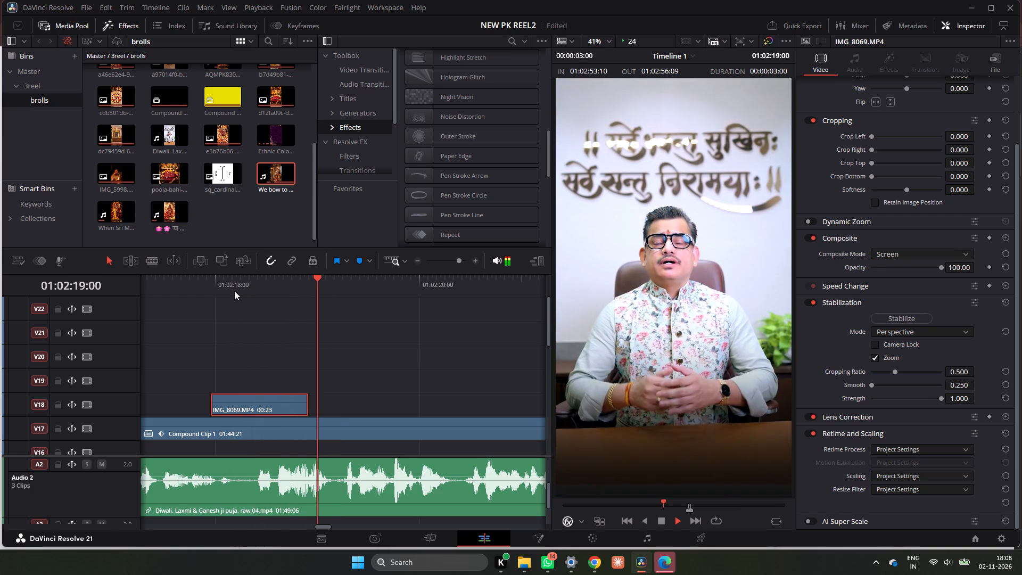
key(space)
Play both light transitions around the family puja b-roll, from before 01:02:15:09 to about 01:02:19:15.
double_click(414, 262)
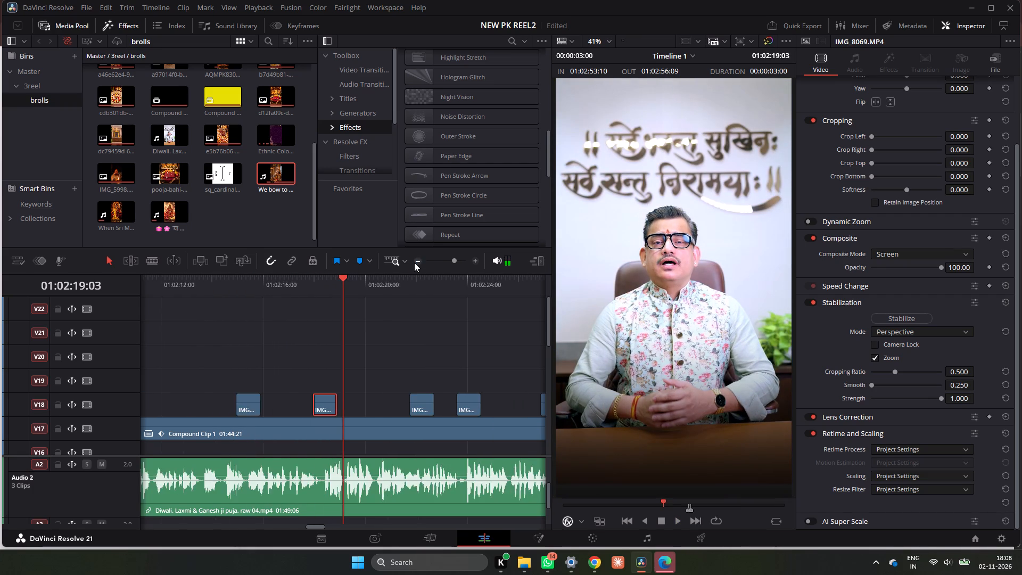
click(414, 262)
click(289, 283)
key(space)
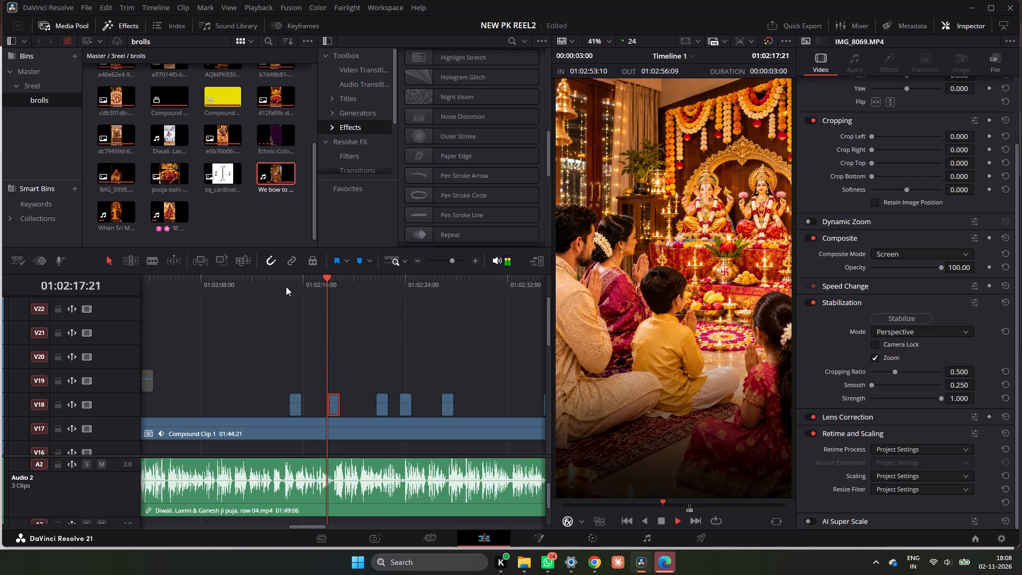
key(space)
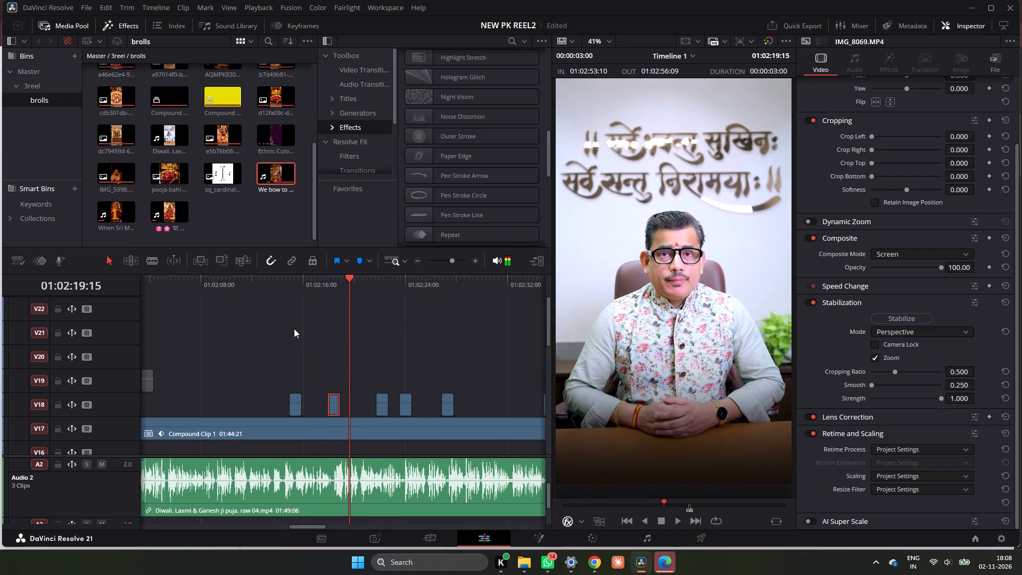
Move two disabled IMG_8069 overlays from V19 to V18, one at the Lakshmi b-roll's start at 01:02:01:18, the other around 01:02:06:00.
ctrl+scroll(298, 329, up, 3)
scroll(307, 335, down, 5)
drag(327, 286, 320, 285)
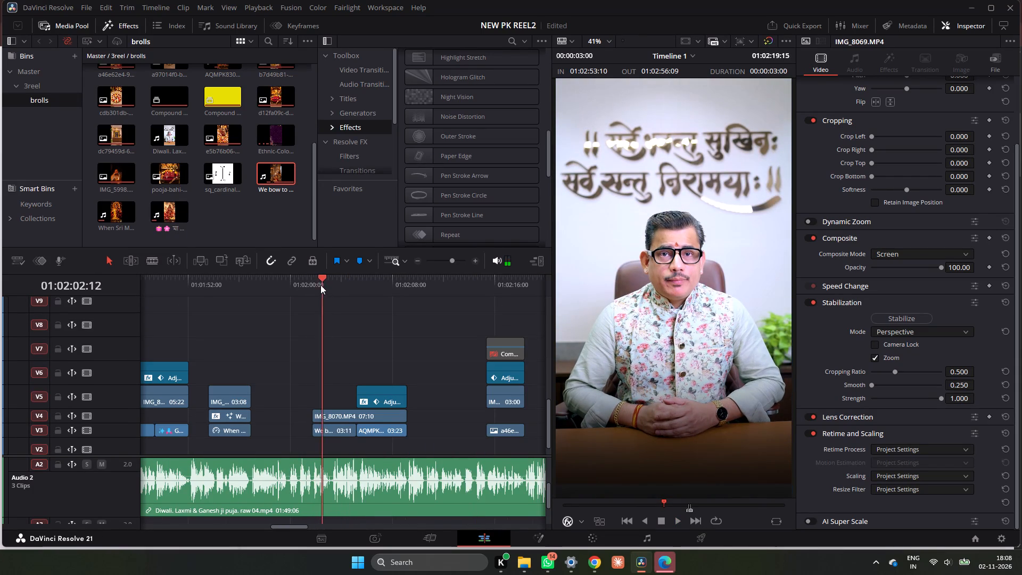
drag(320, 285, 302, 287)
click(302, 289)
drag(308, 285, 315, 285)
scroll(350, 349, up, 4)
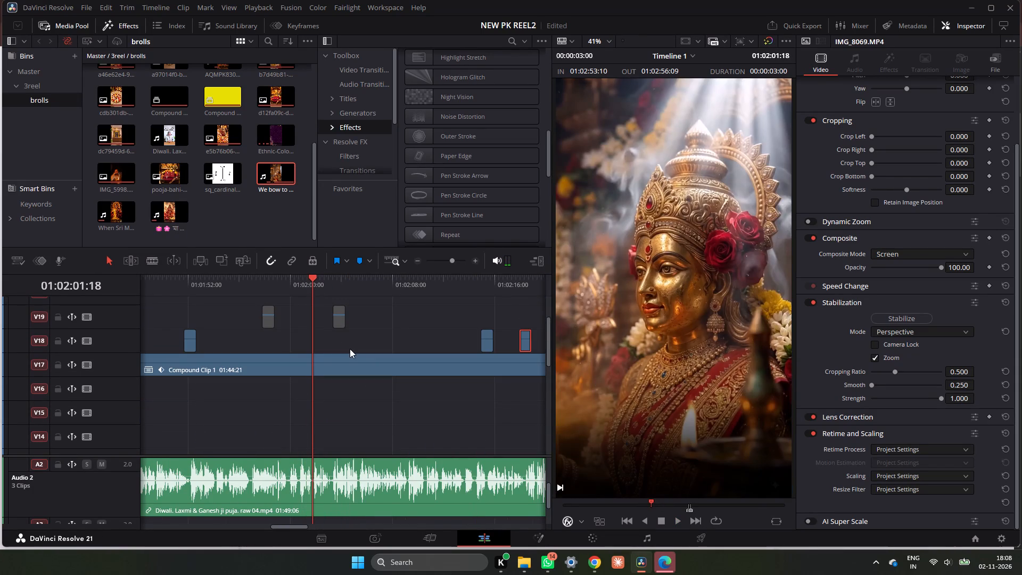
drag(335, 317, 311, 340)
drag(266, 316, 370, 338)
Enable the IMG_8069 overlay at the Lakshmi b-roll's start and shift it earlier so it straddles the cut at 01:02:01:18.
double_click(474, 261)
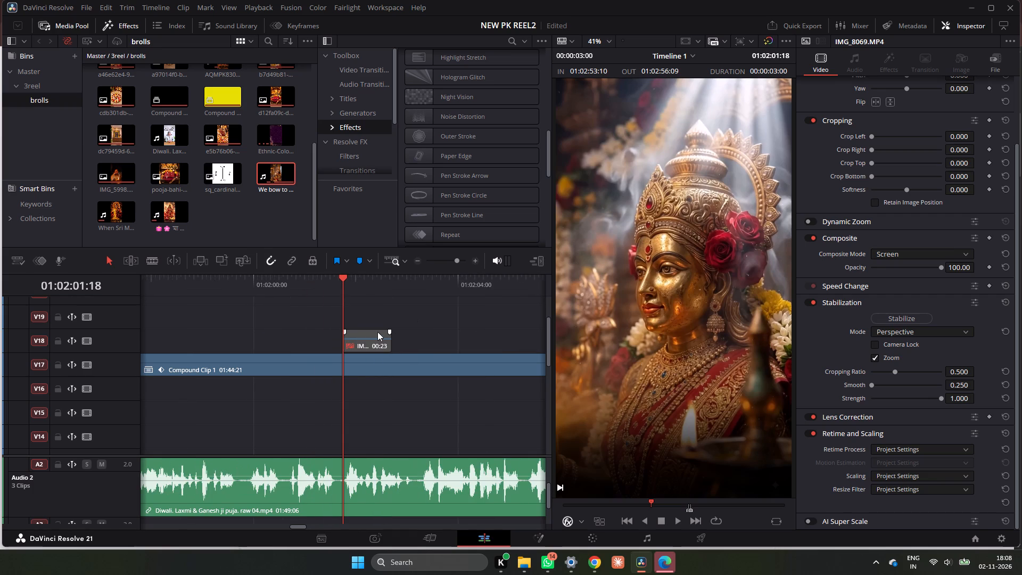
click(372, 334)
key(d)
drag(369, 334, 351, 340)
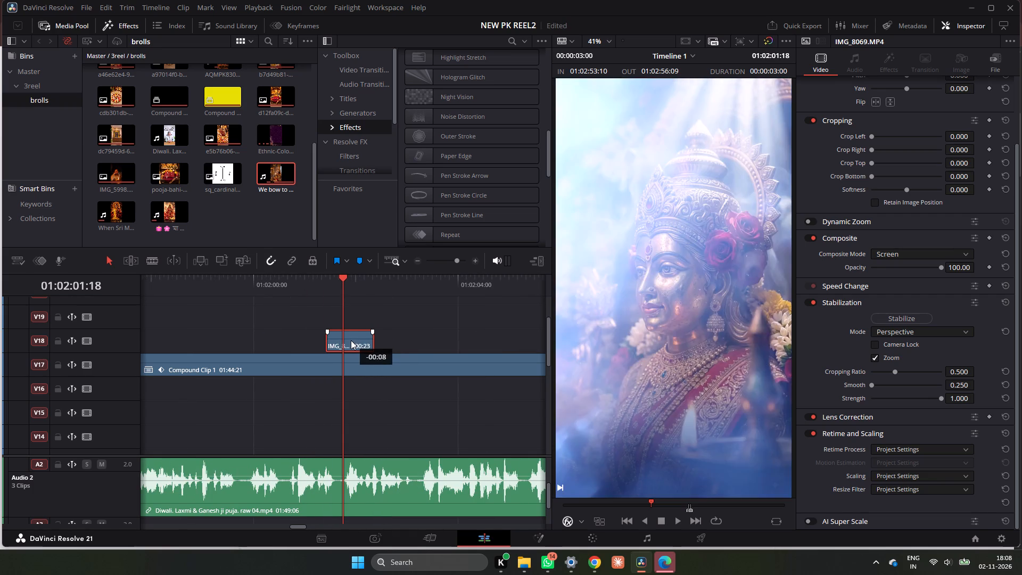
drag(351, 340, 348, 341)
Move the remaining disabled IMG_8069 overlay on V18 across the Ganesh b-roll's end at 01:02:09:04 and enable it.
ctrl+scroll(420, 343, up, 1)
ctrl+scroll(420, 342, down, 4)
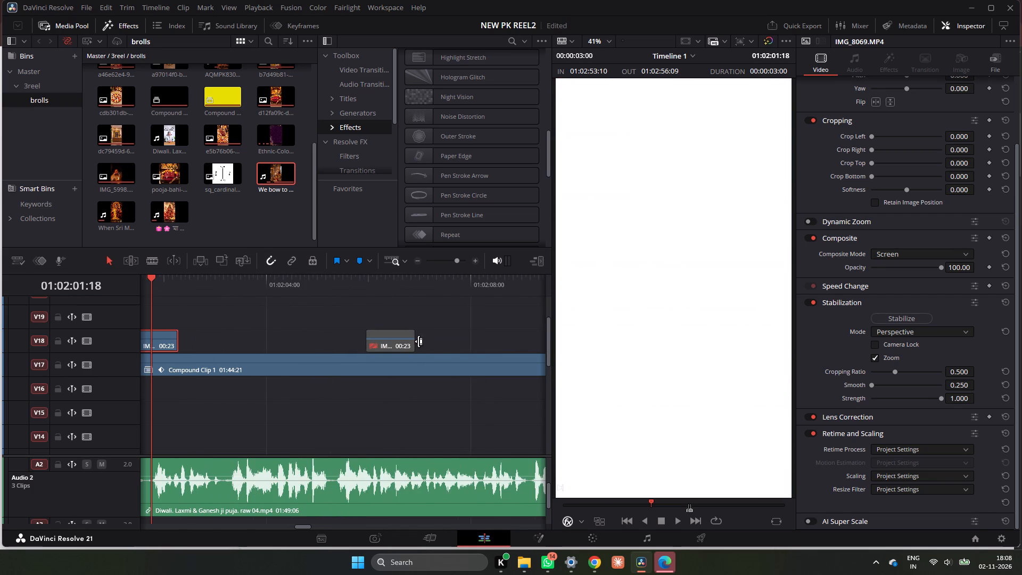
click(385, 339)
click(368, 297)
click(355, 283)
scroll(352, 351, down, 2)
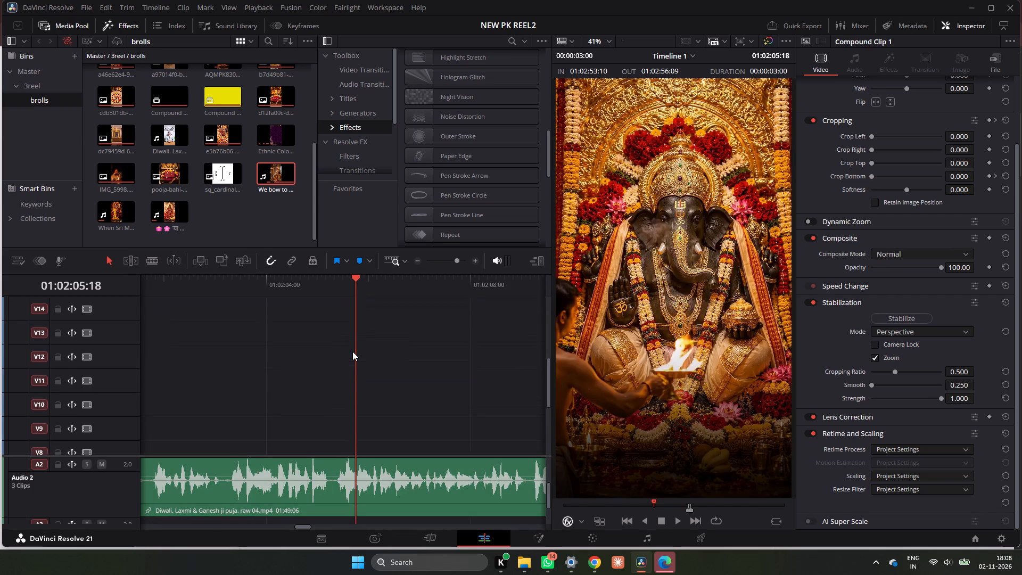
scroll(352, 351, down, 3)
scroll(363, 302, up, 1)
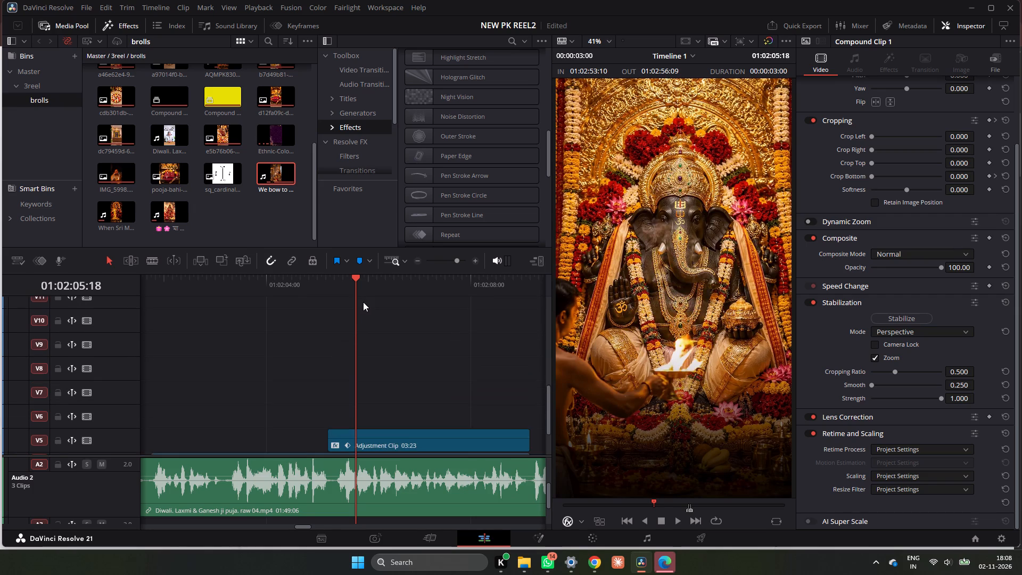
scroll(363, 302, down, 3)
drag(352, 288, 154, 315)
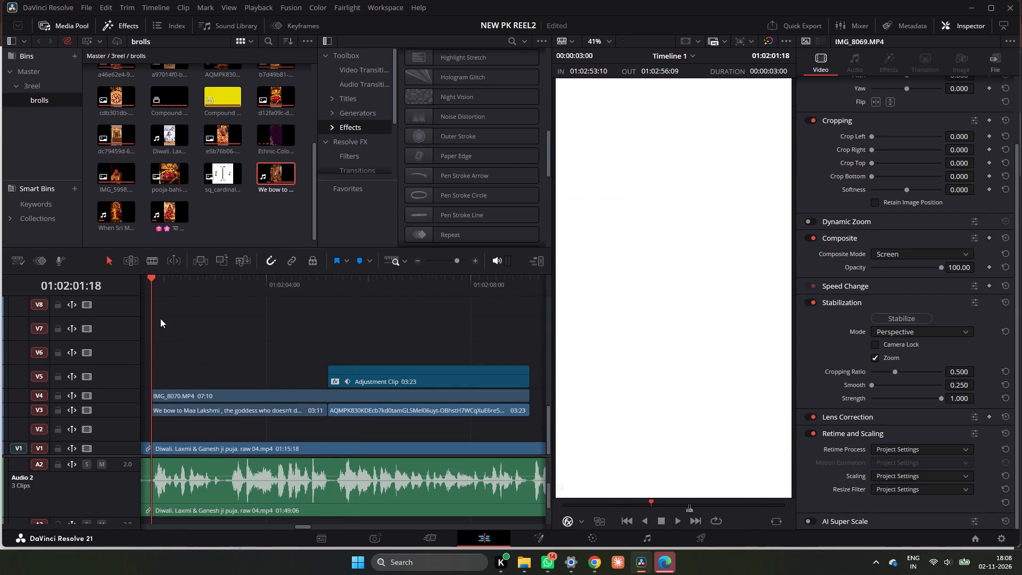
click(525, 282)
ctrl+scroll(498, 340, down, 2)
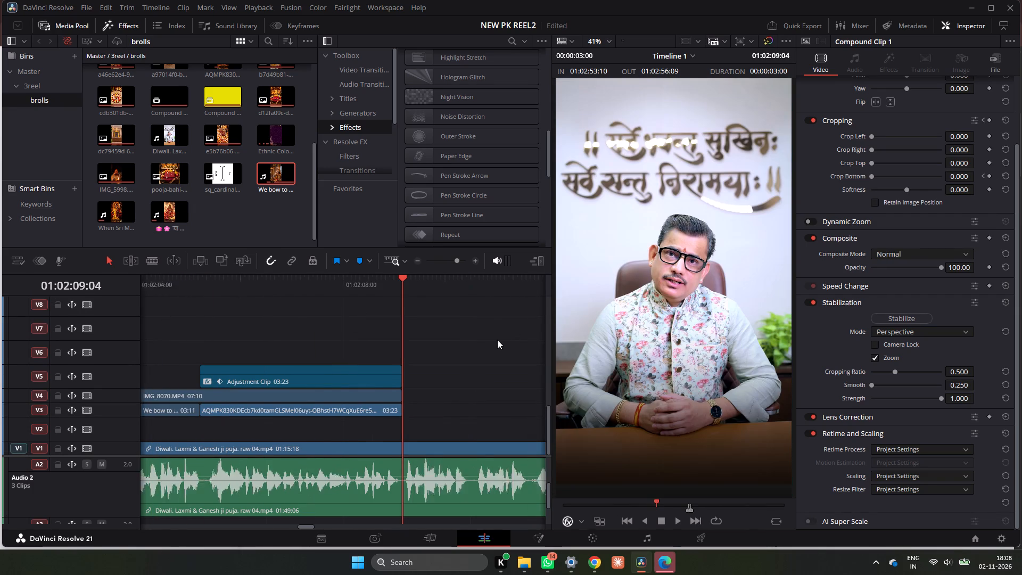
ctrl+scroll(497, 340, down, 1)
scroll(372, 323, up, 5)
drag(206, 391, 370, 398)
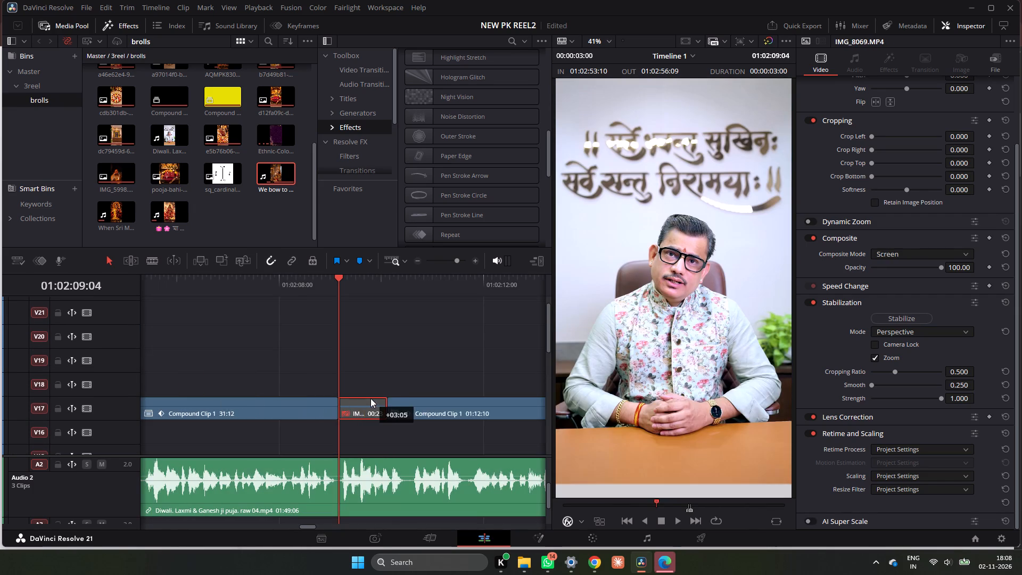
drag(370, 398, 350, 383)
key(d)
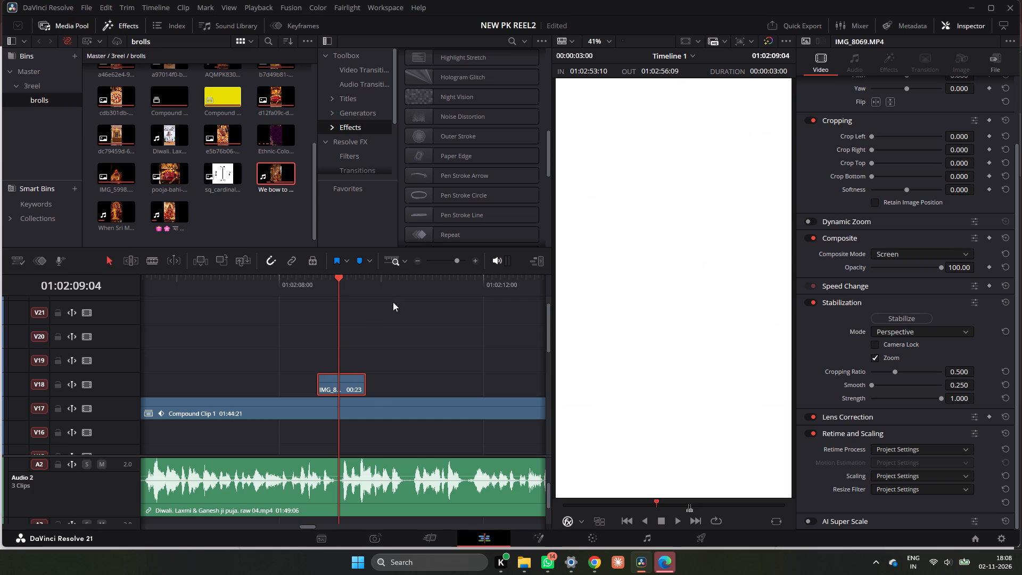
Review the overlay placement across the b-roll section and play the timeline from 01:01:40:02.
triple_click(418, 263)
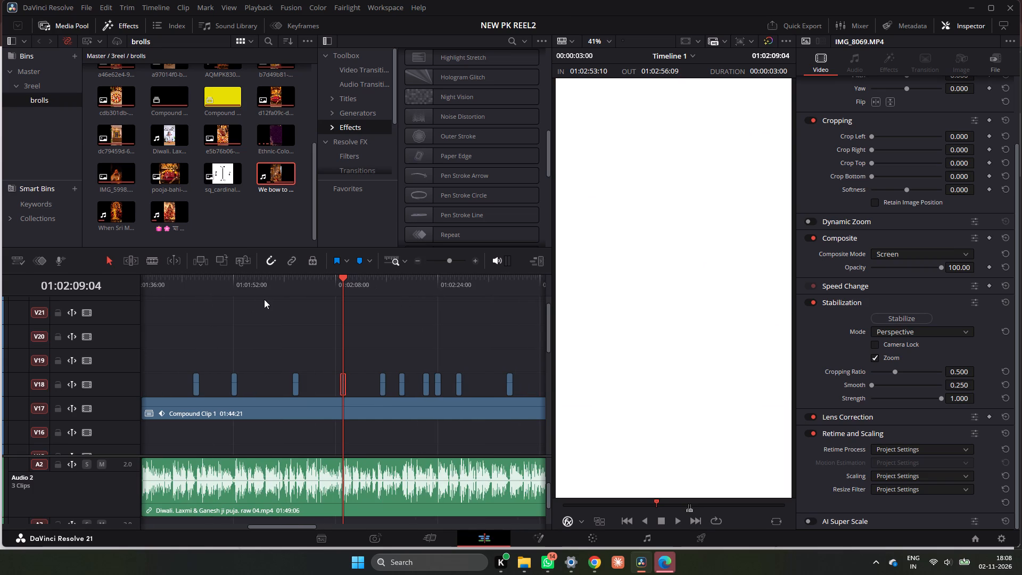
scroll(231, 326, up, 1)
scroll(231, 328, down, 6)
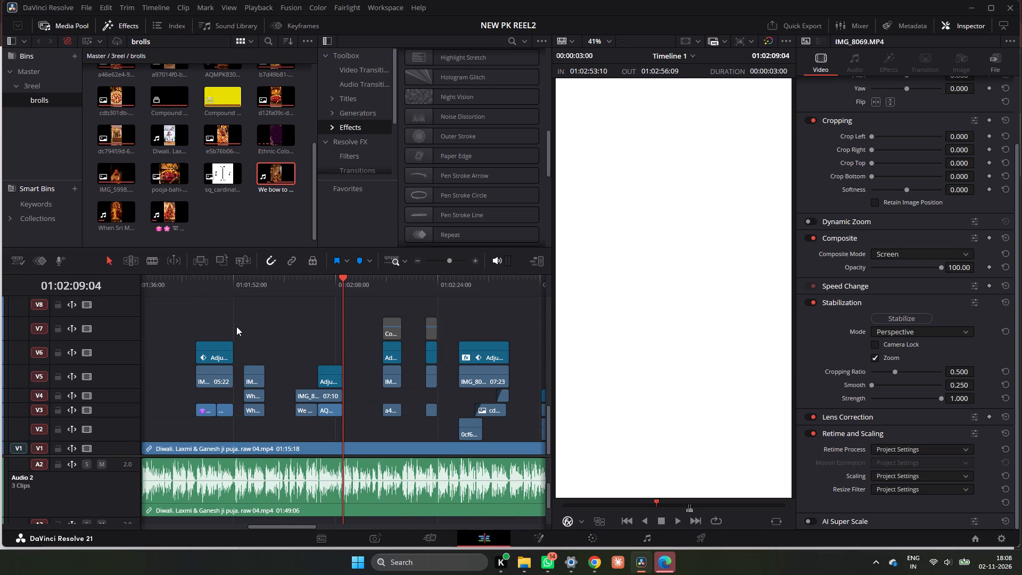
ctrl+scroll(237, 326, up, 2)
ctrl+scroll(238, 326, down, 2)
click(156, 291)
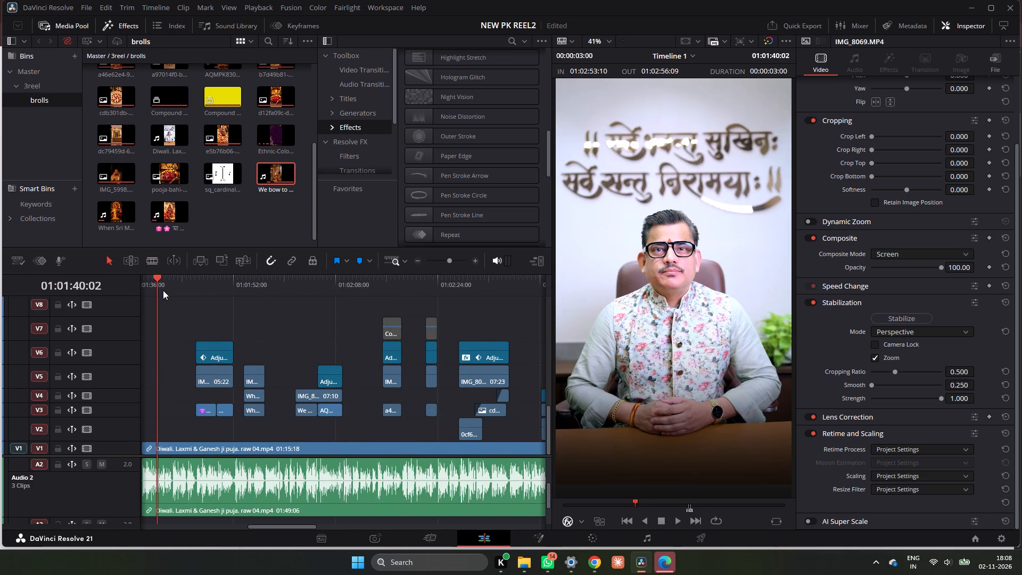
key(space)
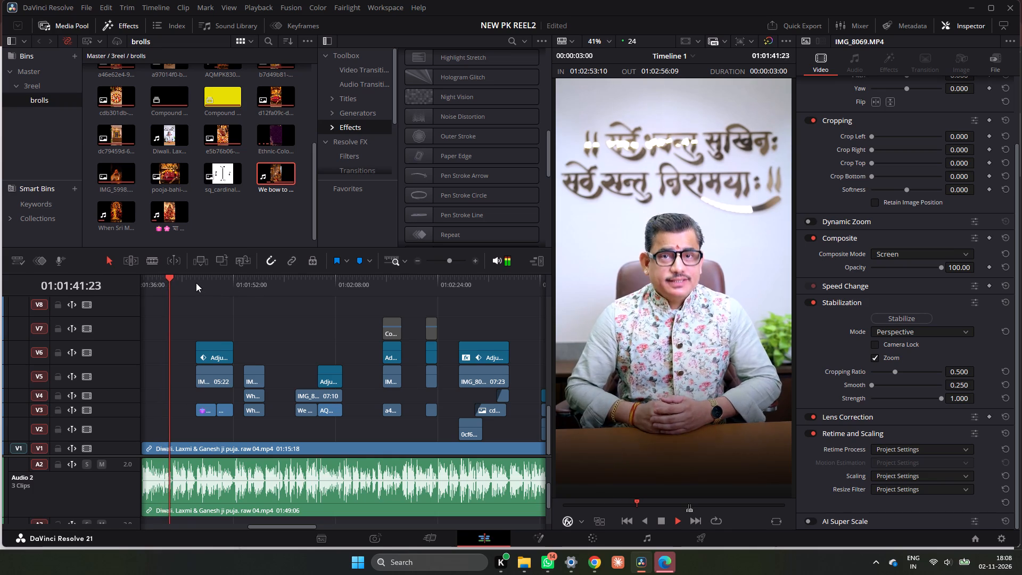
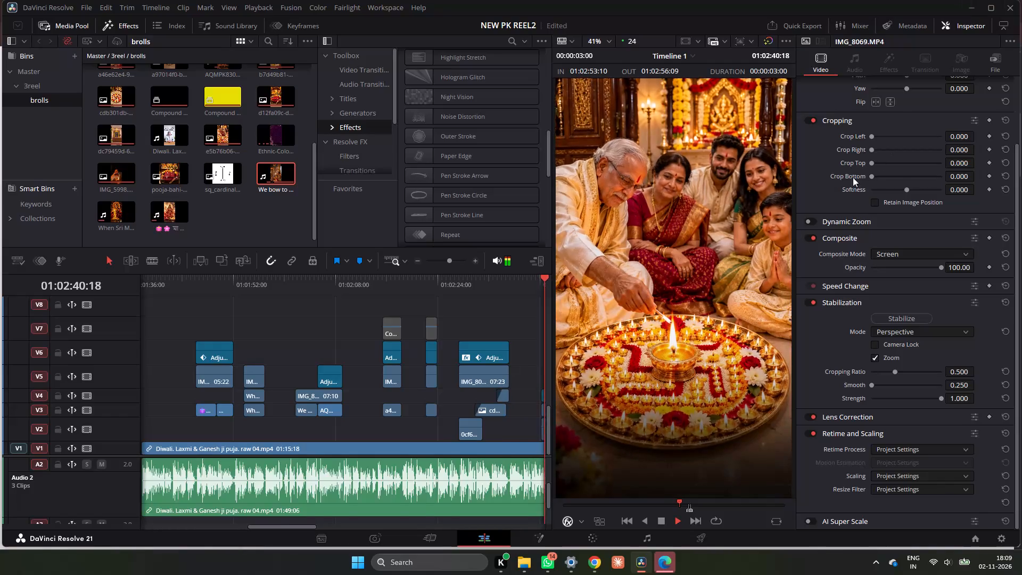
Play back the timeline from the rangoli diya b-roll around 01:02:40 to the Sanskrit title over the speaker near 01:02:55, checking cuts and title.
click(416, 261)
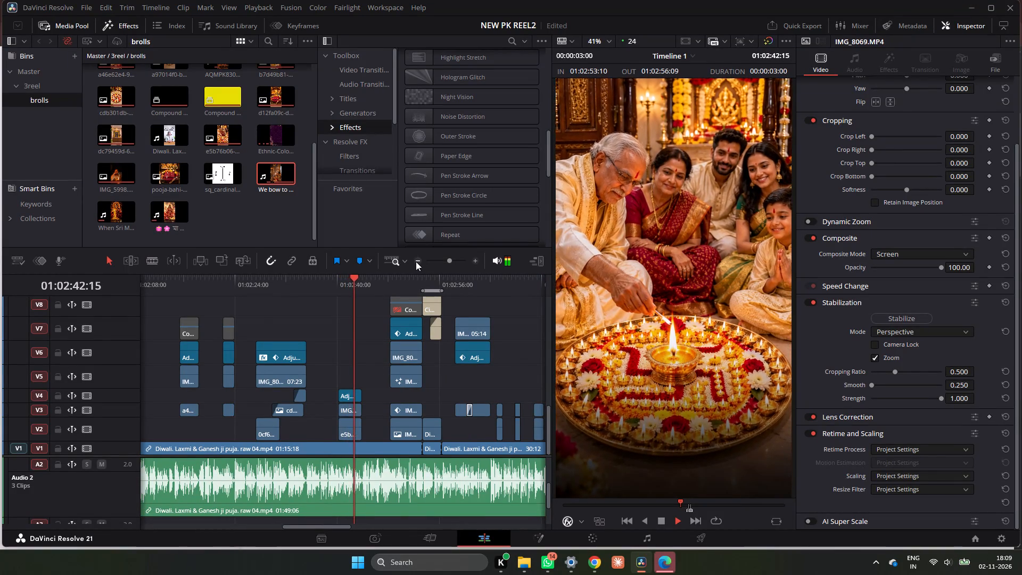
key(space)
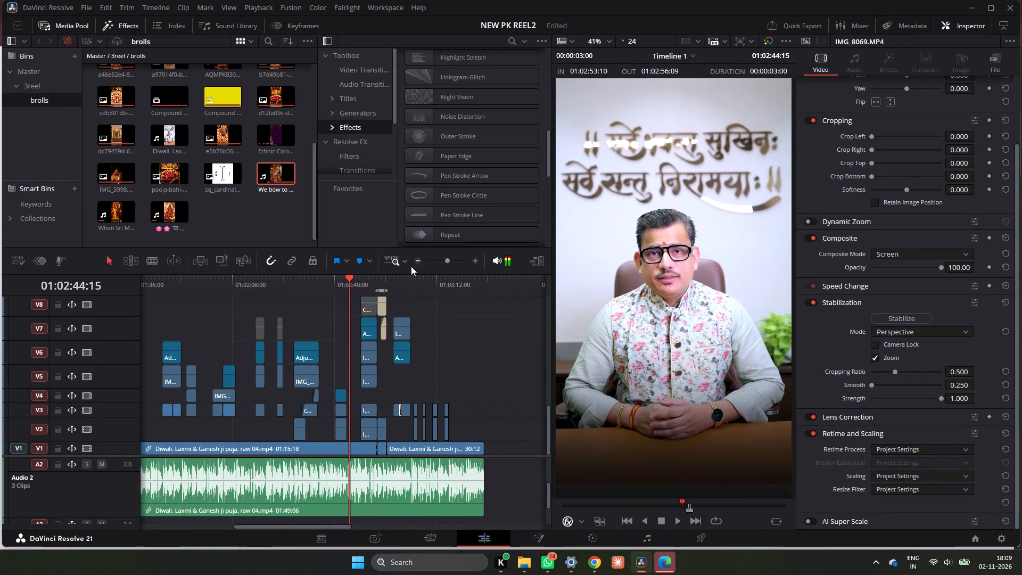
click(342, 281)
key(space)
click(339, 281)
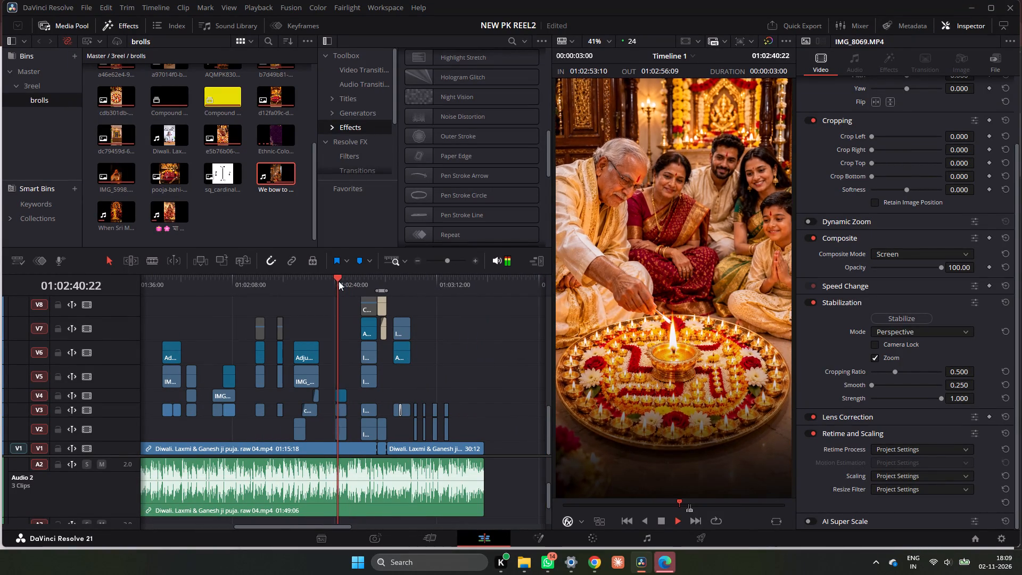
click(364, 278)
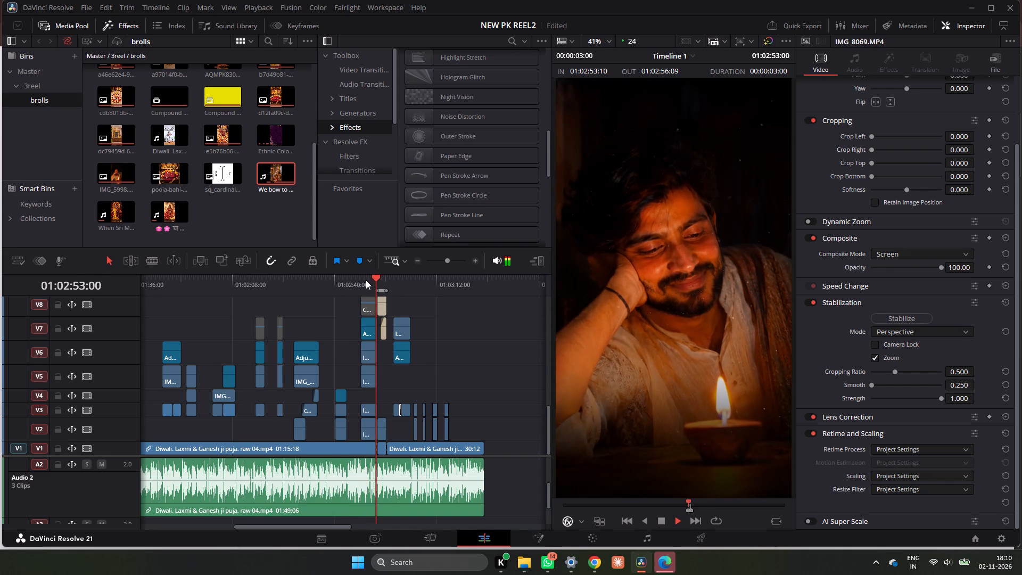
key(space)
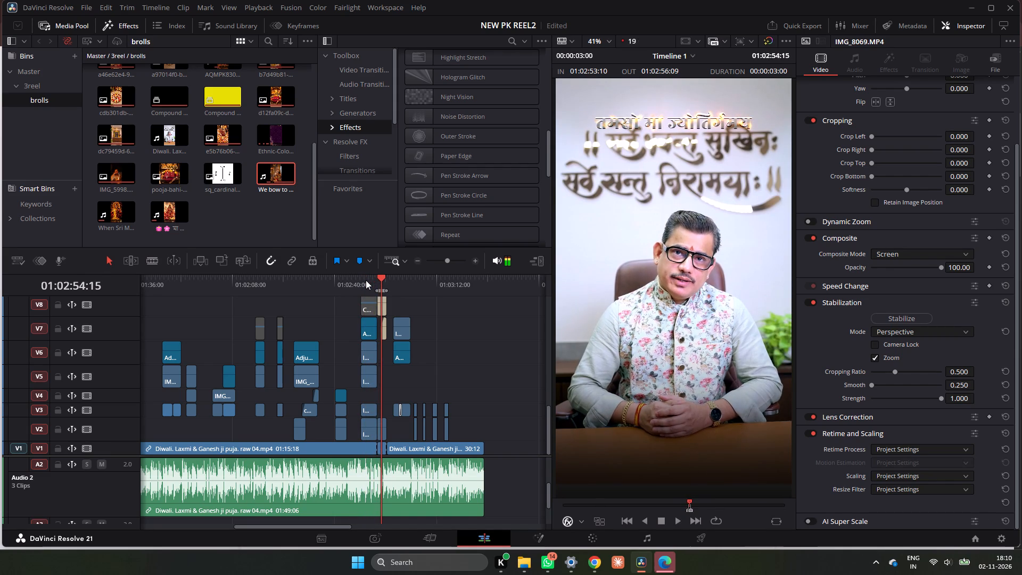
key(space)
key(space)
key(space)
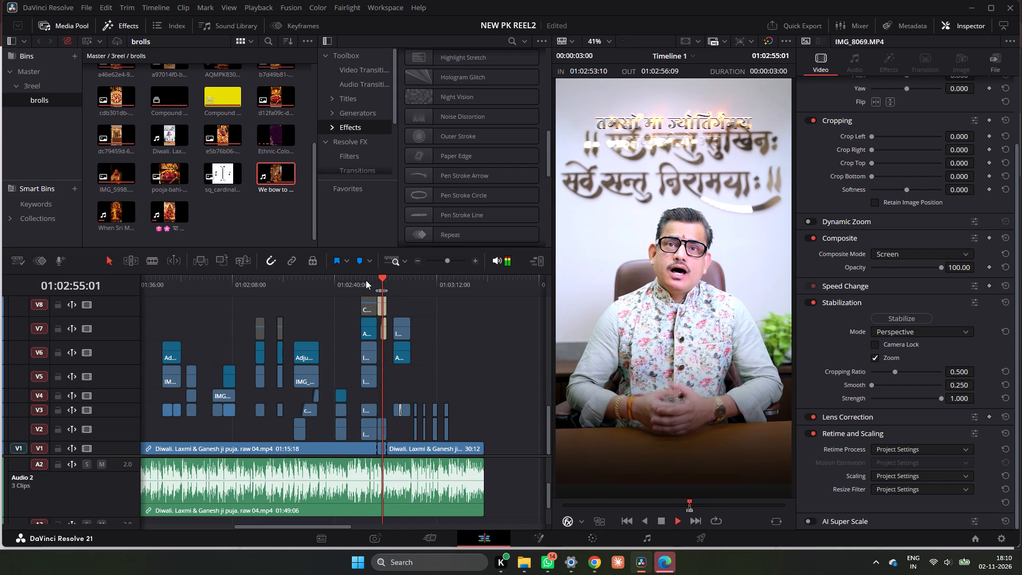
key(space)
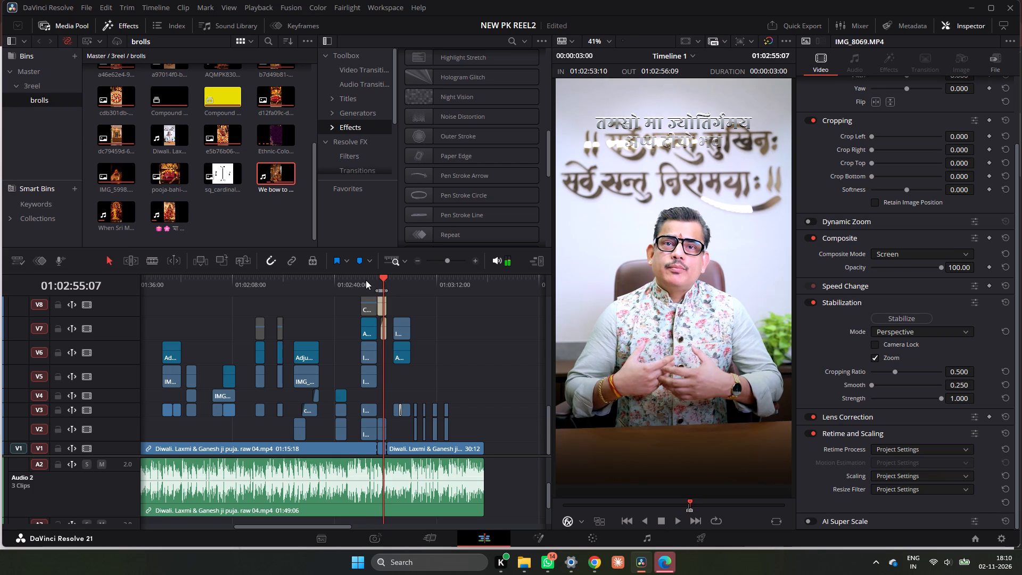
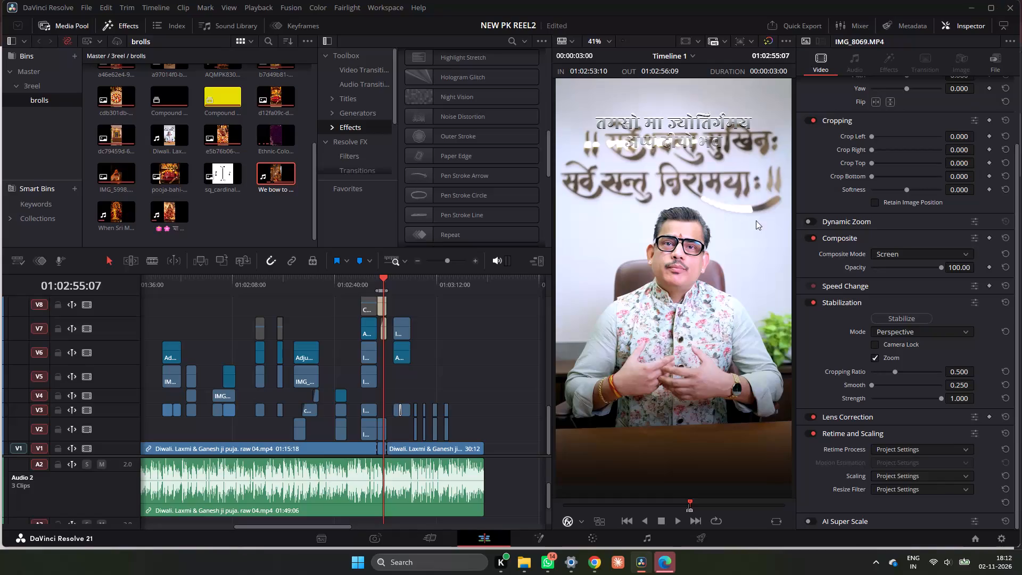
Duplicate the Cinematic Titles Animator title at 01:02:53 on V8 into the empty part of V8 around 01:03:24.
triple_click(477, 263)
click(477, 263)
scroll(420, 324, up, 2)
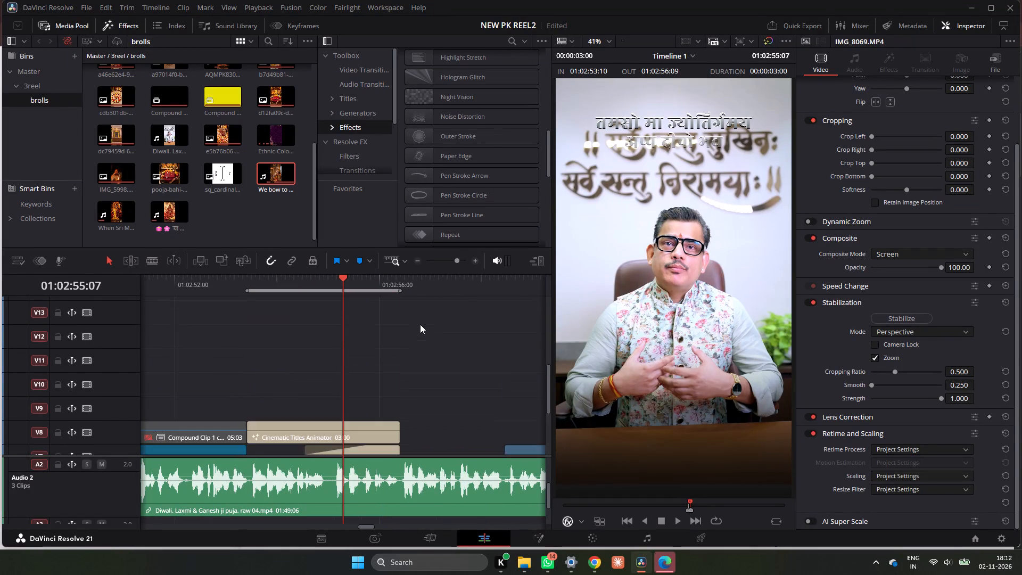
scroll(419, 325, down, 1)
click(419, 262)
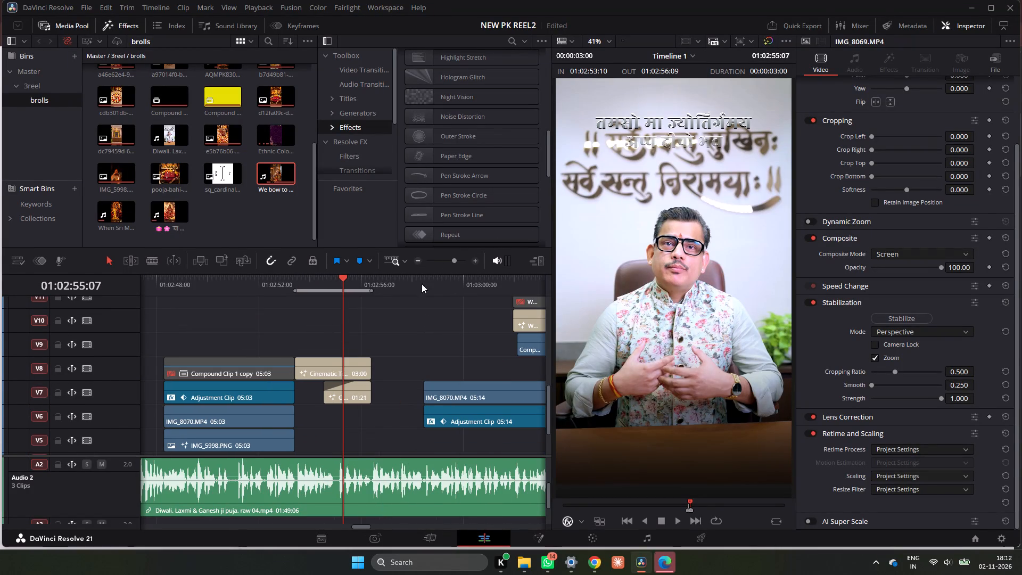
click(418, 262)
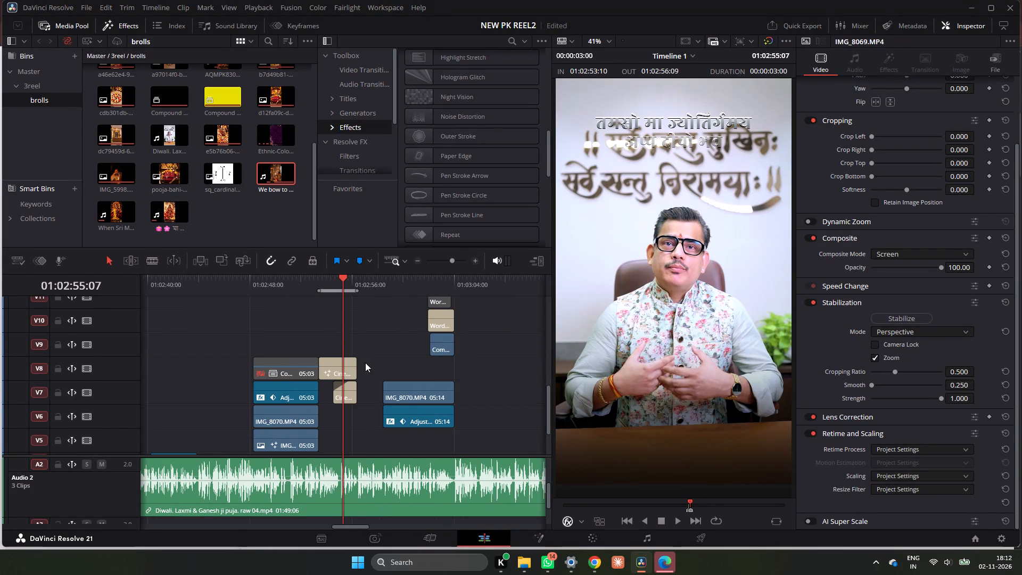
click(418, 258)
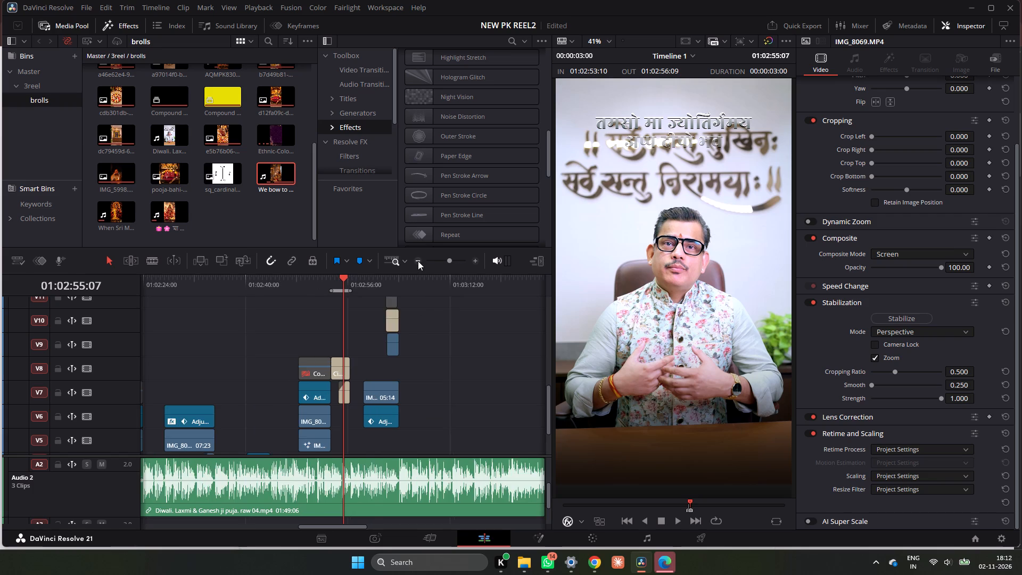
double_click(418, 261)
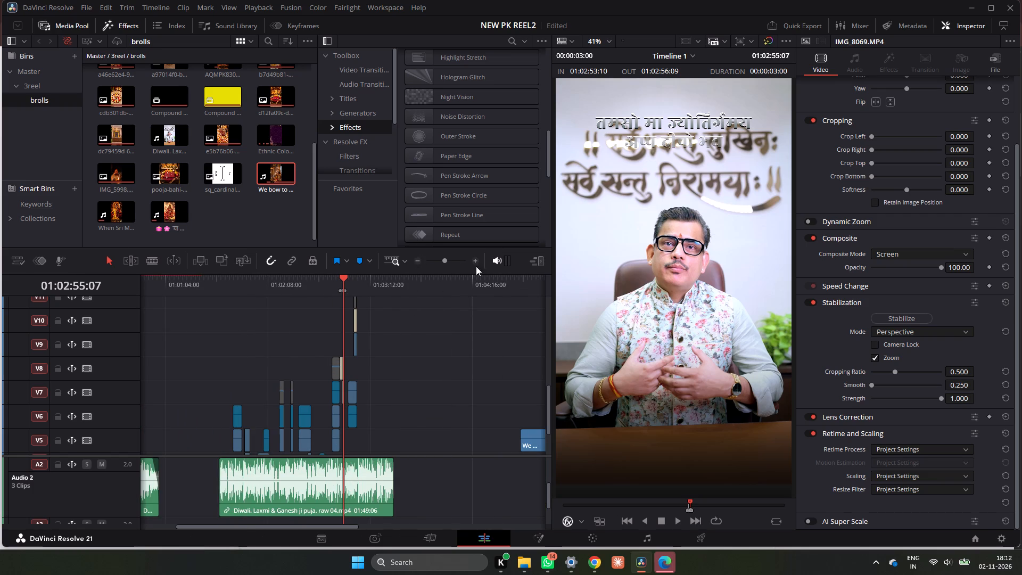
click(475, 262)
click(343, 371)
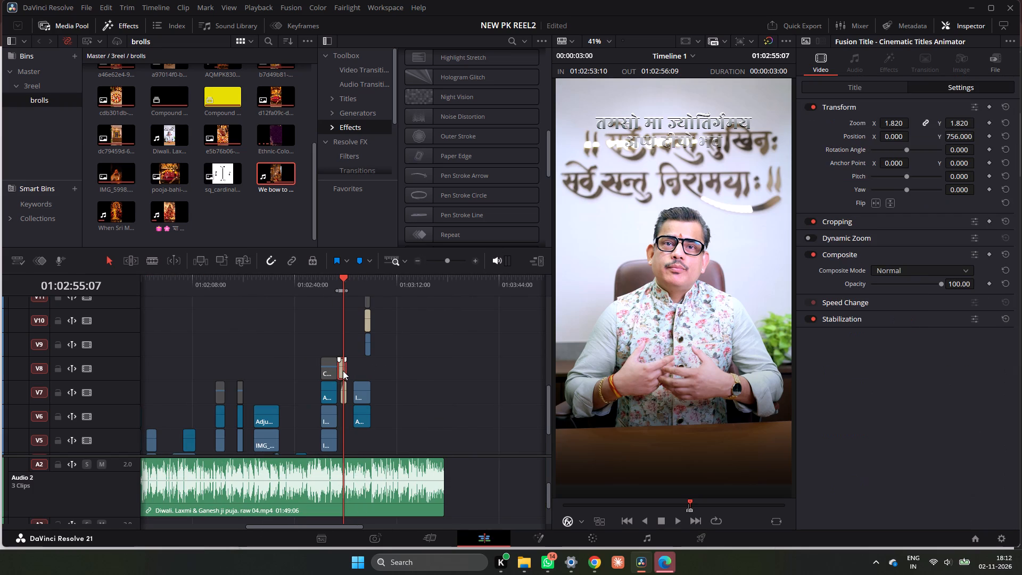
drag(343, 371, 441, 369)
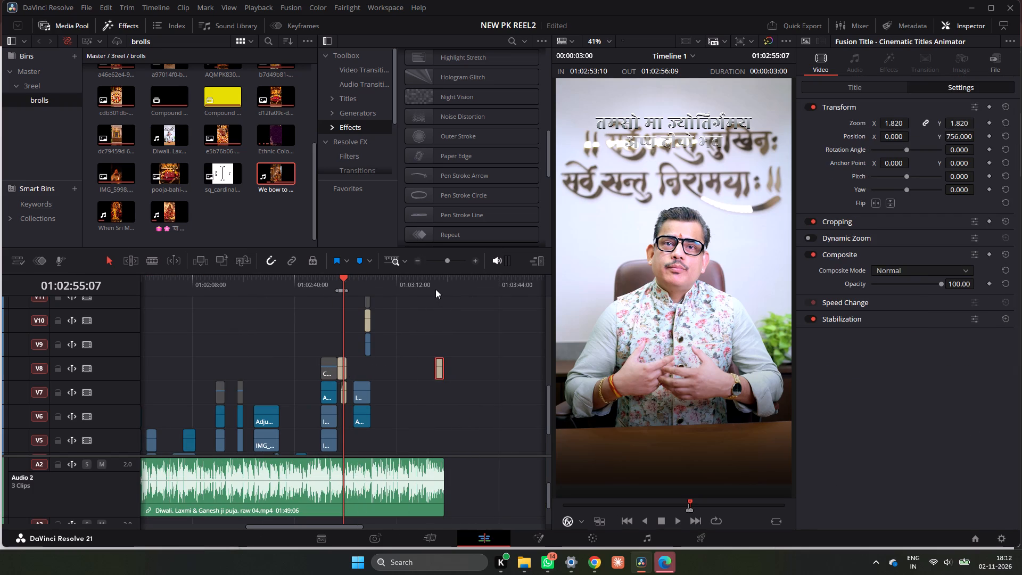
Play back the duplicated title near 01:03:24 and extend its end to a duration of 15:21.
click(435, 289)
key(space)
key(space)
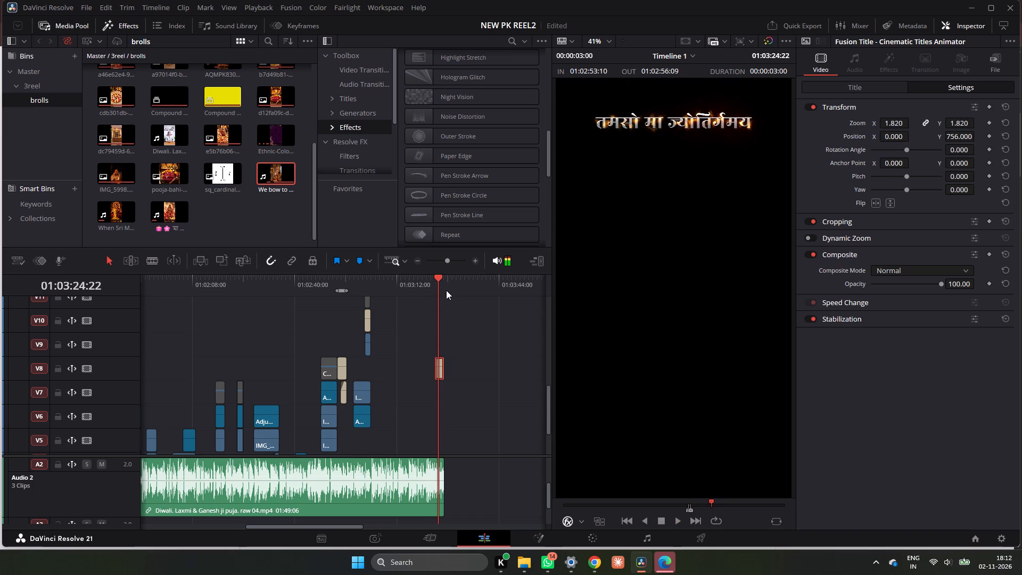
key(space)
key(space)
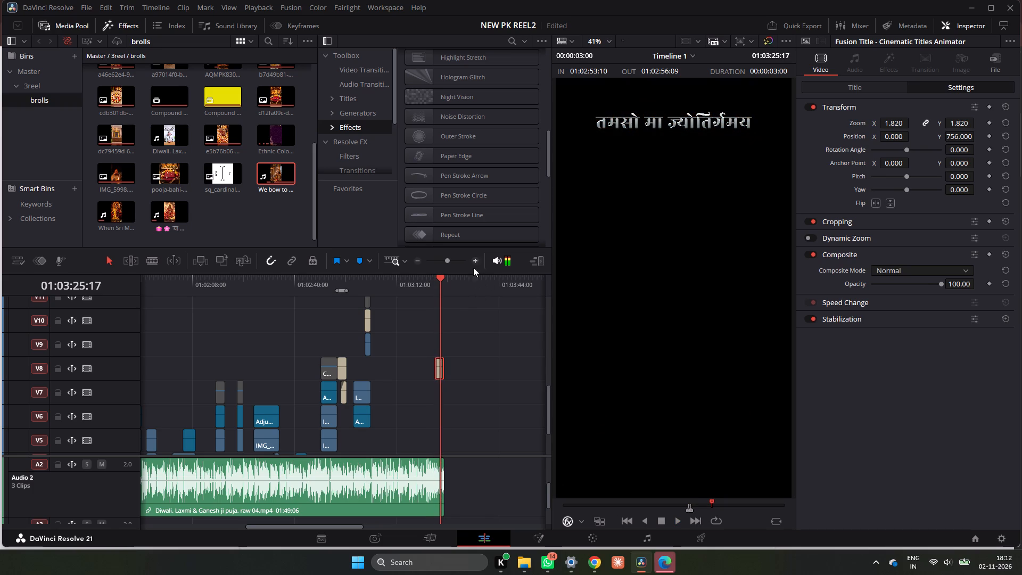
triple_click(476, 264)
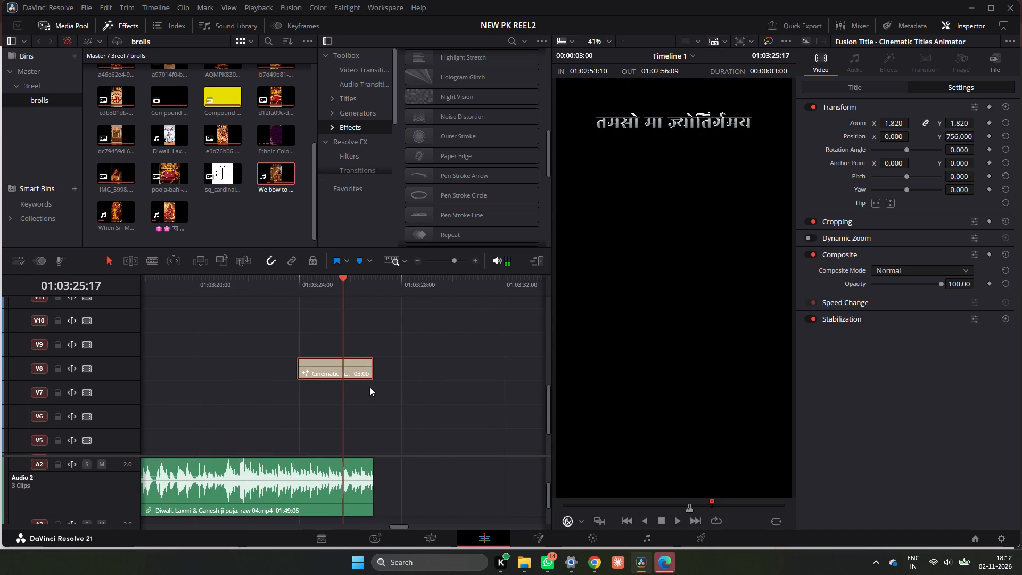
drag(369, 375, 571, 382)
key(space)
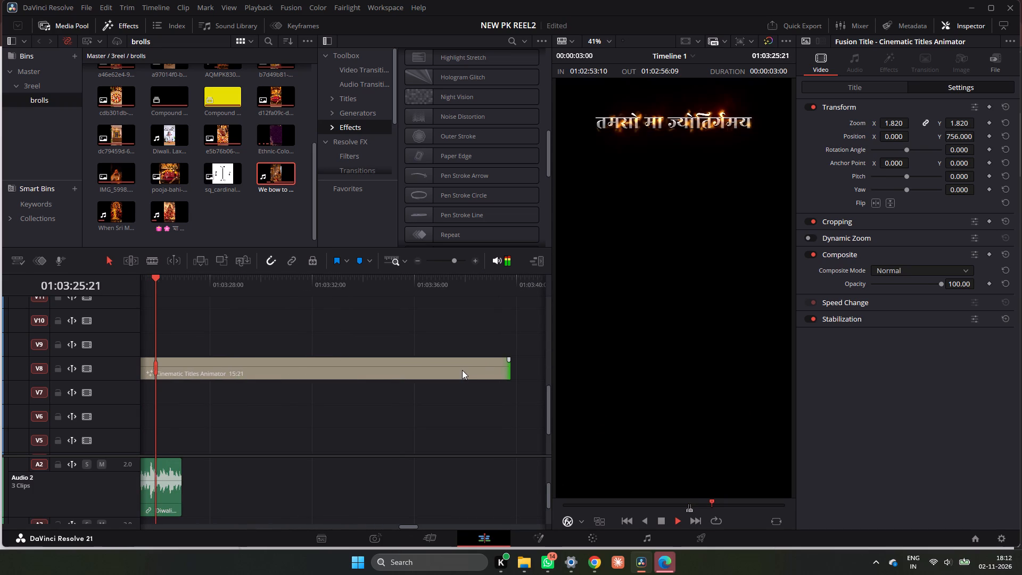
key(space)
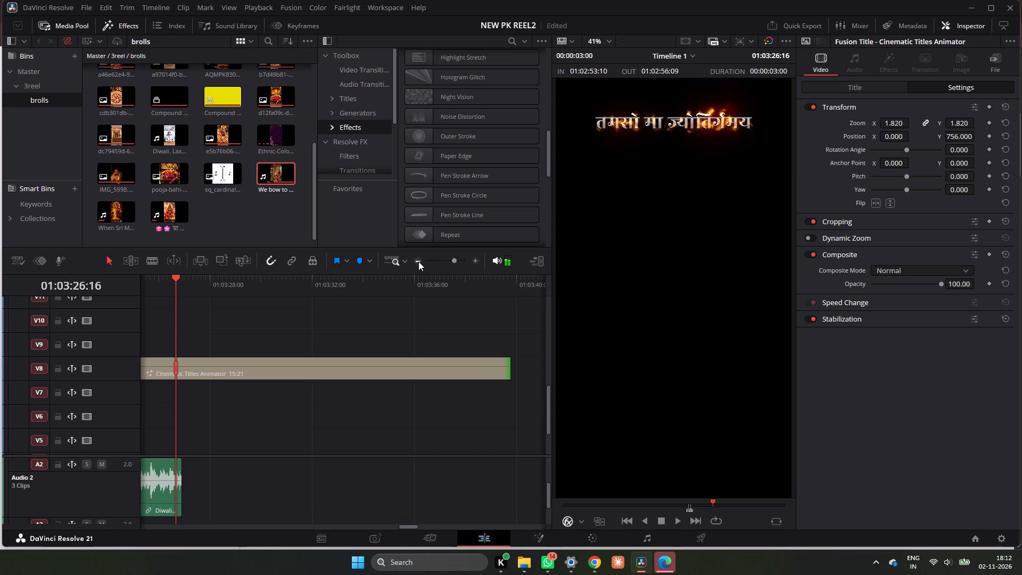
Convert the extended Cinematic Titles Animator copy on V8 into a compound clip with the default name.
triple_click(418, 261)
click(366, 360)
right_click(365, 361)
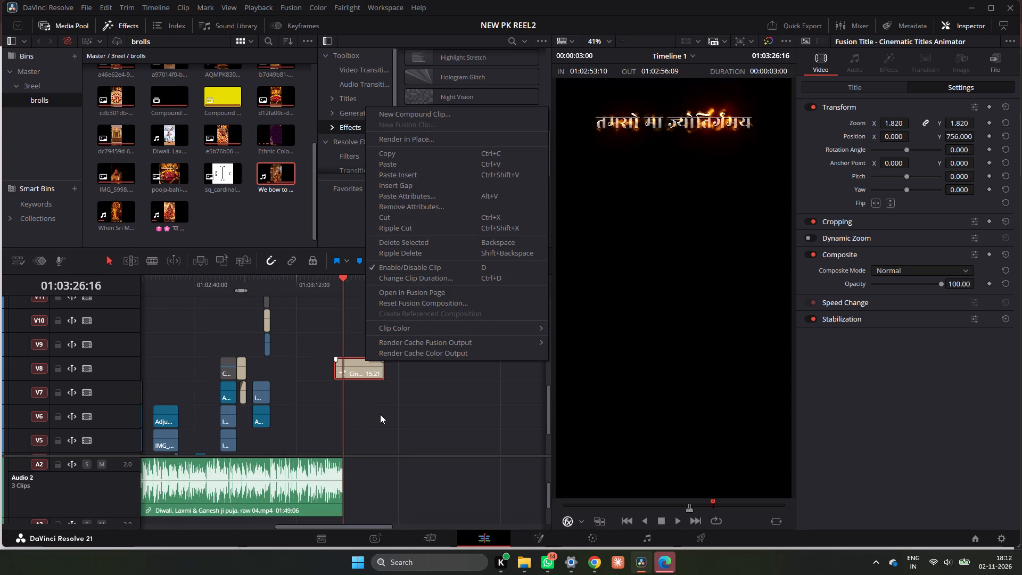
click(387, 398)
click(370, 368)
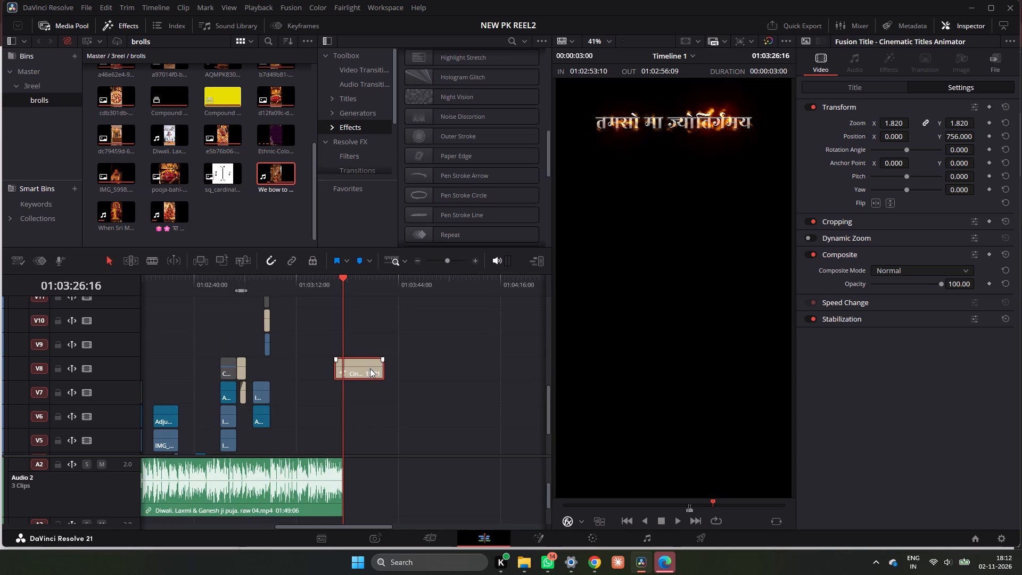
right_click(370, 368)
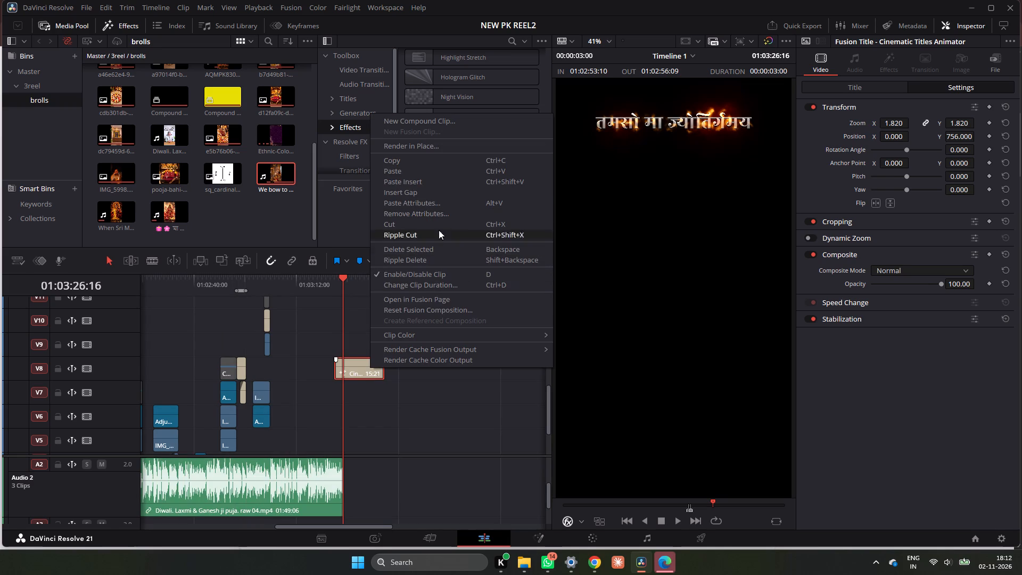
click(462, 121)
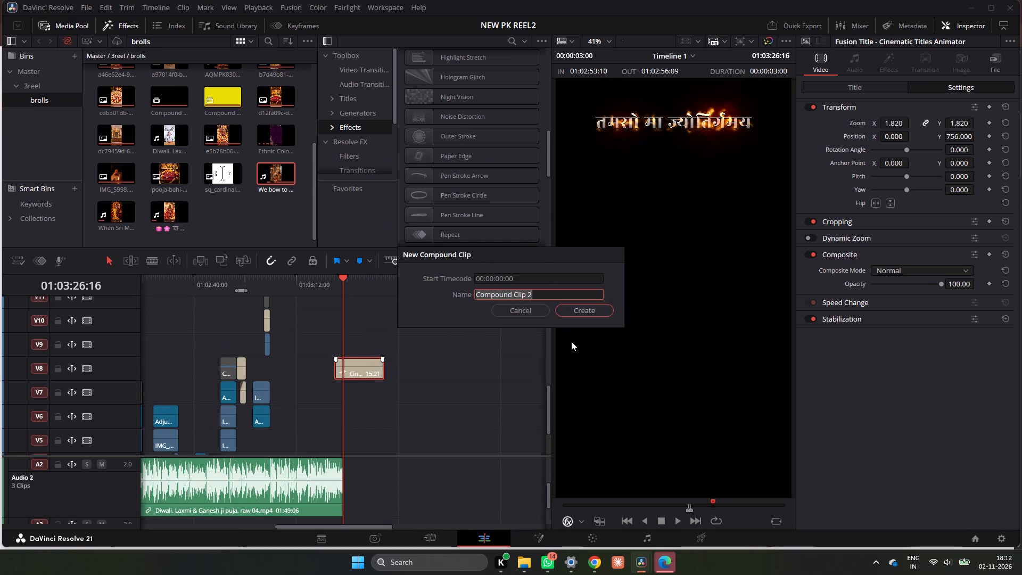
click(588, 311)
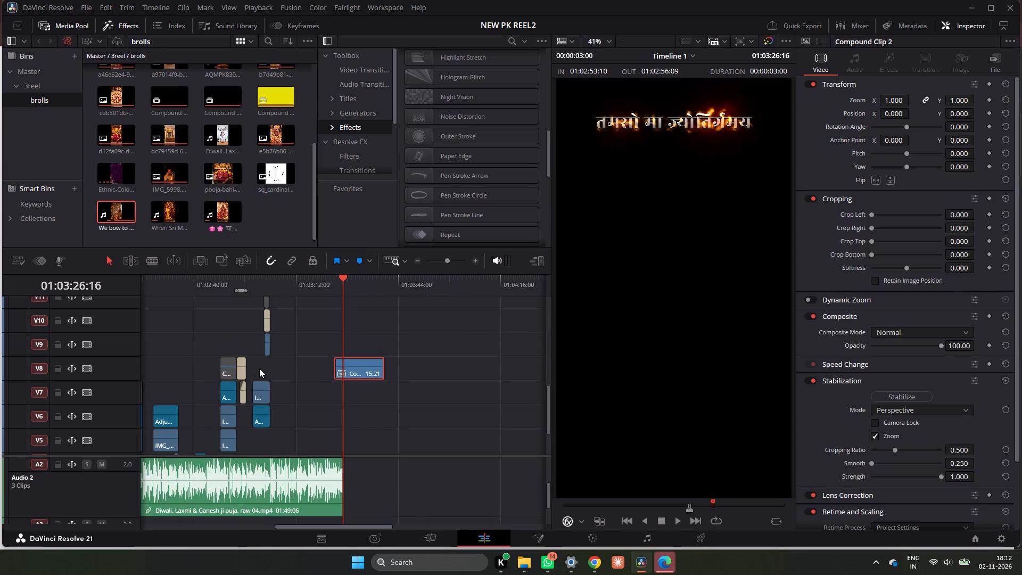
Replace the original V8 title at 01:02:53 with the new compound clip, trim it to 03:00, and play it back.
drag(349, 370, 344, 369)
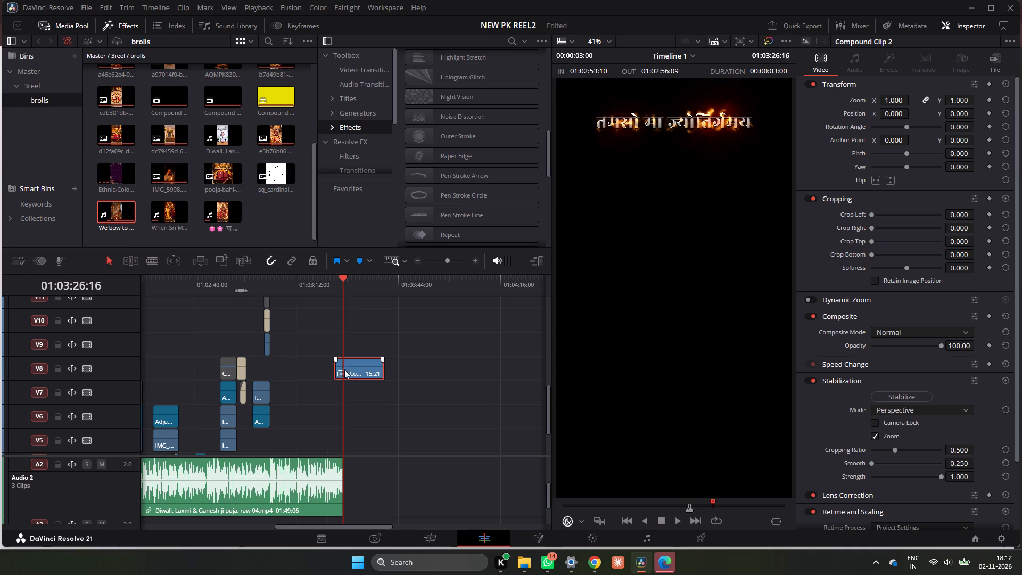
drag(344, 369, 252, 365)
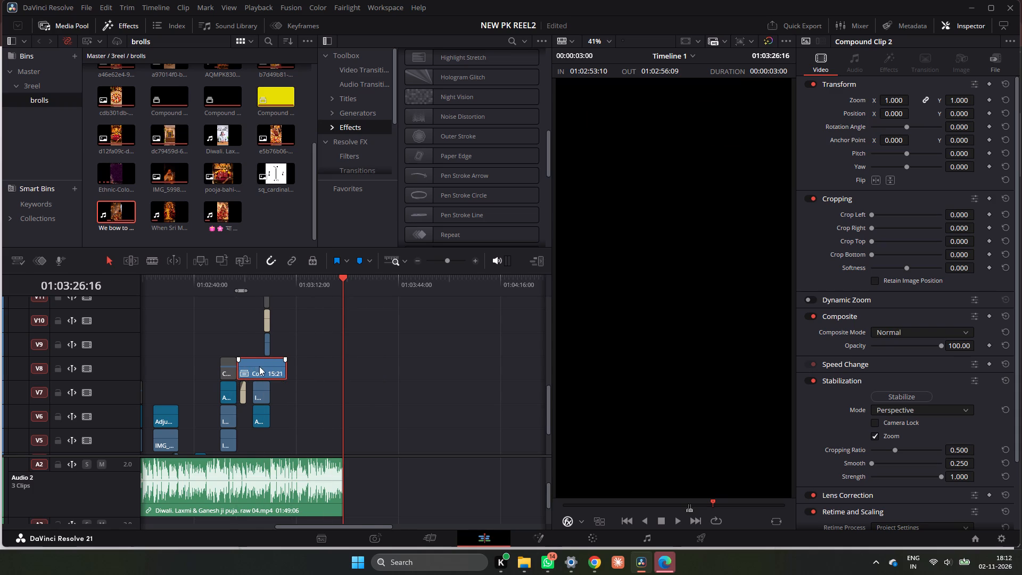
drag(285, 369, 244, 380)
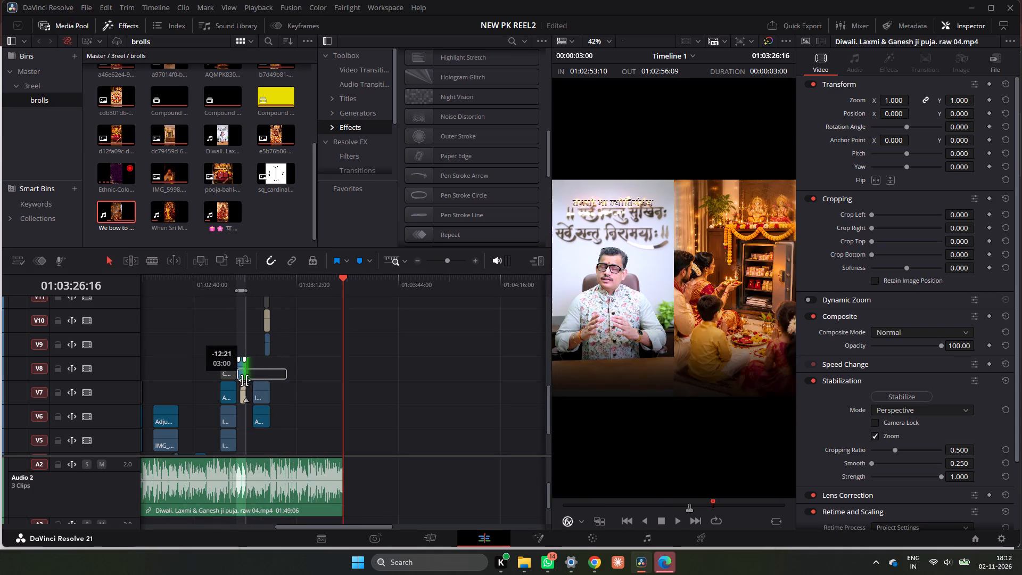
drag(244, 380, 244, 381)
click(235, 282)
key(space)
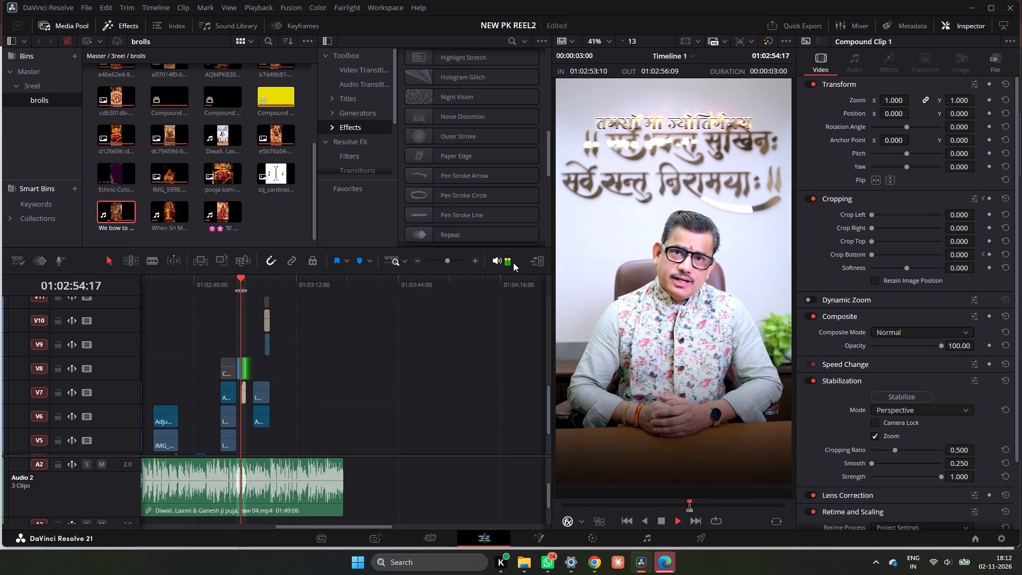
key(space)
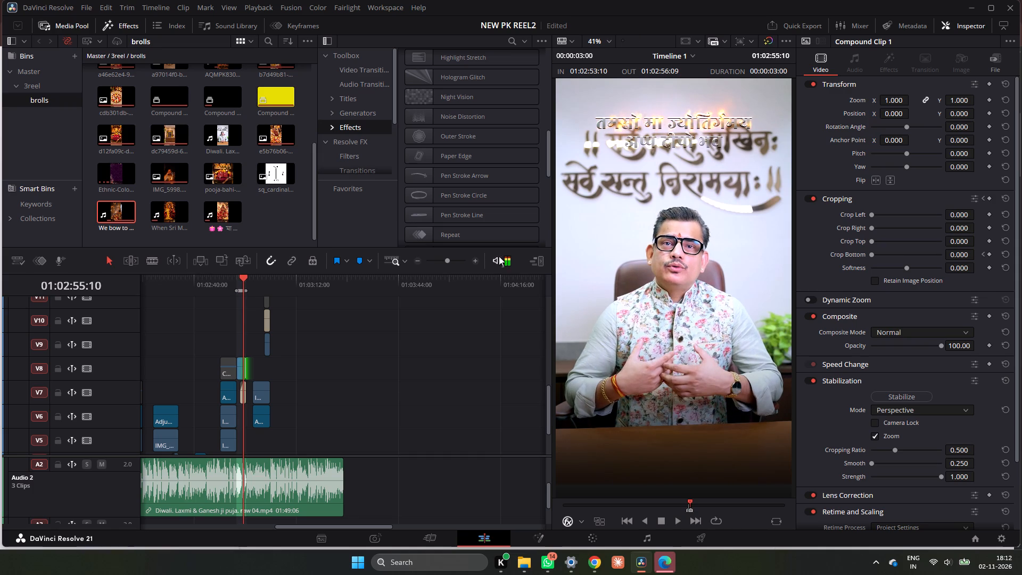
Shorten the fade-in on the second-line title, return it to V7 beneath the compound clip, and play the section.
double_click(476, 260)
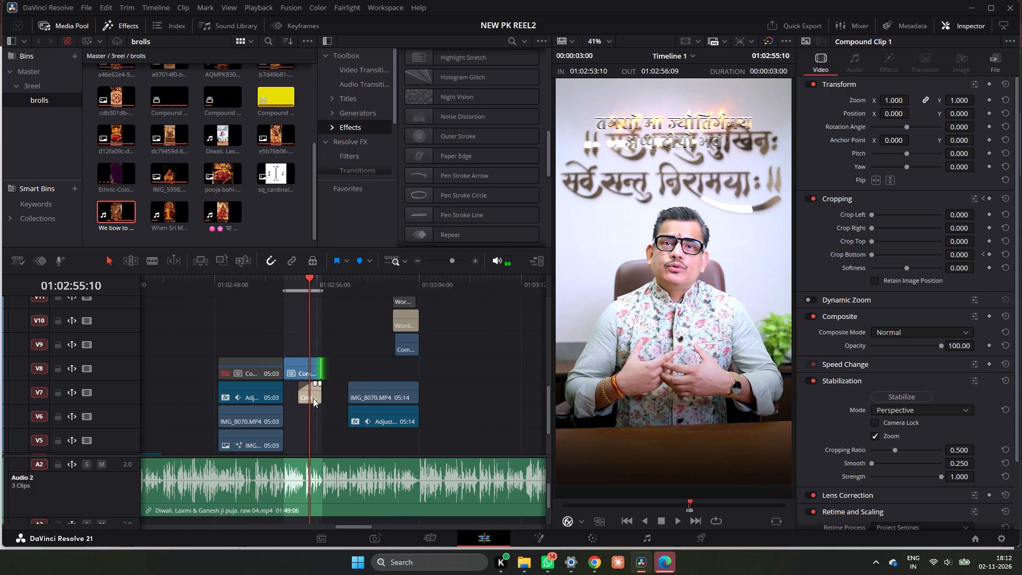
drag(313, 396, 462, 371)
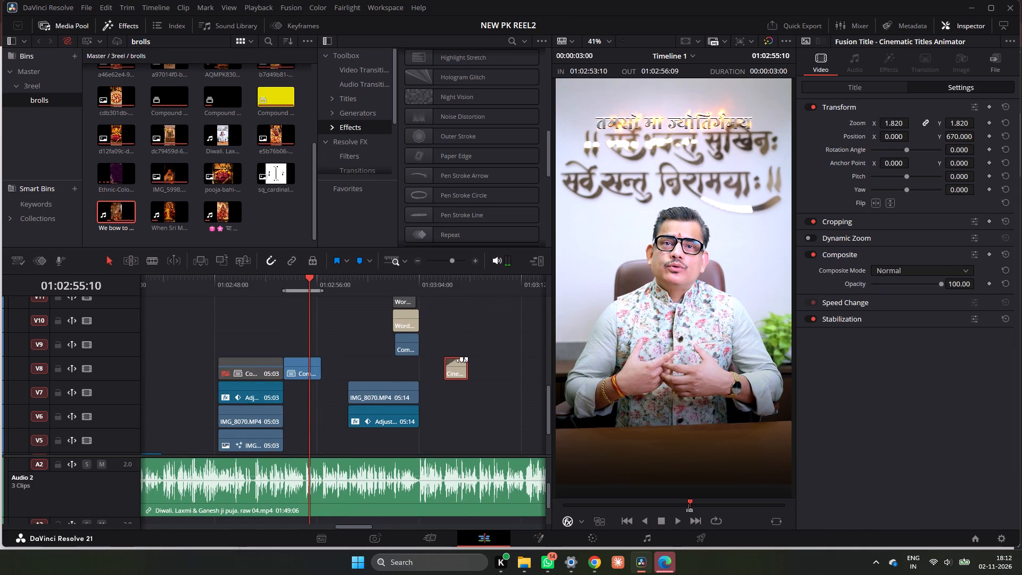
drag(461, 360, 455, 360)
drag(455, 373, 385, 382)
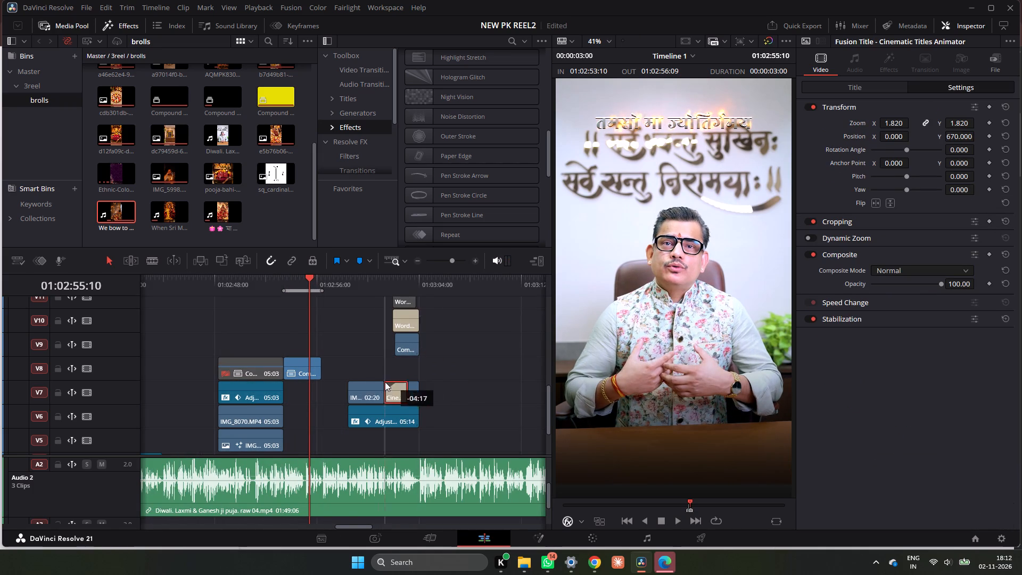
drag(385, 382, 310, 387)
click(297, 282)
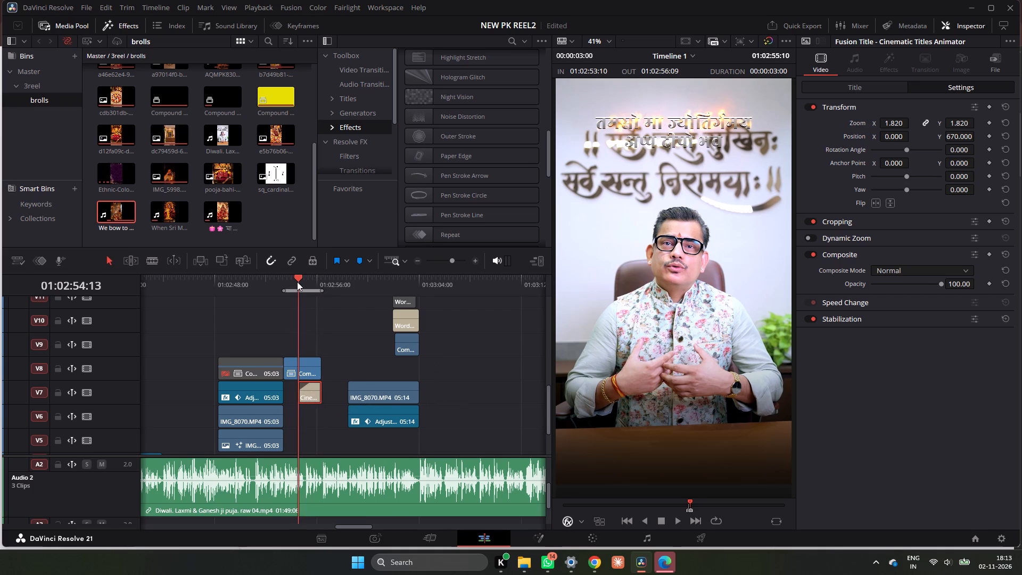
key(space)
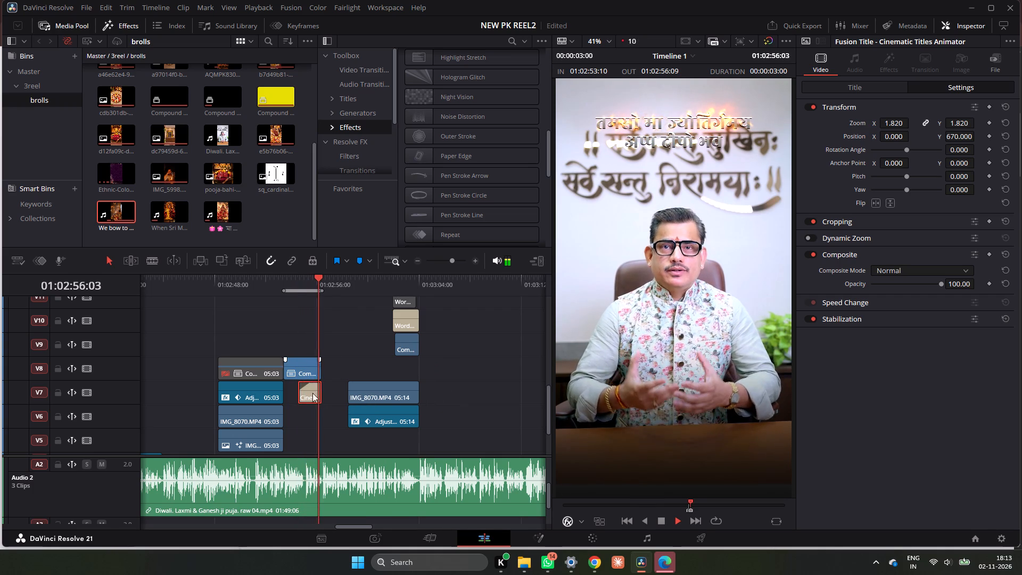
key(space)
Move the second-line title from V7 to V8 around 01:03:09, extend it to 11:00, and play it back.
drag(312, 396, 500, 374)
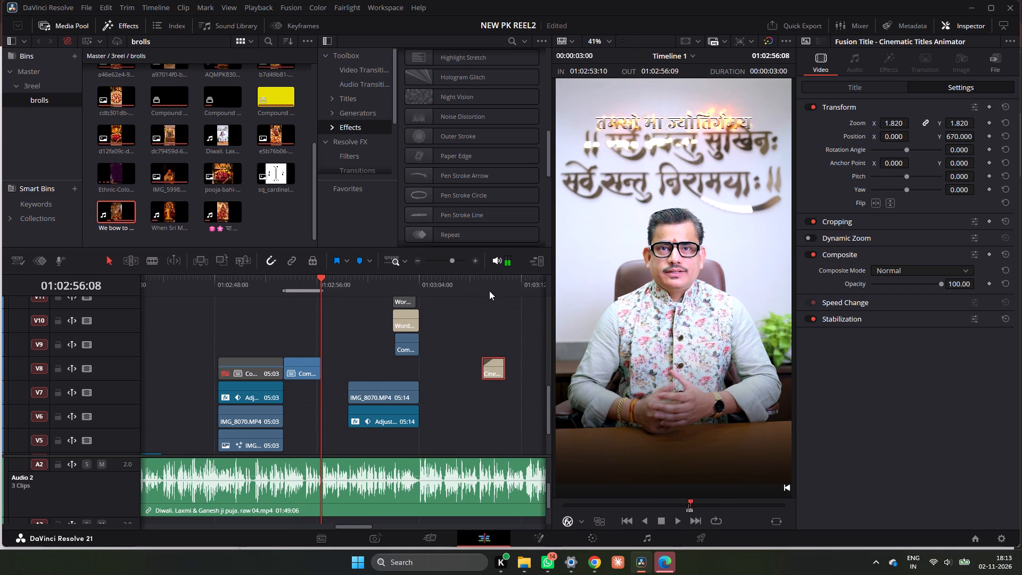
click(476, 280)
ctrl+scroll(488, 325, down, 3)
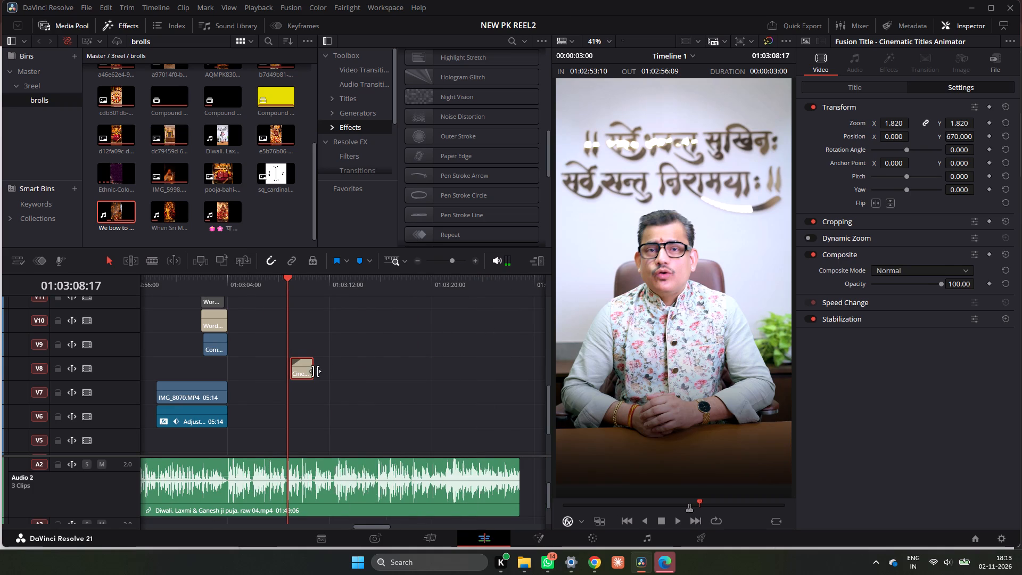
drag(310, 373, 426, 381)
key(space)
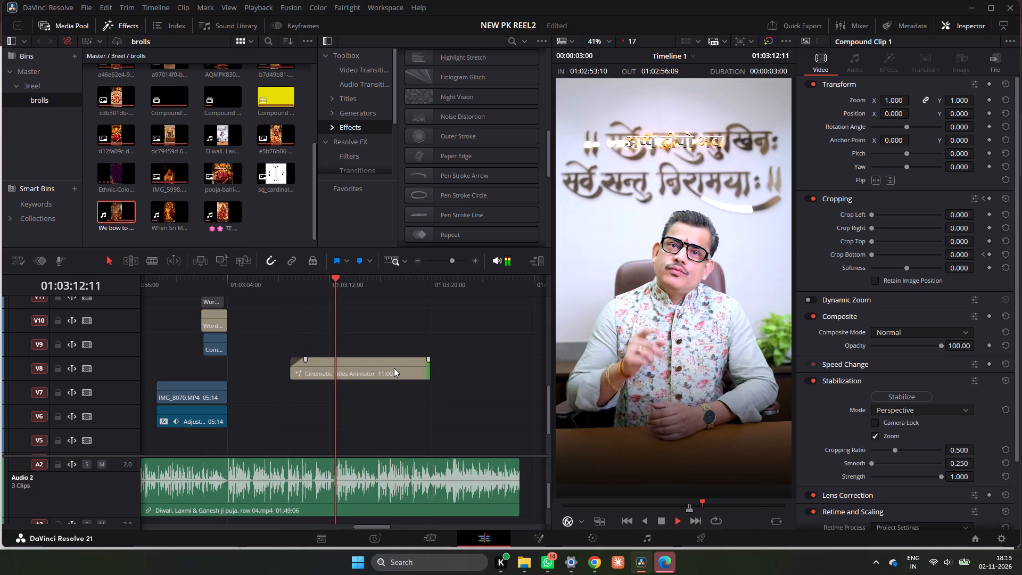
key(space)
Convert the extended second-line title on V8 into a compound clip with the default name.
right_click(394, 368)
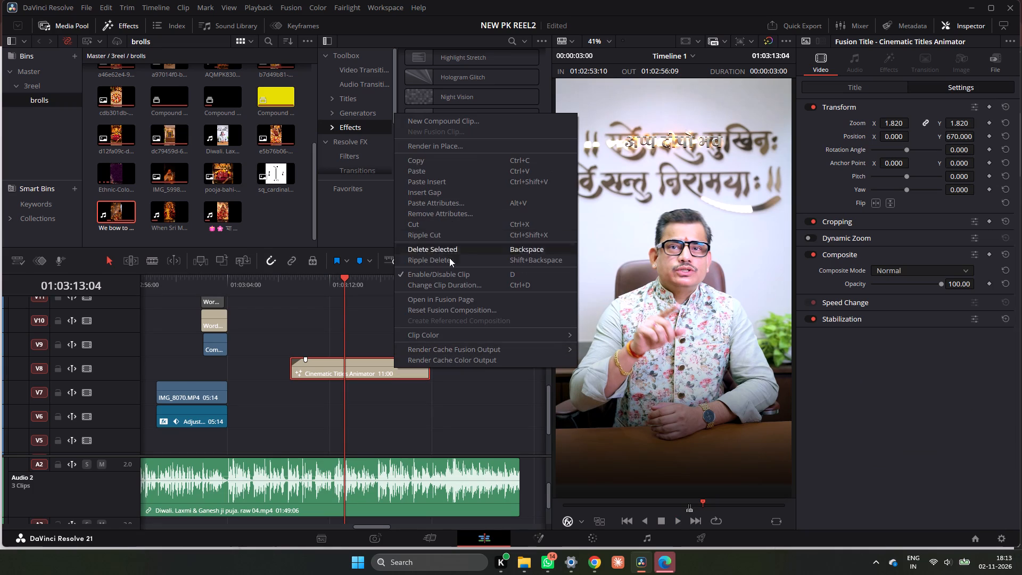
click(471, 121)
click(586, 309)
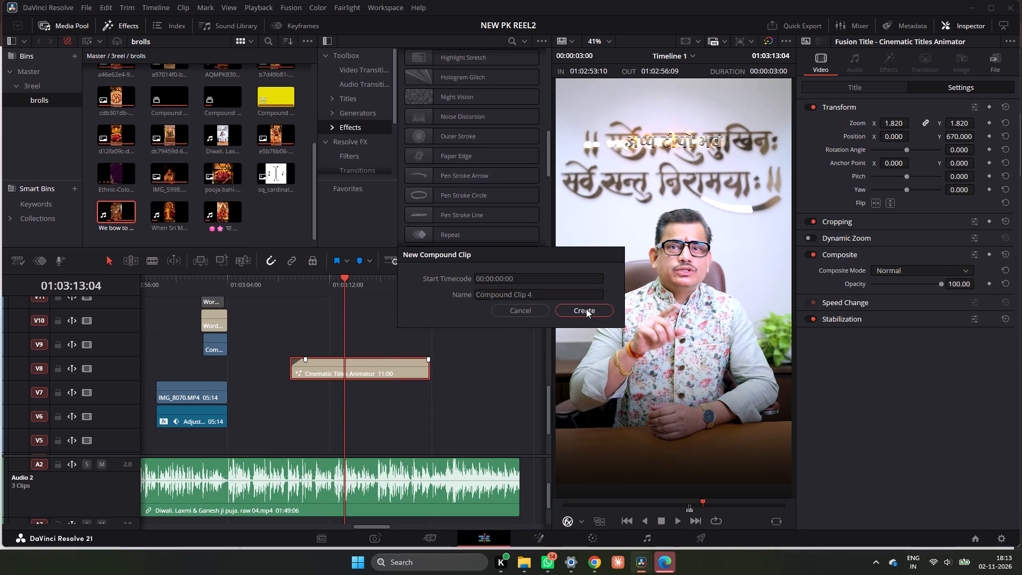
Shorten the new second-line title compound clip to just under two seconds and move it to V7, ending near 01:02:56 beneath the first-line clip.
click(418, 257)
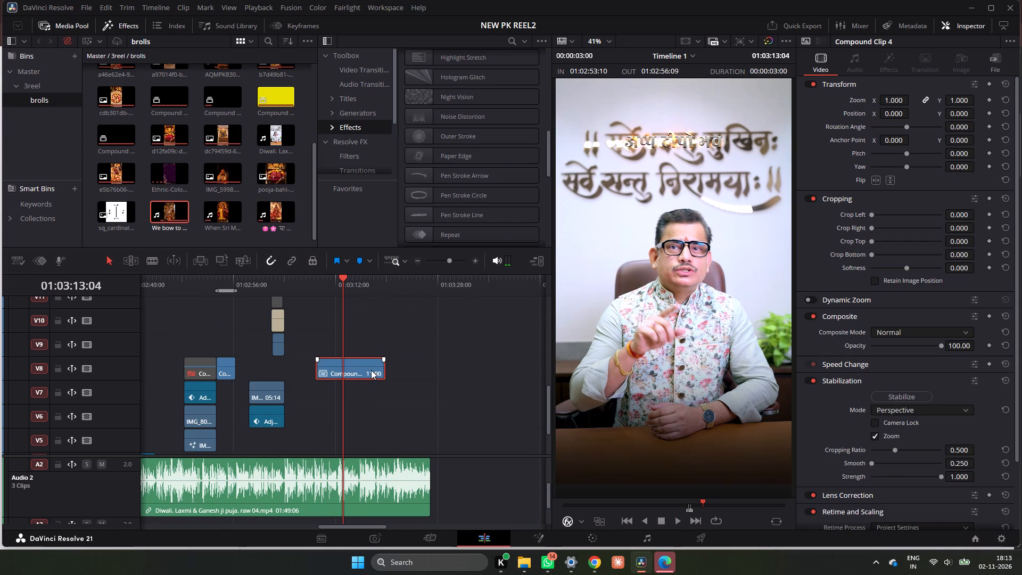
drag(384, 368, 356, 381)
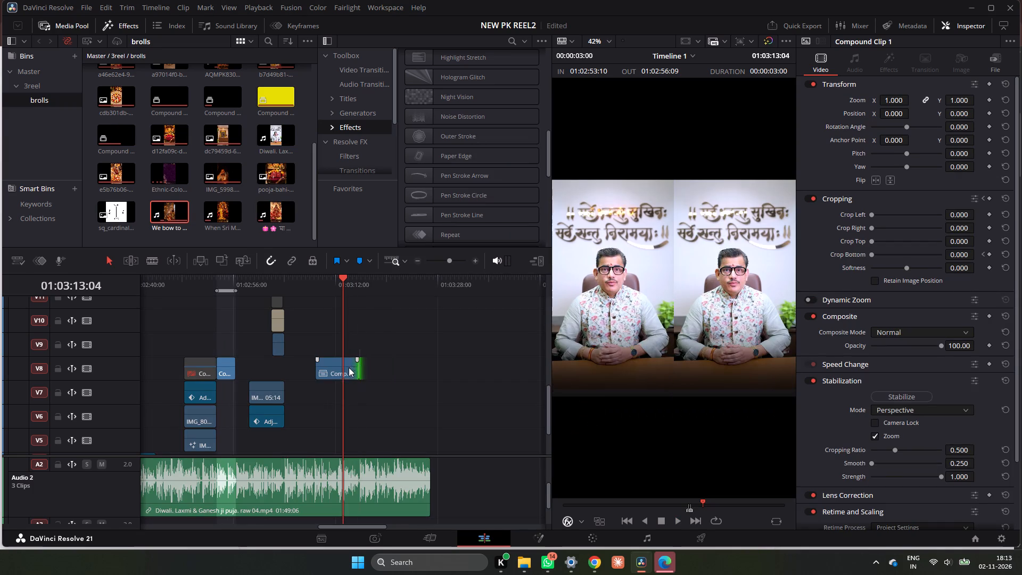
drag(348, 367, 282, 365)
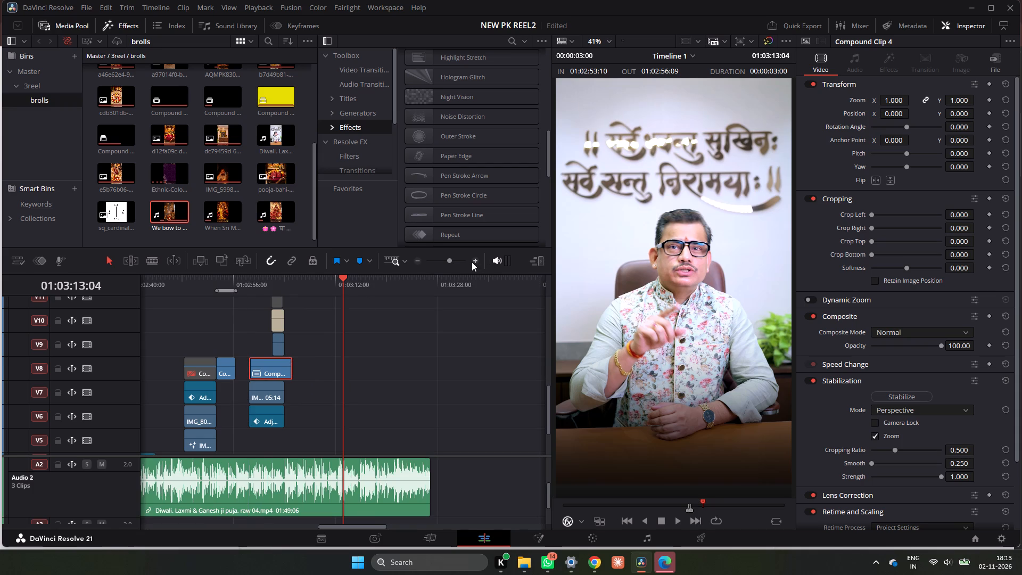
click(475, 258)
scroll(425, 324, up, 4)
ctrl+scroll(455, 338, down, 1)
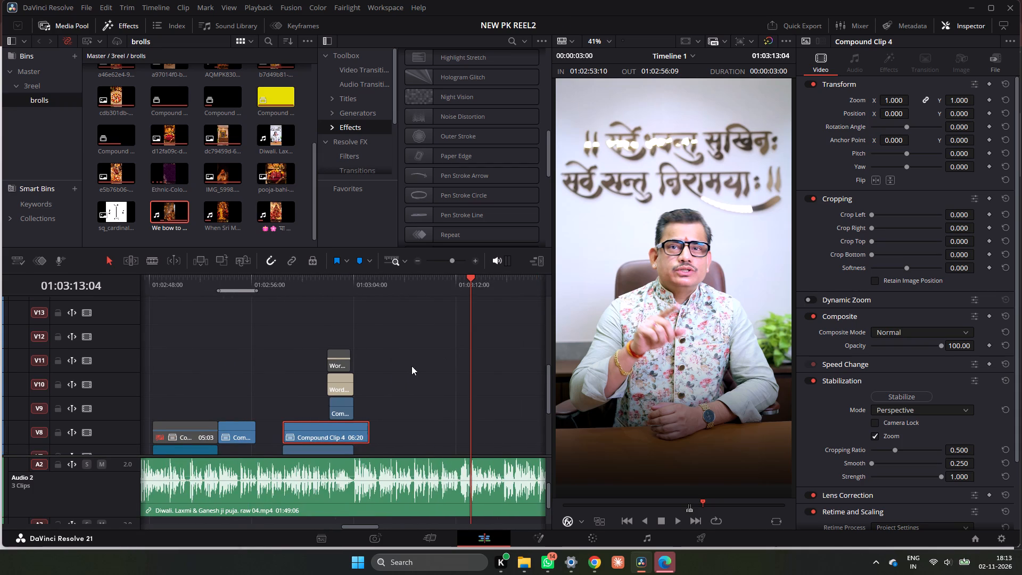
drag(368, 430, 324, 440)
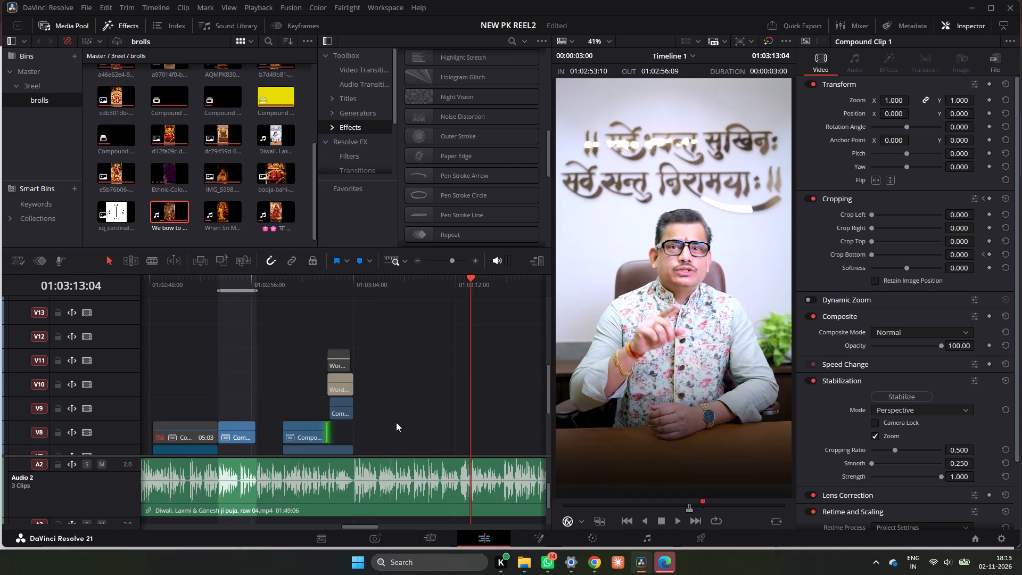
scroll(417, 410, up, 2)
scroll(424, 407, down, 5)
scroll(438, 387, up, 1)
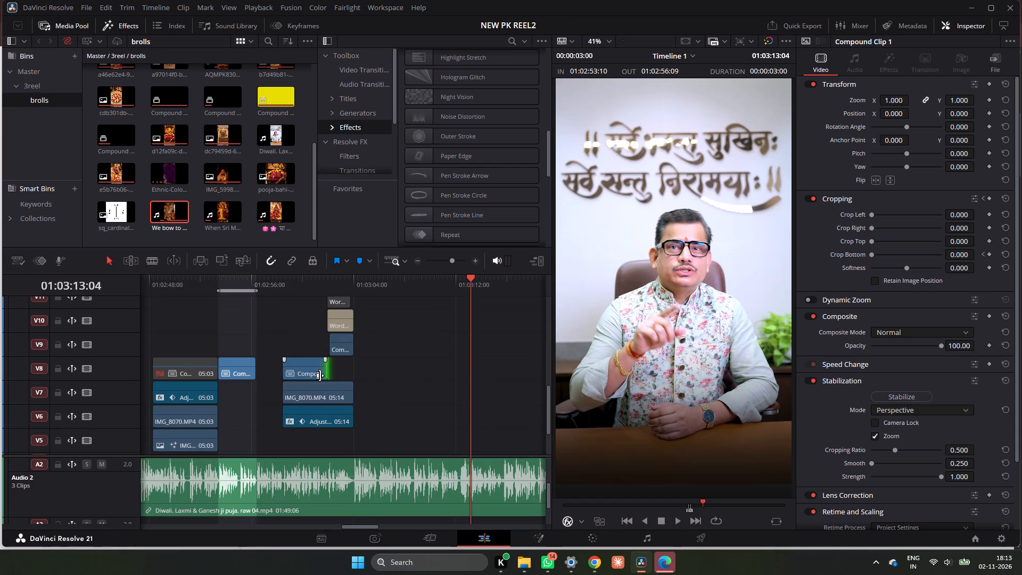
drag(329, 370, 306, 375)
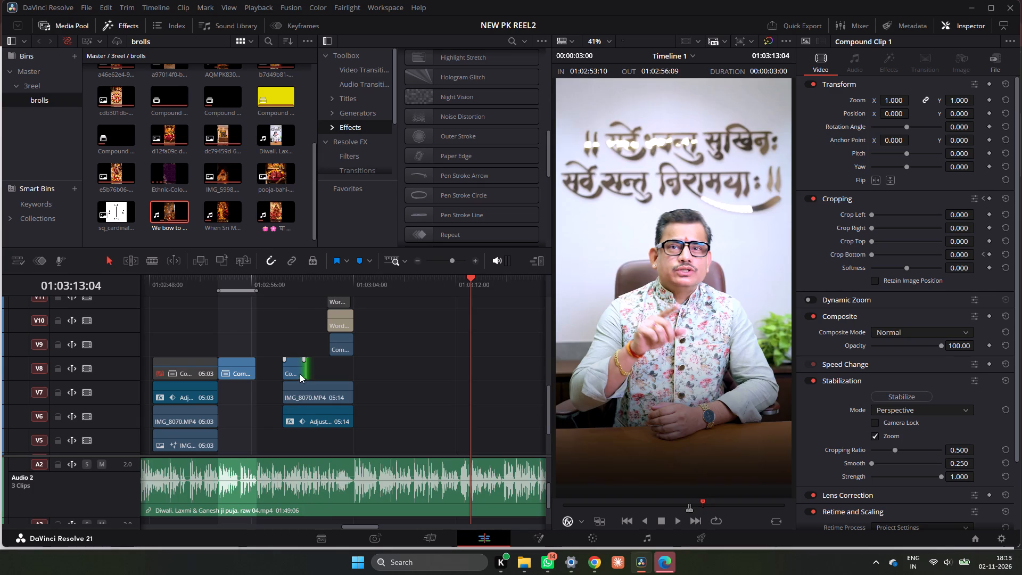
drag(295, 373, 249, 391)
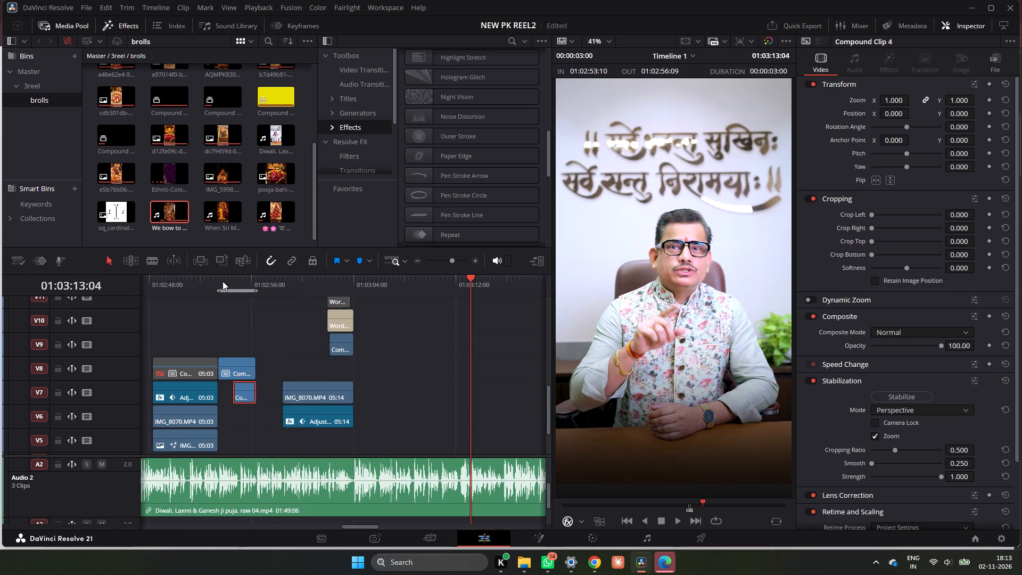
Play the section from 01:02:53 to 01:02:56 to check the timing of the two title lines together.
click(222, 281)
key(space)
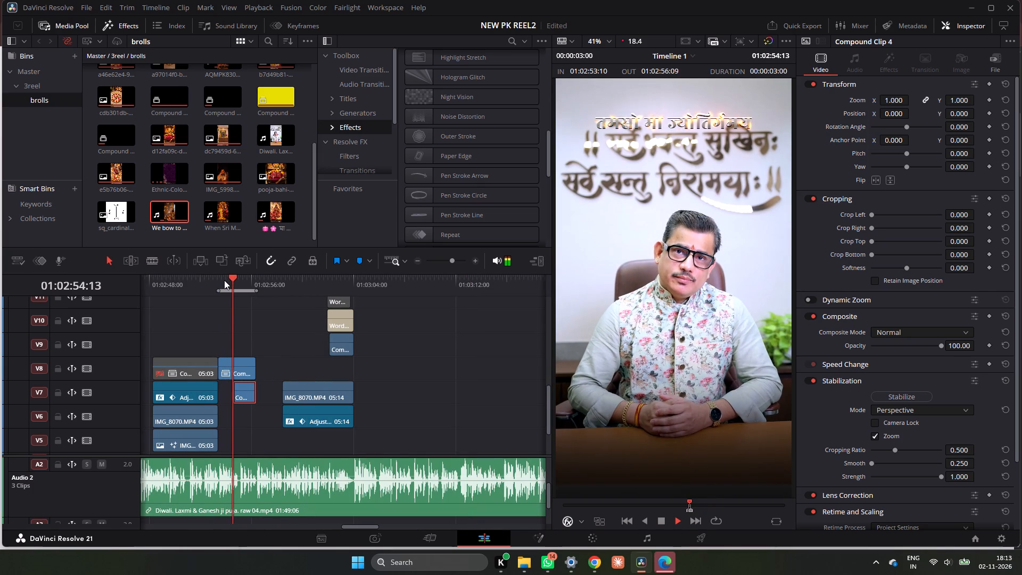
key(space)
key(space)
key(space)
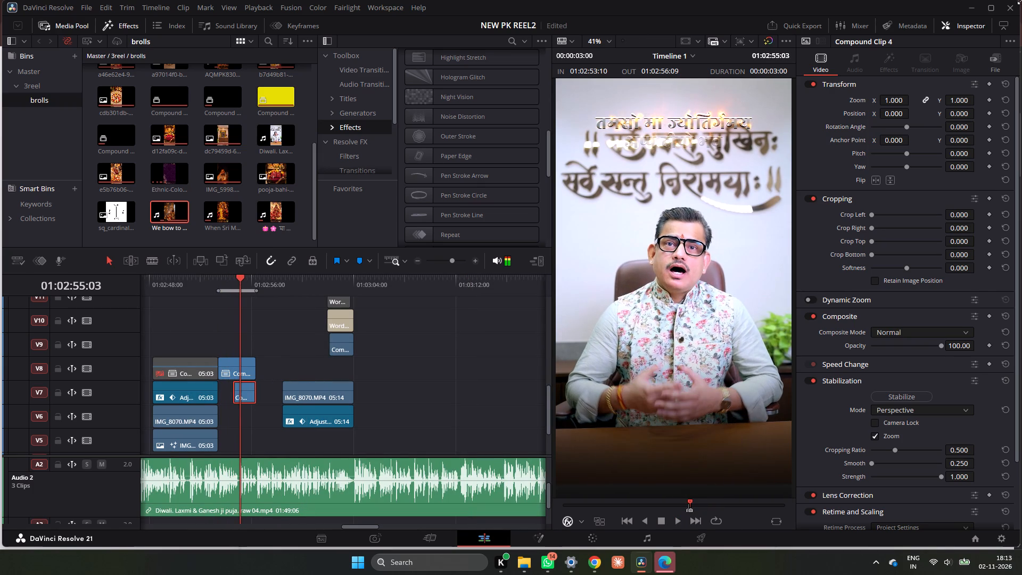
key(space)
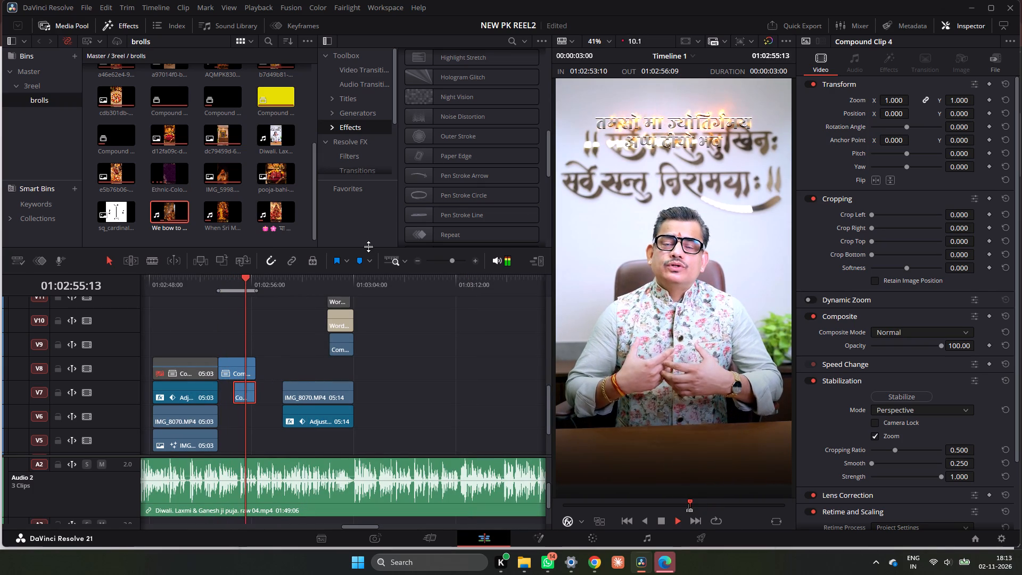
key(space)
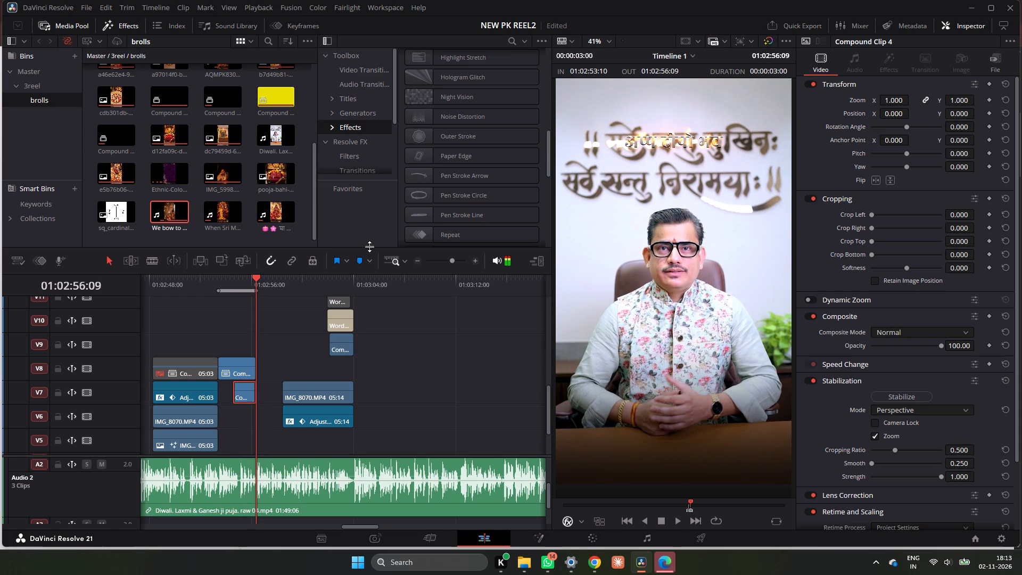
key(space)
key(space)
drag(263, 284, 253, 289)
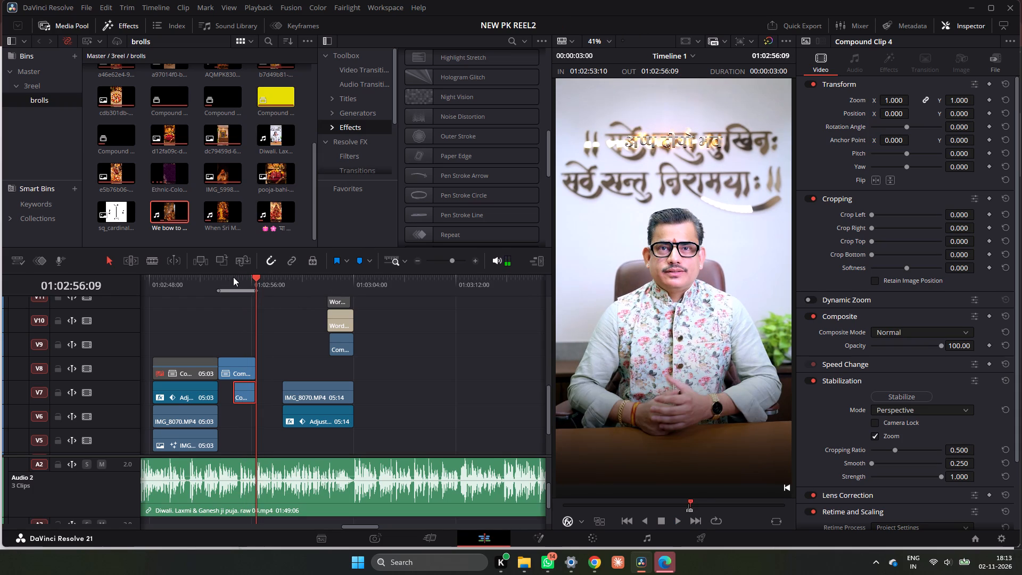
click(234, 277)
key(space)
Trim the end of the second-line compound clip on V7 to 01:19, level with the end of the V8 clip.
triple_click(476, 260)
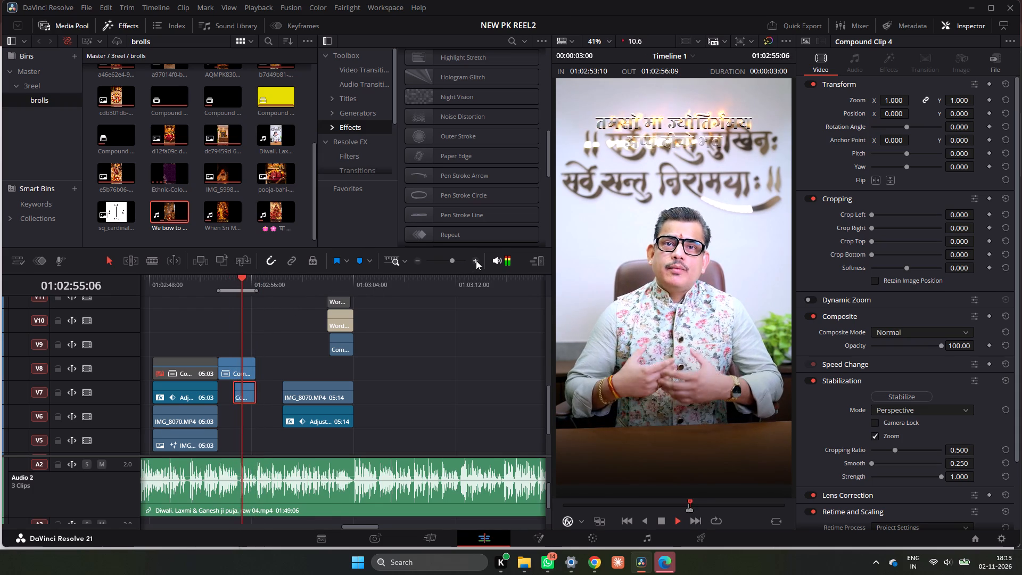
key(space)
drag(417, 393, 413, 395)
key(space)
key(space)
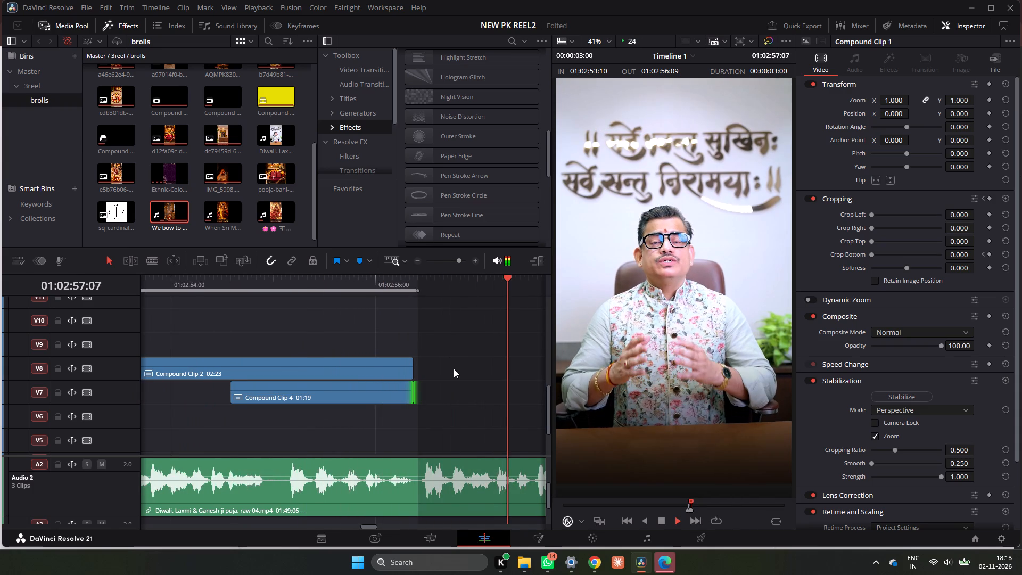
Add short fade-outs to the ends of the title compound clips on V8 and V7, and play through to the b-roll.
drag(410, 357, 393, 358)
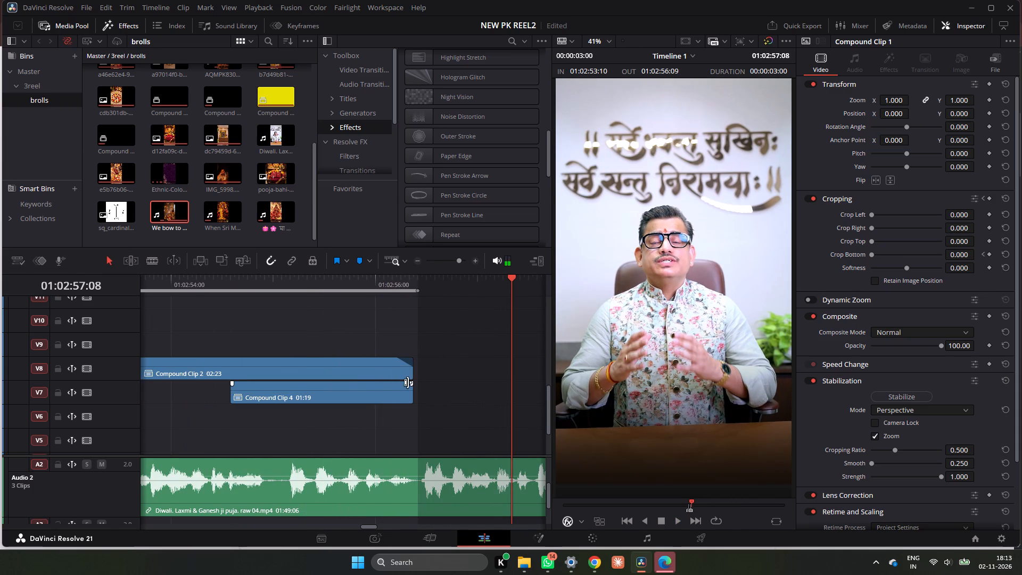
drag(413, 383, 398, 383)
click(339, 286)
key(space)
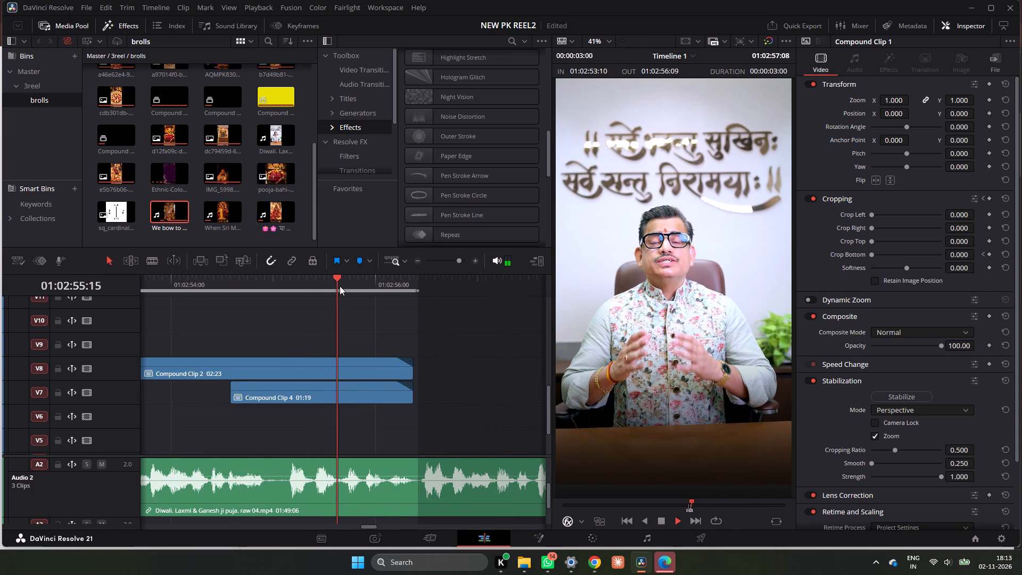
key(space)
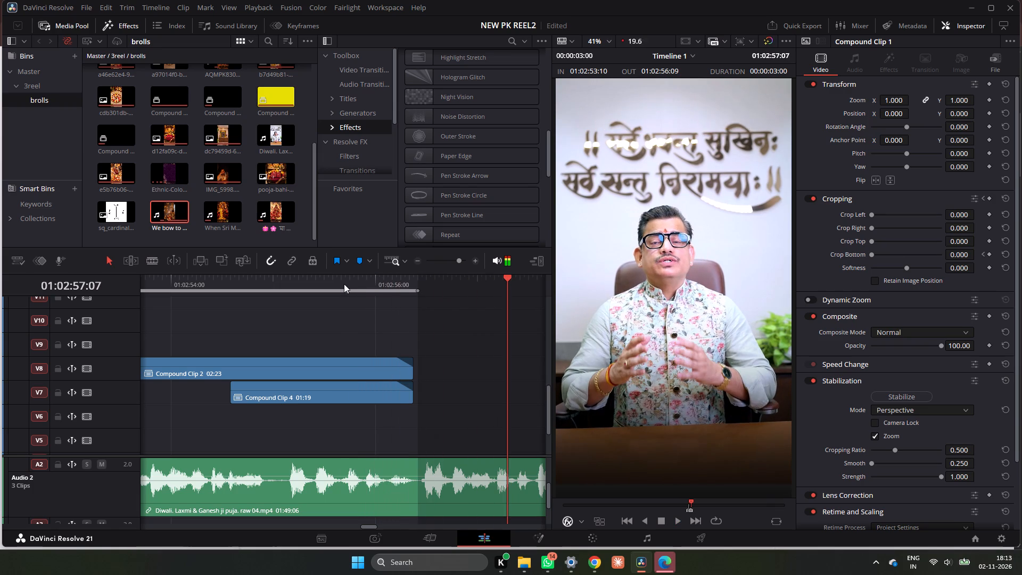
click(383, 282)
key(space)
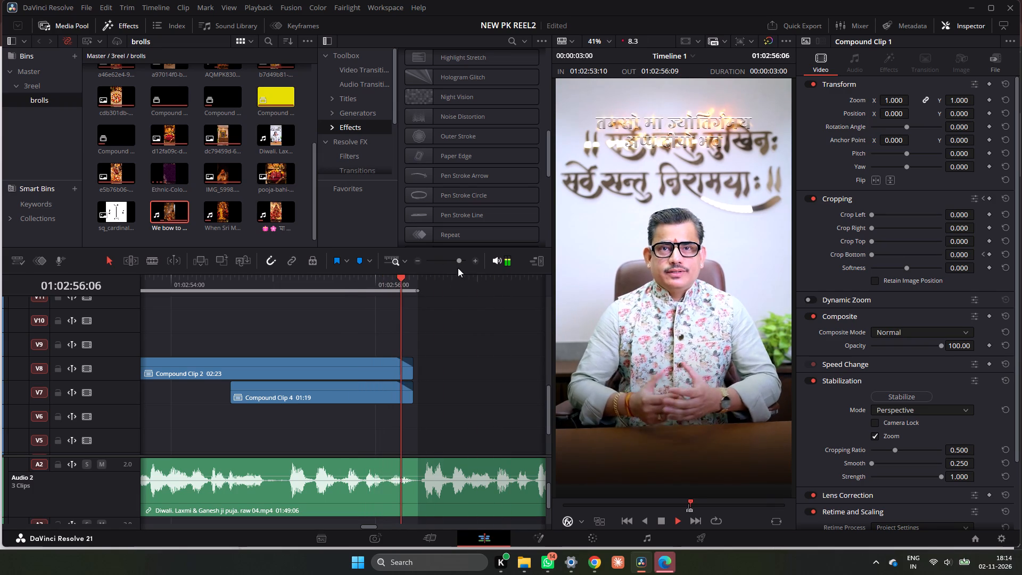
key(space)
triple_click(421, 260)
click(419, 261)
key(space)
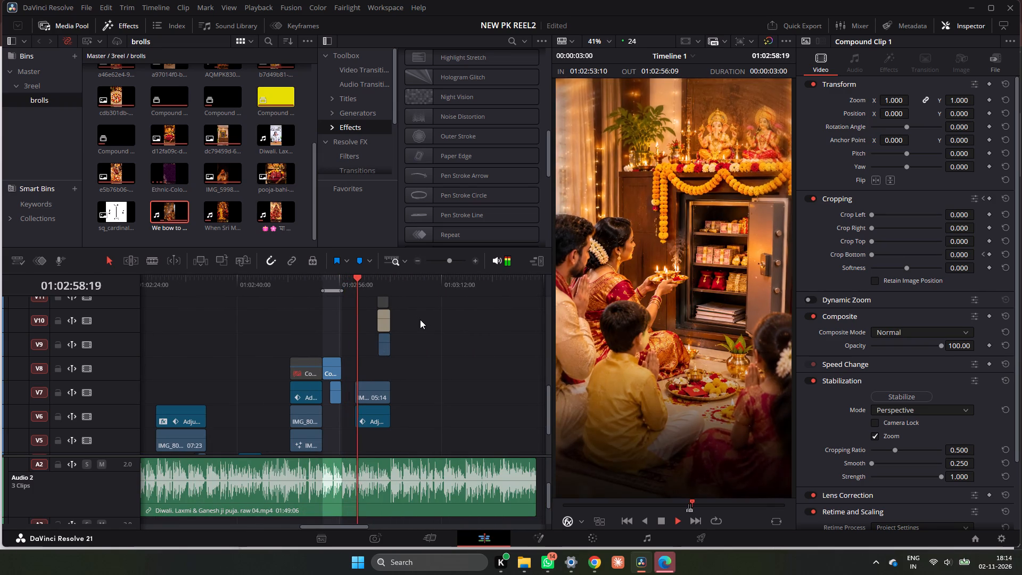
key(space)
Duplicate the IMG_8069.MP4 light-flash overlay on V18 and place the copy across the b-roll cut at 01:02:58:11.
click(360, 277)
scroll(363, 333, up, 2)
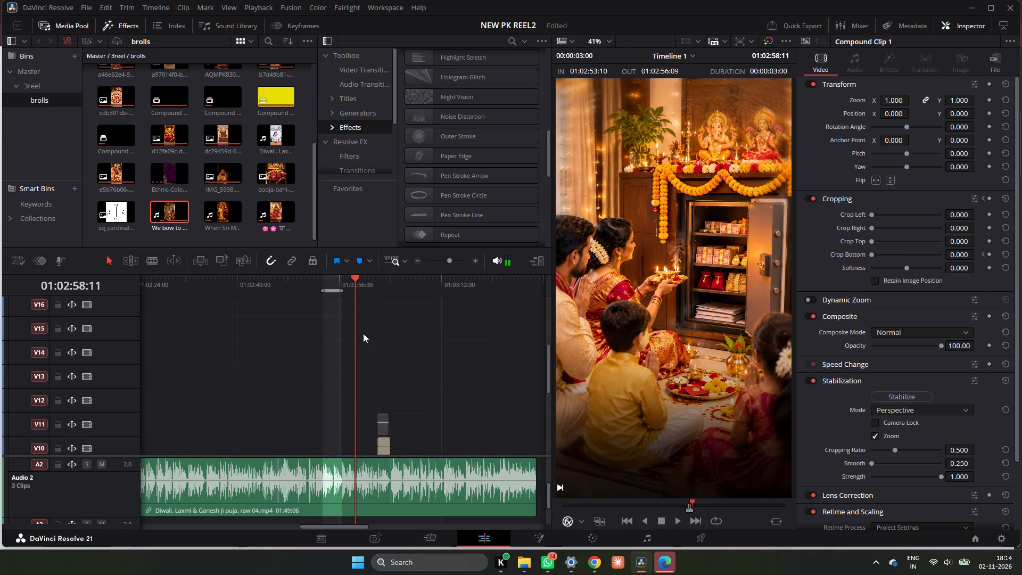
scroll(363, 333, up, 2)
click(210, 387)
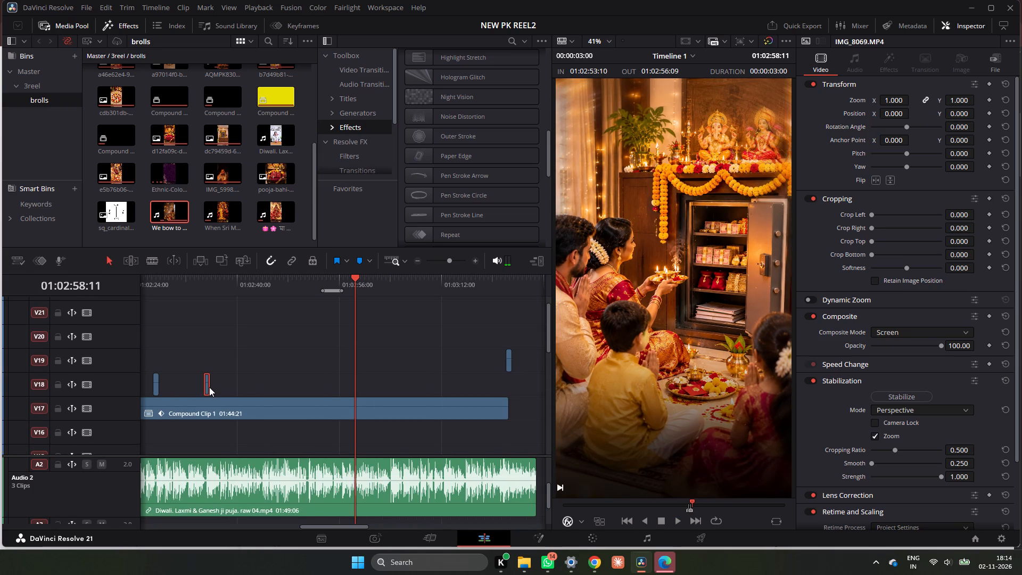
alt+drag(205, 387, 368, 395)
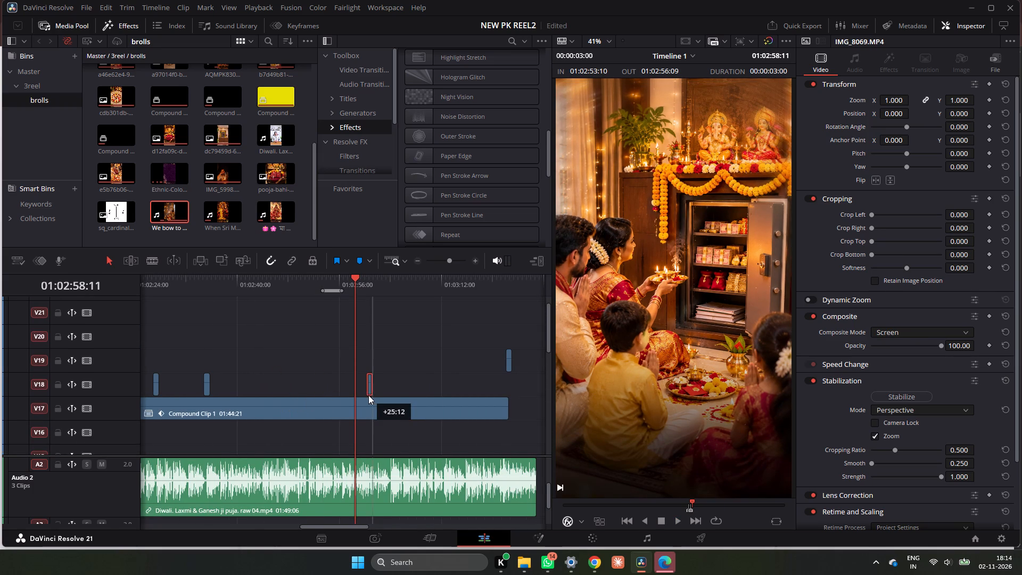
alt+drag(368, 395, 352, 392)
triple_click(477, 259)
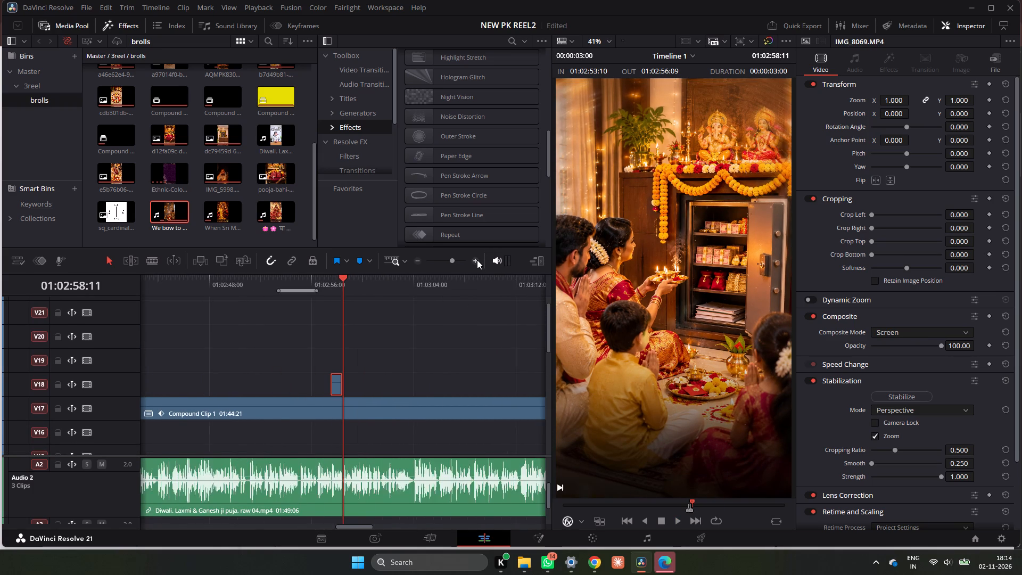
double_click(476, 260)
drag(282, 379, 357, 385)
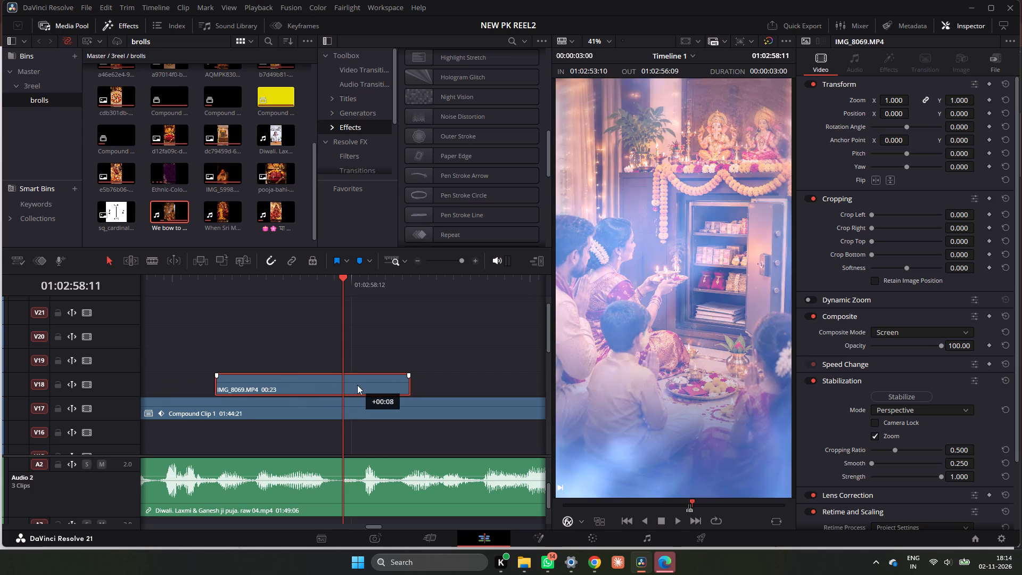
drag(357, 385, 403, 387)
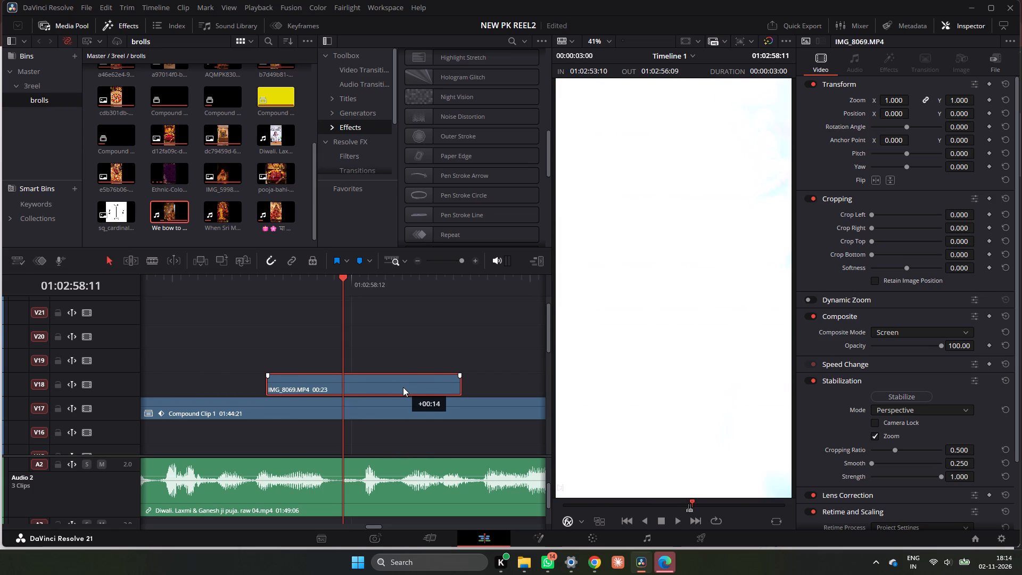
drag(403, 387, 394, 387)
Place another copy of the IMG_8069.MP4 overlay on V18 across the cut at 01:02:53:10, with its flash at the cut.
triple_click(418, 261)
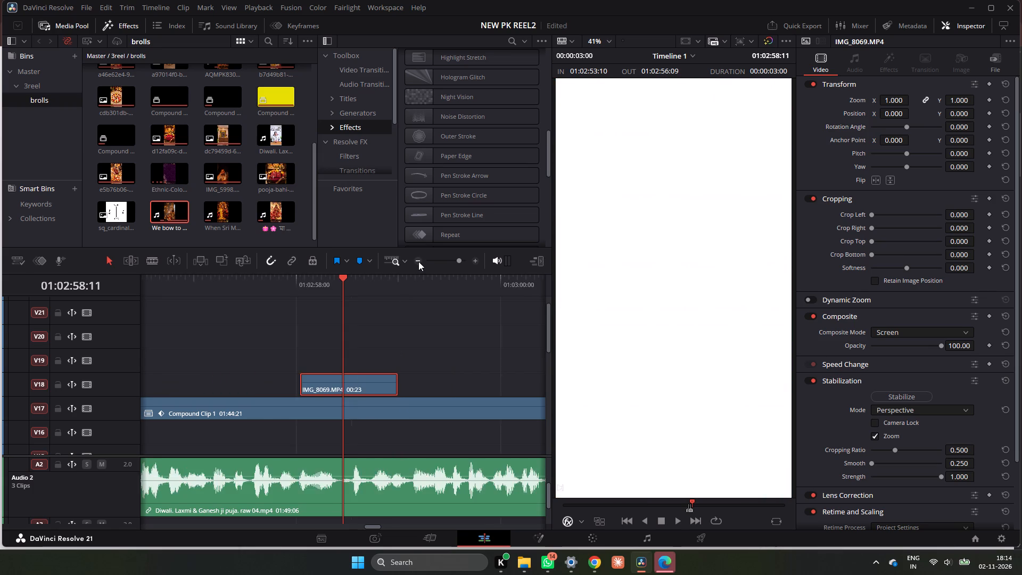
scroll(359, 375, down, 6)
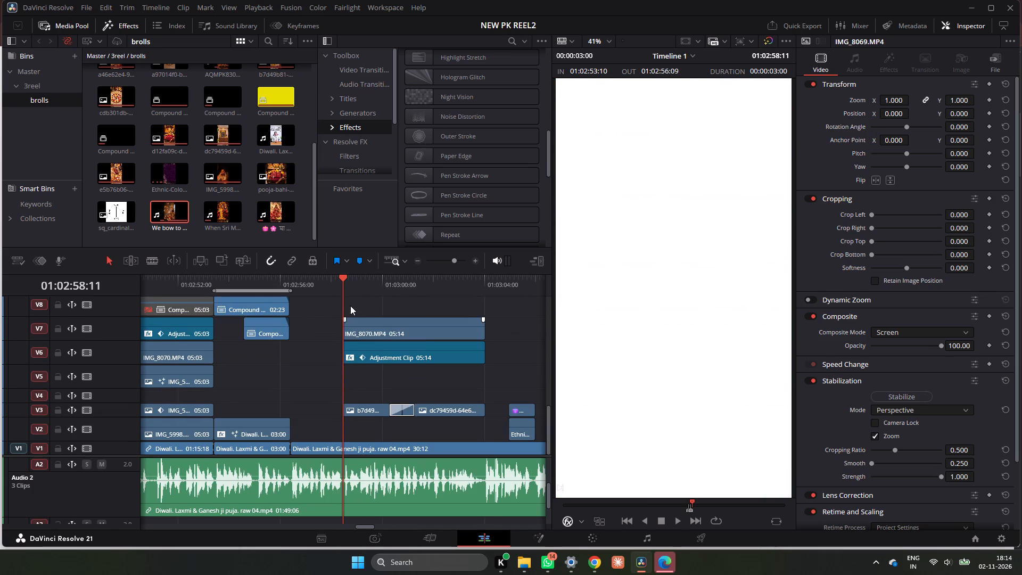
drag(326, 283, 209, 301)
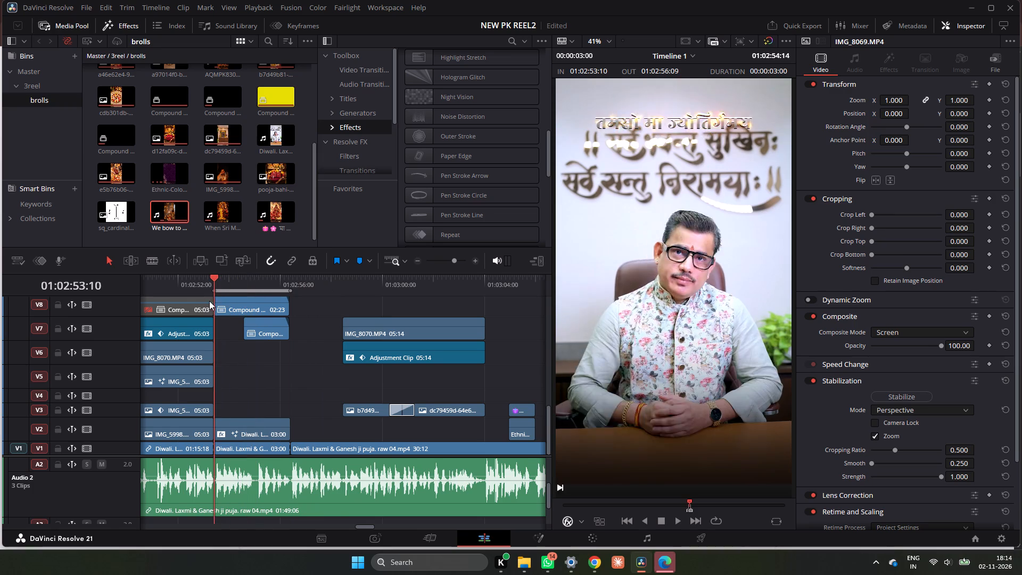
drag(209, 301, 287, 307)
drag(294, 277, 278, 279)
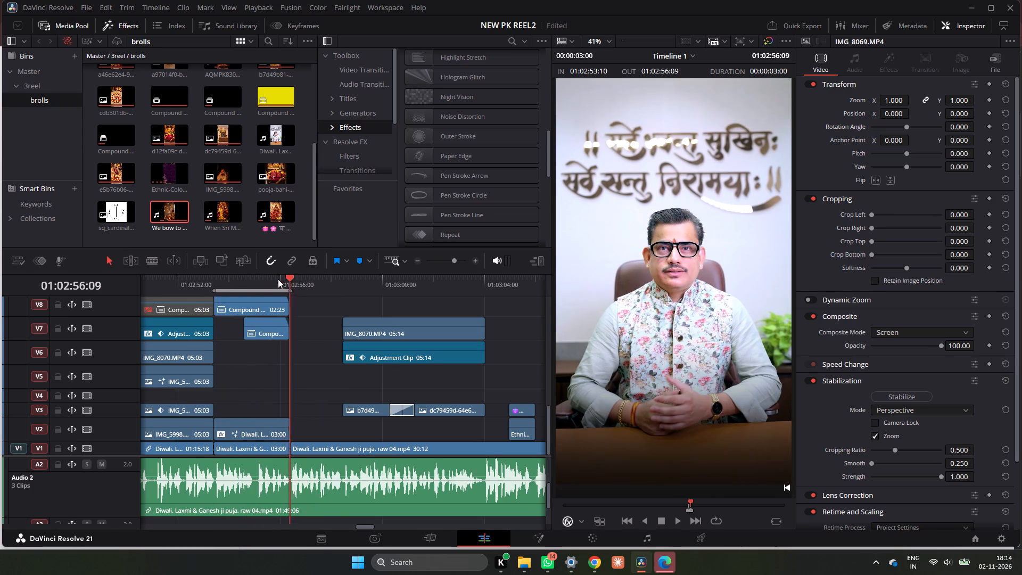
drag(278, 279, 215, 303)
scroll(216, 310, up, 3)
scroll(217, 311, down, 2)
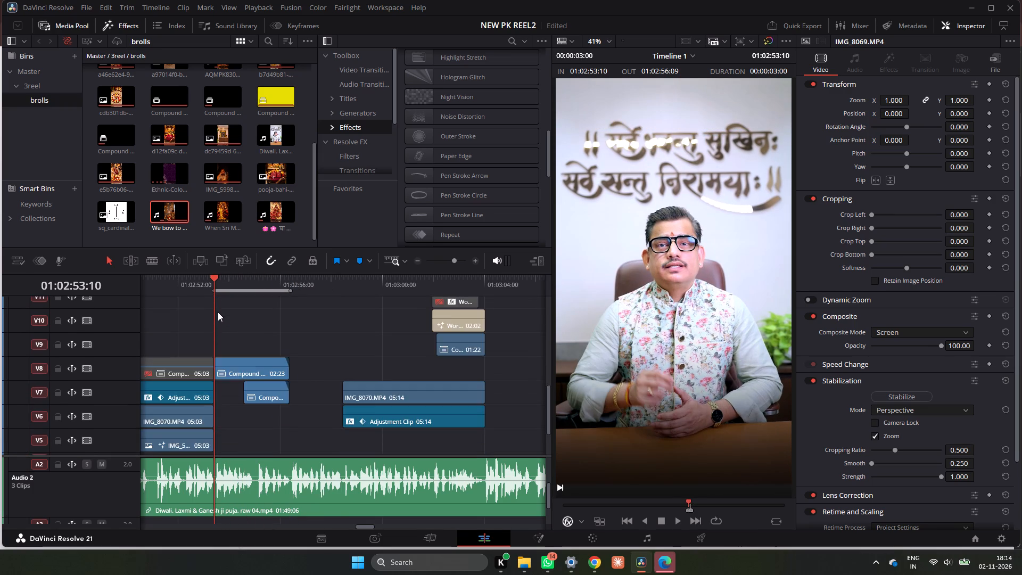
scroll(218, 312, up, 4)
drag(343, 388, 306, 387)
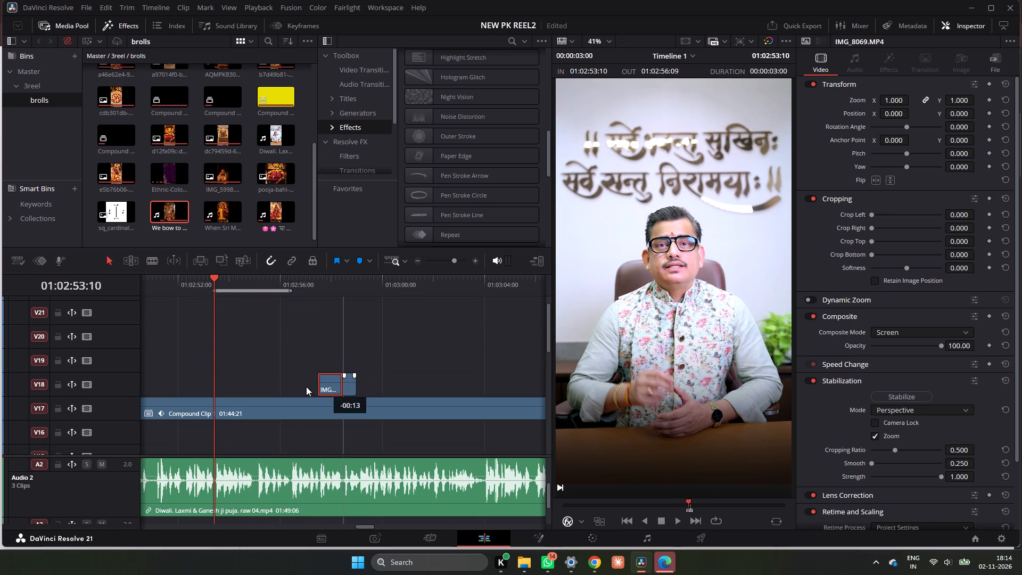
drag(306, 387, 215, 383)
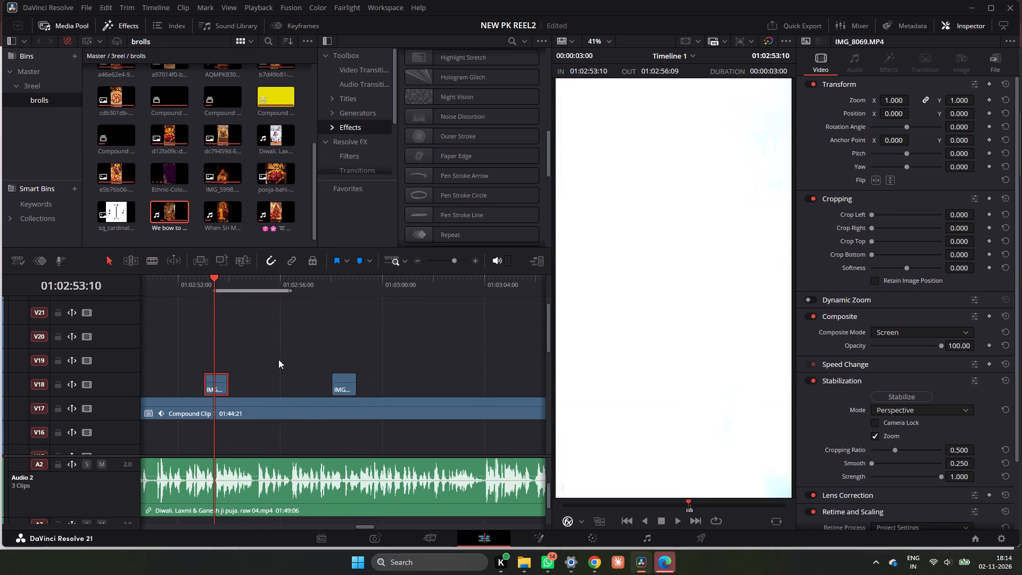
double_click(473, 261)
click(314, 388)
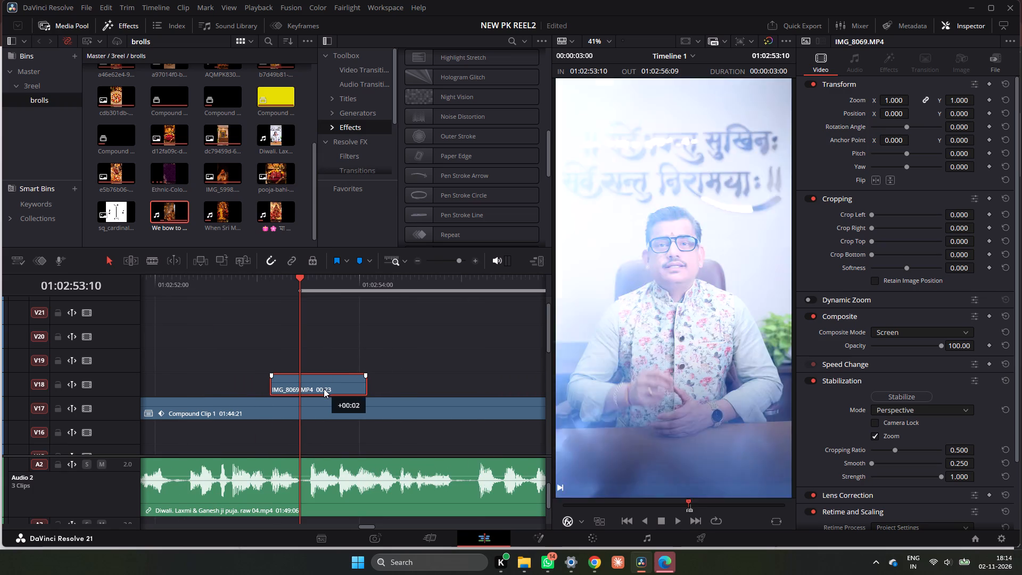
double_click(421, 263)
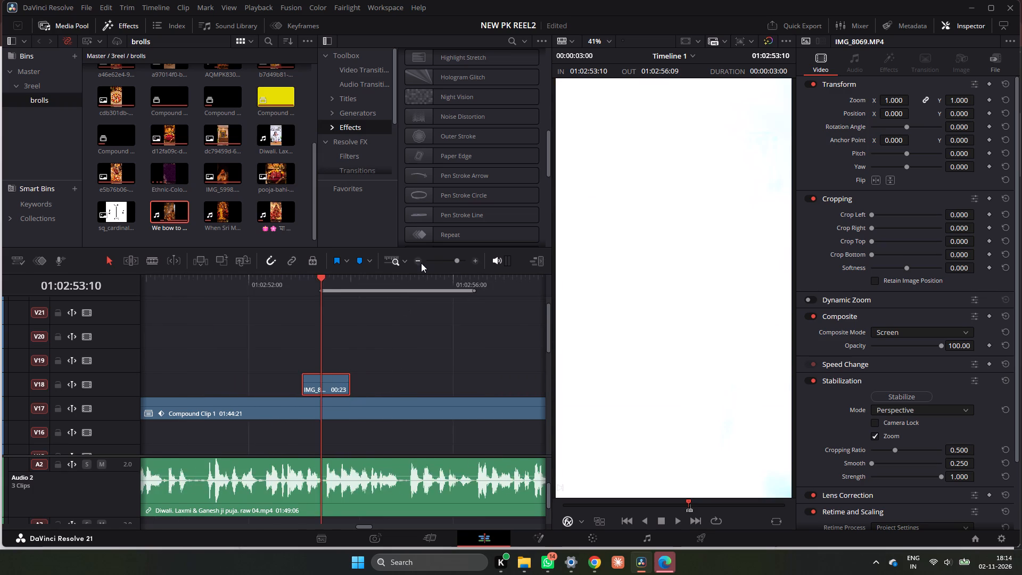
Place another copy of the IMG_8069.MP4 overlay on V18 across the cut at 01:02:48:07, with its white flash on the cut.
scroll(347, 382, down, 6)
drag(340, 280, 213, 321)
scroll(228, 351, up, 4)
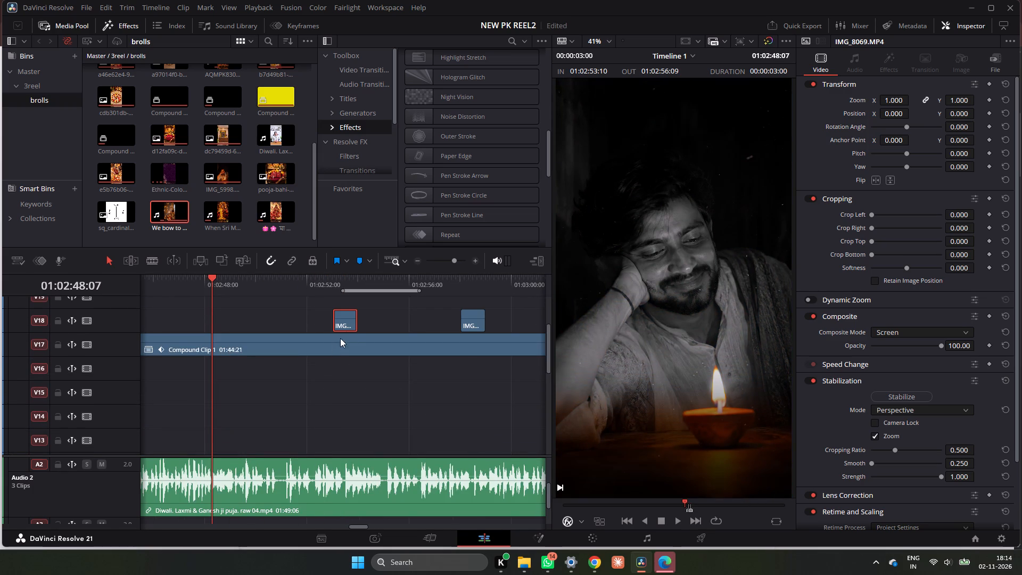
drag(350, 323, 227, 319)
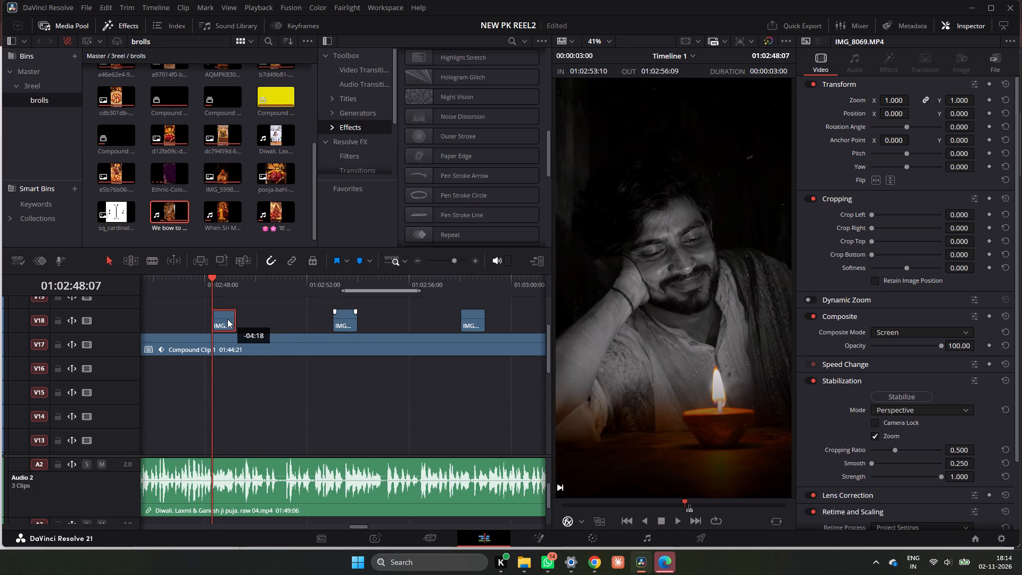
drag(227, 319, 221, 319)
triple_click(473, 259)
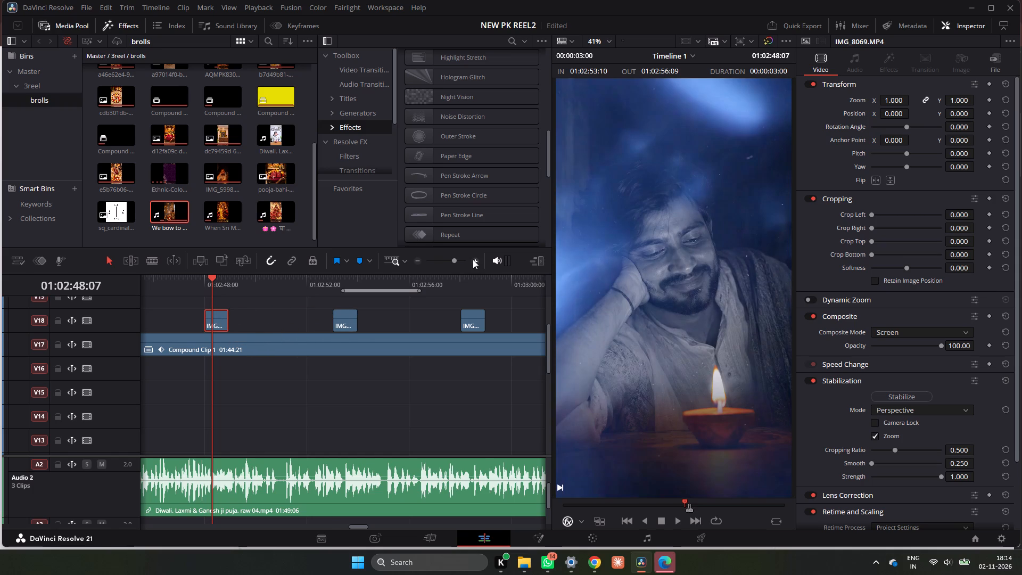
drag(399, 324, 420, 324)
drag(420, 324, 380, 327)
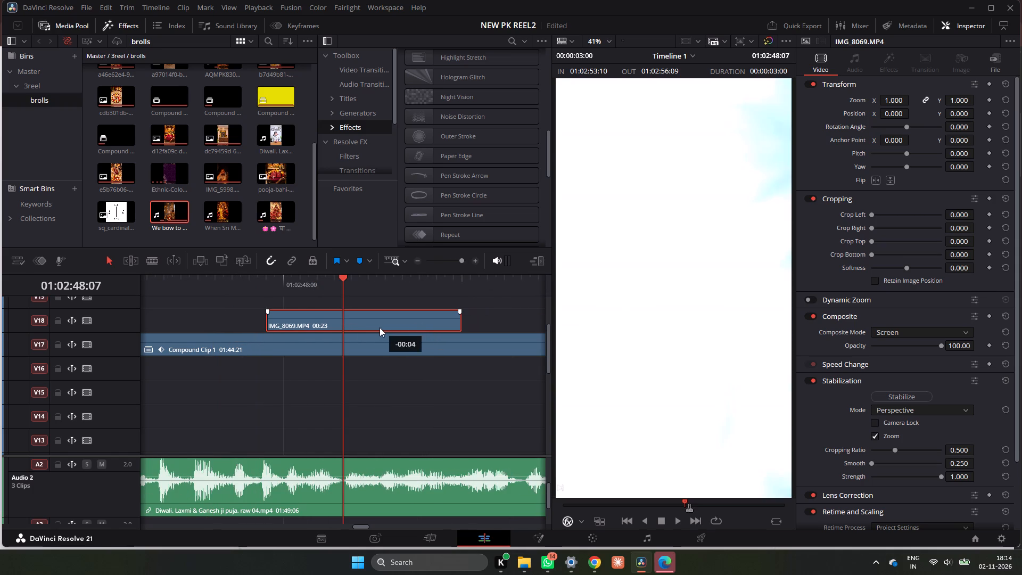
drag(380, 327, 374, 327)
Duplicate the IMG_8069.MP4 overlay twice on V18, one near 01:02:40 and one with its white flash on the cut at 01:02:43:22.
triple_click(417, 260)
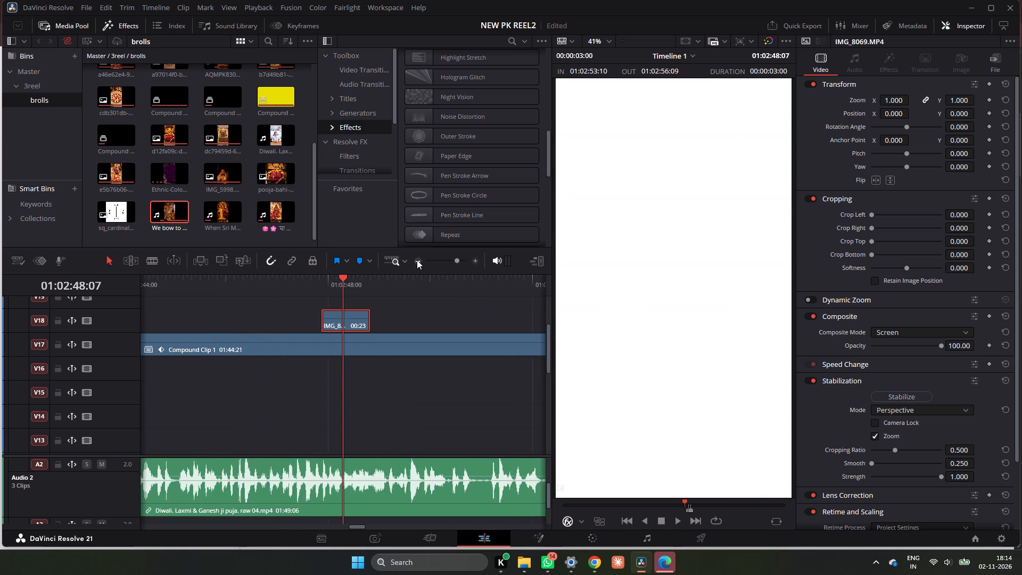
click(417, 260)
scroll(326, 388, up, 4)
scroll(323, 385, down, 6)
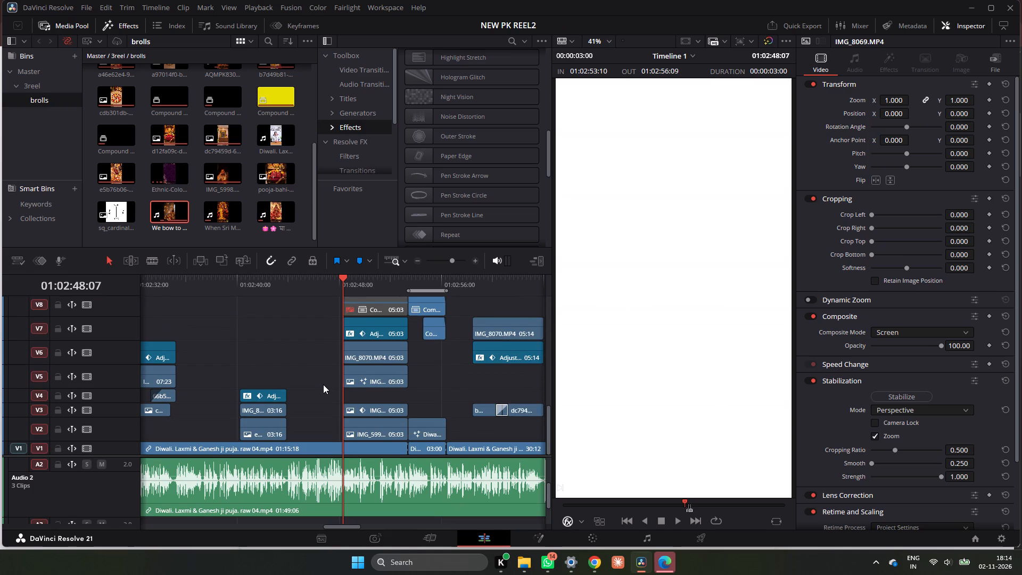
drag(344, 294, 284, 318)
scroll(298, 336, up, 4)
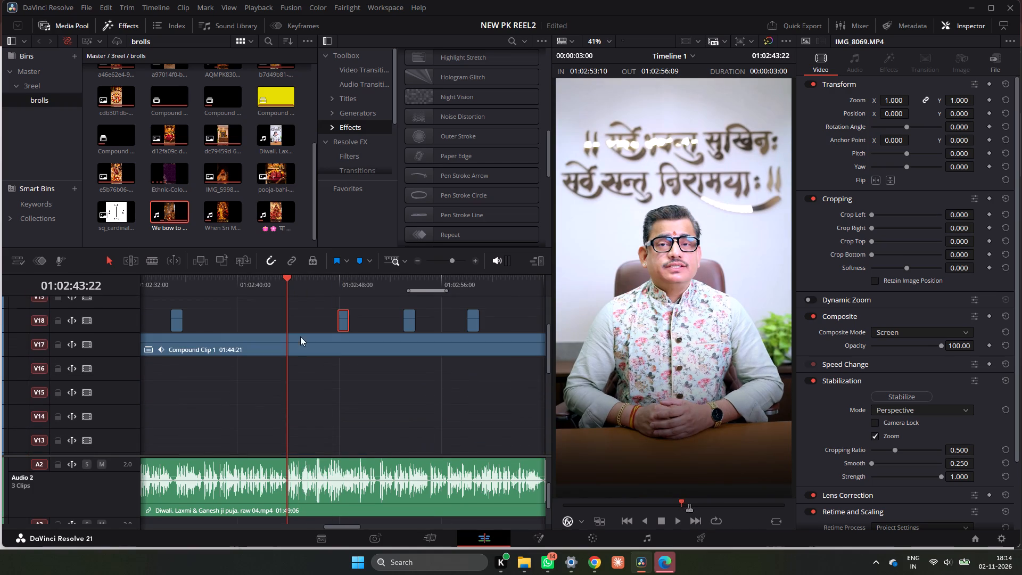
alt+drag(342, 326, 292, 318)
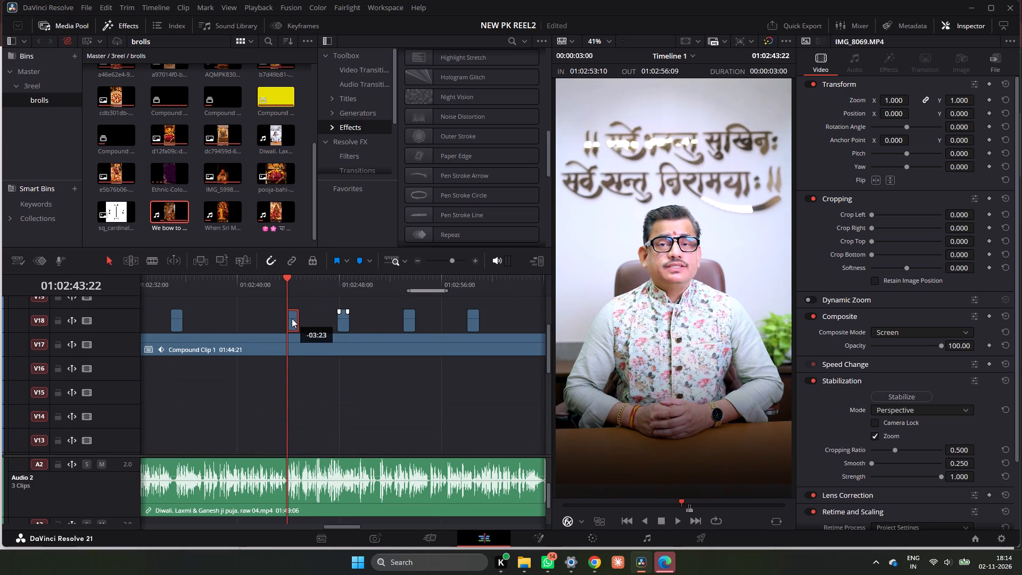
alt+drag(292, 318, 292, 319)
alt+drag(292, 317, 243, 323)
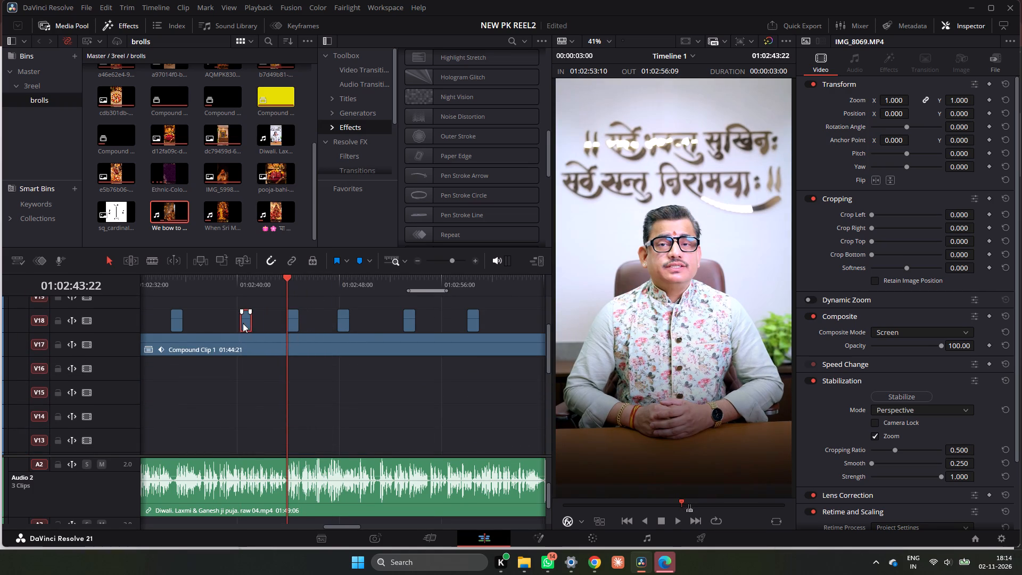
triple_click(474, 259)
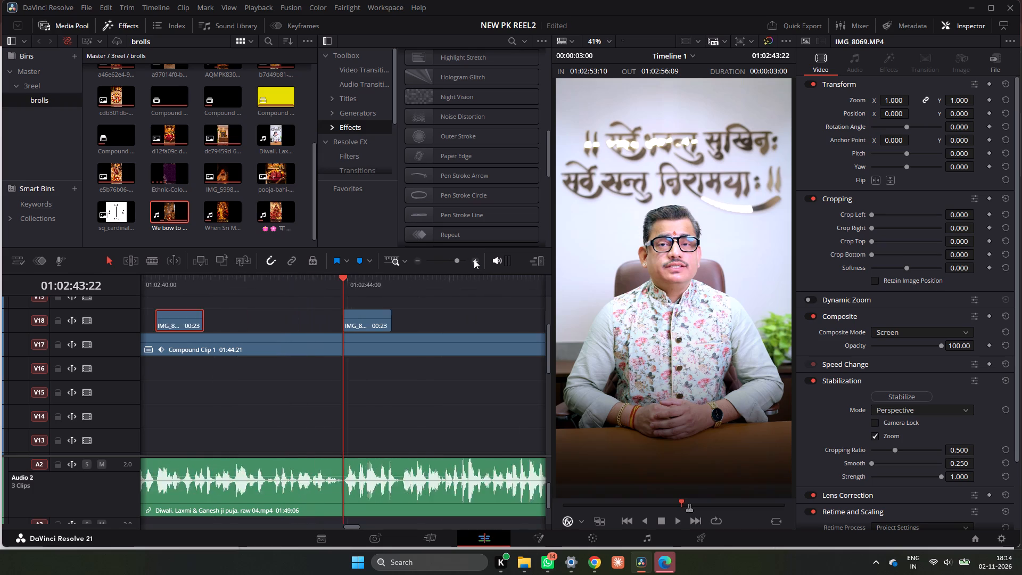
click(474, 259)
drag(440, 323, 371, 329)
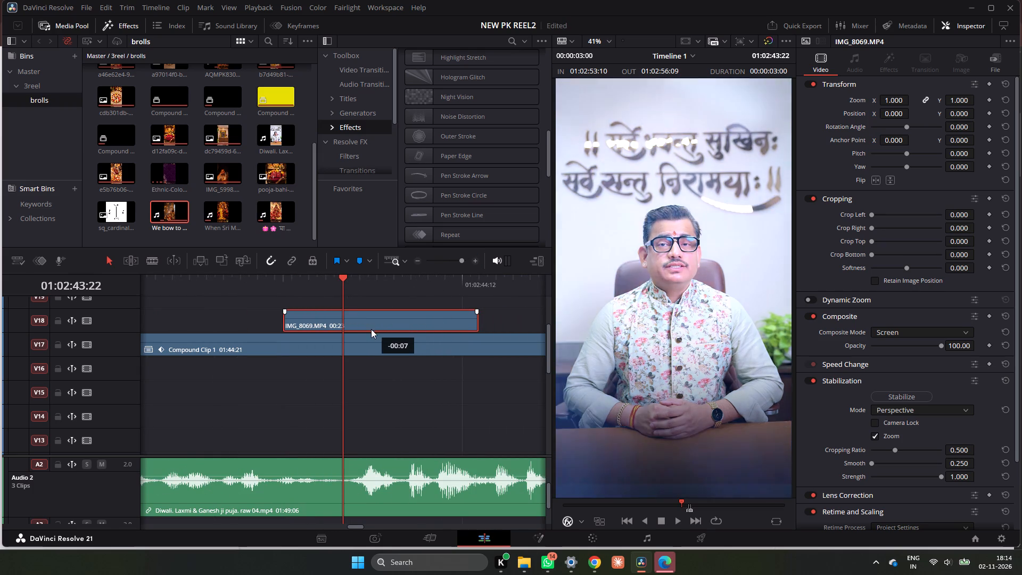
drag(371, 329, 351, 331)
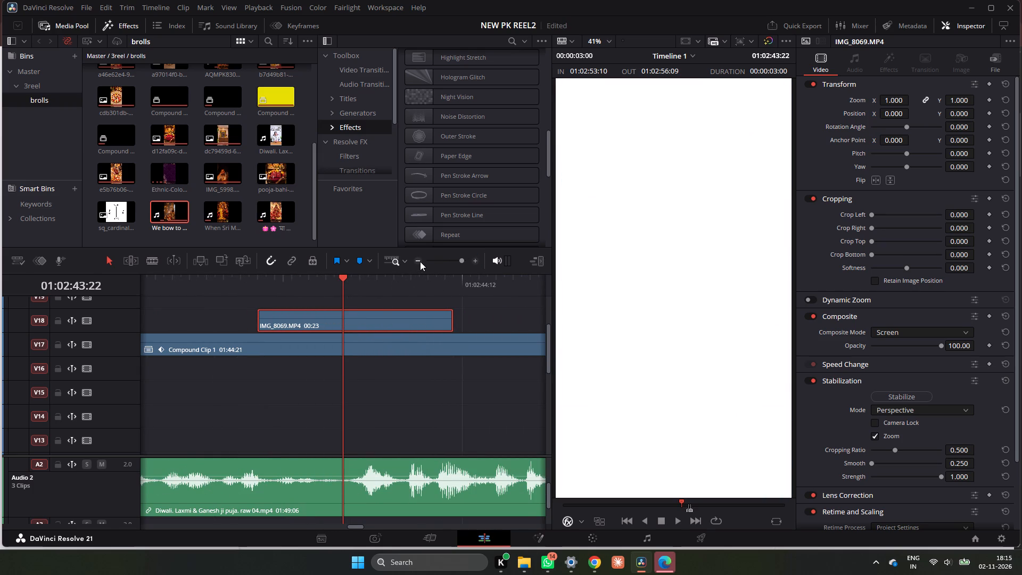
Shift the V18 overlay copy near 01:02:40 back 10 frames so its flash falls on the b-roll start at 01:02:40:06.
double_click(420, 260)
click(417, 260)
scroll(351, 359, down, 7)
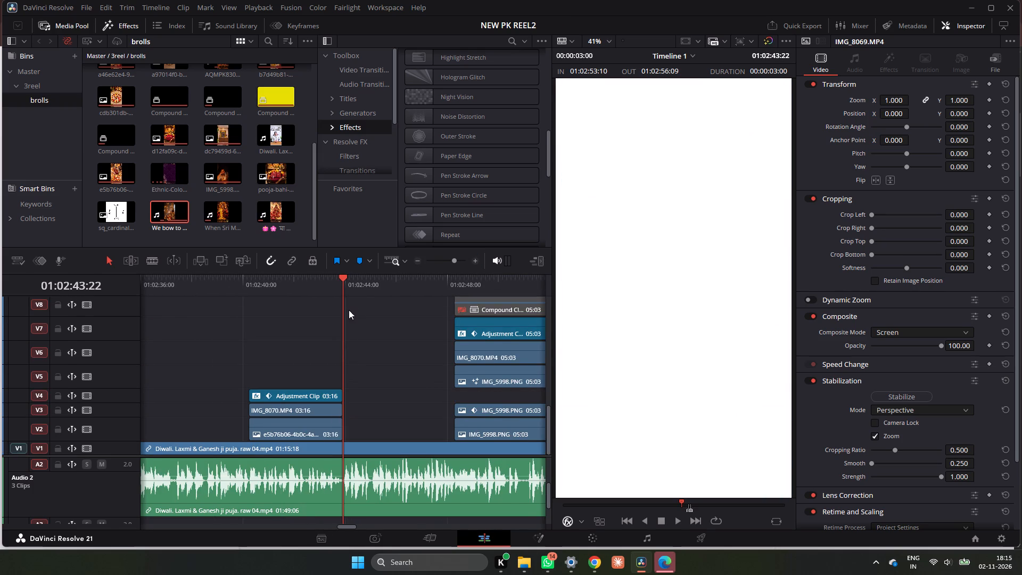
drag(346, 279, 251, 300)
scroll(263, 321, up, 5)
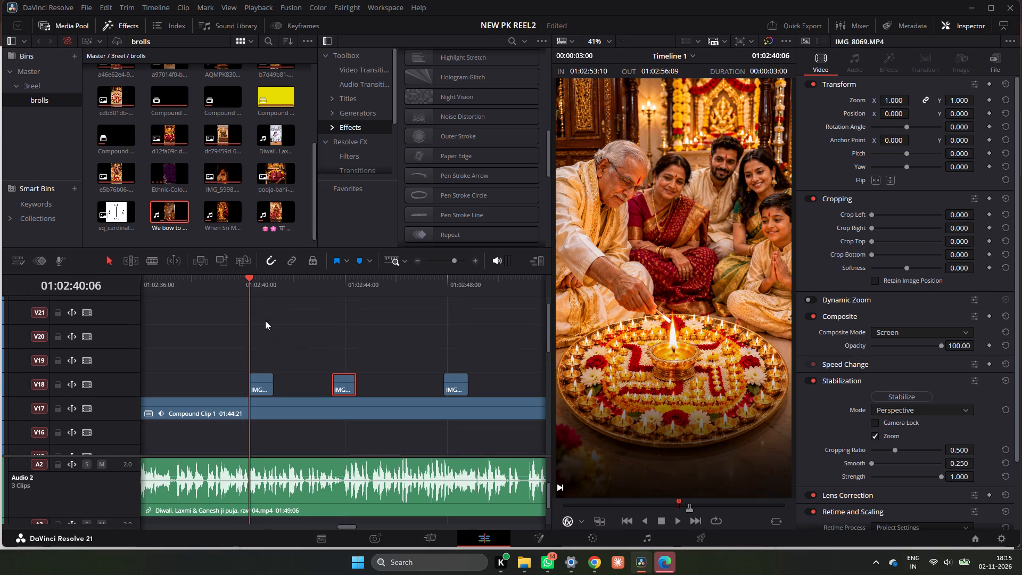
triple_click(474, 260)
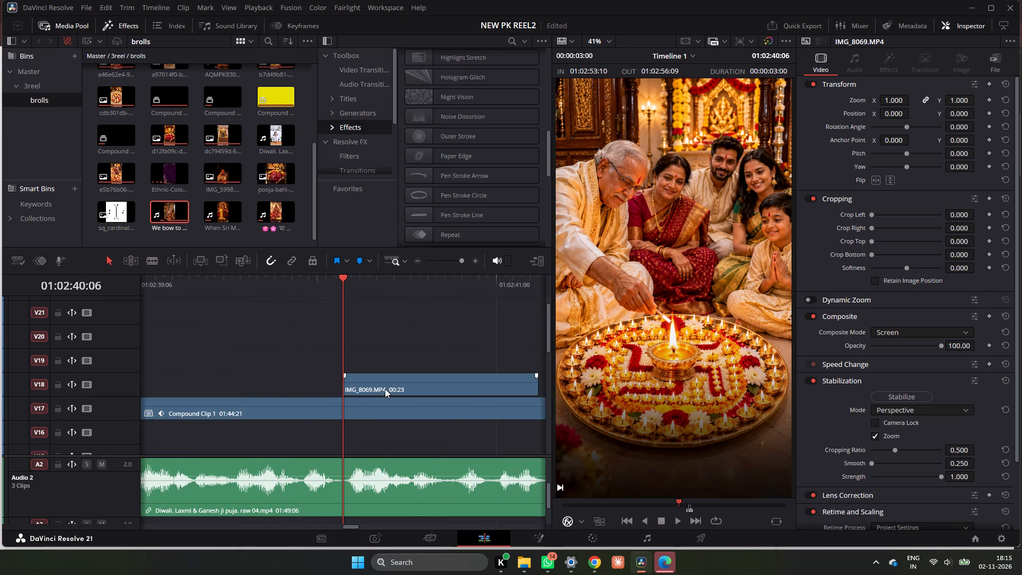
drag(399, 383, 332, 385)
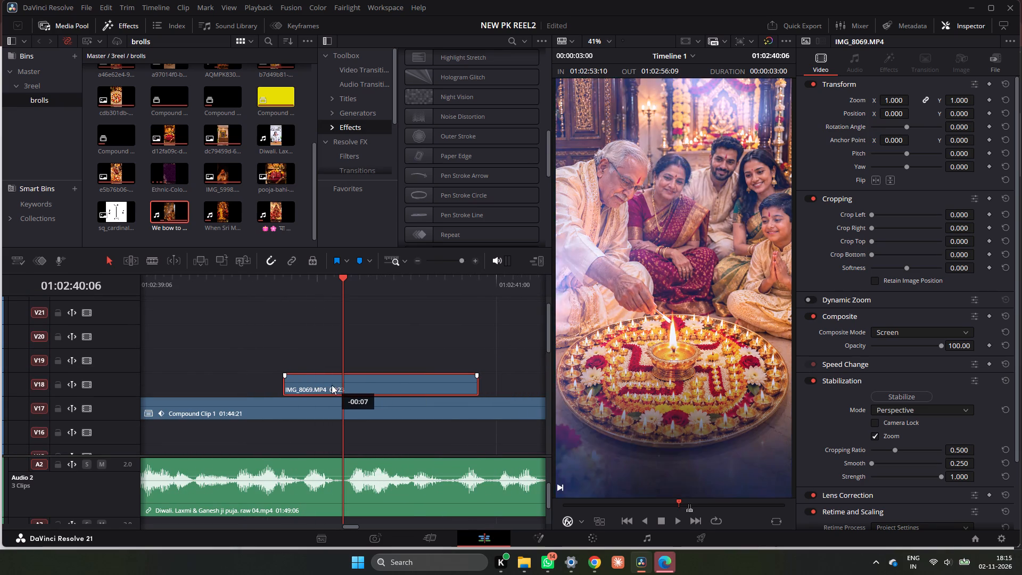
drag(332, 385, 311, 385)
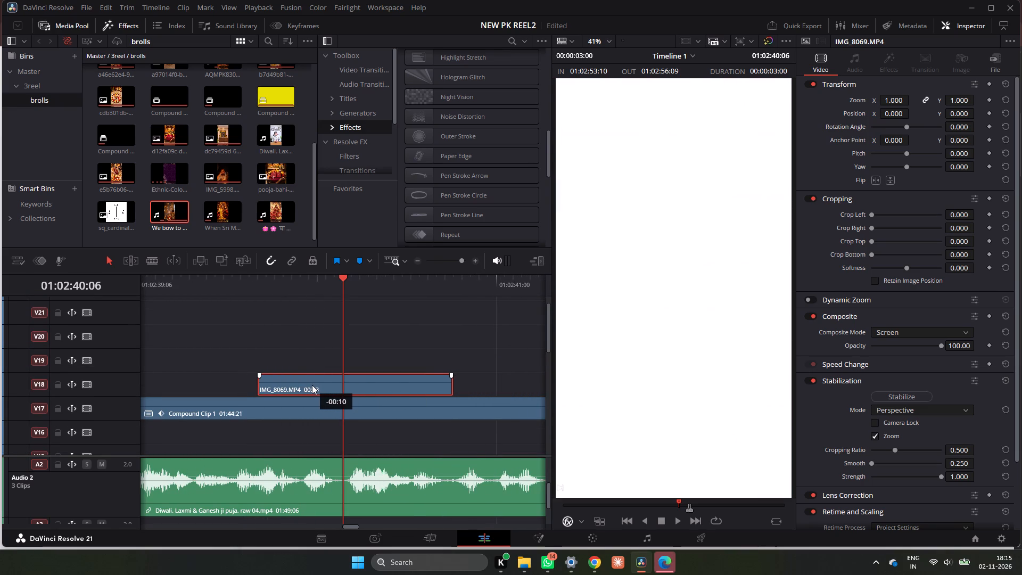
Play through the light flashes at the 01:02:40:06 and 01:02:43:22 cuts to check their timing.
click(252, 284)
key(space)
key(space)
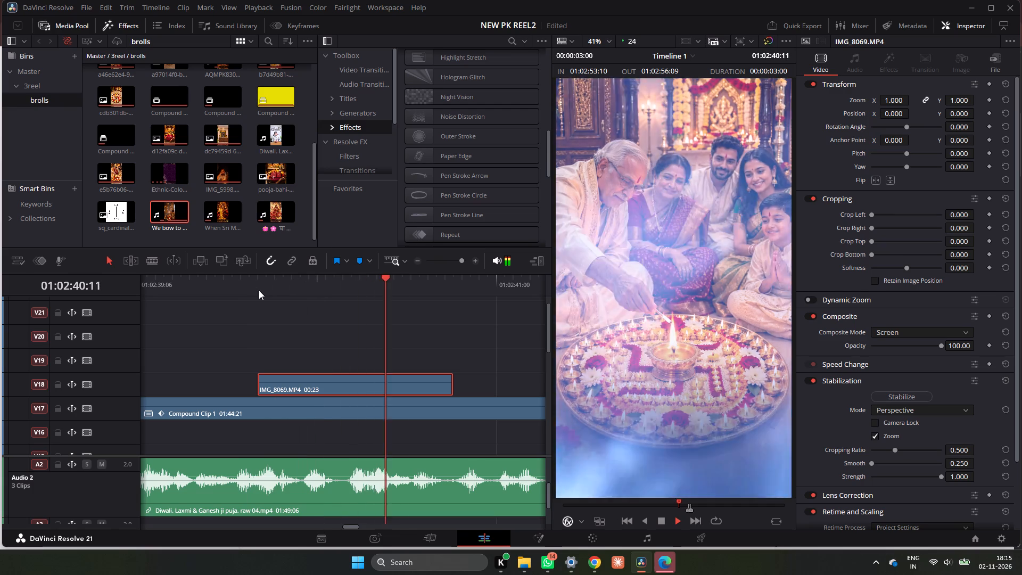
click(291, 286)
click(259, 284)
key(space)
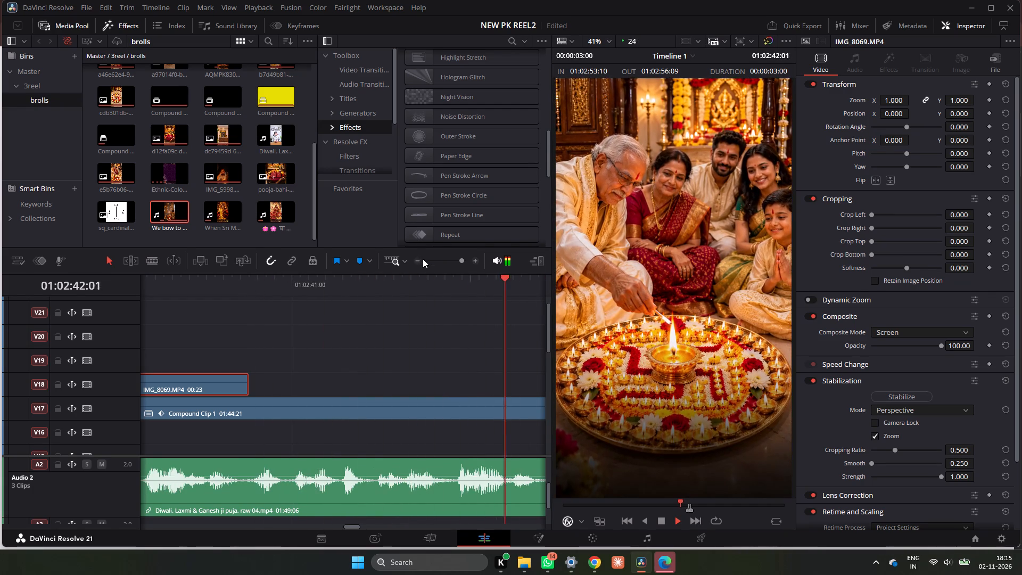
click(423, 259)
click(416, 257)
click(441, 261)
click(454, 261)
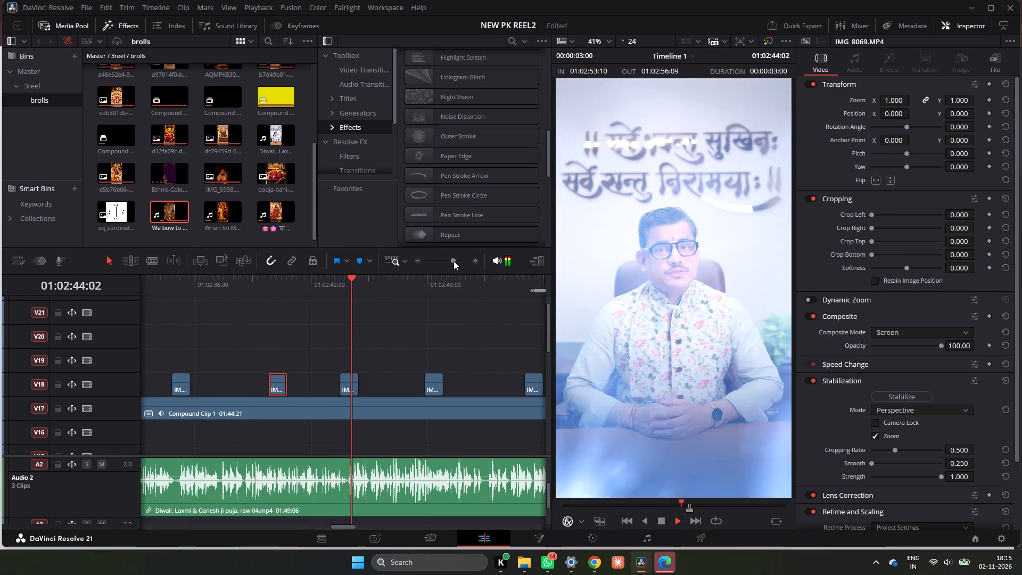
key(space)
click(298, 295)
key(space)
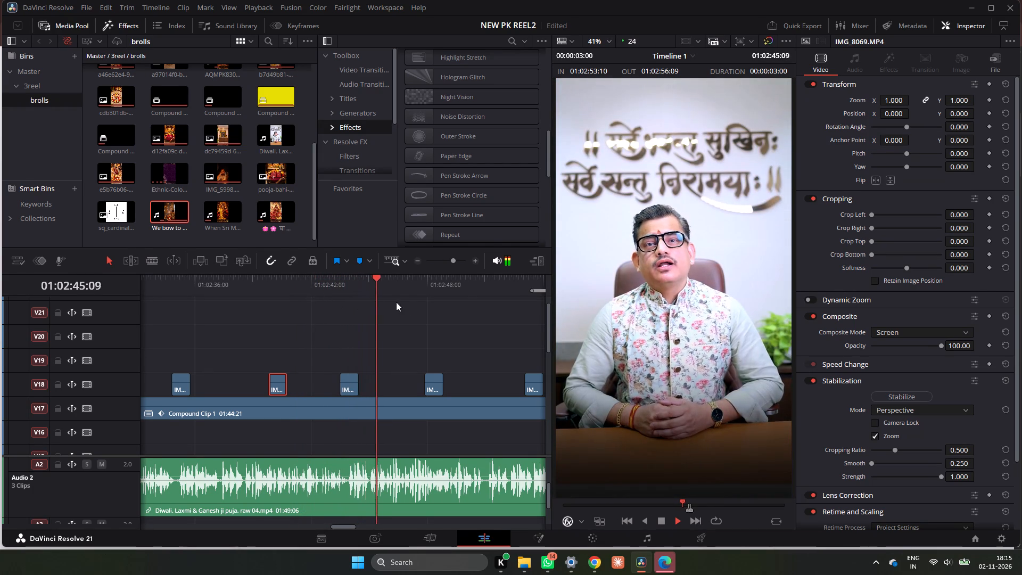
Play on through the flashes, the Sanskrit title section and the b-roll up to the South West label to review them.
click(419, 260)
click(418, 260)
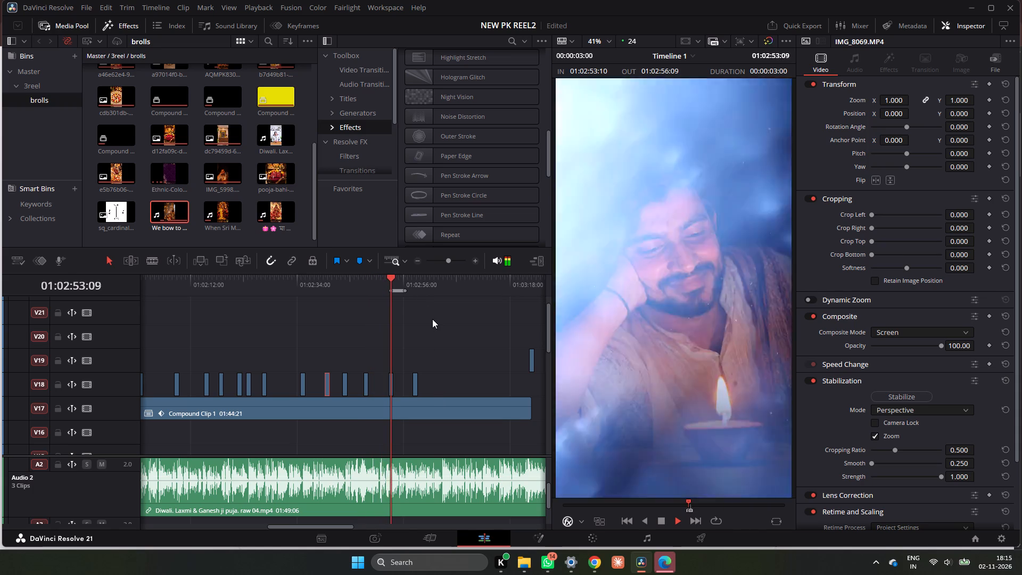
key(space)
click(389, 278)
key(space)
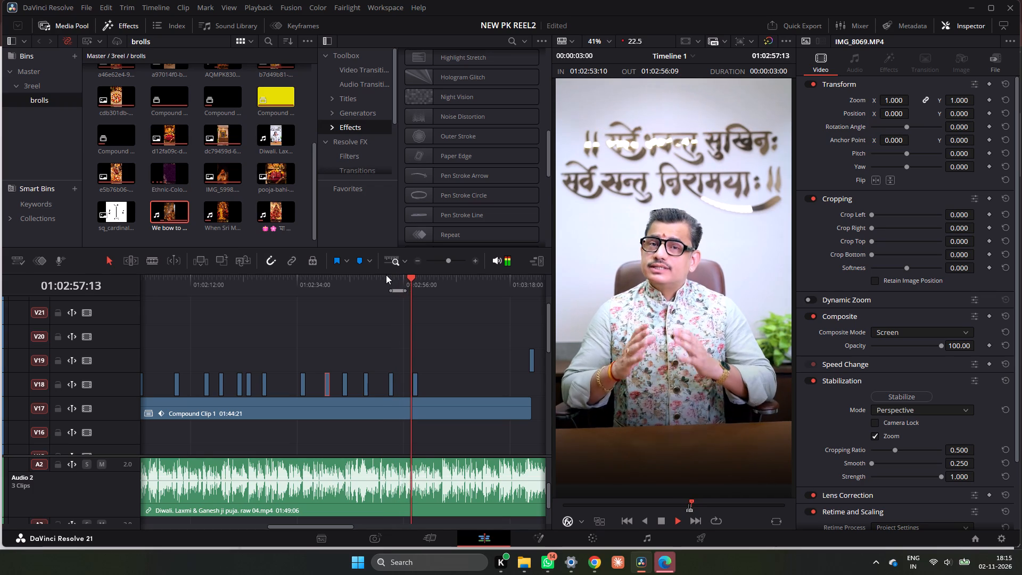
key(space)
key(space)
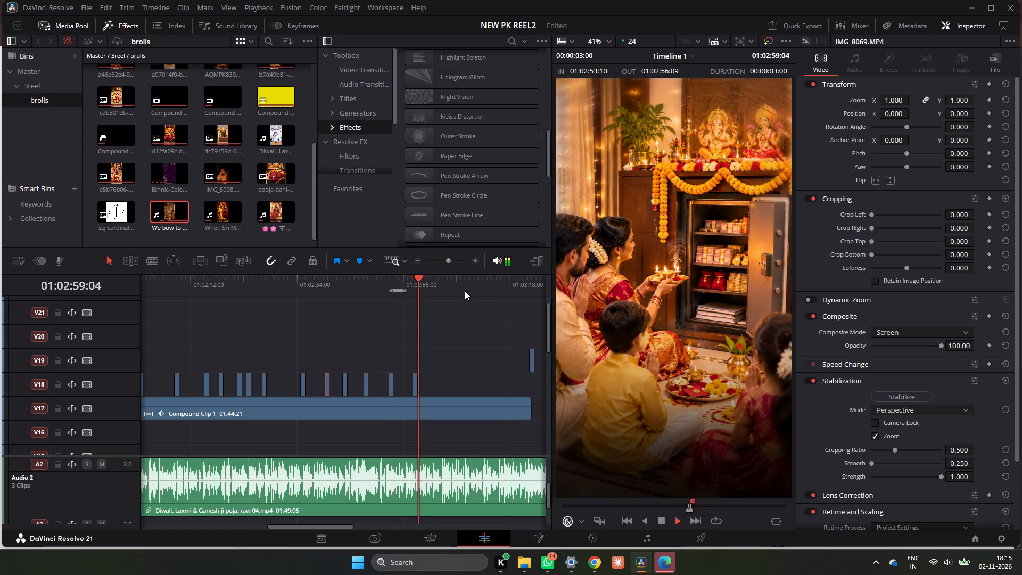
key(space)
key(space)
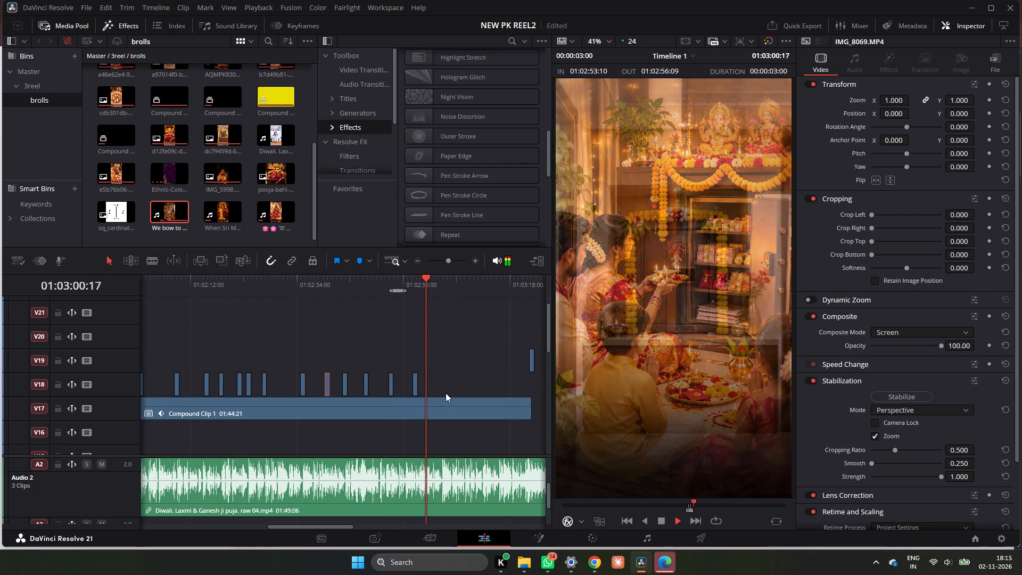
key(space)
scroll(446, 394, down, 4)
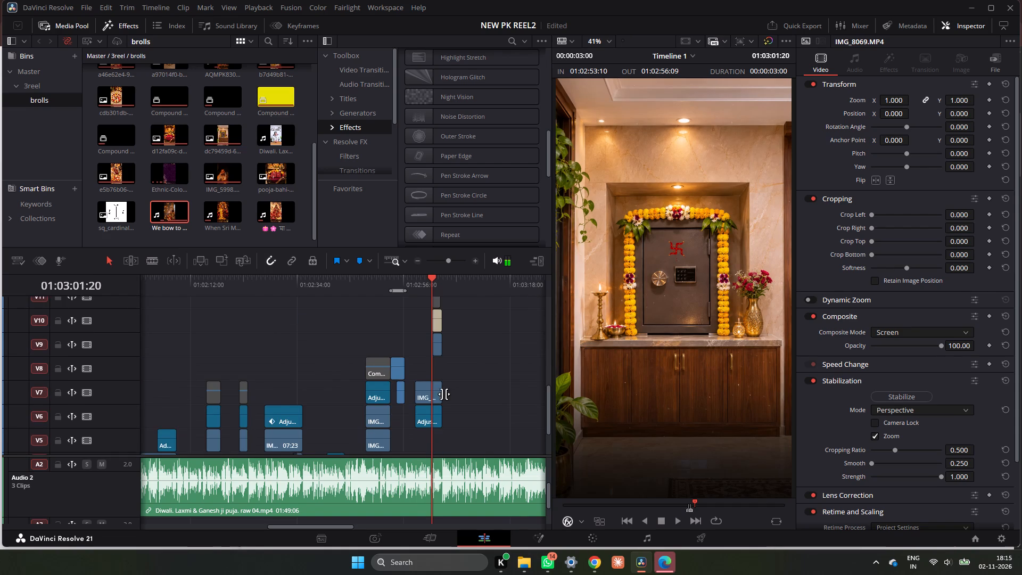
scroll(443, 393, down, 1)
key(space)
key(space)
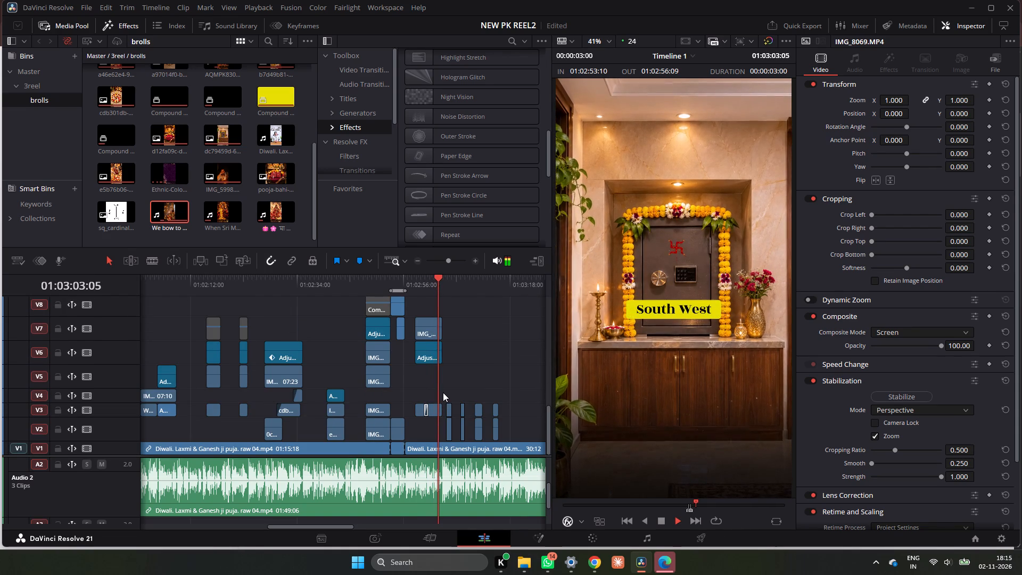
key(space)
key(space)
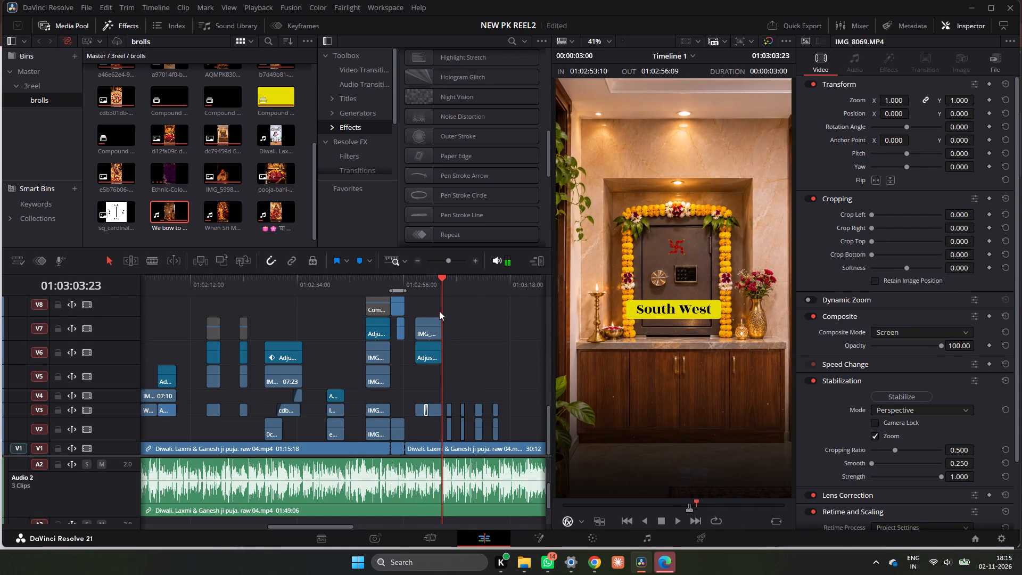
Delete the Radial Blur node from the b7d49b81 PNG family puja b-roll on V3, at about 01:02:58:18, in the Color page.
click(411, 278)
key(space)
key(space)
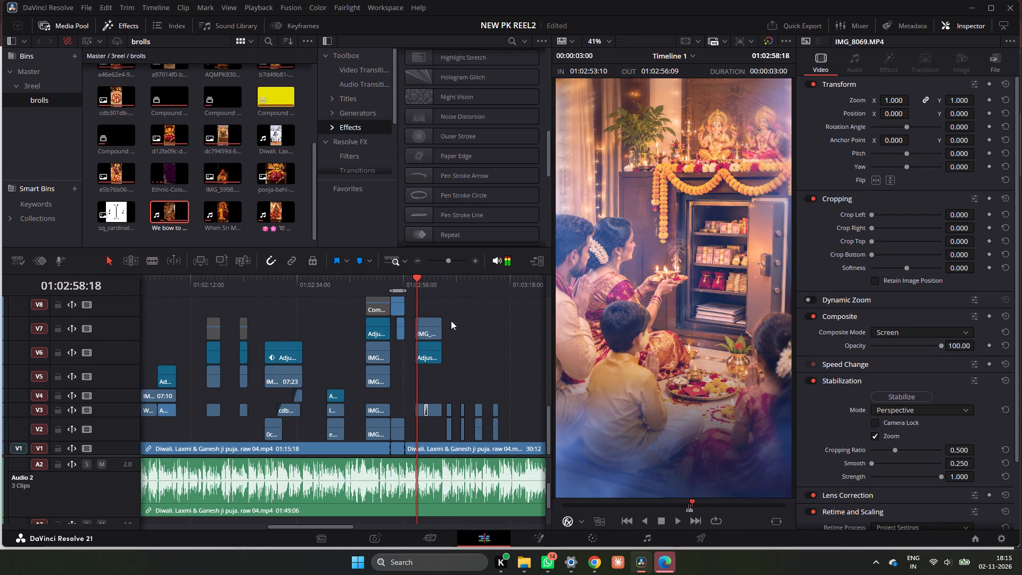
scroll(451, 321, up, 4)
scroll(451, 322, down, 4)
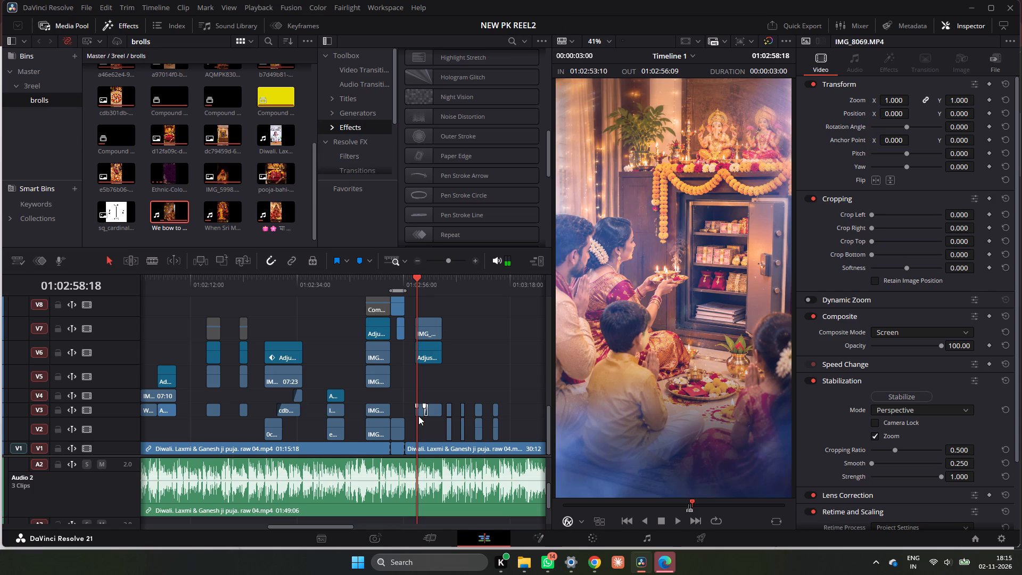
click(422, 411)
right_click(422, 411)
click(476, 250)
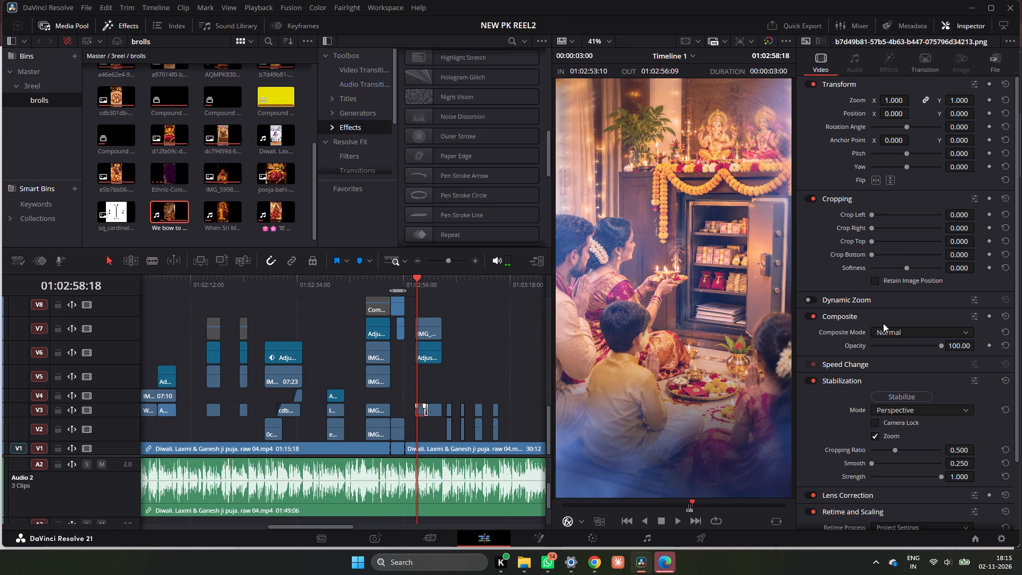
key(space)
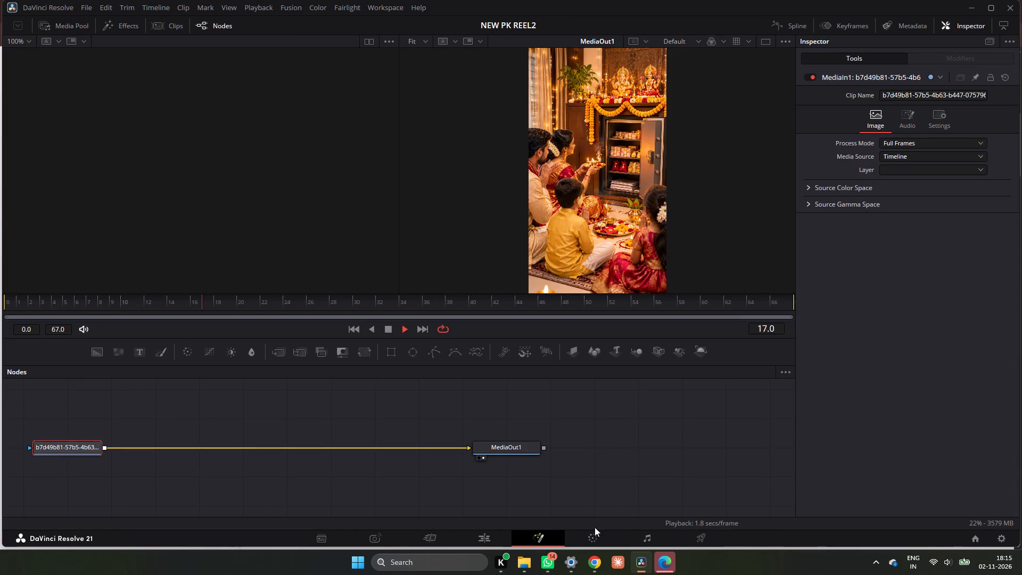
click(595, 535)
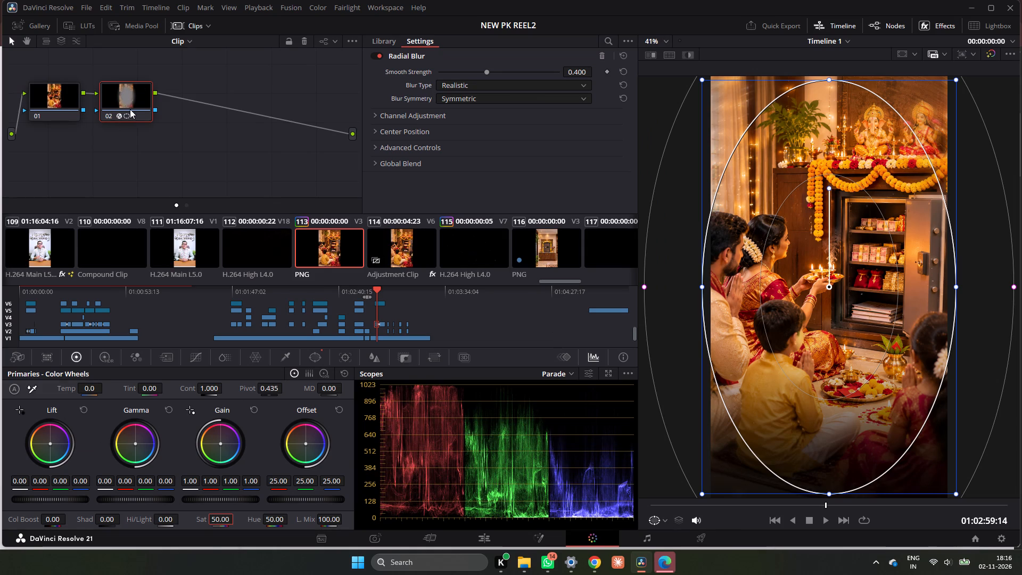
click(130, 107)
key(BackSpace)
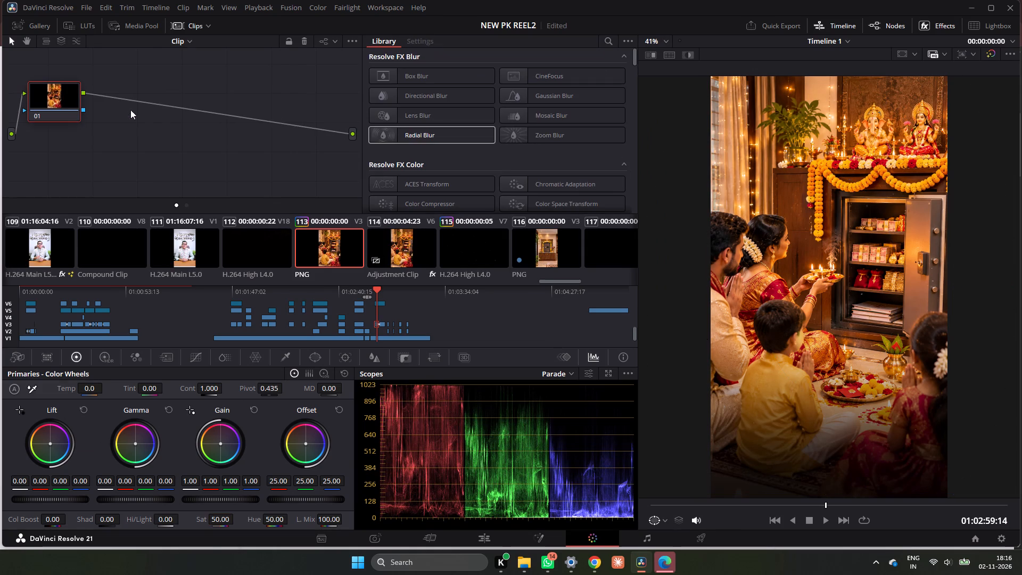
Return to the Edit page and play from the family puja b-roll through the South West label to review the section.
click(494, 540)
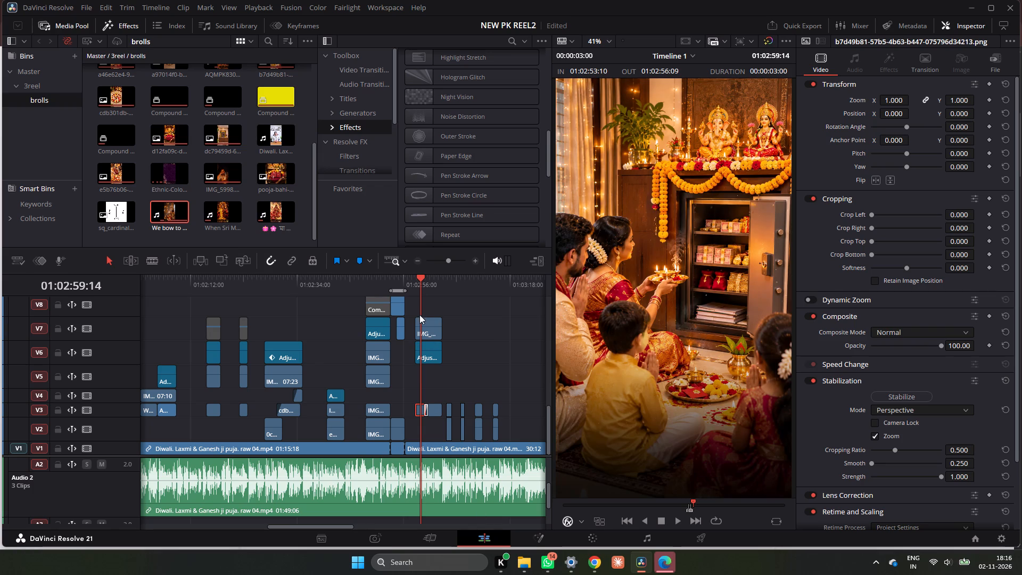
click(414, 288)
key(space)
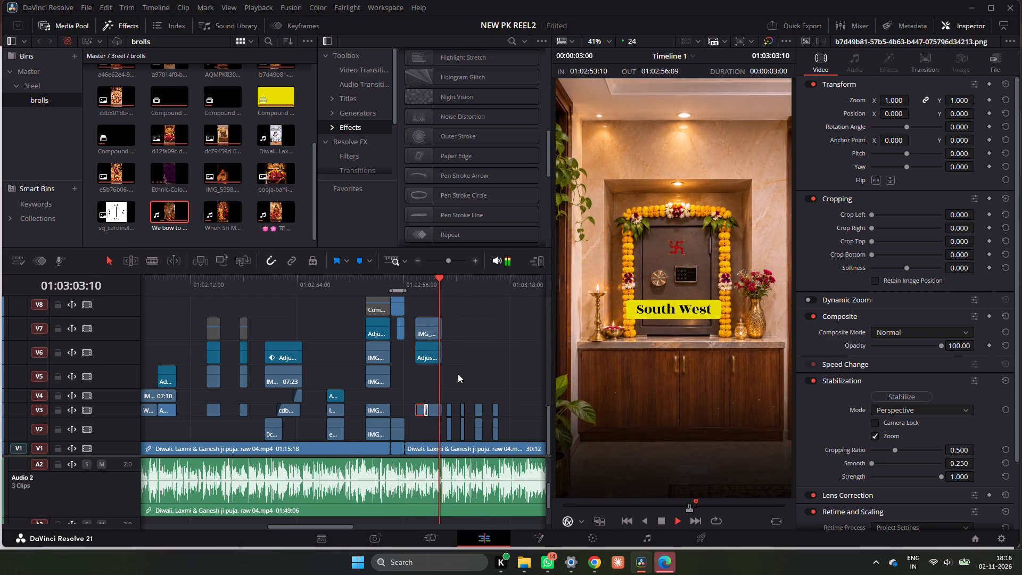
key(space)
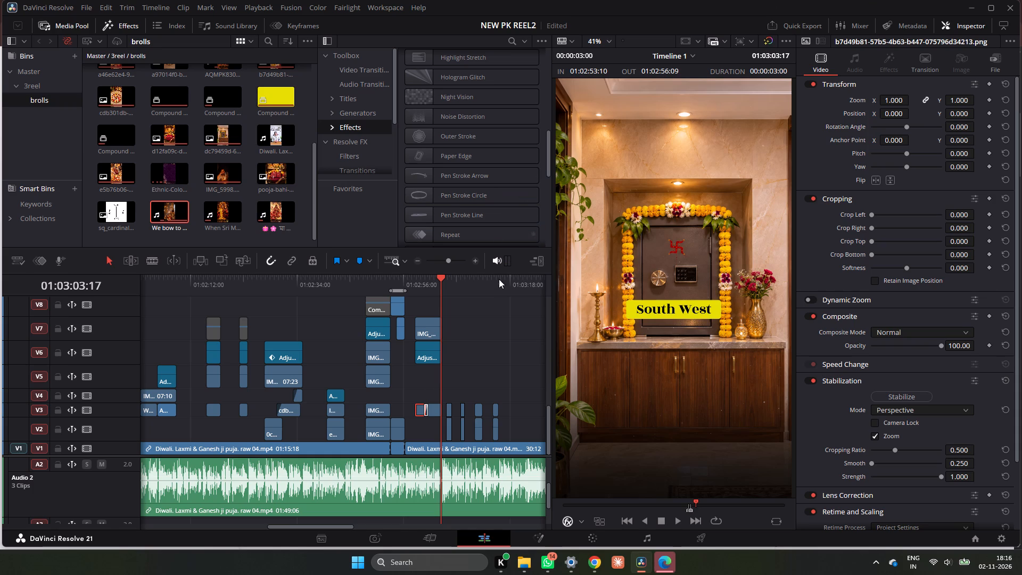
click(428, 280)
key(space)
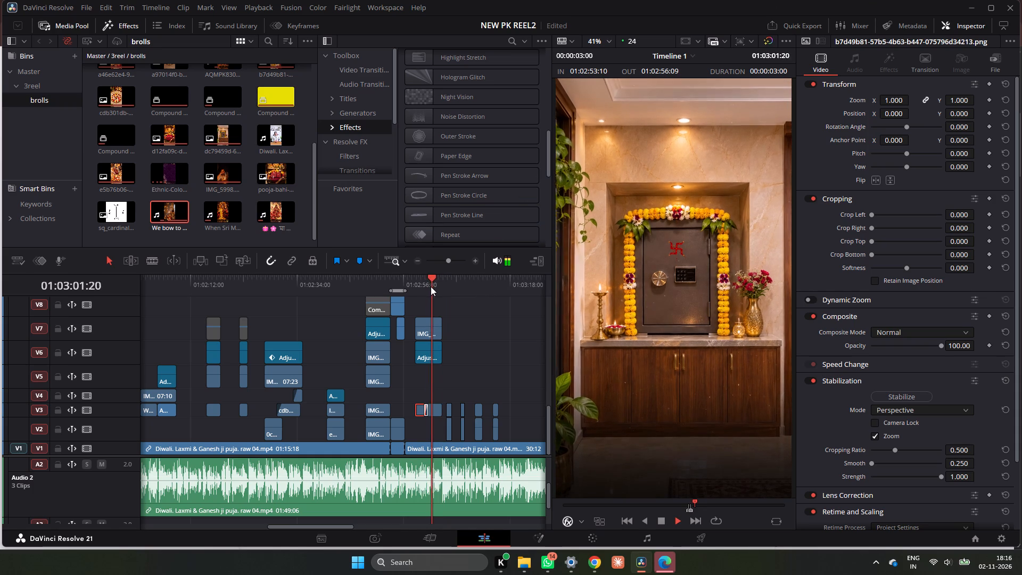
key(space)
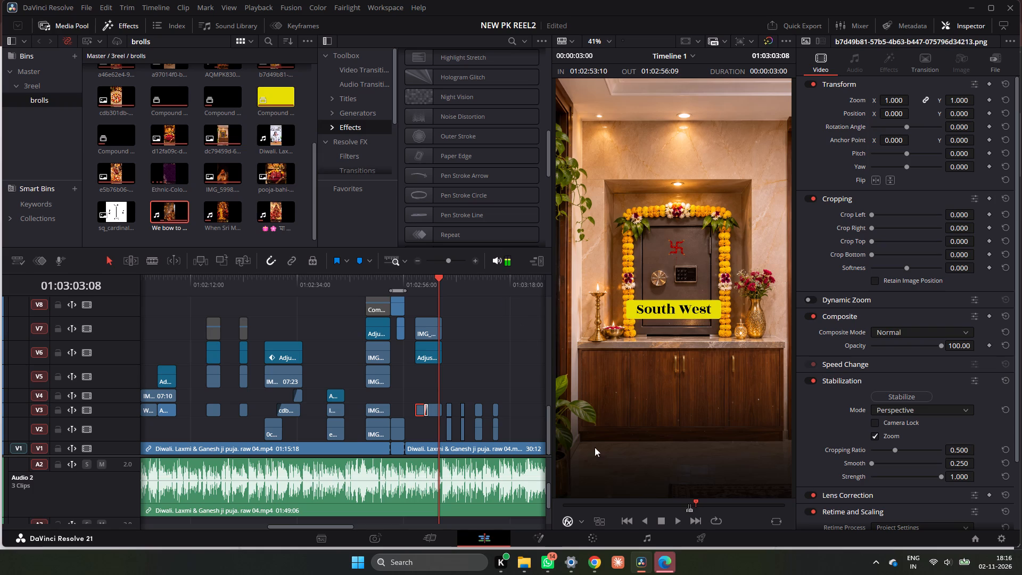
Switch to Chrome and open a new blank browser tab.
click(592, 563)
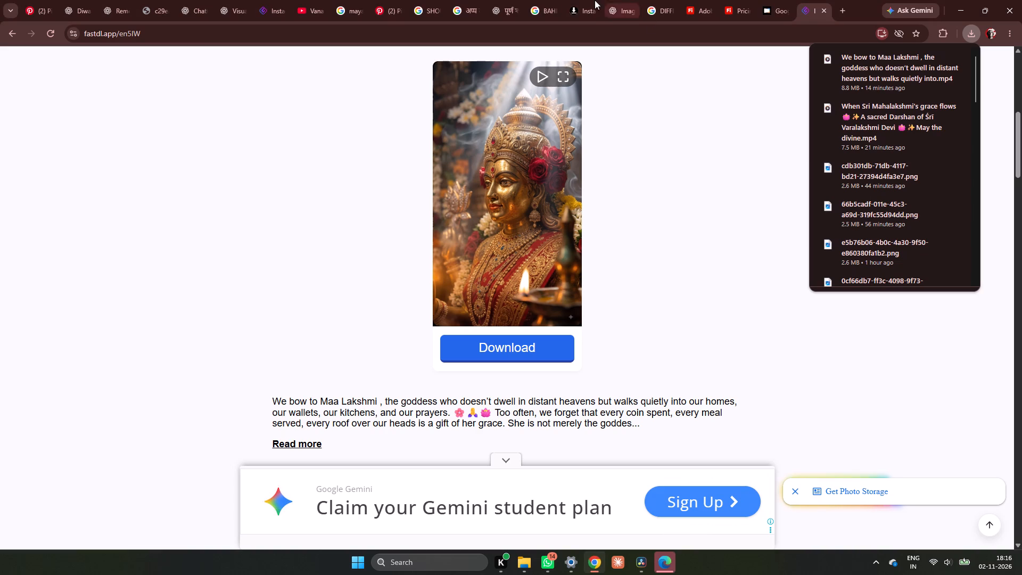
click(844, 10)
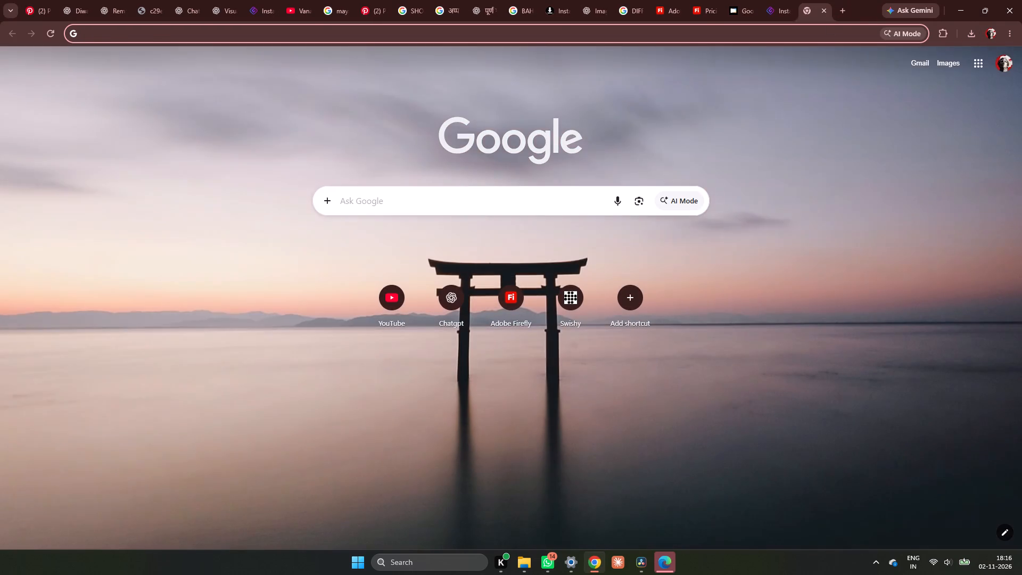
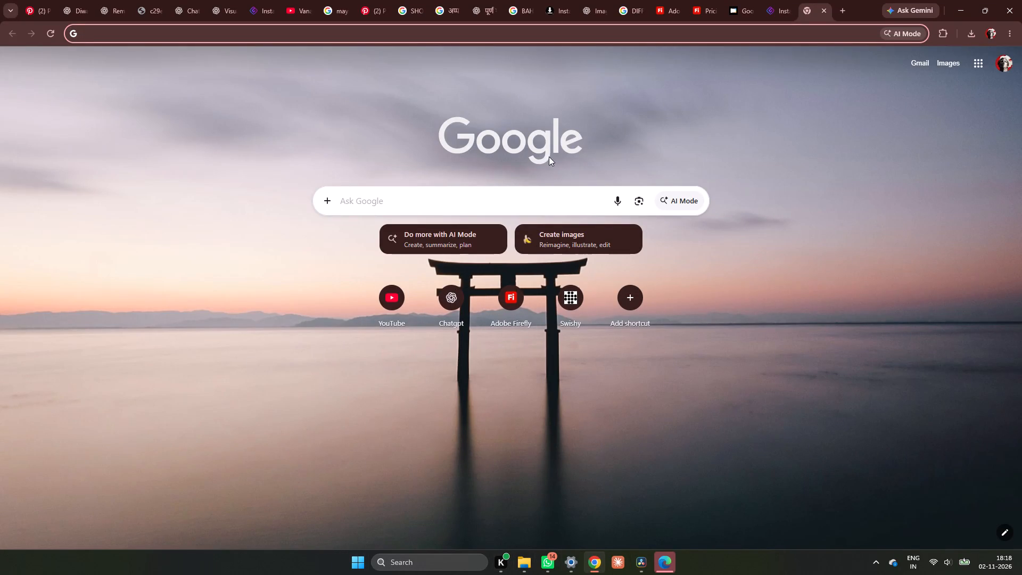
Search Google Images for "south west png".
click(490, 201)
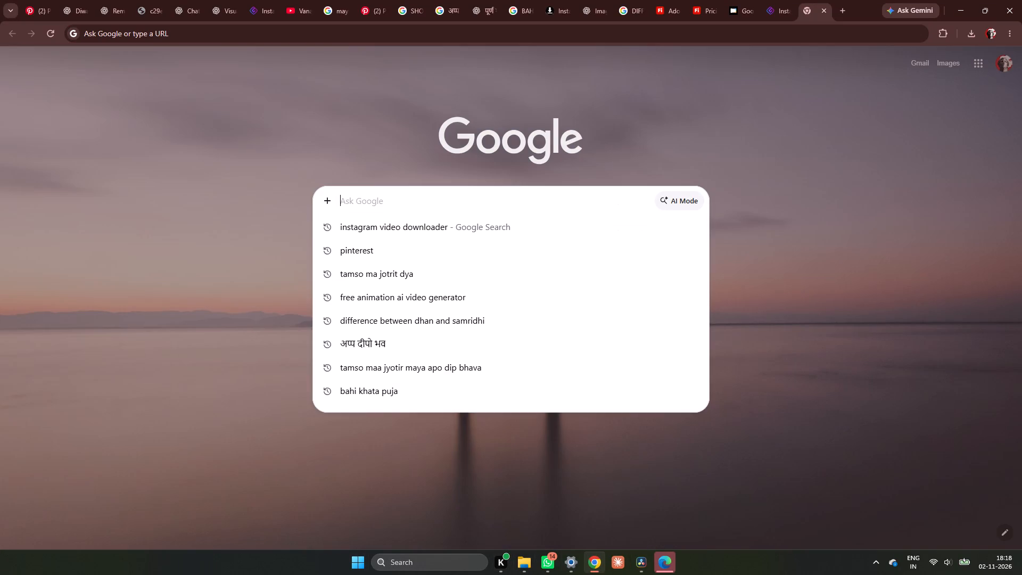
text(south west)
key(space)
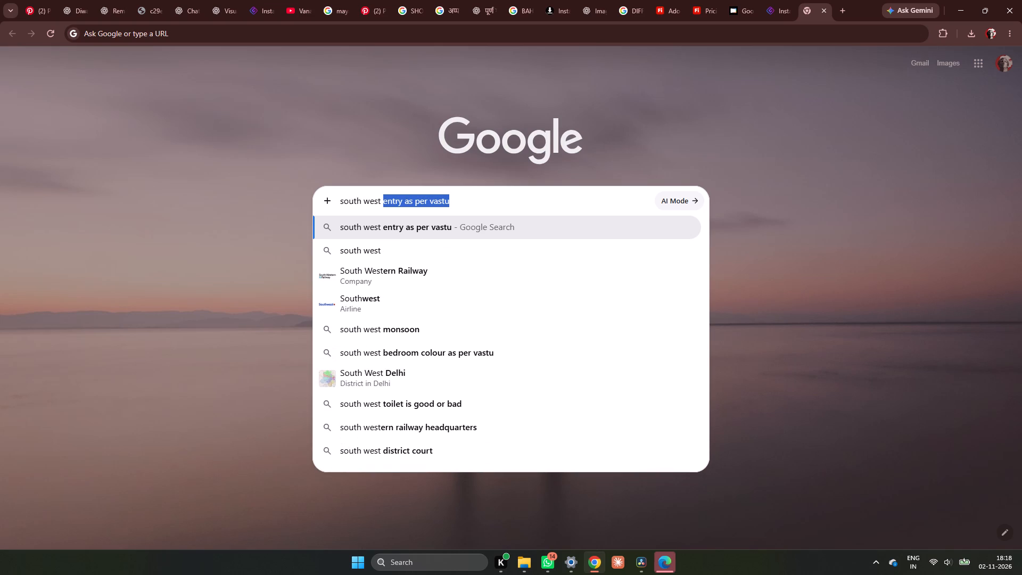
text(png)
key(space)
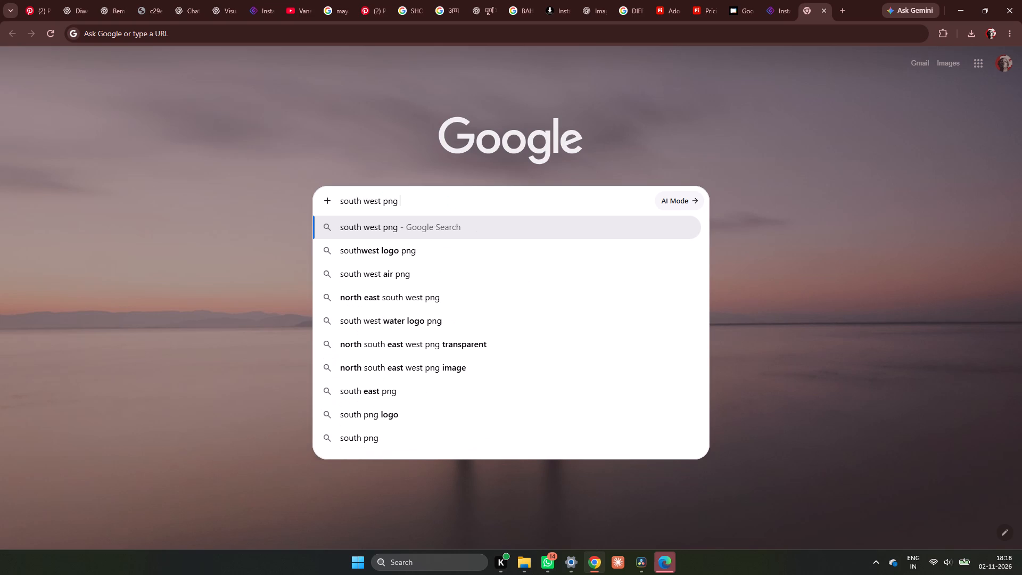
key(Return)
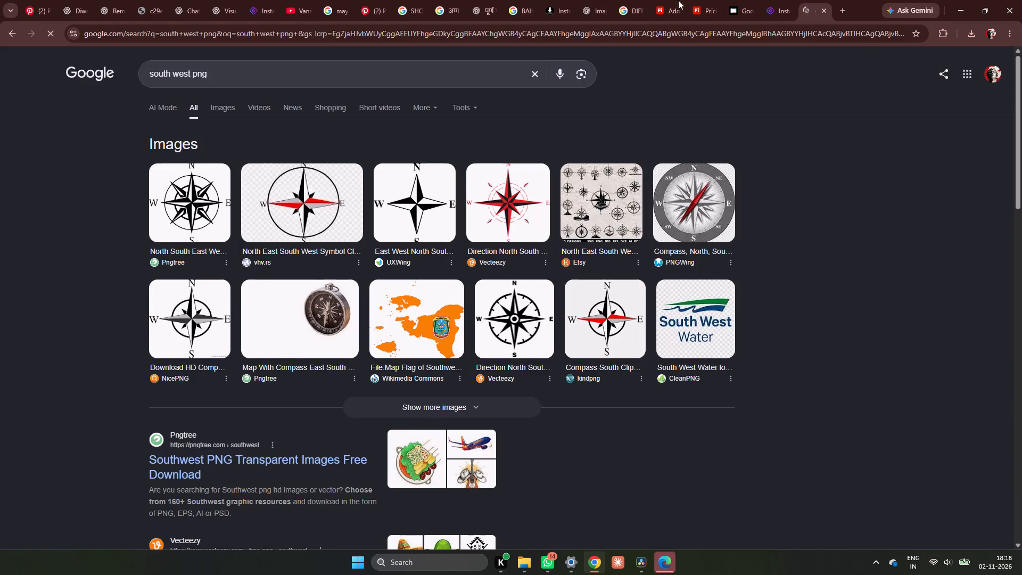
click(234, 104)
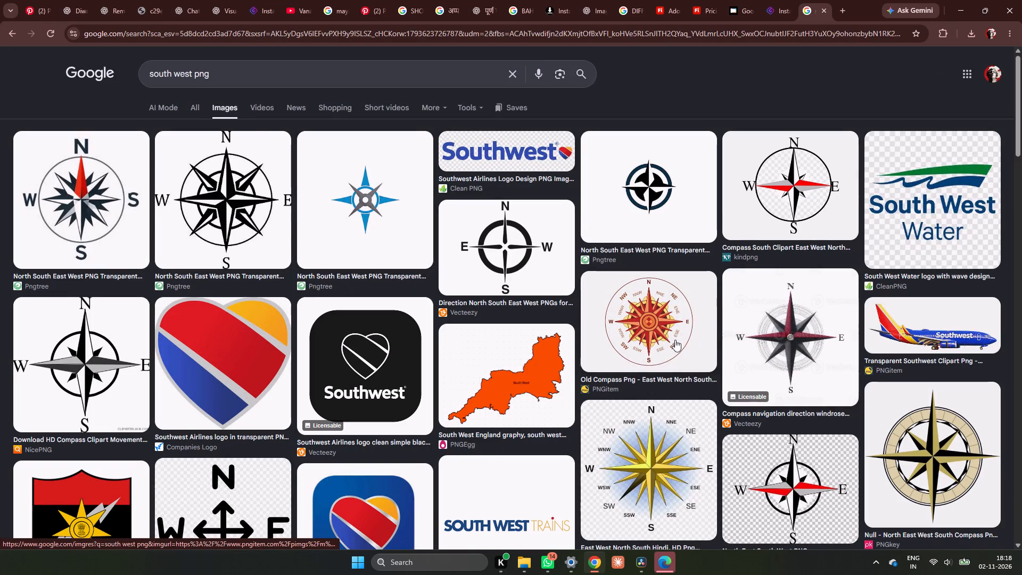
Look through the image results for a south-west direction graphic and preview the PNGEgg North Compass rose.
scroll(477, 316, down, 2)
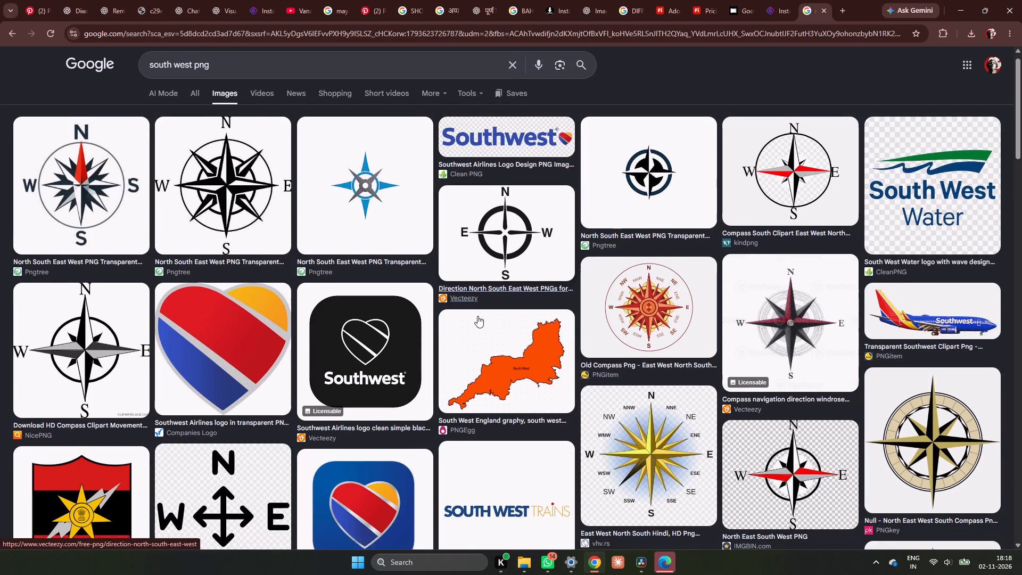
scroll(477, 316, down, 3)
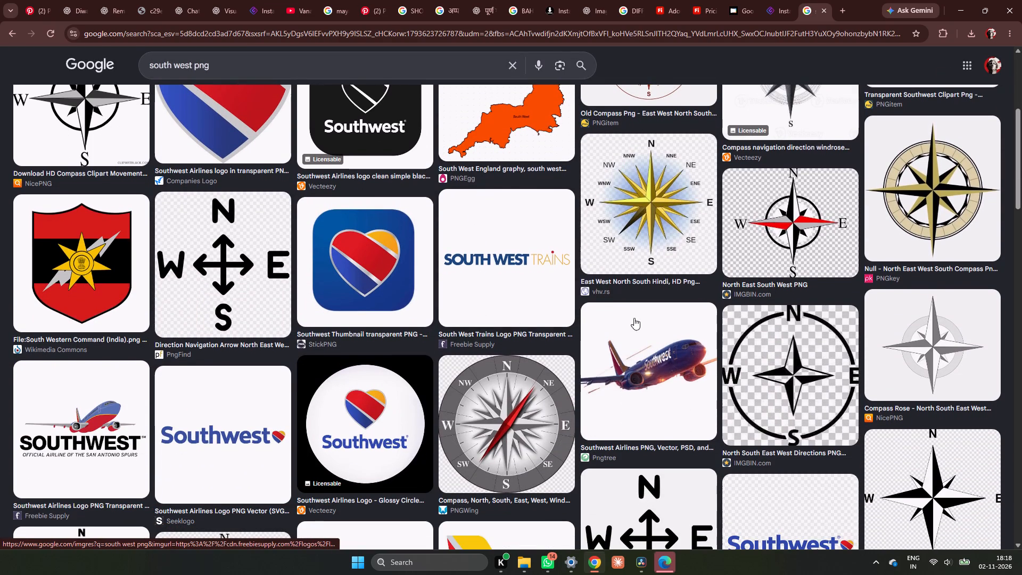
scroll(534, 326, down, 3)
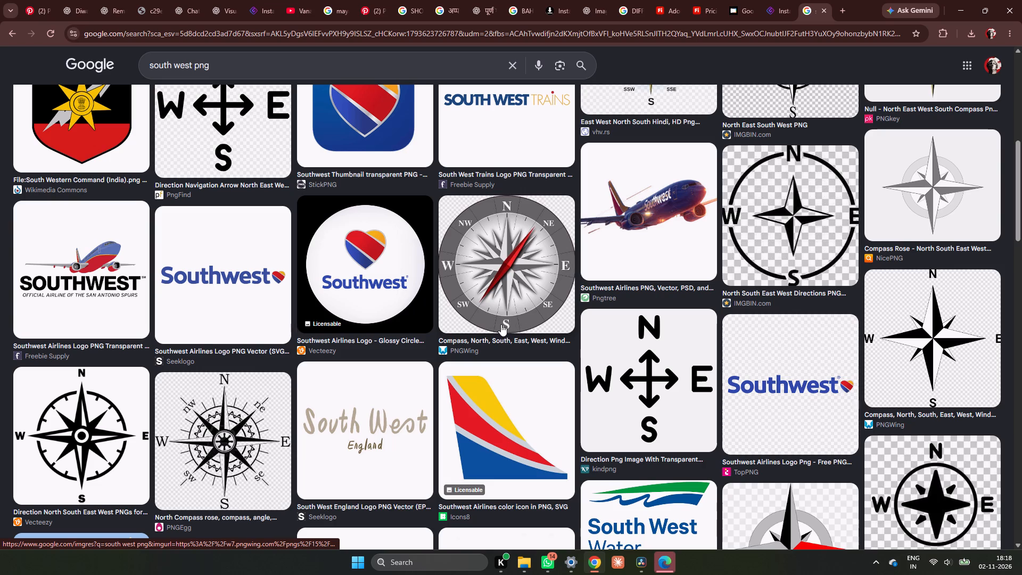
scroll(425, 327, down, 4)
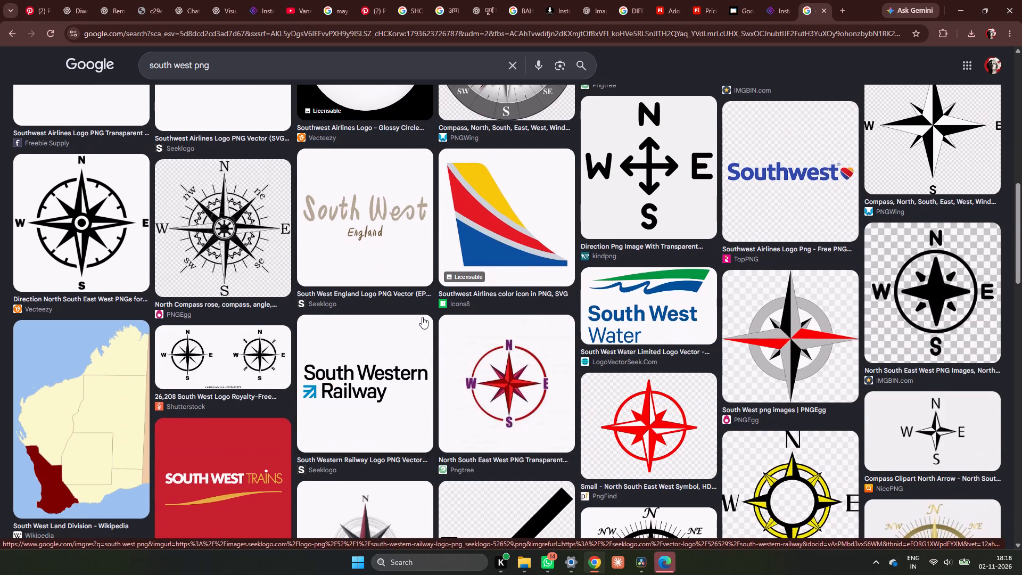
click(259, 244)
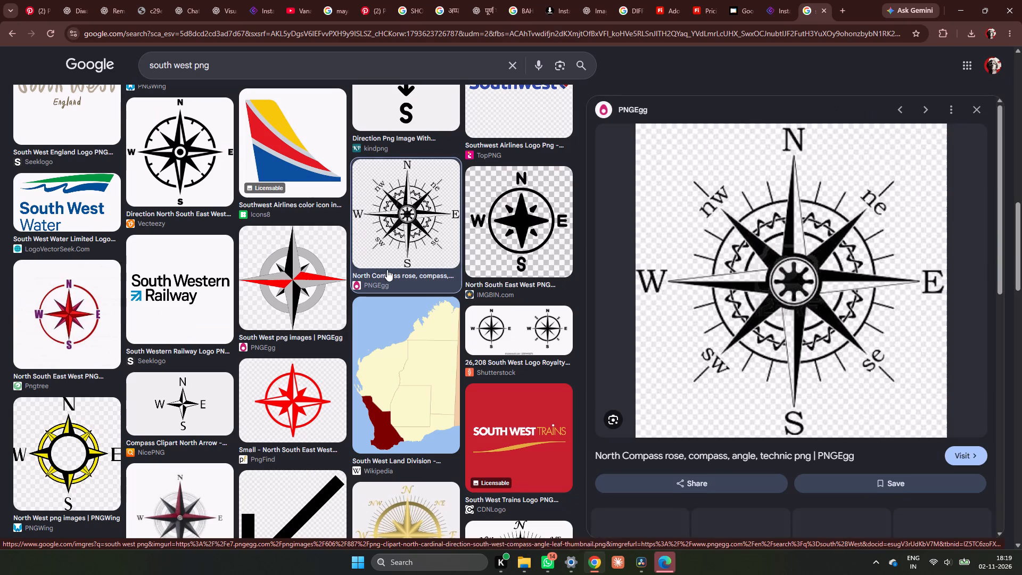
right_click(820, 332)
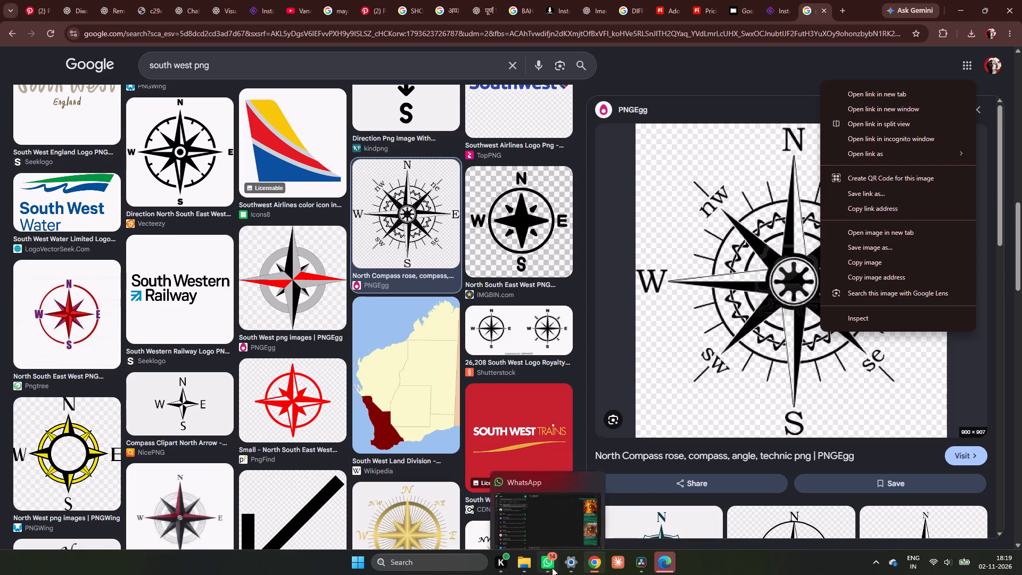
click(646, 570)
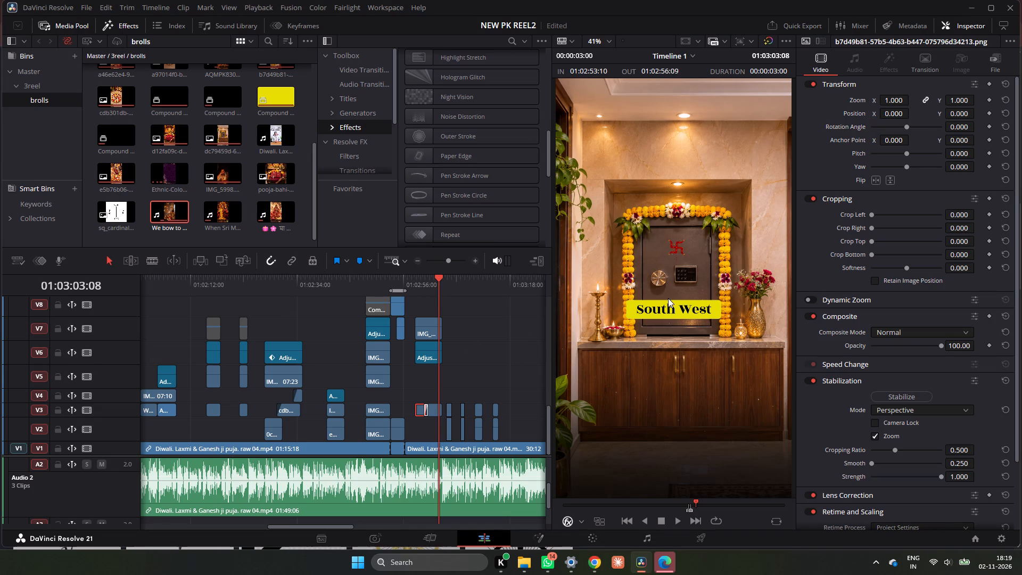
key(shift+super+s)
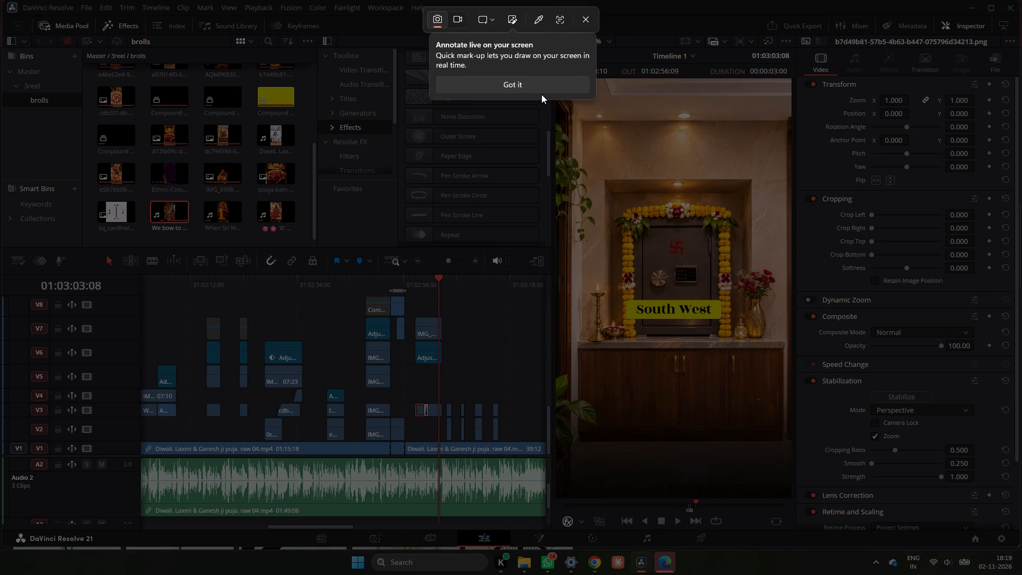
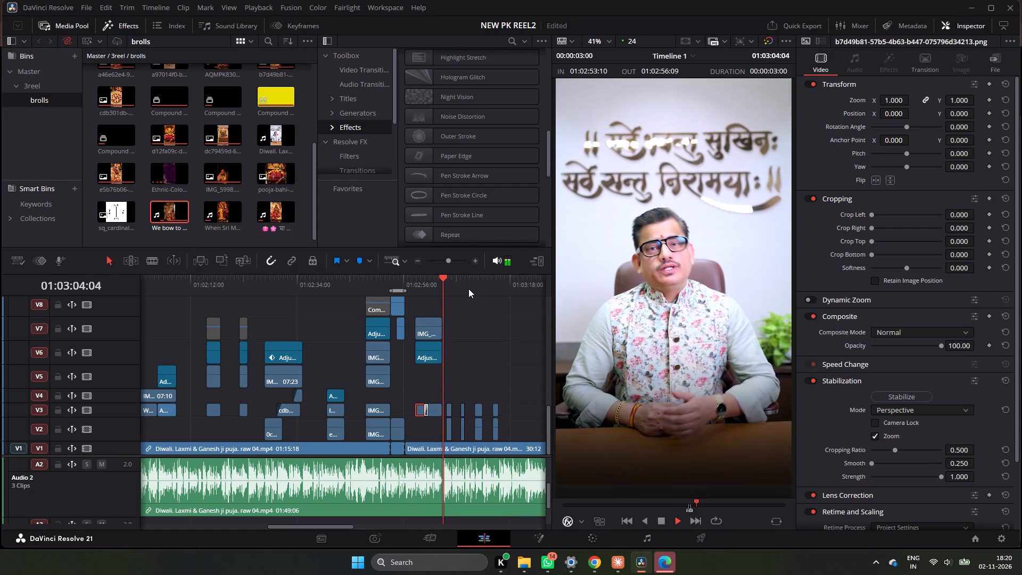
key(space)
triple_click(476, 259)
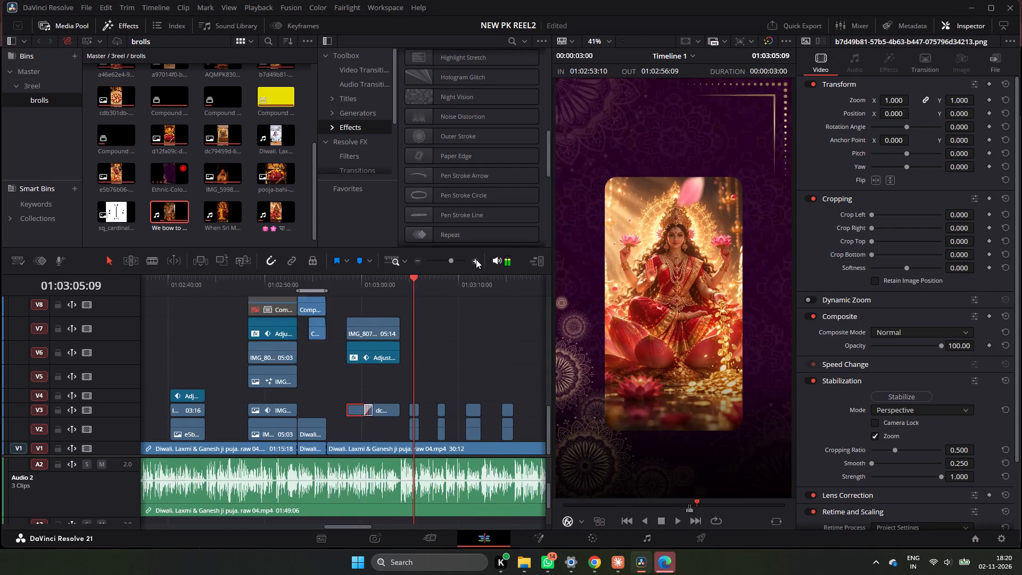
key(space)
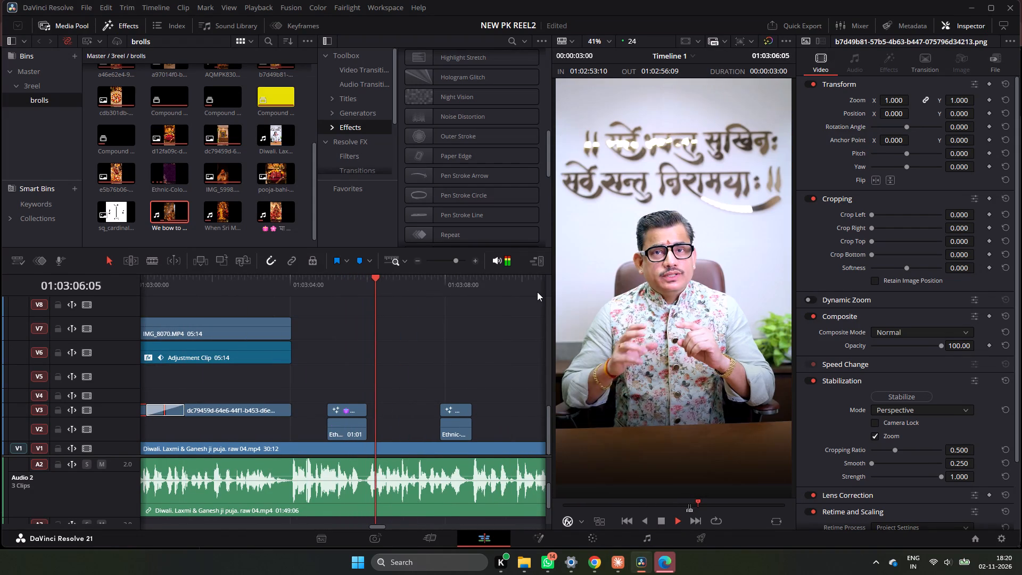
key(space)
key(space)
key(space)
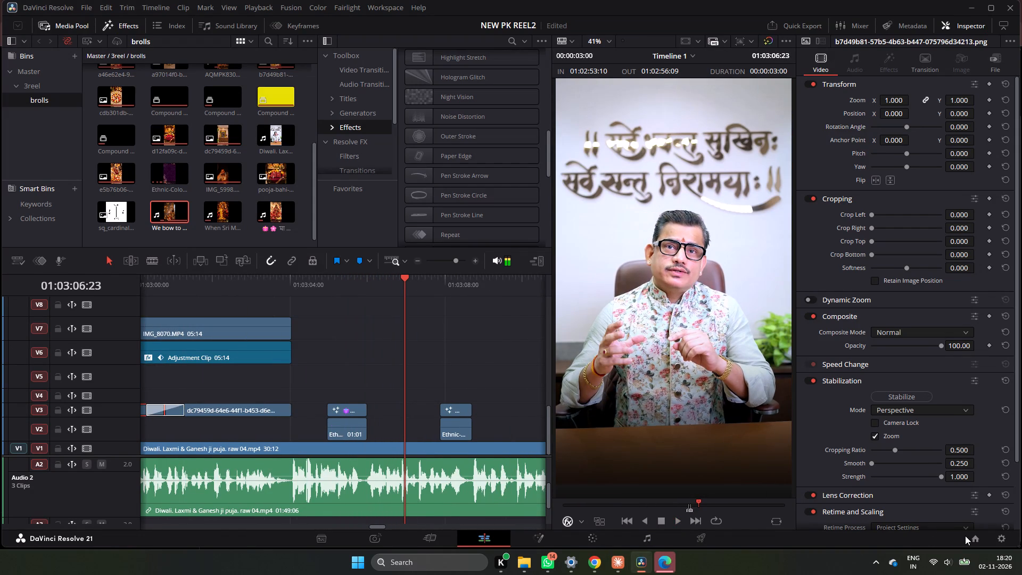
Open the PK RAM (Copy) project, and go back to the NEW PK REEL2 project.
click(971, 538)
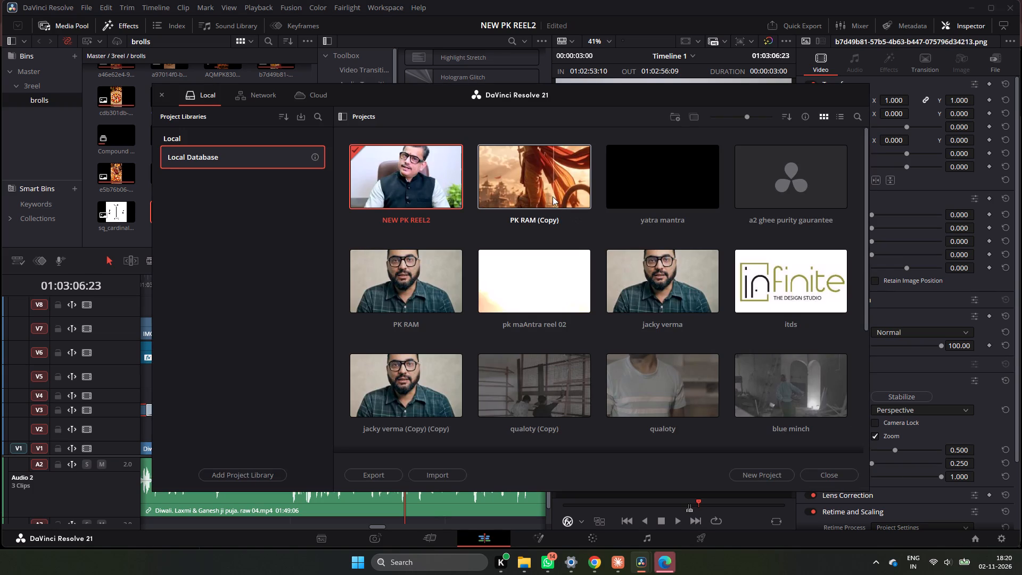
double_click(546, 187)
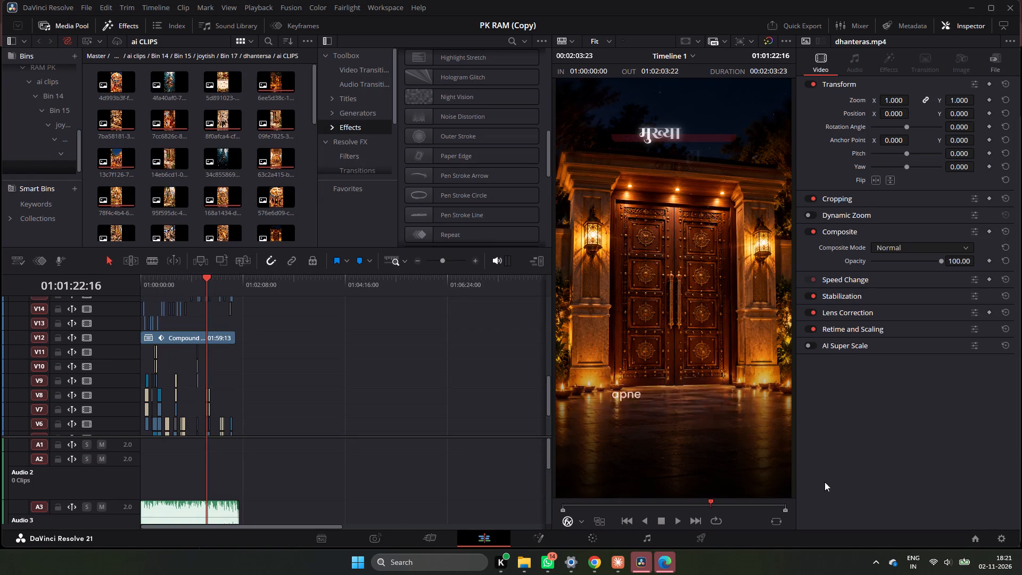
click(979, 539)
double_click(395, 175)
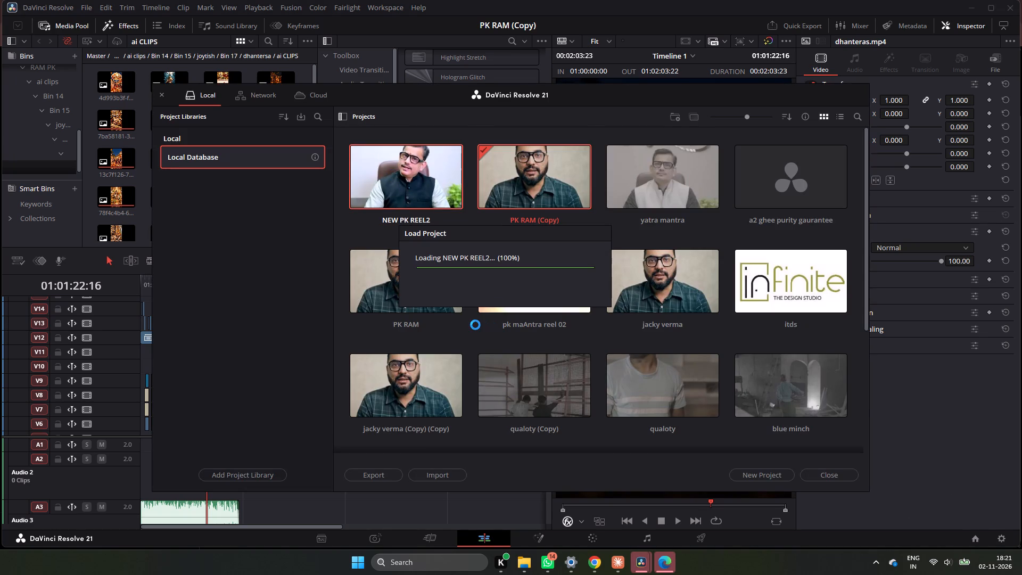
Look through the Dhanteras section at the start of the timeline for title graphics to reuse.
triple_click(420, 261)
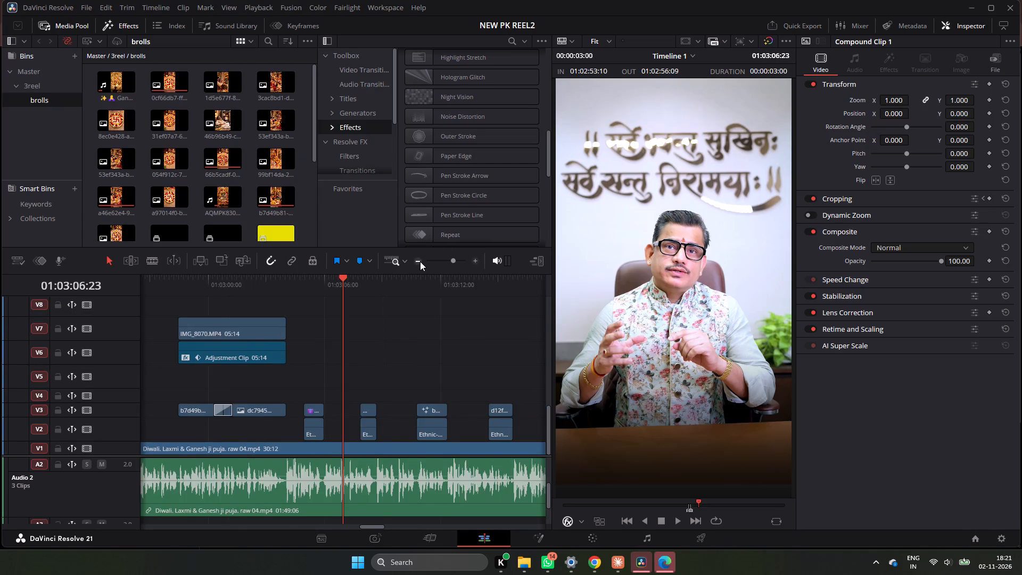
click(422, 261)
ctrl+scroll(414, 352, up, 14)
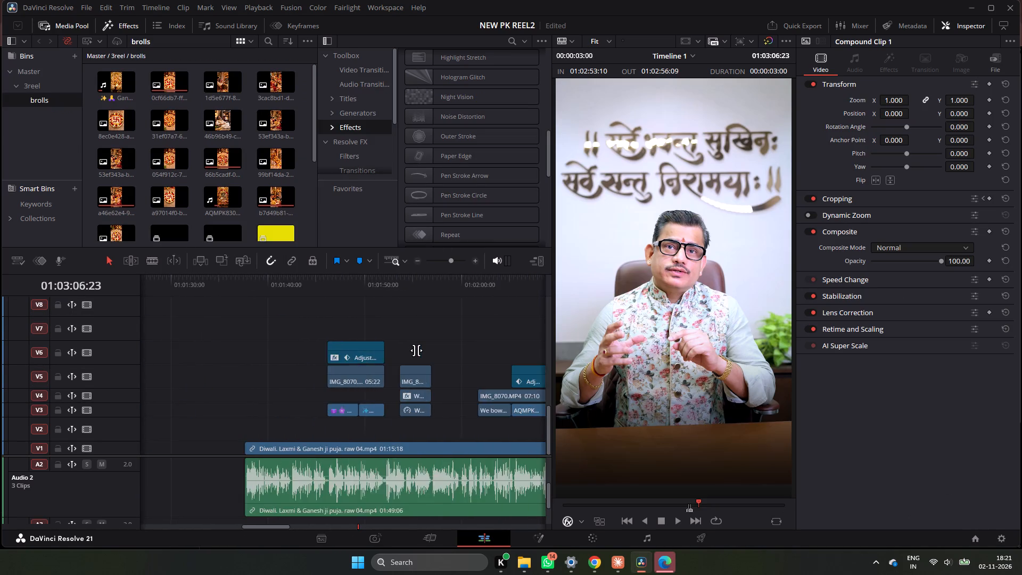
ctrl+scroll(416, 350, up, 18)
drag(282, 282, 206, 285)
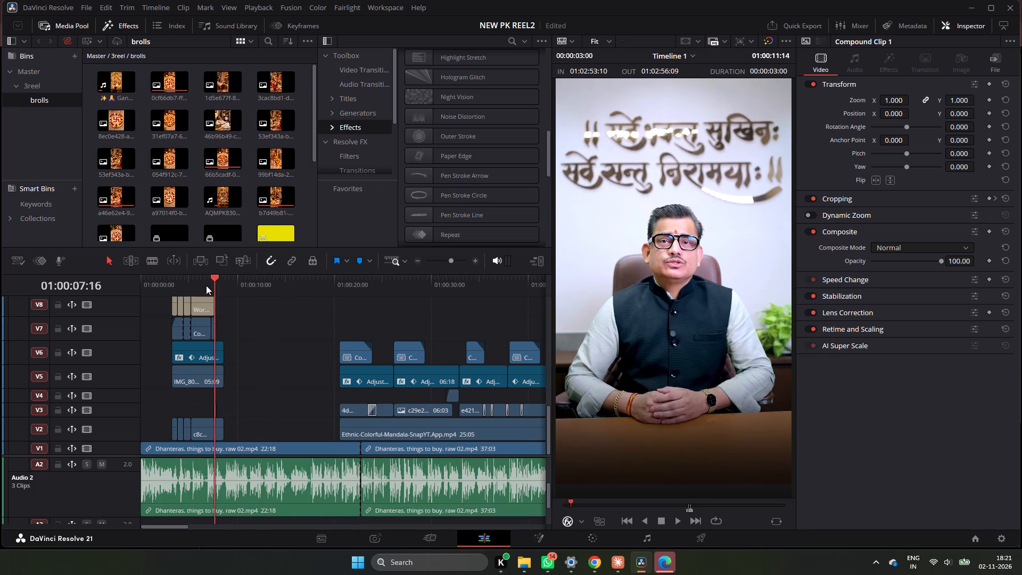
drag(206, 285, 194, 292)
scroll(214, 309, up, 2)
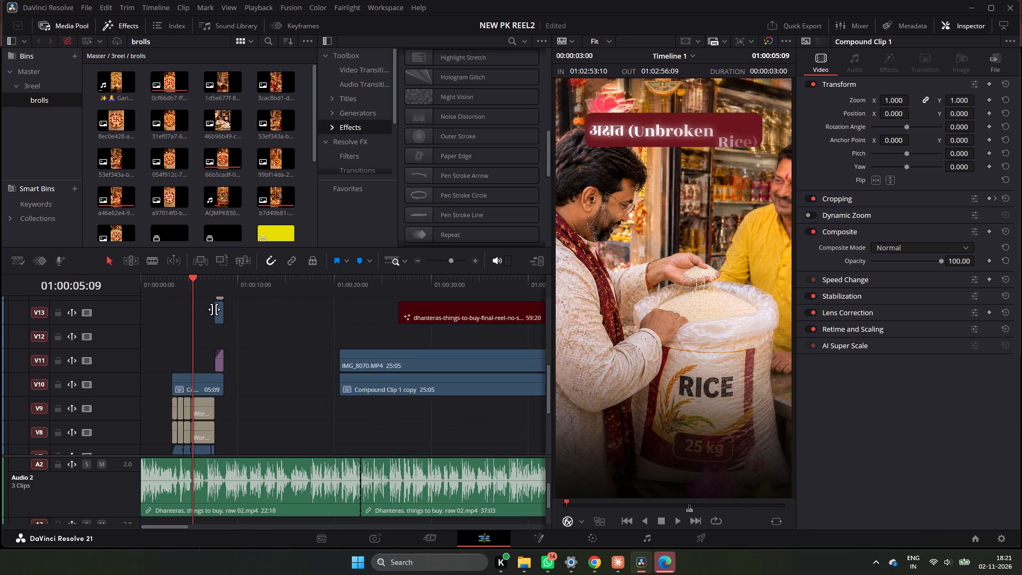
scroll(214, 309, up, 1)
scroll(214, 309, down, 2)
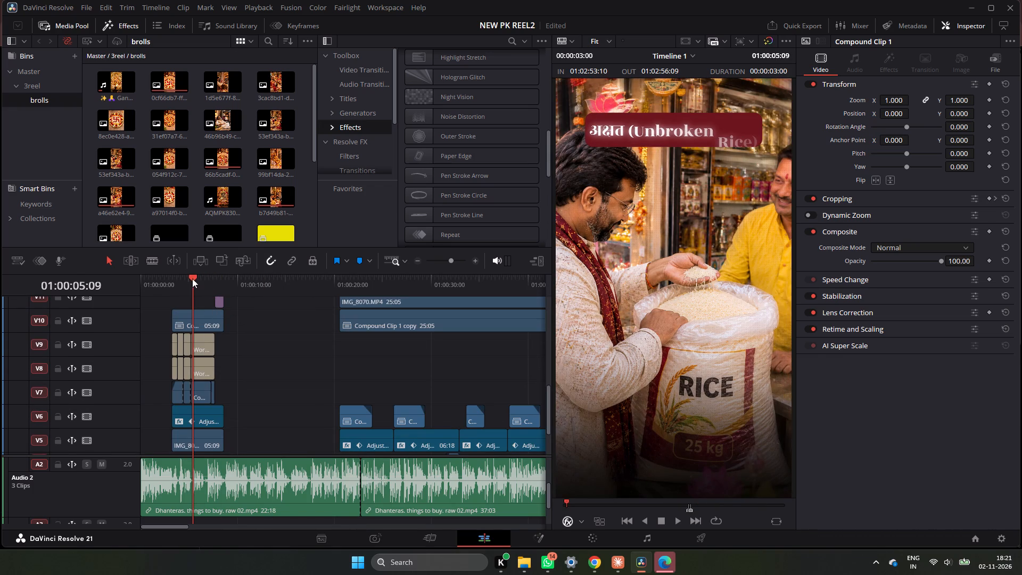
drag(192, 278, 172, 282)
scroll(252, 308, up, 3)
scroll(252, 308, down, 6)
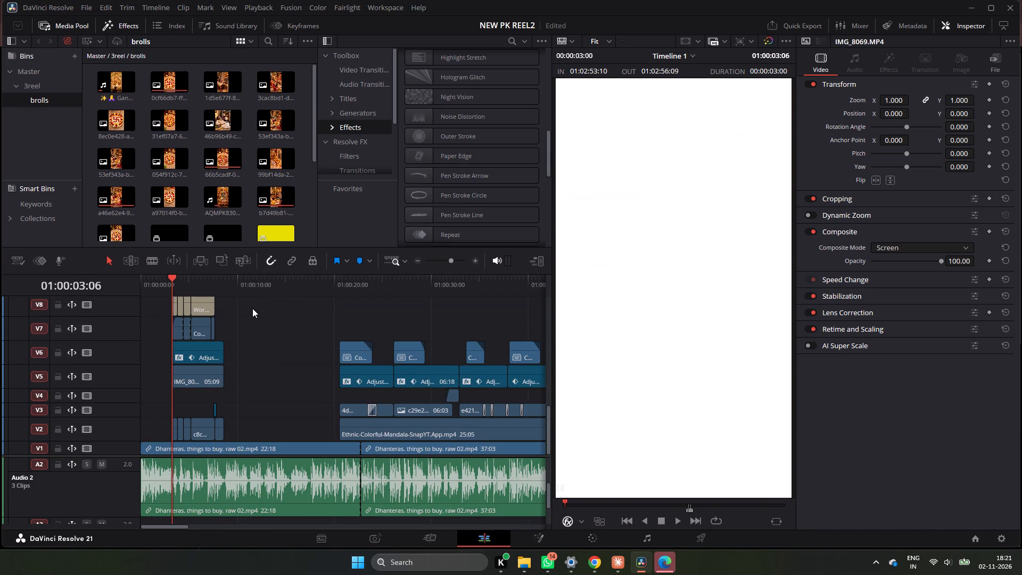
drag(167, 281, 115, 286)
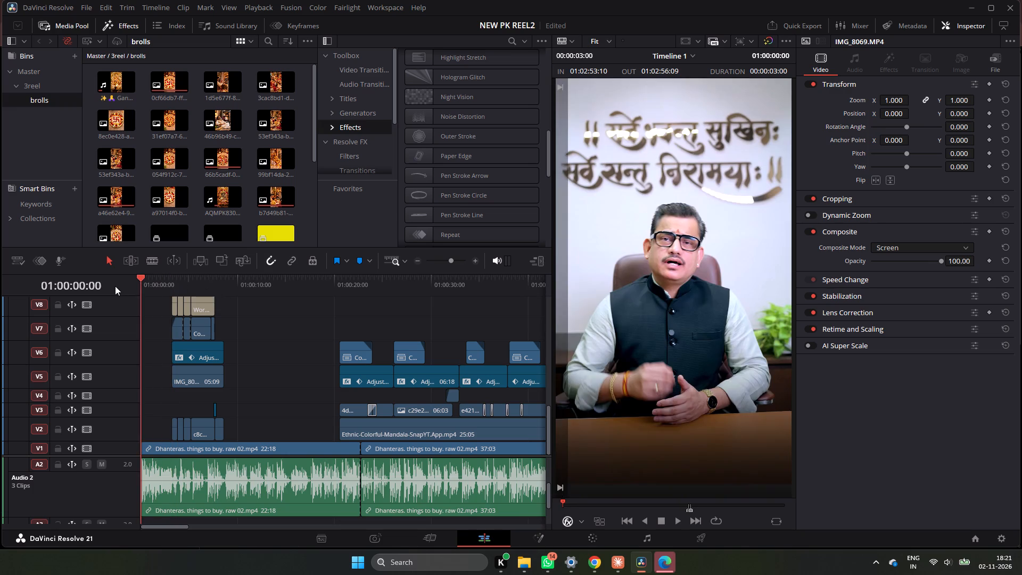
drag(115, 286, 477, 321)
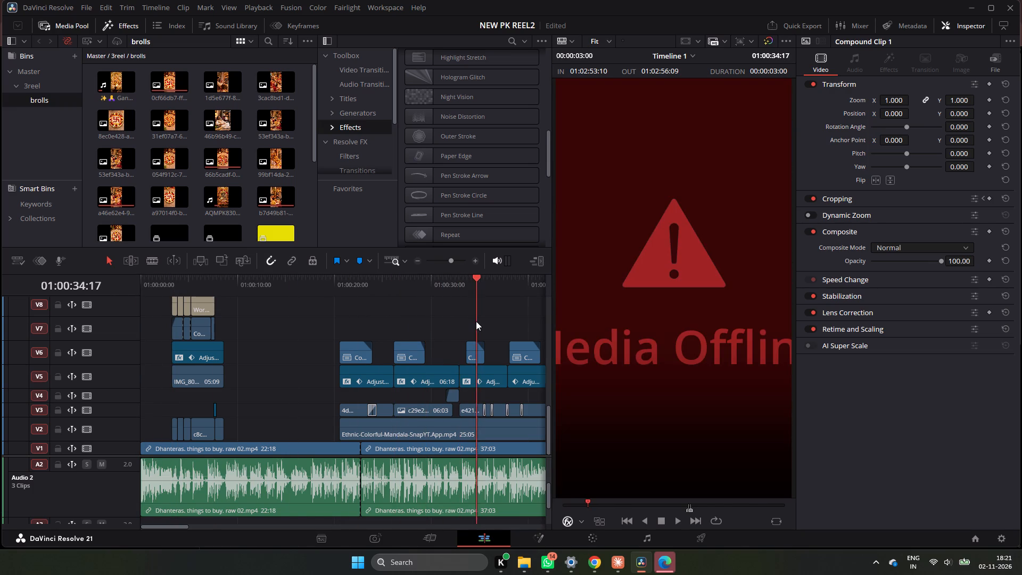
ctrl+scroll(476, 321, down, 4)
drag(327, 294, 241, 302)
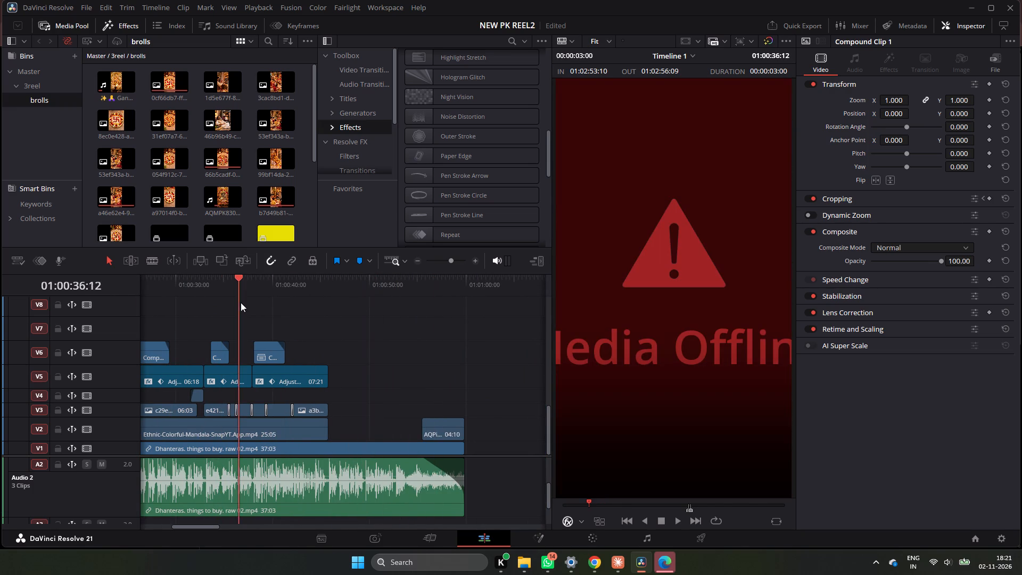
drag(241, 302, 170, 300)
ctrl+scroll(268, 306, up, 5)
drag(202, 282, 192, 282)
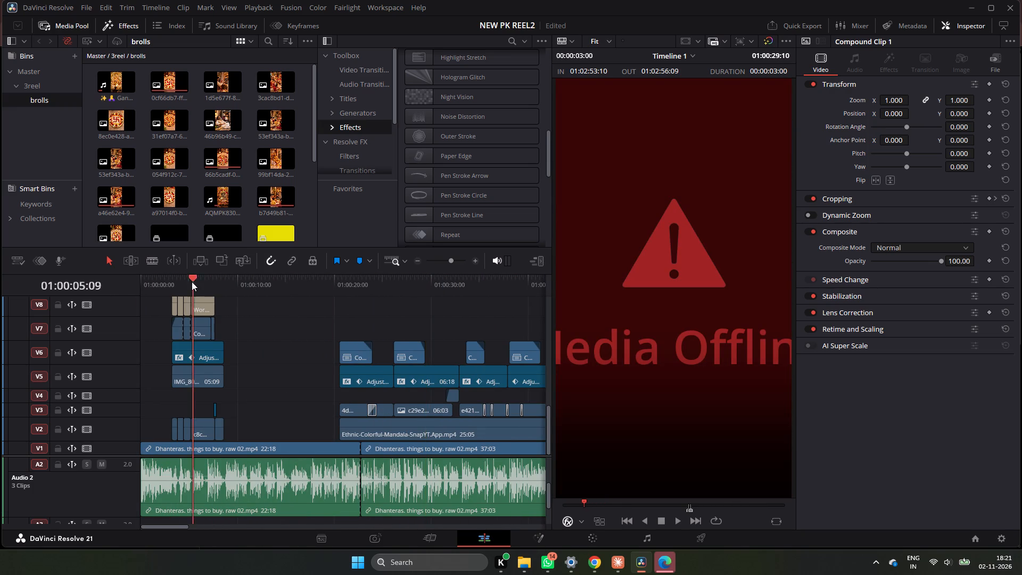
drag(192, 282, 180, 282)
Copy the first pair of stacked WordByWord title clips and their compound backing clip from the opening Dhanteras sequence.
click(470, 264)
double_click(477, 261)
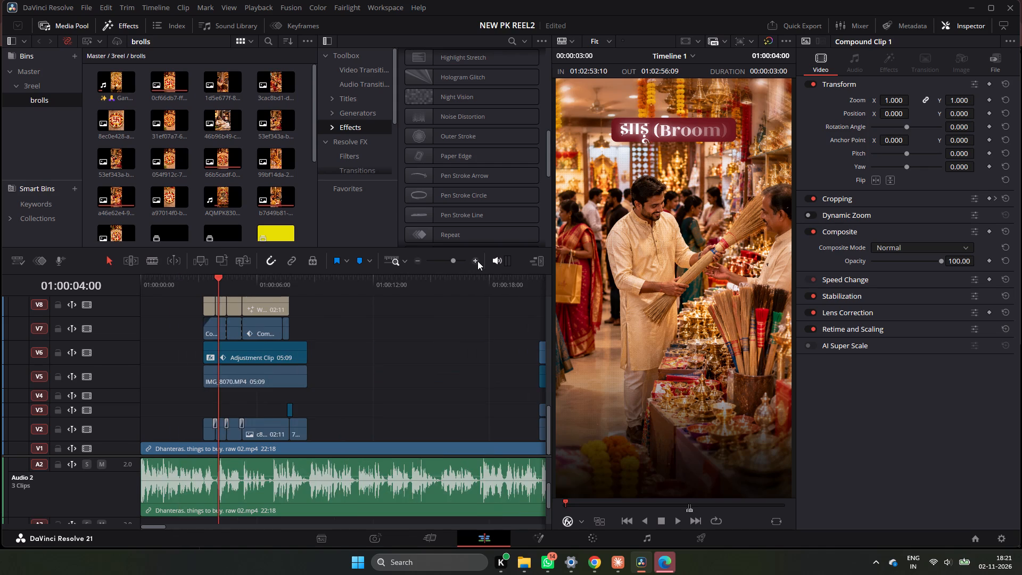
drag(445, 278, 356, 291)
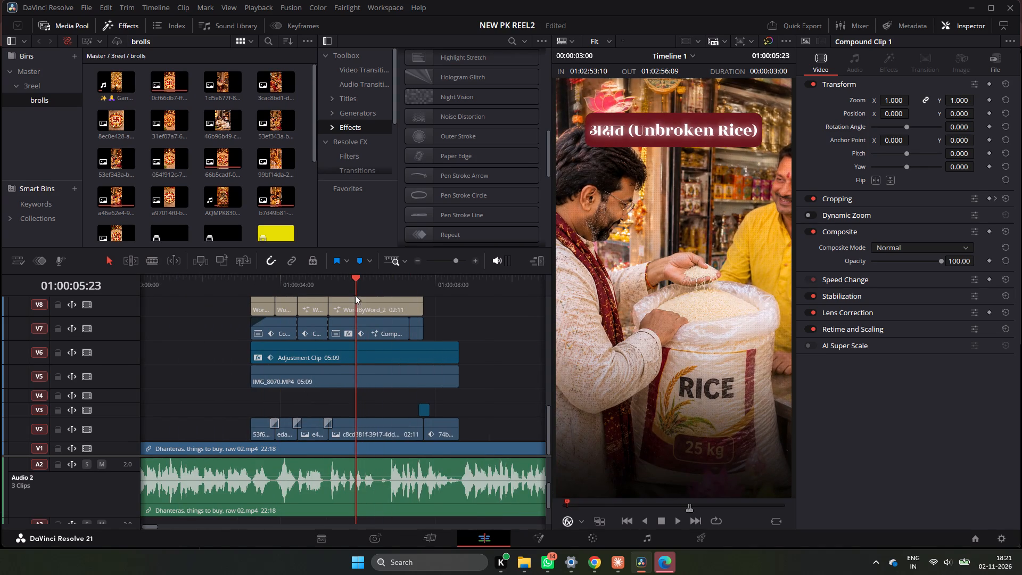
scroll(361, 309, up, 3)
scroll(361, 309, down, 2)
scroll(361, 309, up, 1)
scroll(361, 309, down, 1)
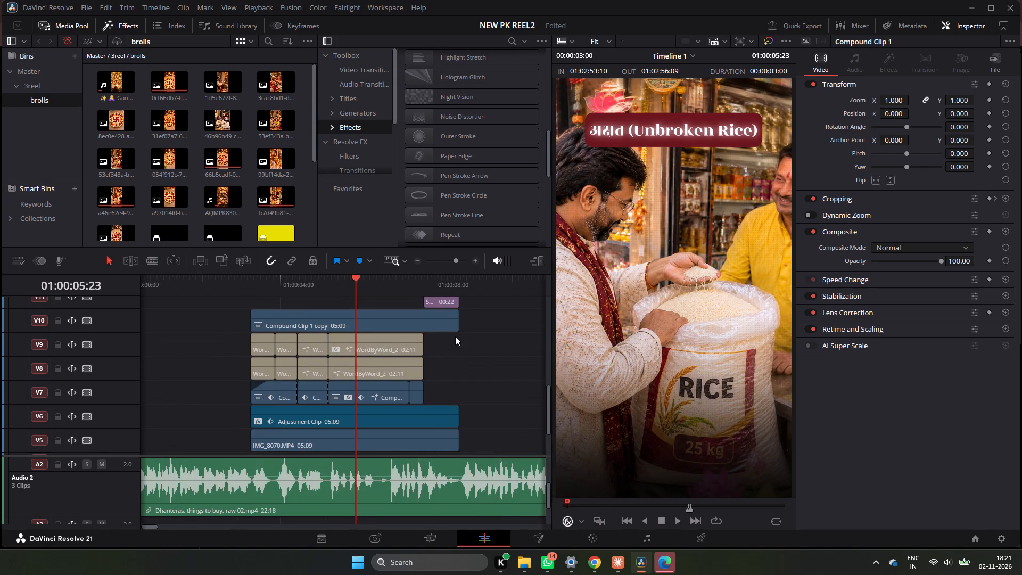
drag(455, 336, 405, 369)
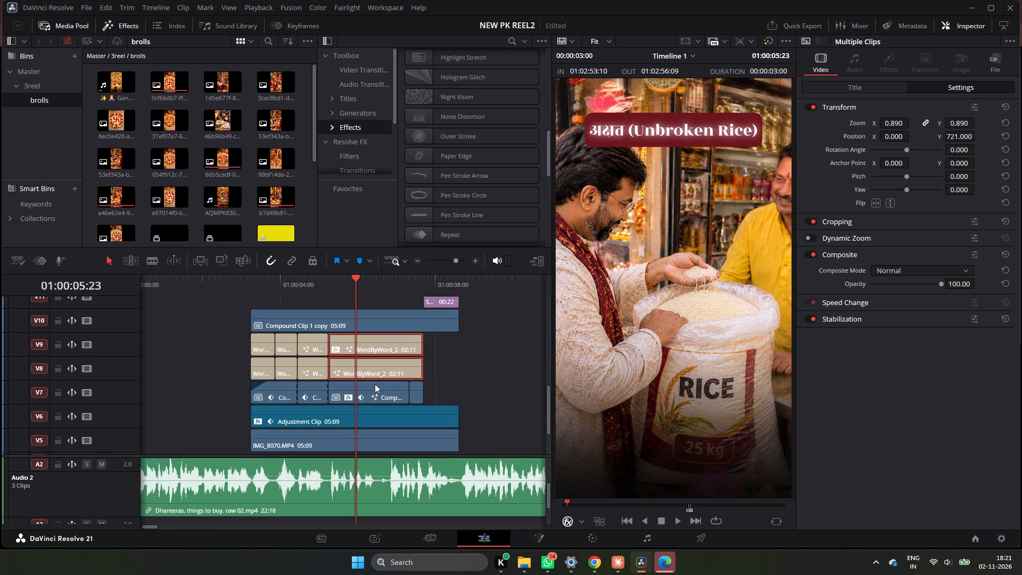
click(487, 351)
ctrl+drag(230, 340, 258, 369)
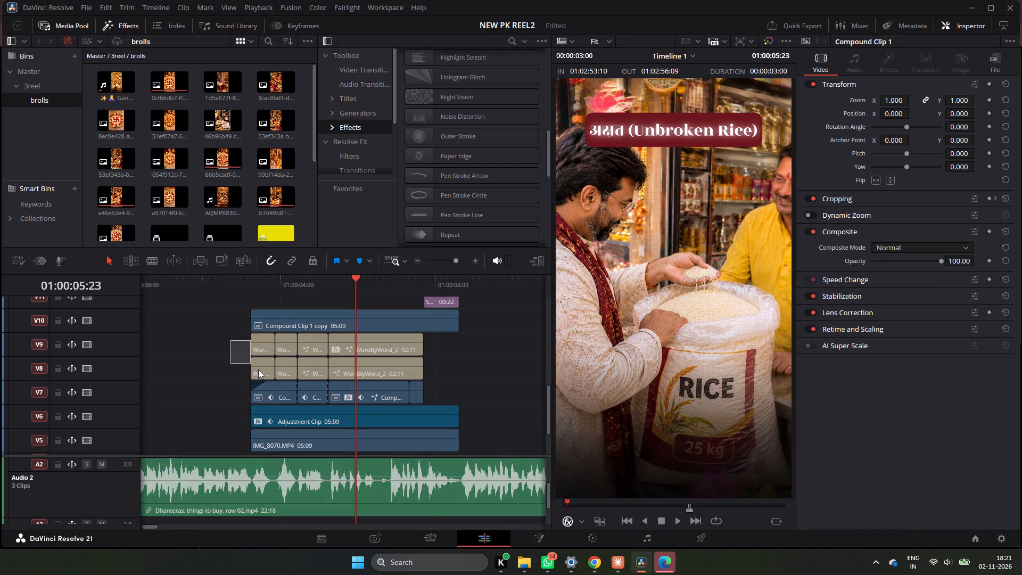
ctrl+drag(258, 369, 267, 383)
key(ctrl+c)
key(ctrl+c)
key(ctrl+c)
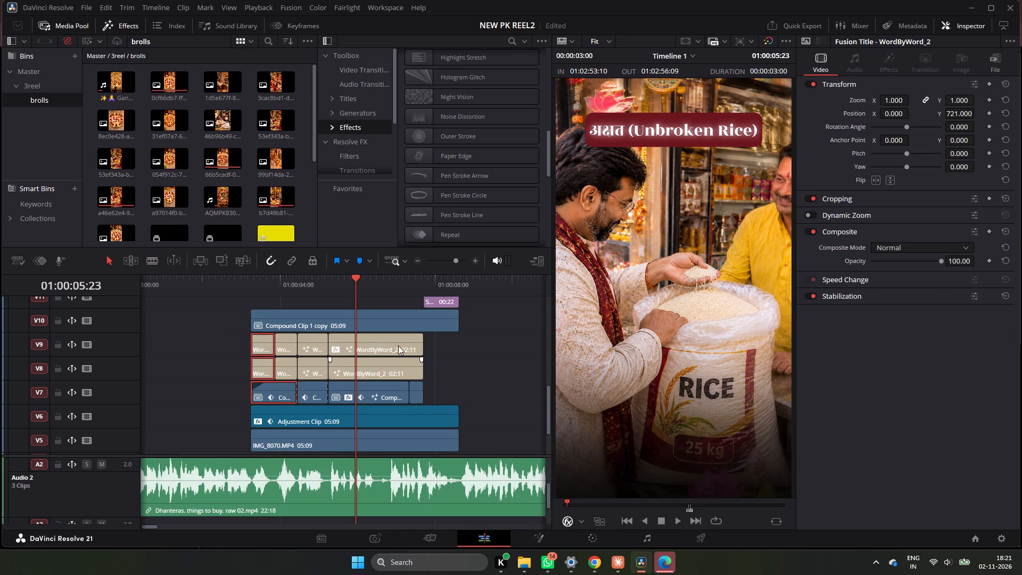
Paste the copied title clips and backing clip into the Diwali puja section, near 01:03:13:14.
ctrl+scroll(418, 347, down, 7)
triple_click(415, 257)
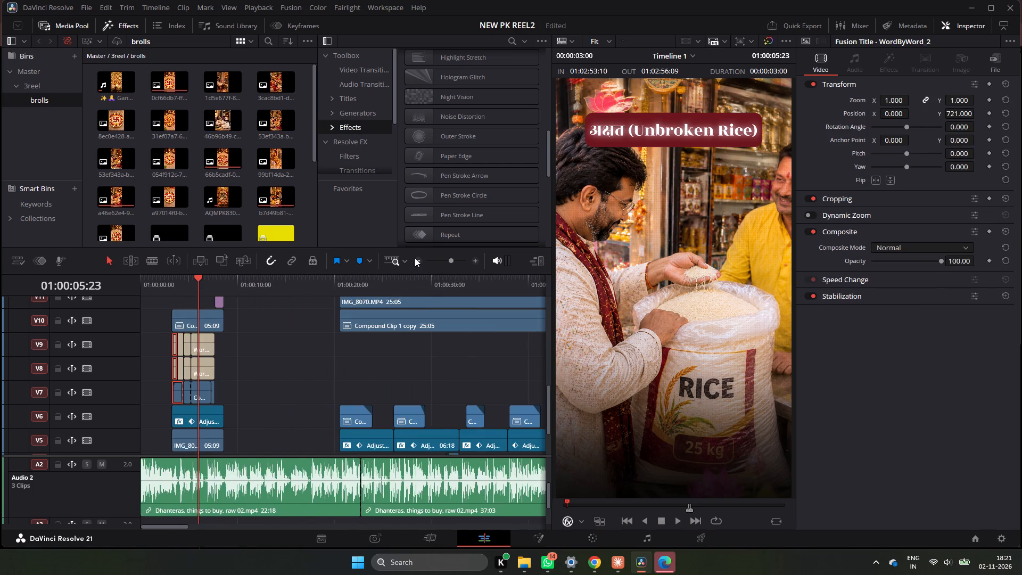
click(415, 258)
click(442, 280)
ctrl+scroll(481, 310, down, 5)
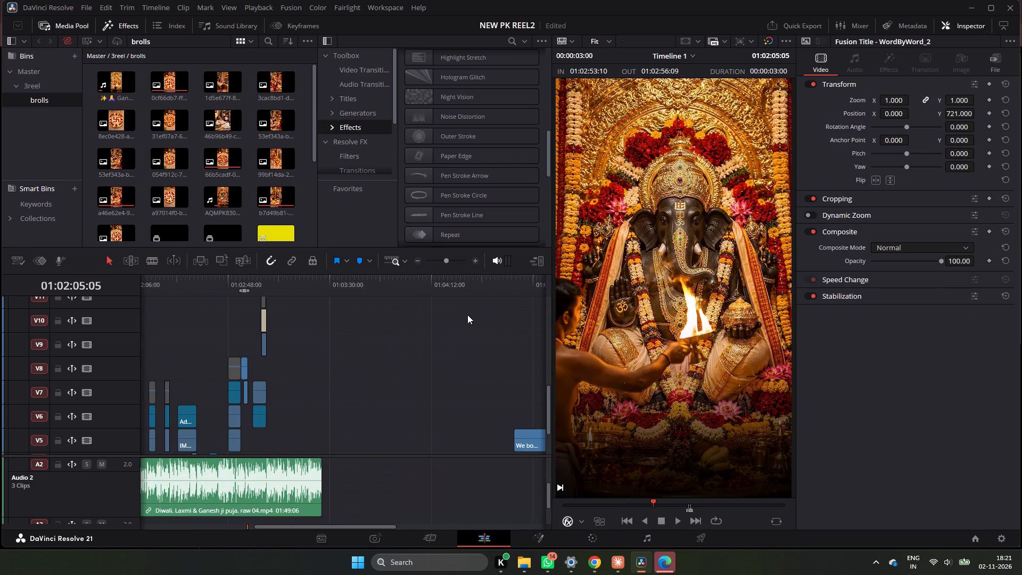
ctrl+click(260, 283)
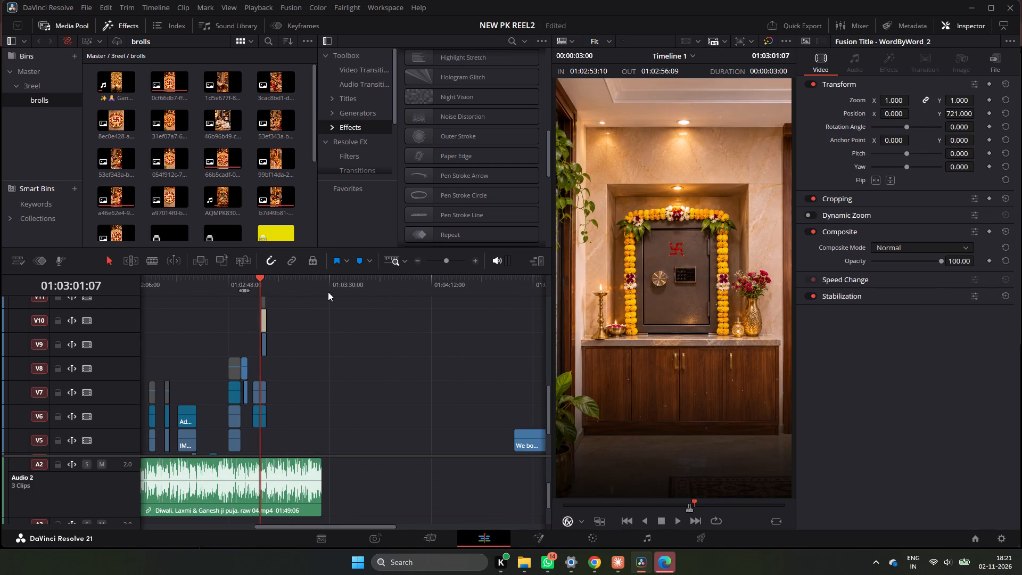
click(289, 277)
key(ctrl+v)
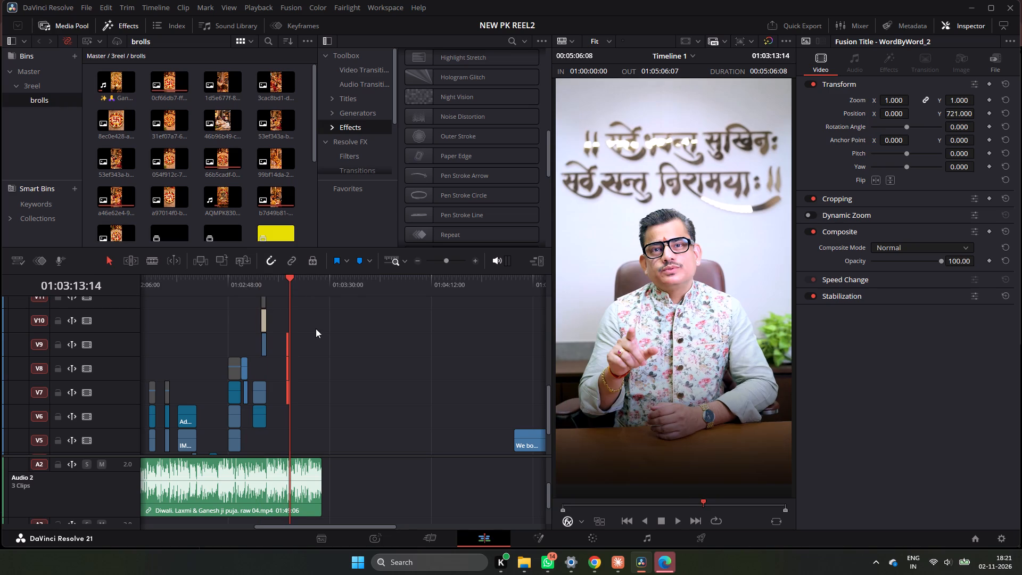
Move the pasted titles and backing clip to V5–V7, aligned with the start of the Lakshmi picture clip before 01:03:06:00.
triple_click(475, 264)
double_click(475, 264)
scroll(411, 340, down, 4)
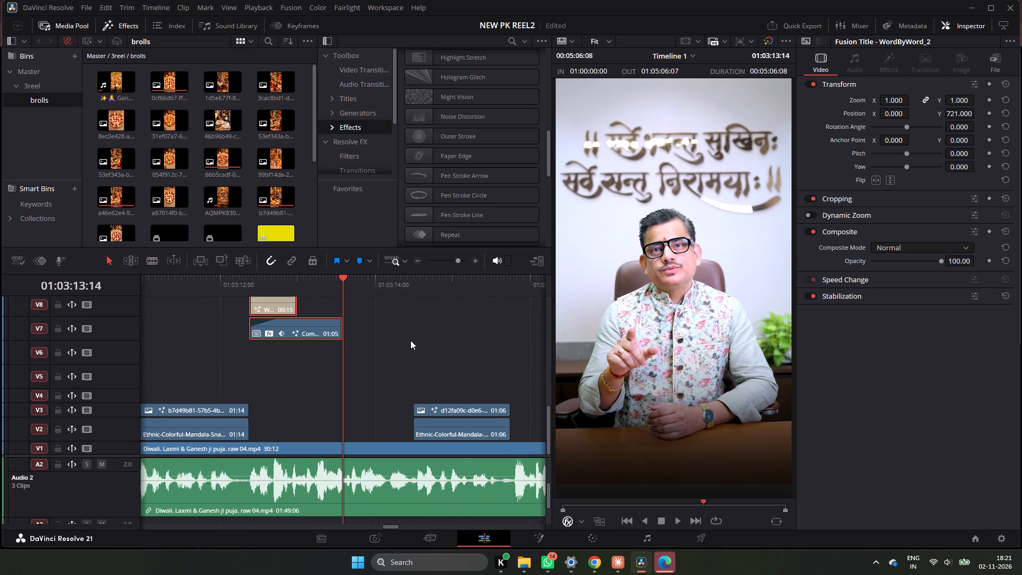
ctrl+scroll(383, 336, up, 5)
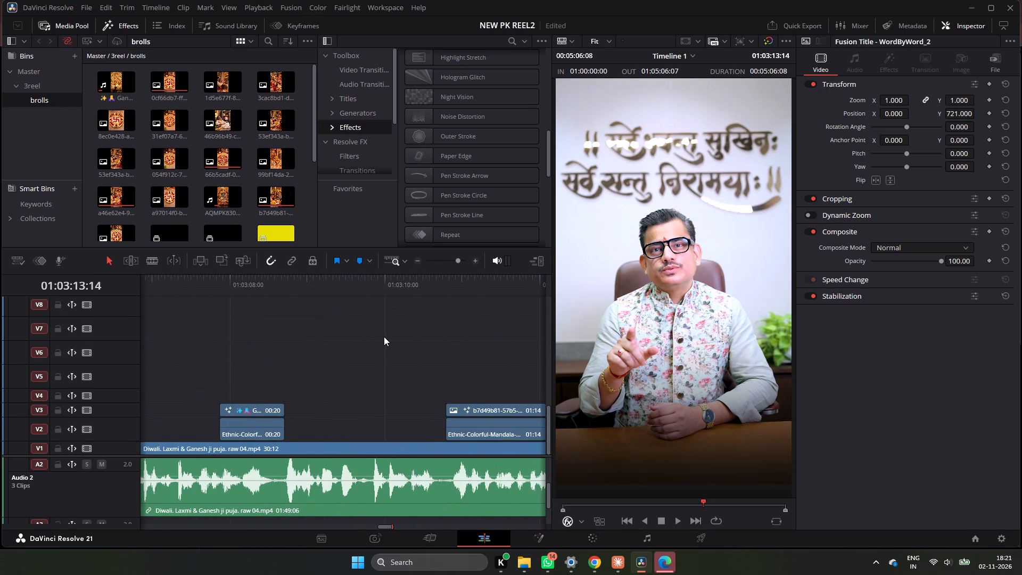
ctrl+scroll(384, 336, down, 3)
drag(394, 333, 141, 338)
ctrl+scroll(285, 339, up, 3)
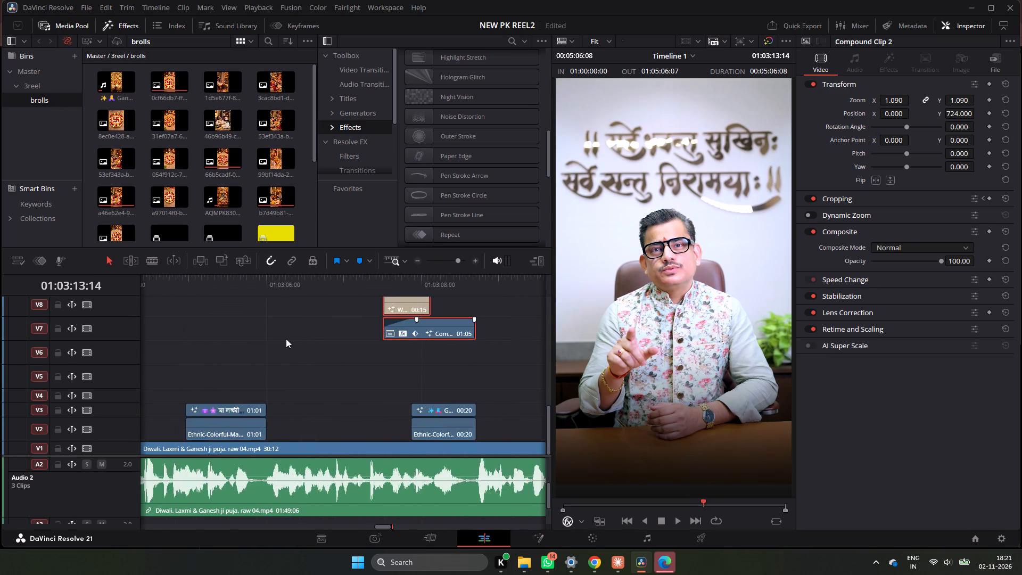
ctrl+scroll(286, 339, up, 2)
drag(524, 333, 325, 387)
Trim the pasted backing clip and both WordByWord titles to 01:01, ending together with the Lakshmi picture clip.
click(316, 286)
key(space)
key(space)
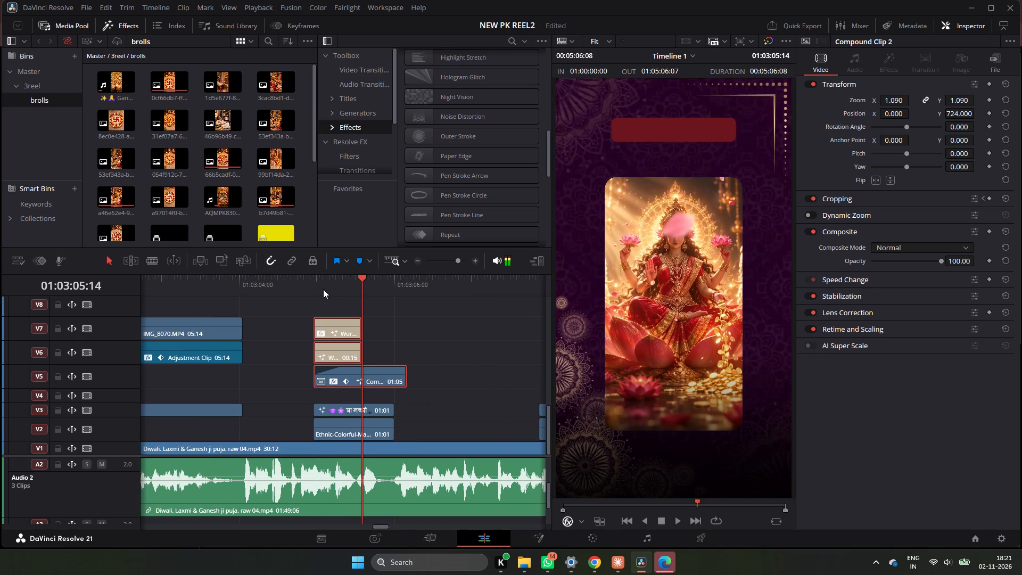
click(323, 289)
key(space)
key(space)
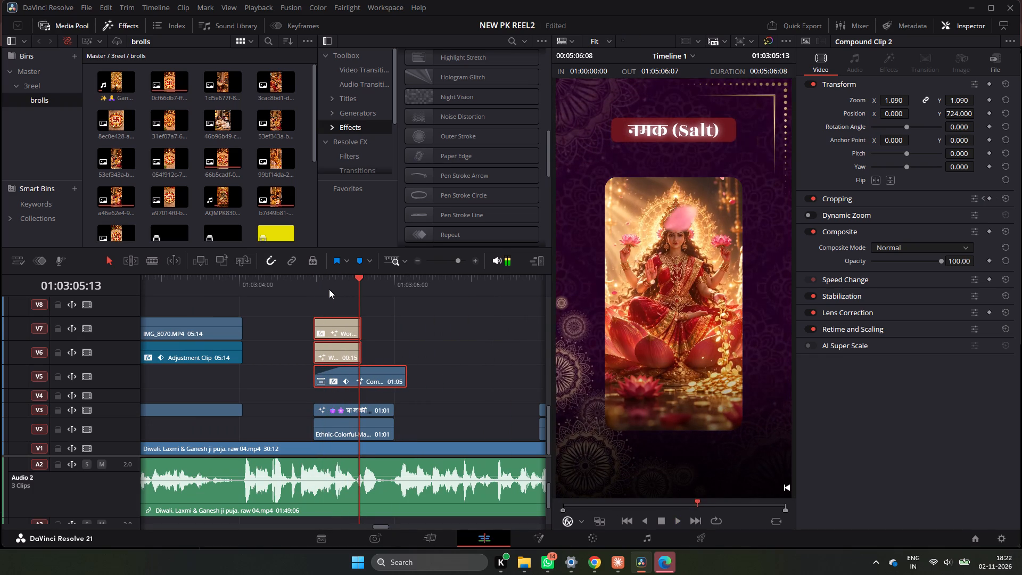
drag(406, 379, 400, 383)
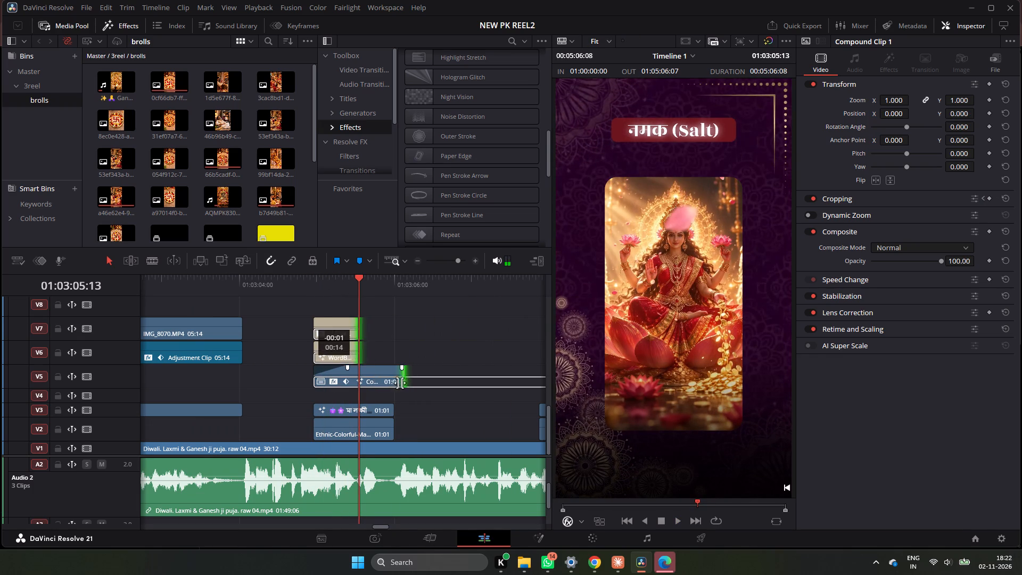
drag(400, 383, 395, 385)
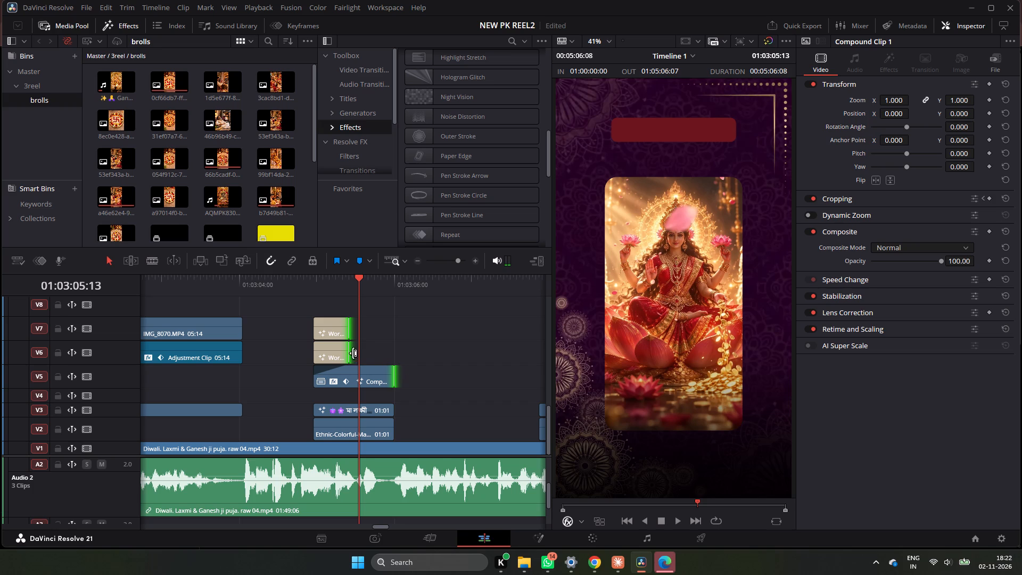
drag(344, 352, 396, 357)
drag(348, 330, 374, 334)
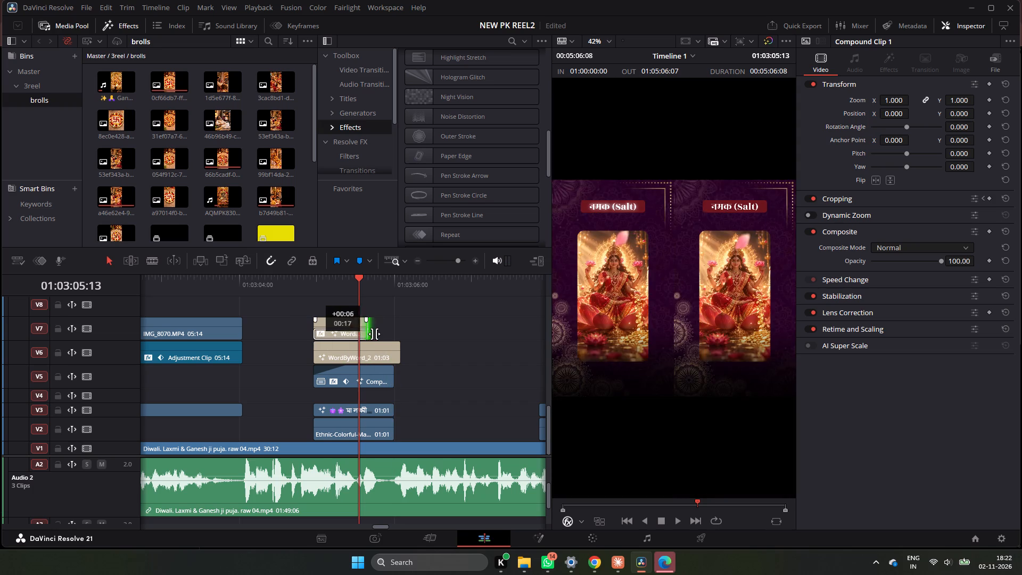
drag(374, 334, 391, 335)
drag(400, 352, 388, 357)
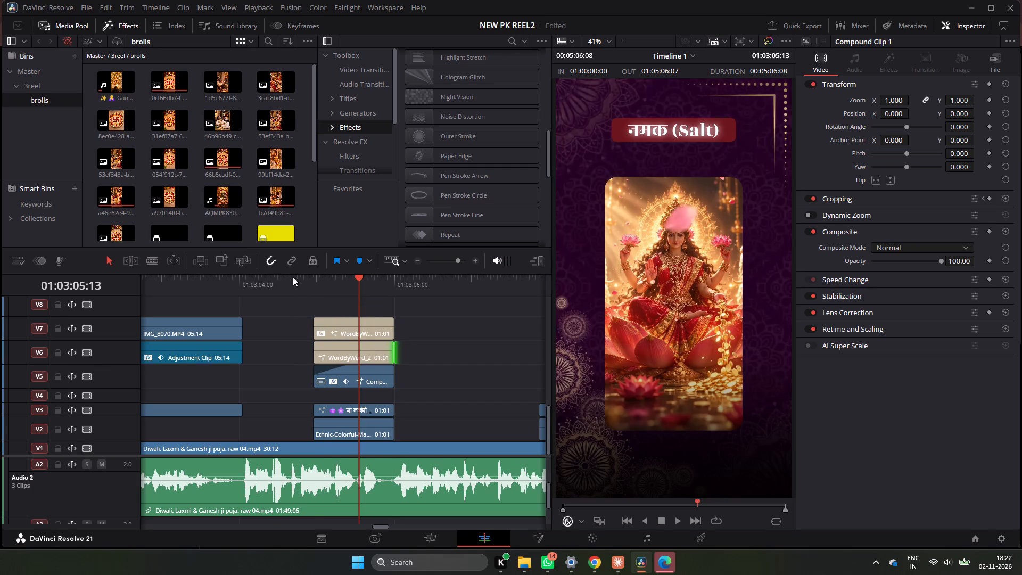
Shift both WordByWord titles slightly later and extend their starts back to the Lakshmi picture's start, making them 01:05 long.
click(312, 286)
key(space)
click(312, 286)
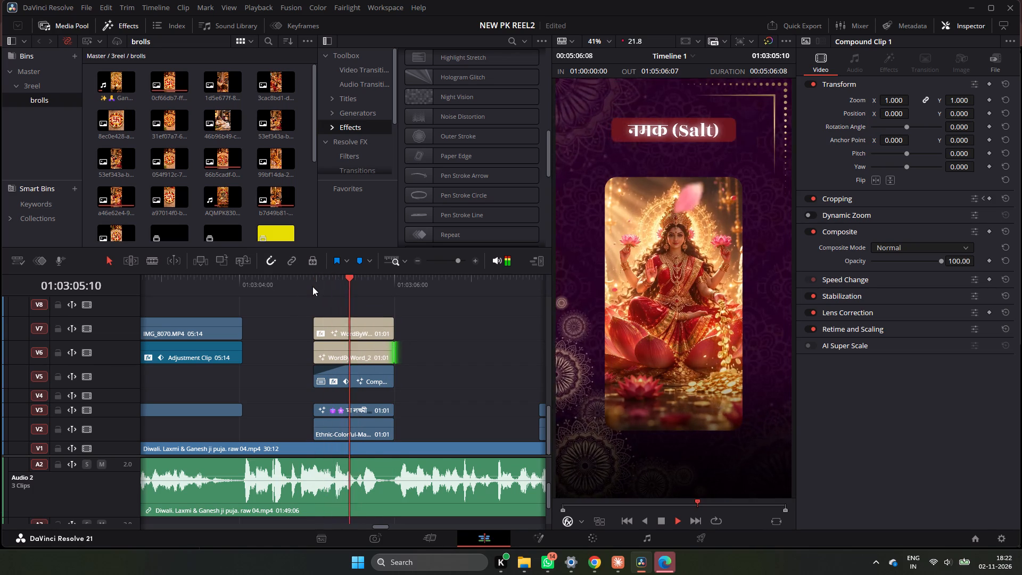
key(space)
click(319, 284)
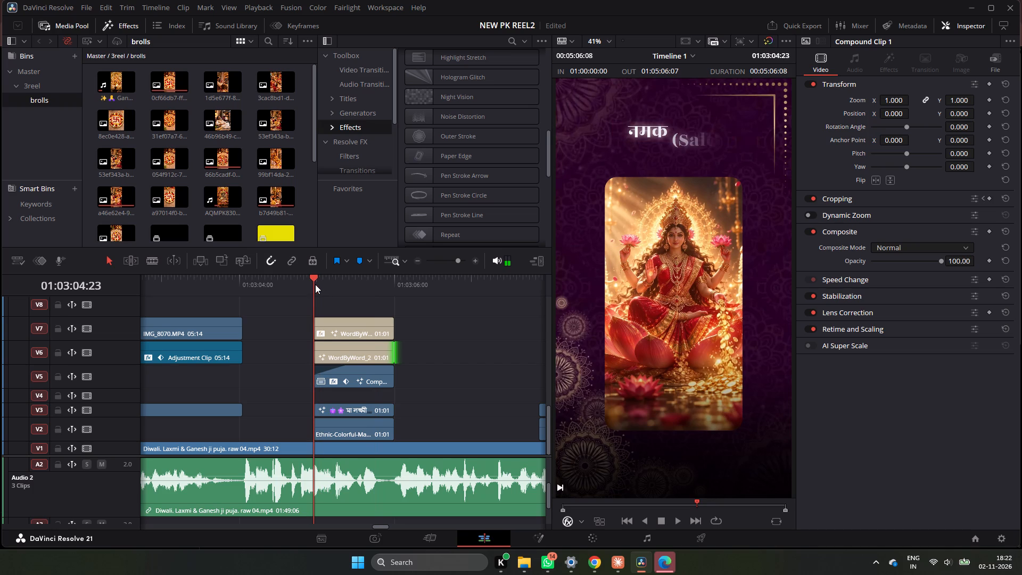
key(space)
key(space)
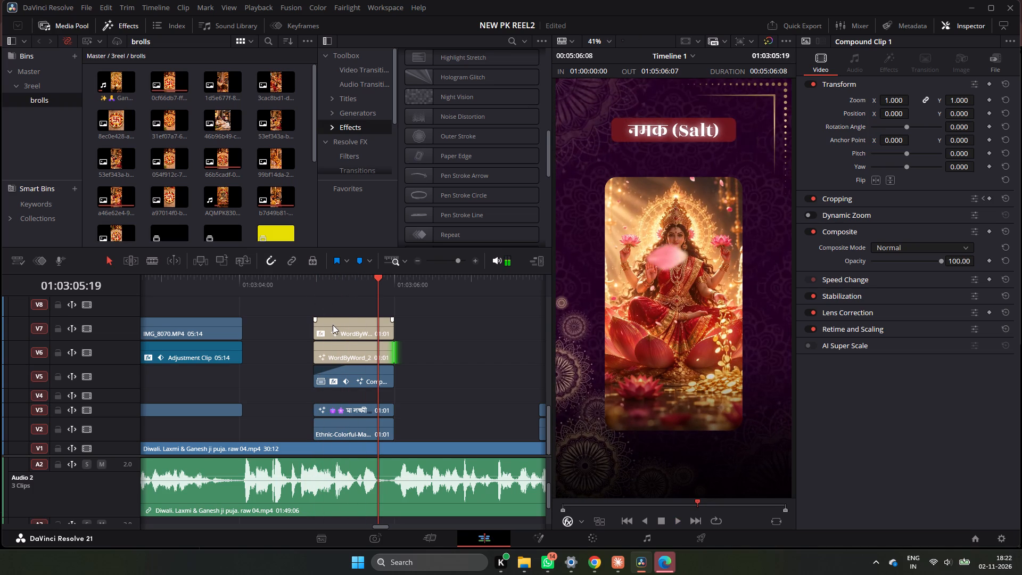
drag(345, 306, 349, 345)
drag(354, 332, 364, 335)
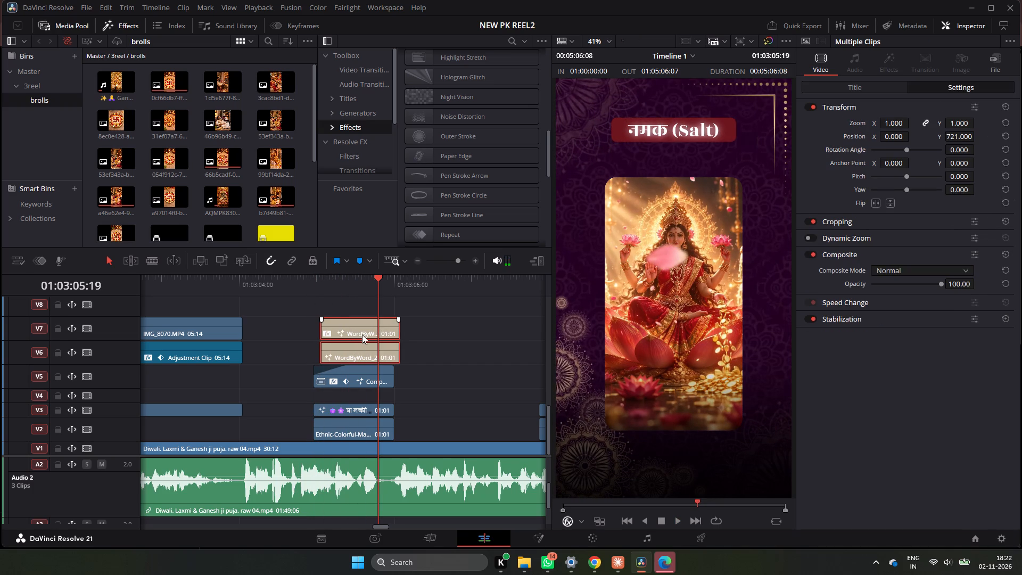
drag(341, 331, 349, 332)
drag(327, 331, 318, 335)
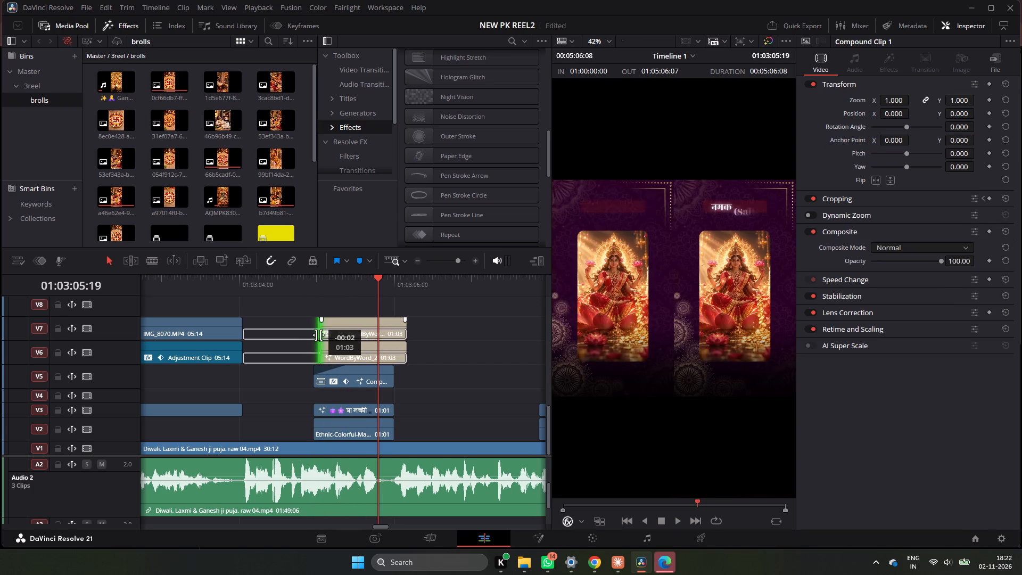
drag(318, 335, 317, 336)
Play back the title animation and trim the ends of both WordByWord titles to 01:01, matching the Lakshmi picture's end.
click(310, 283)
key(space)
click(310, 283)
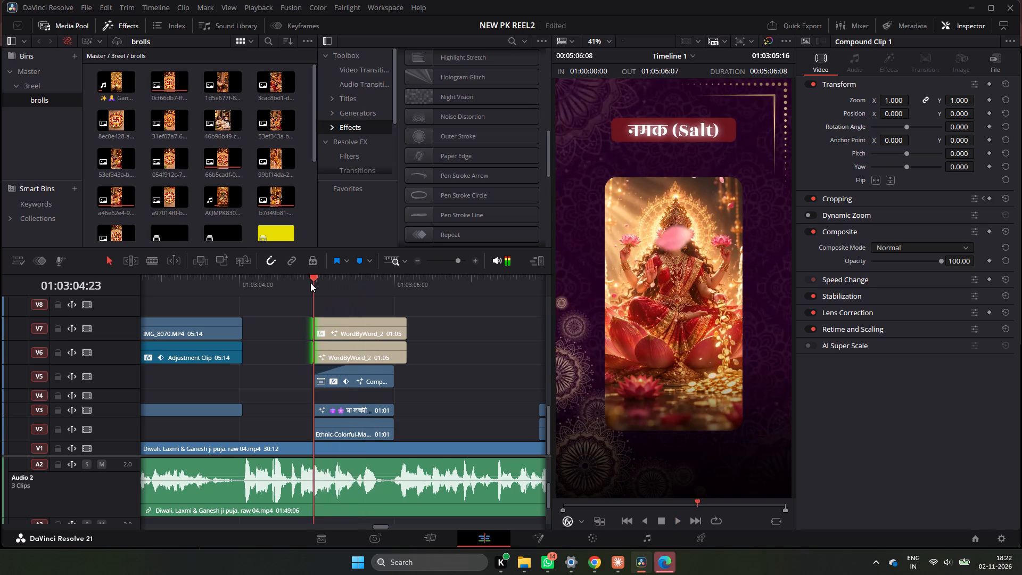
key(space)
key(space)
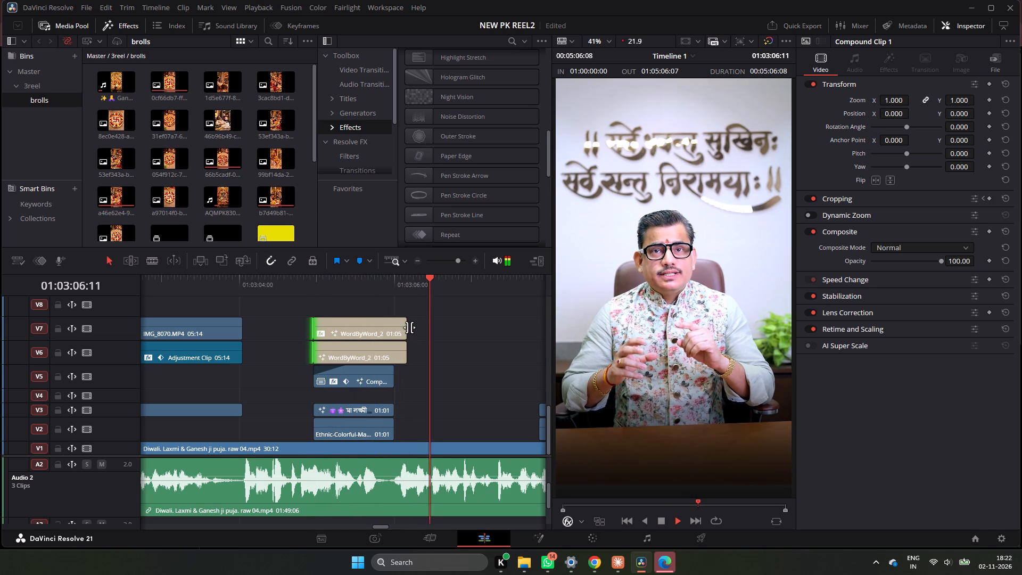
key(space)
drag(413, 322, 399, 355)
drag(417, 316, 402, 366)
drag(409, 342, 405, 343)
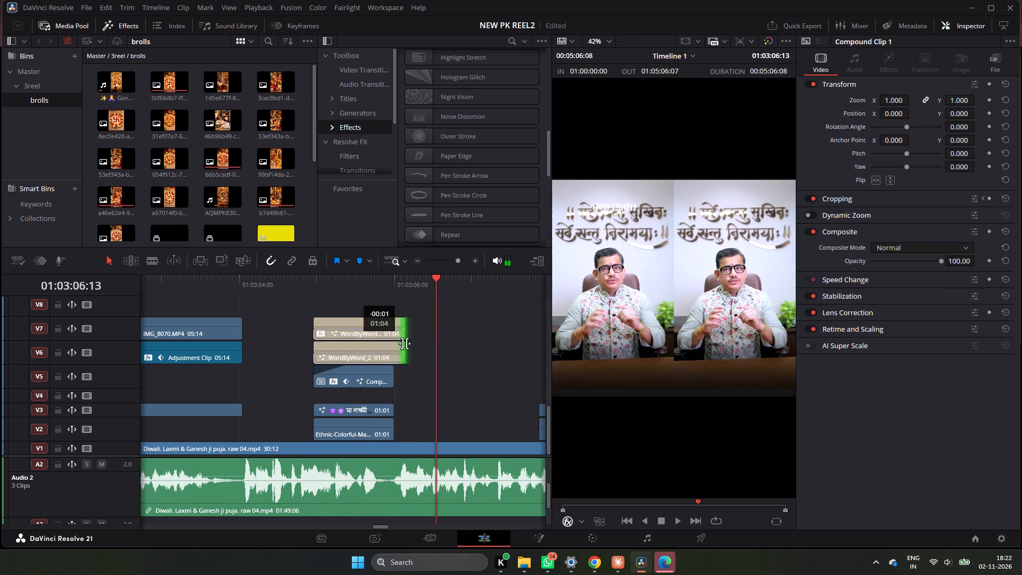
drag(405, 343, 394, 351)
Lower both नमक (Salt) title clips together by setting their Position Y to 655.
click(366, 330)
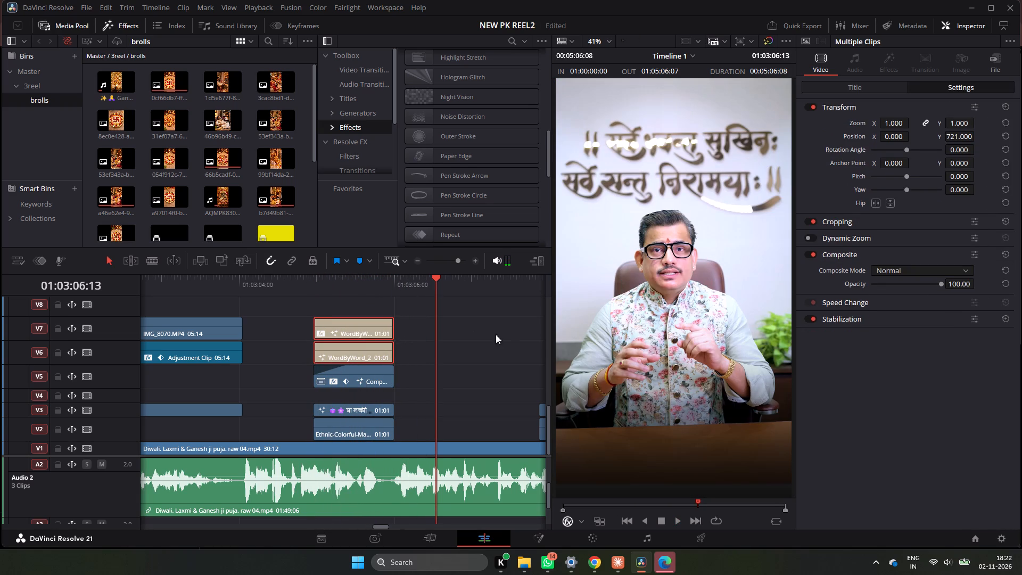
click(319, 280)
key(space)
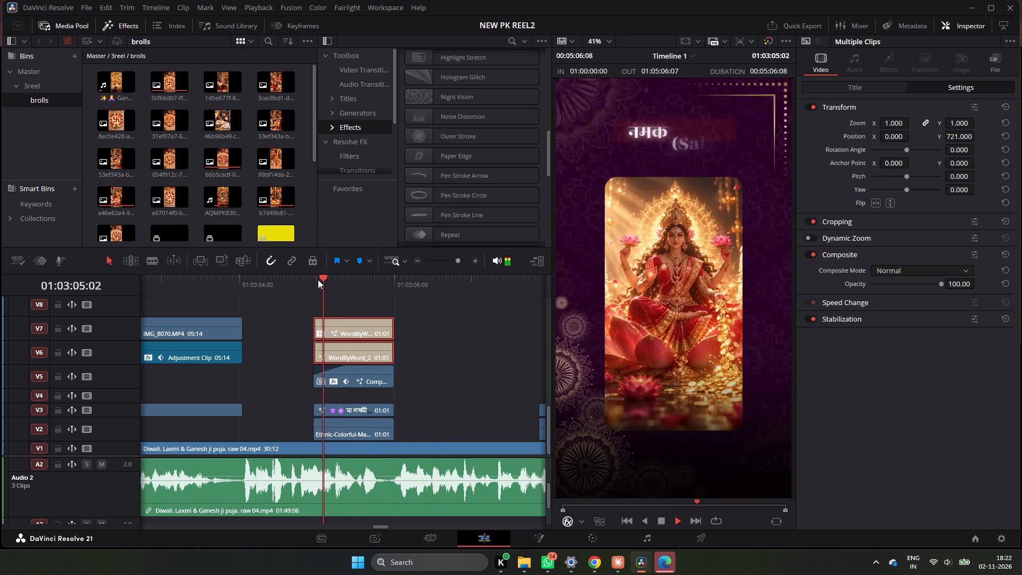
key(space)
click(311, 279)
key(space)
key(space)
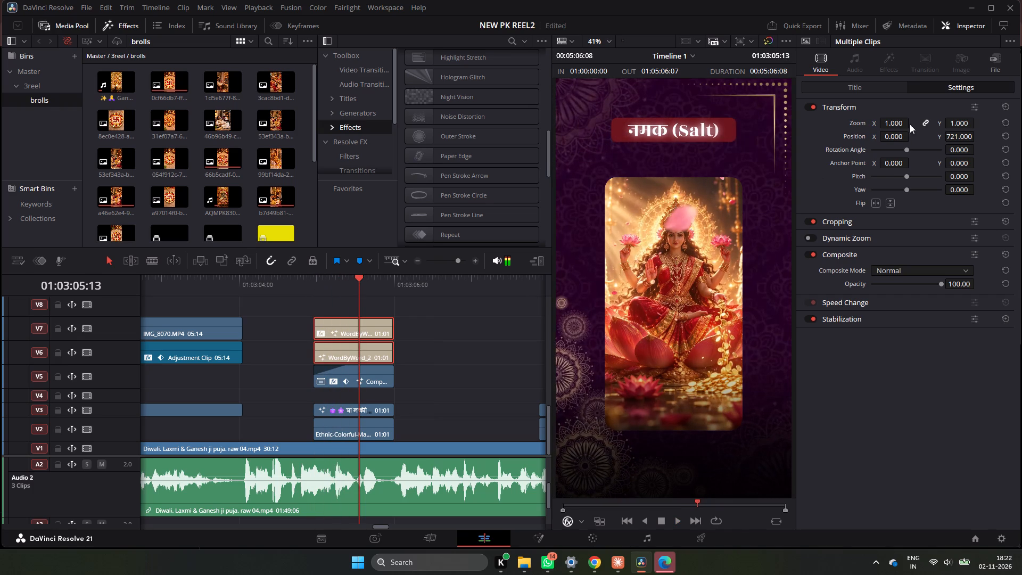
drag(958, 134, 930, 158)
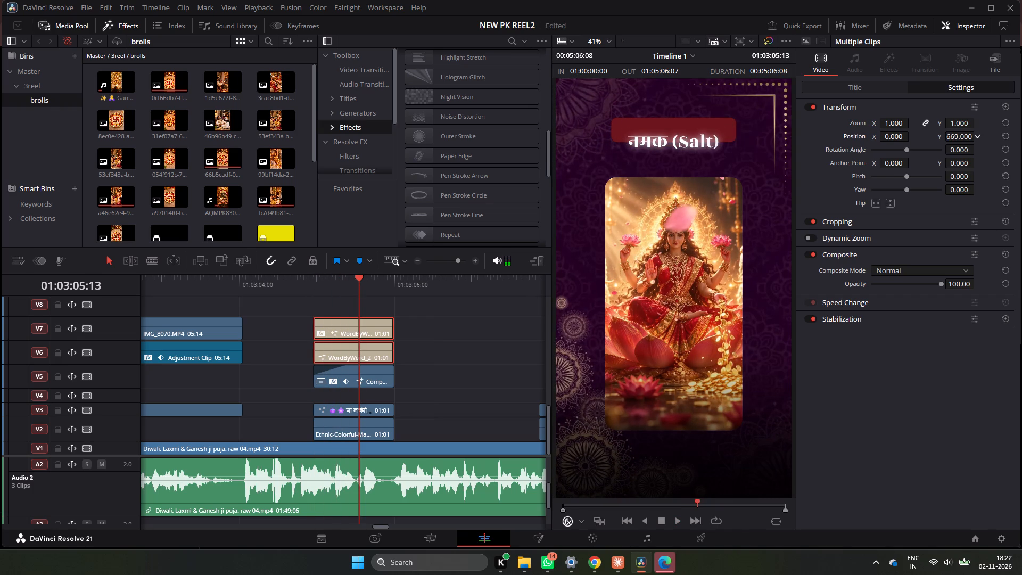
drag(930, 158, 911, 169)
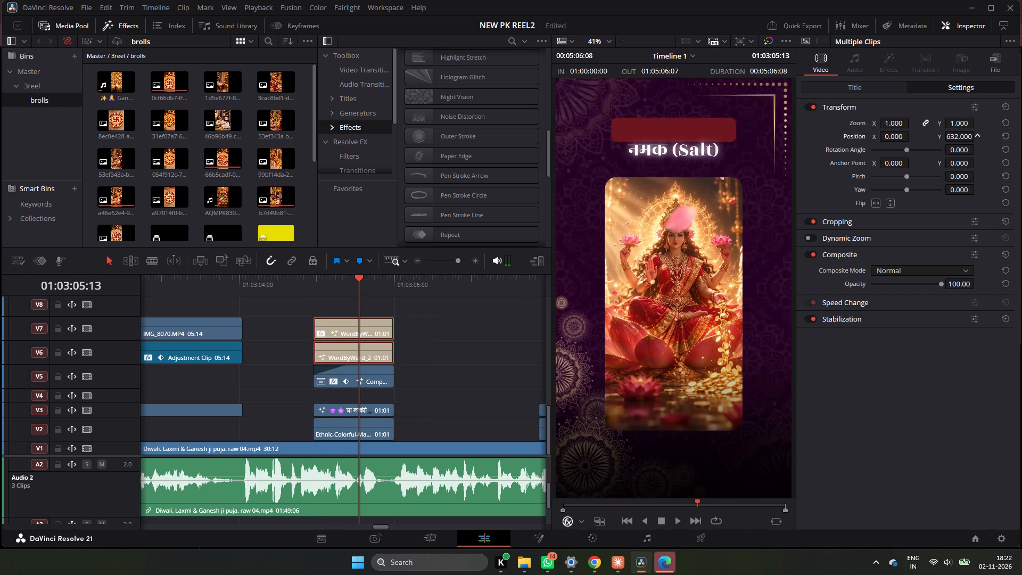
drag(911, 169, 923, 165)
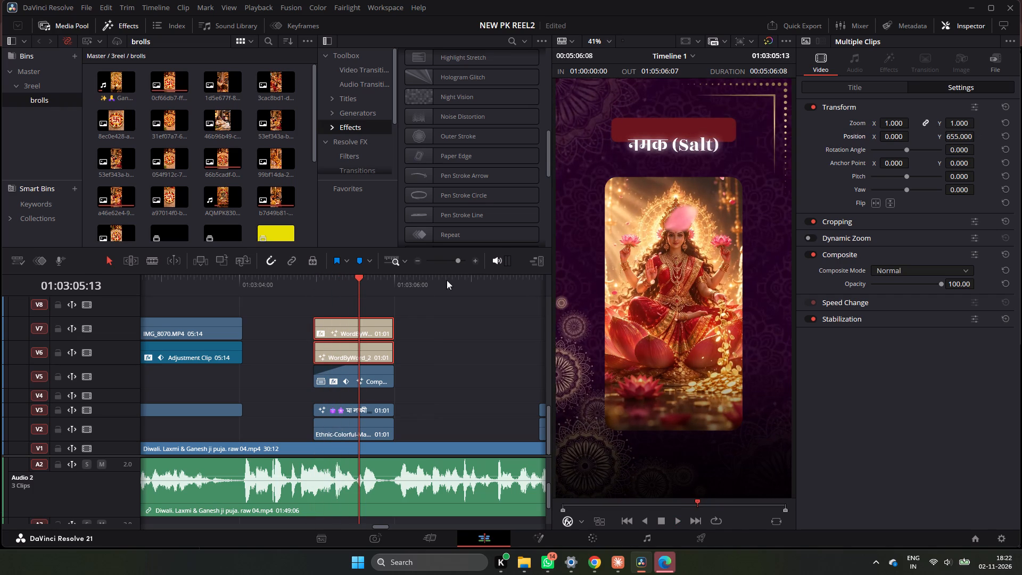
Set the red backing compound clip's Position Y to 651 behind the title text and play back the result.
click(357, 364)
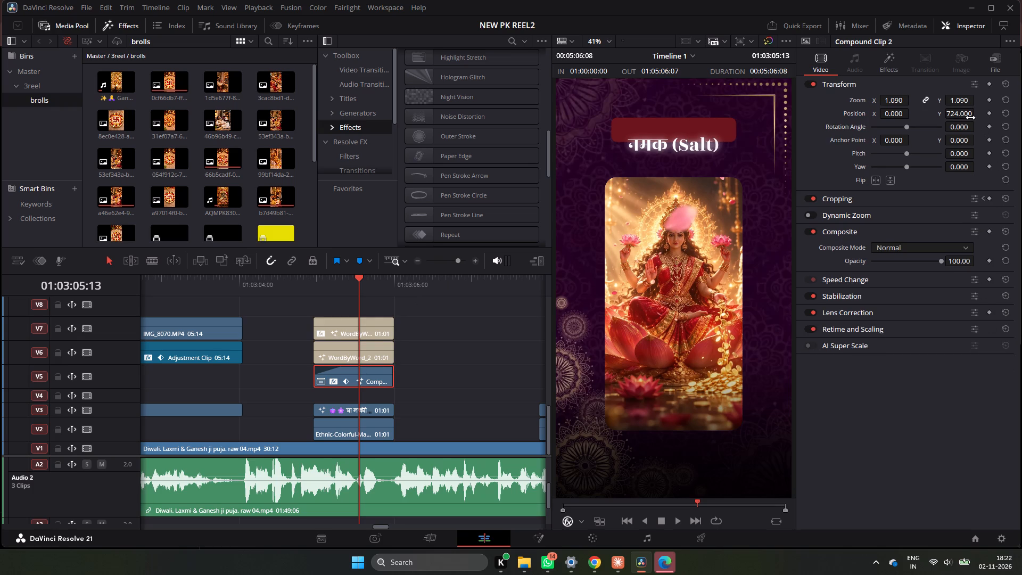
drag(969, 117, 931, 126)
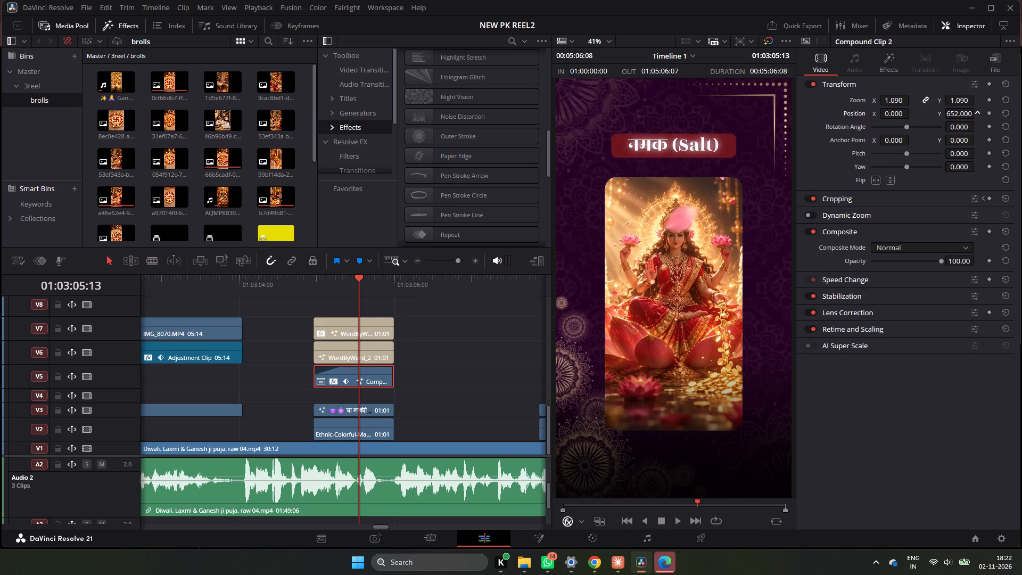
drag(931, 126, 930, 126)
click(317, 290)
key(space)
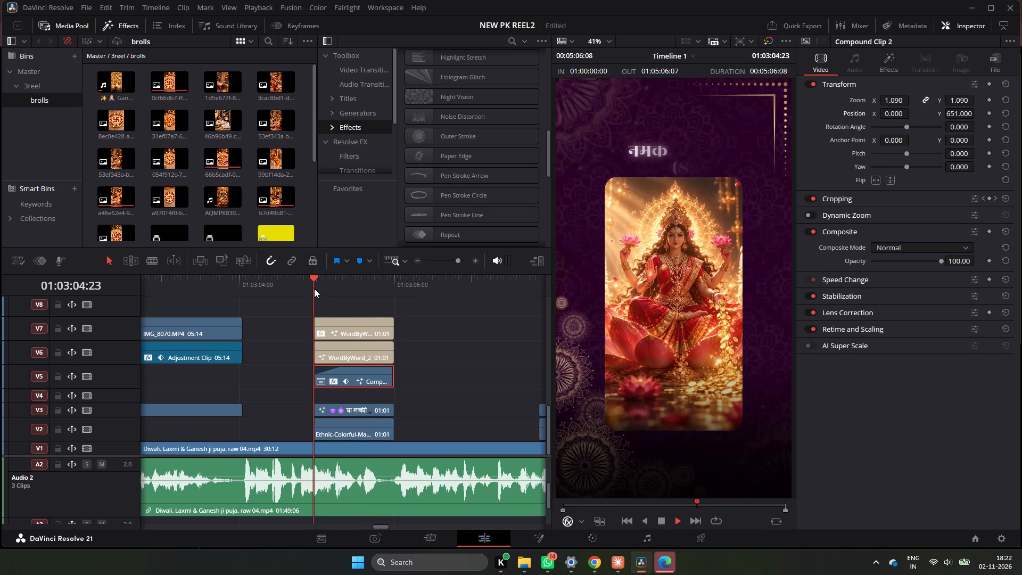
key(space)
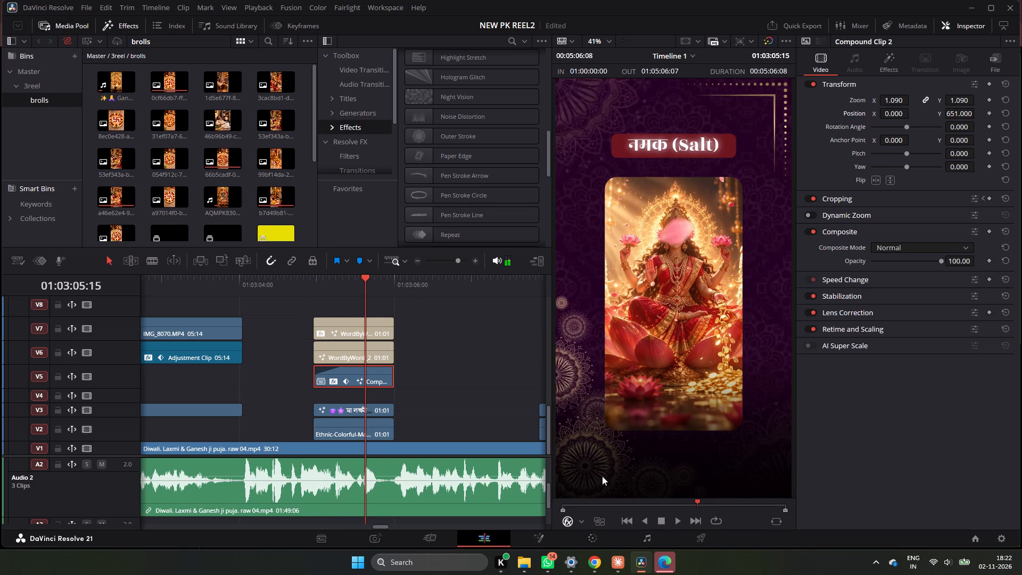
Switch to Chrome and search Google in a new tab for "maha lakshmi", refined to "maha lakshmi hindi".
click(599, 564)
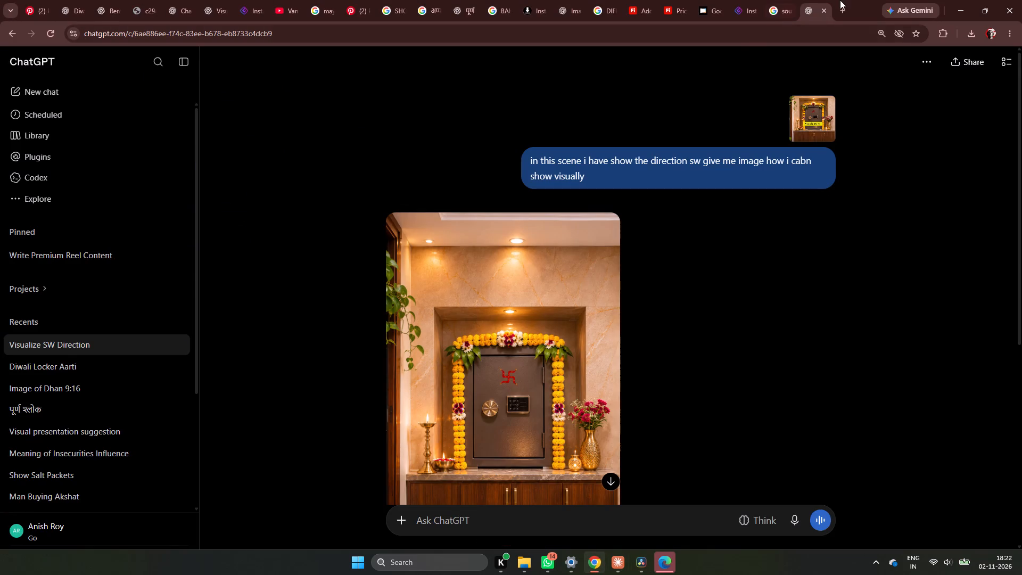
click(847, 7)
click(513, 199)
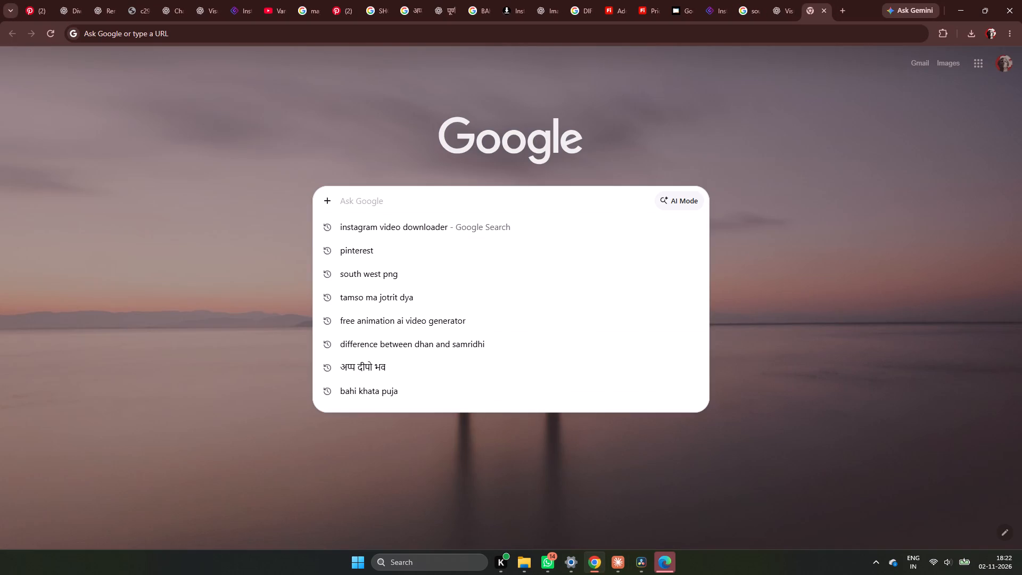
text(maha lakshmi)
key(space)
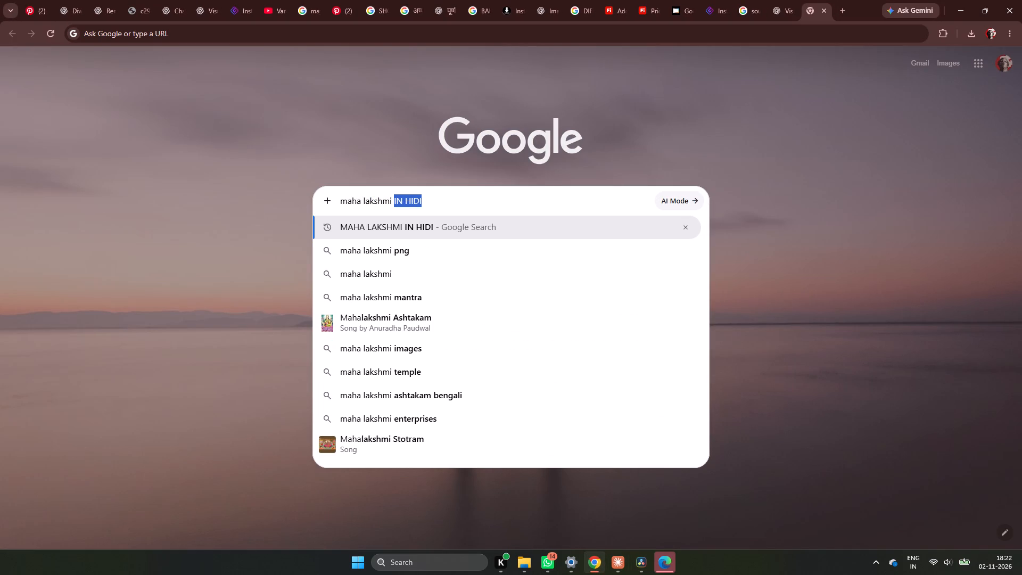
key(BackSpace)
key(Return)
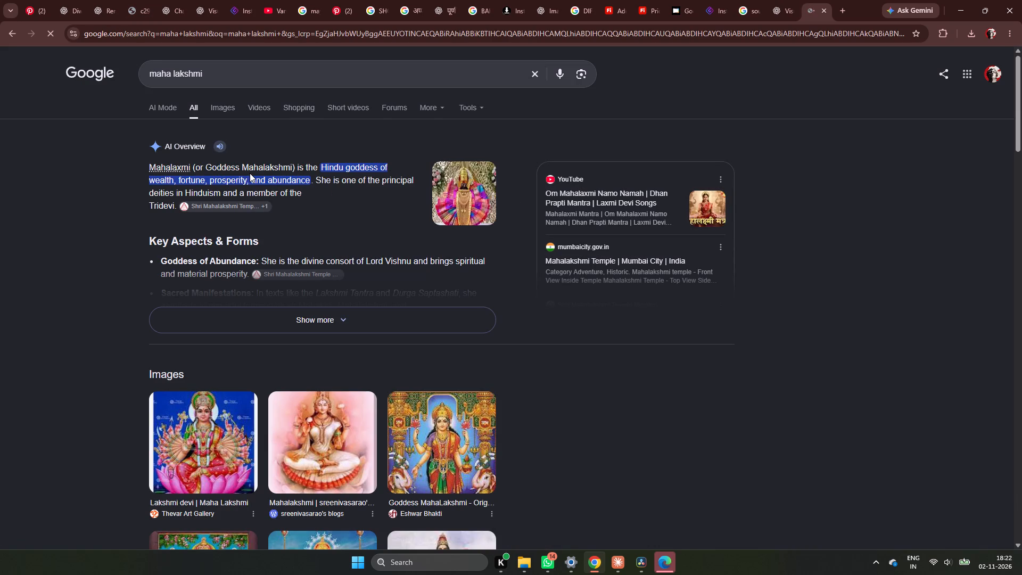
click(262, 78)
key(space)
text(hindi)
key(space)
key(Return)
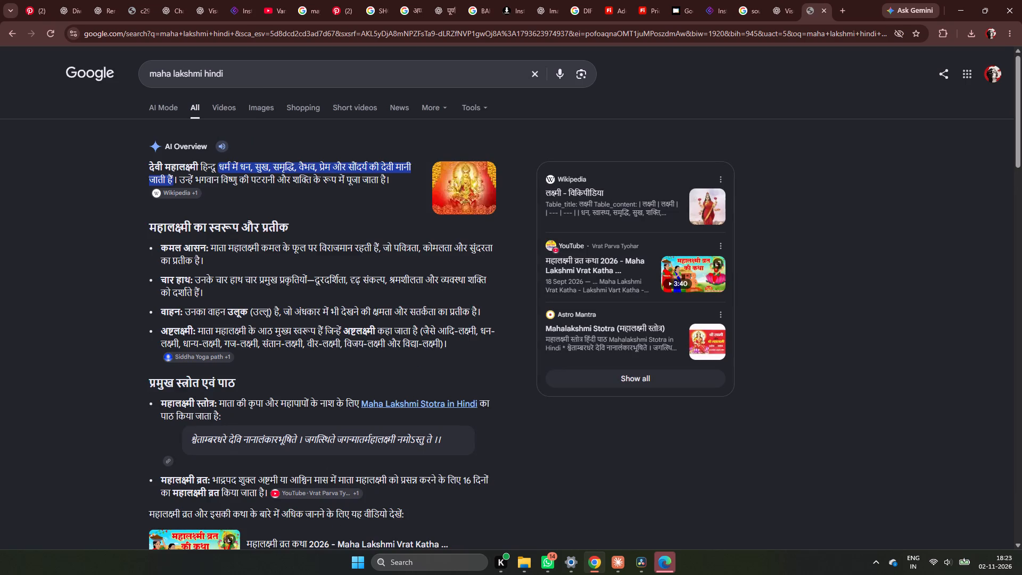
Copy the goddess's Hindi name देवी महालक्ष्मी from the start of the AI Overview text.
drag(143, 157, 190, 167)
click(138, 156)
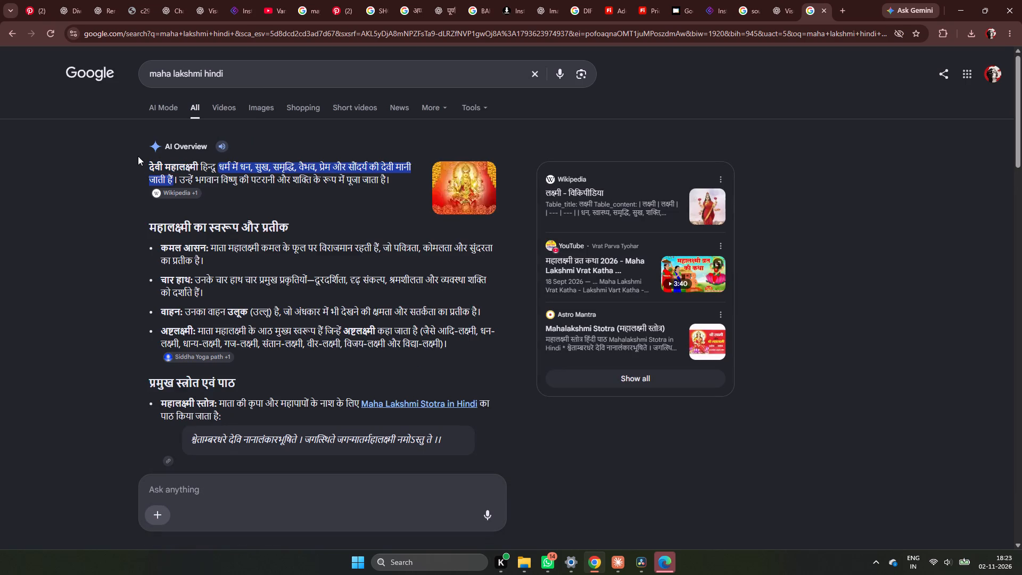
drag(139, 155, 198, 166)
click(342, 146)
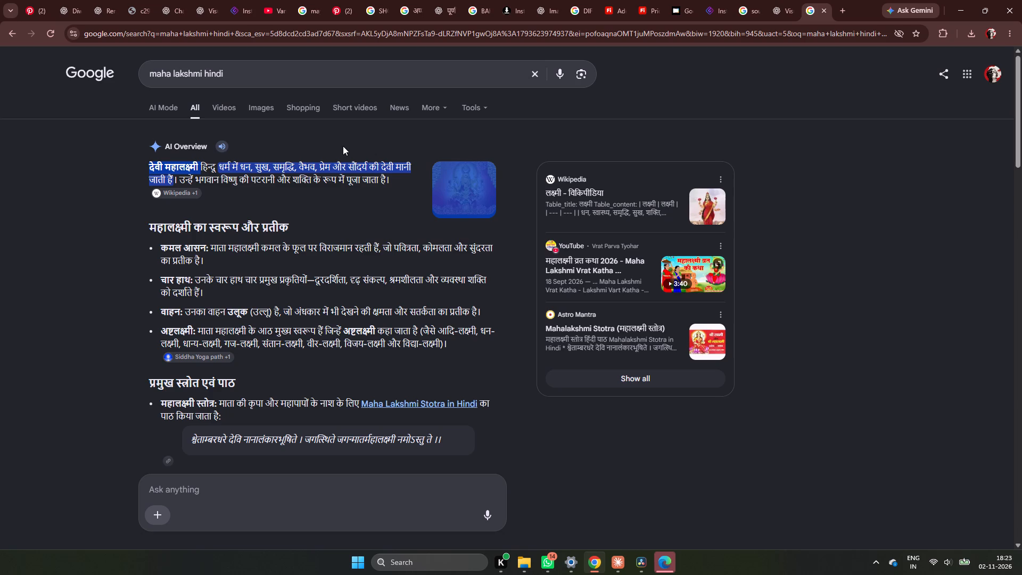
click(491, 155)
click(484, 144)
click(339, 206)
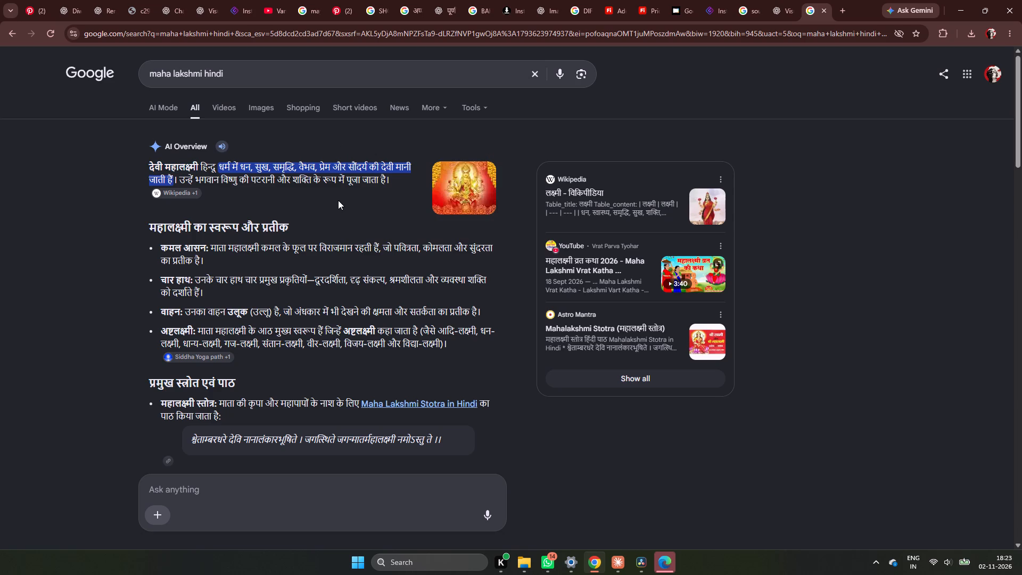
drag(146, 163, 167, 164)
drag(167, 164, 197, 166)
key(ctrl+c)
key(ctrl+c)
key(ctrl+c)
Switch to DaVinci Resolve and replace the text of both WordByWord titles over the Lakshmi picture with देवी महालक्ष्मी.
click(639, 565)
click(375, 351)
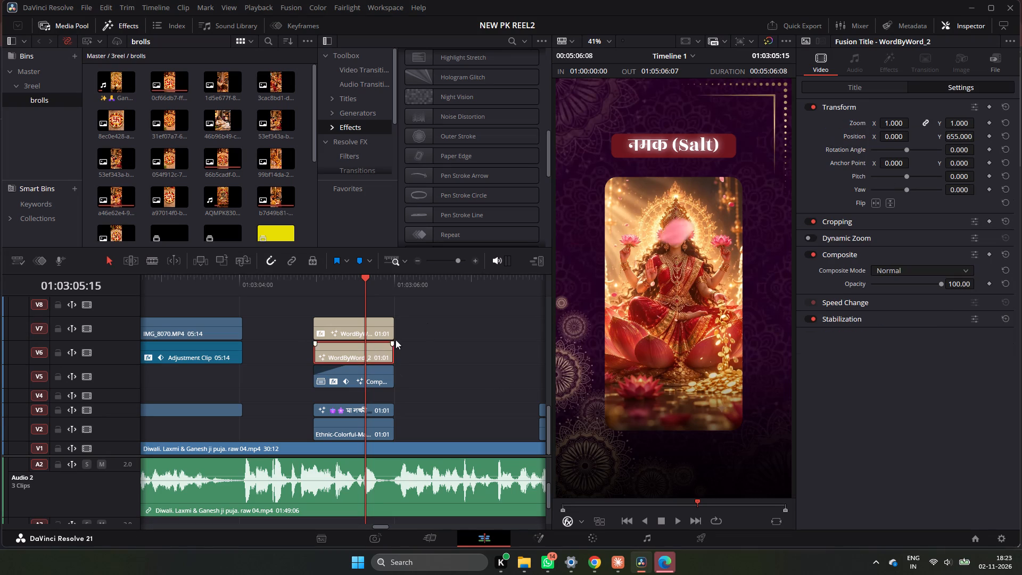
click(877, 83)
click(900, 178)
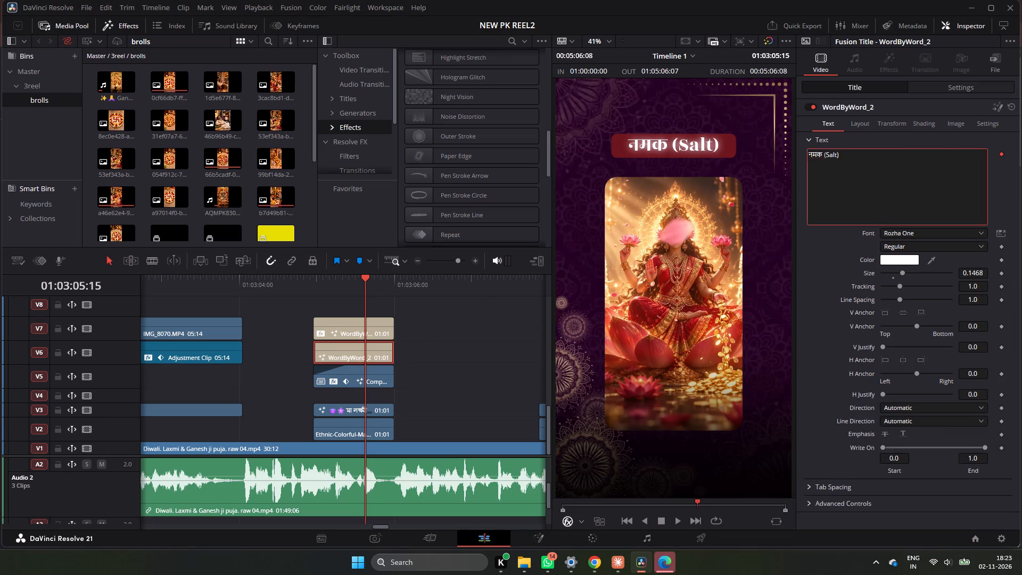
key(ctrl+a)
key(ctrl+v)
click(381, 327)
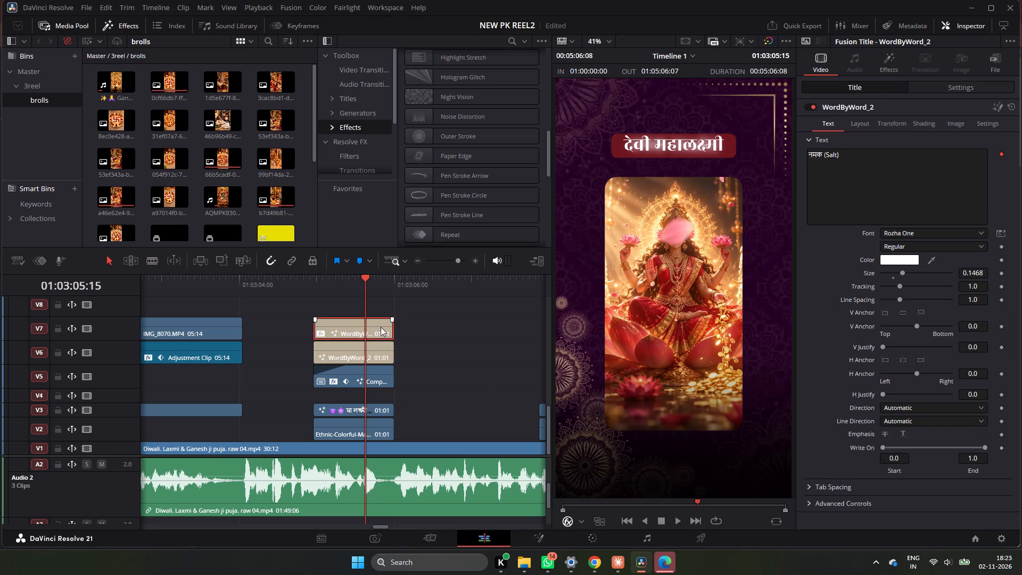
click(876, 191)
key(ctrl+a)
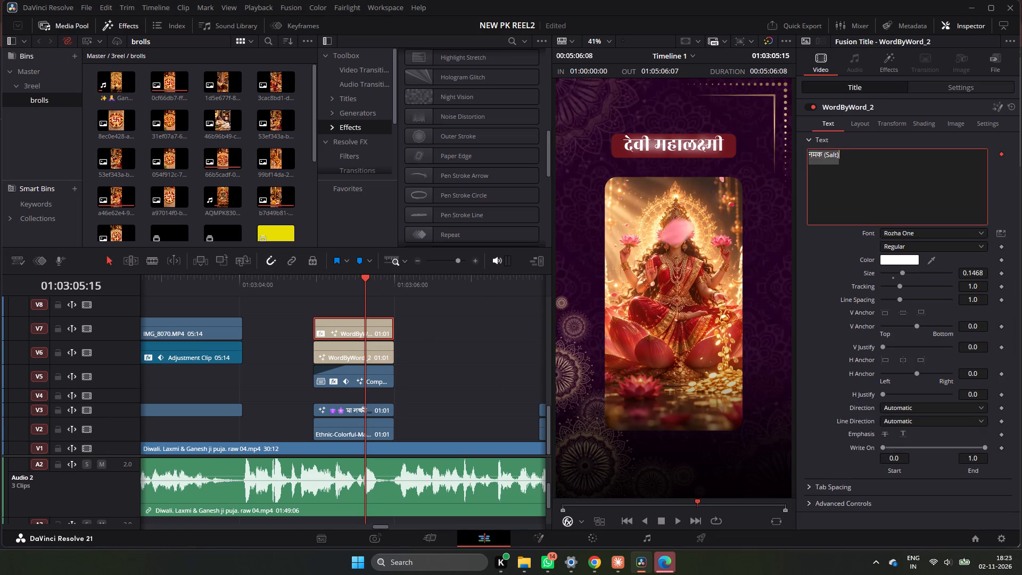
key(ctrl+v)
Play back the Lakshmi picture section to check the title animation with the new name.
click(312, 282)
key(space)
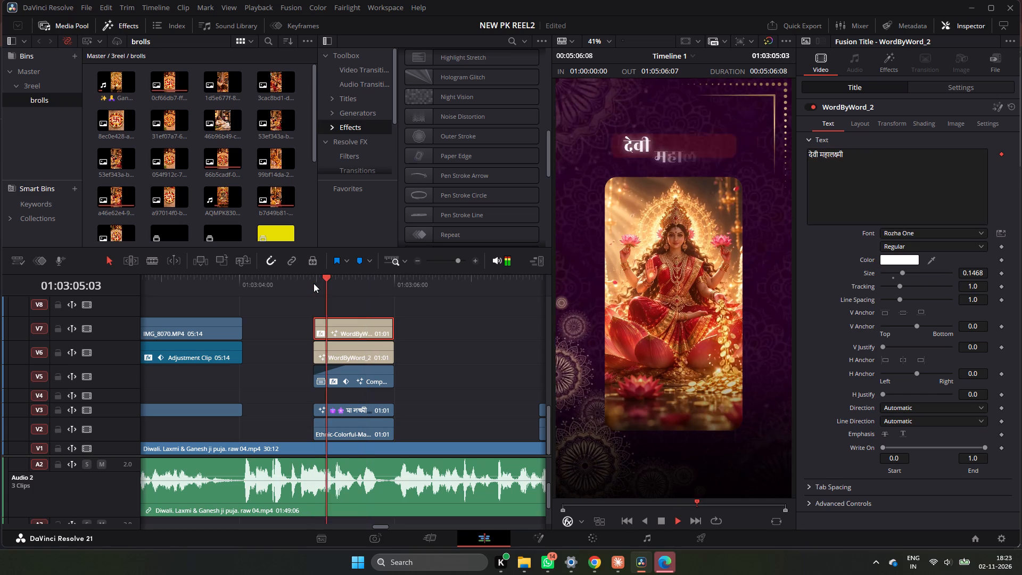
key(space)
click(314, 283)
key(space)
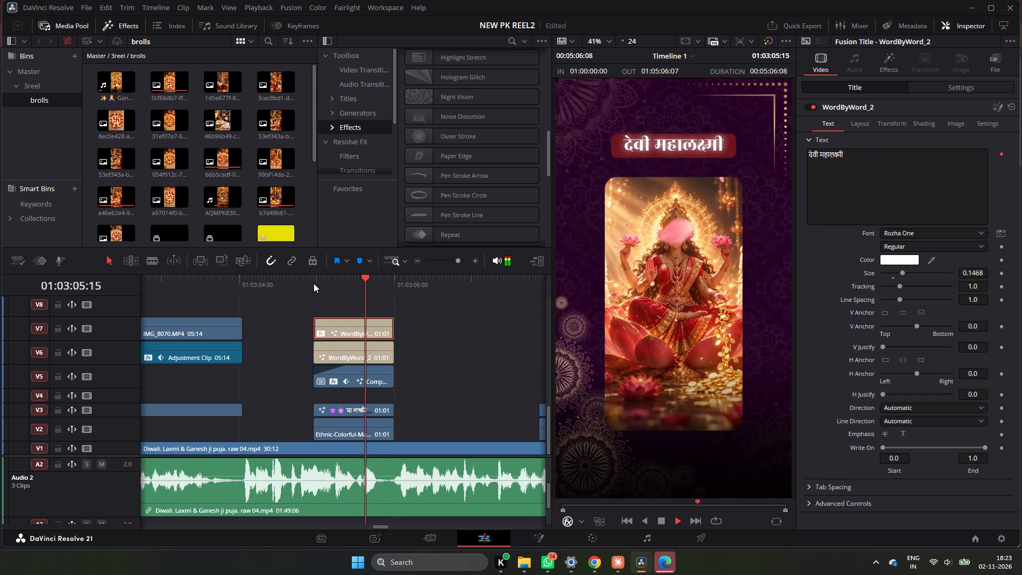
key(space)
key(space)
key(space)
key(space)
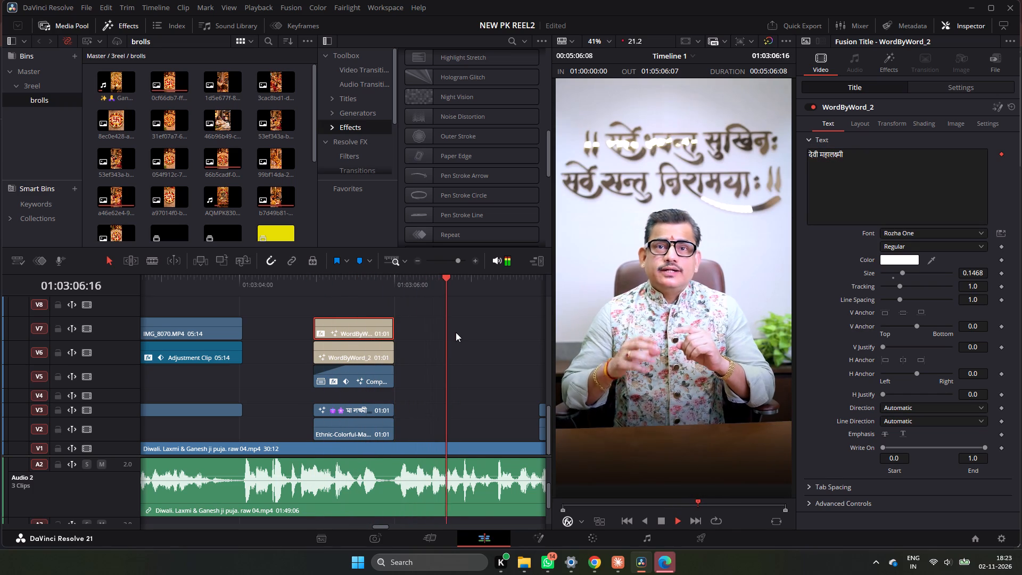
key(space)
Duplicate both WordByWord titles and their backing compound clip to the start of the Ganesh picture, keeping the same tracks.
drag(433, 320, 352, 397)
ctrl+scroll(364, 374, down, 2)
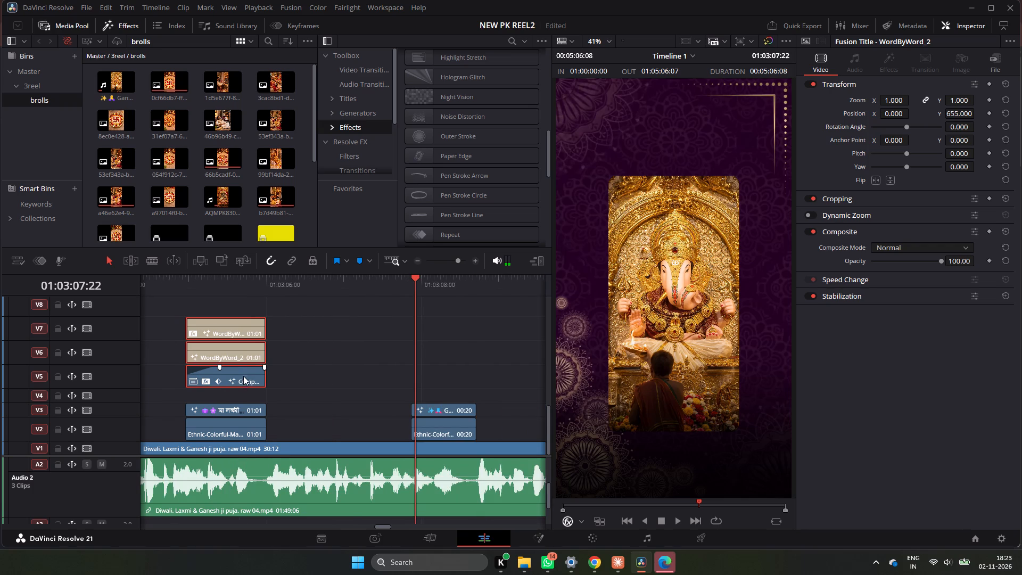
alt+drag(243, 375, 468, 375)
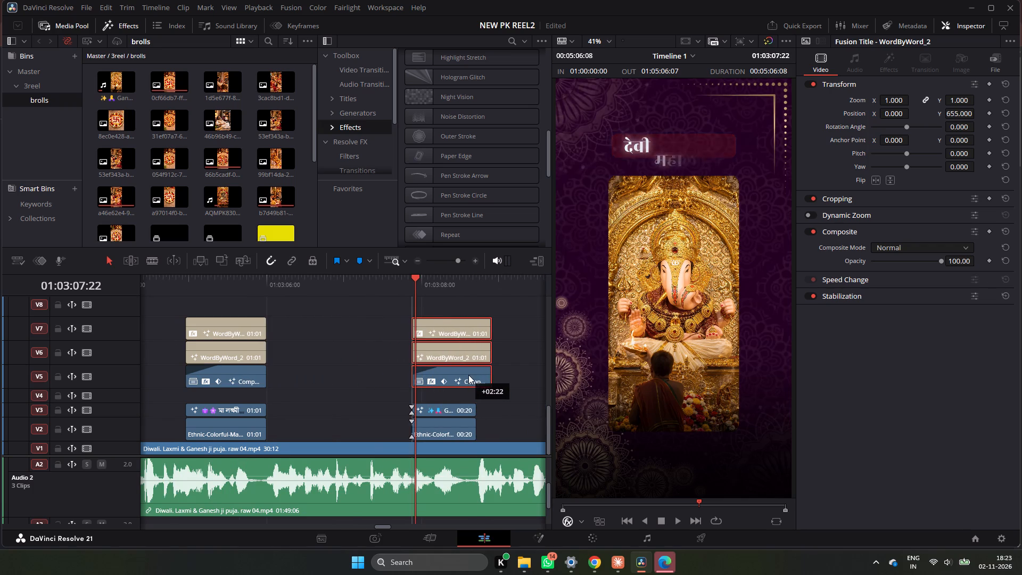
alt+drag(468, 375, 469, 375)
Play back the Ganesh section and trim the ends of the three duplicated clips together to 00:20, matching the picture's end.
key(space)
key(space)
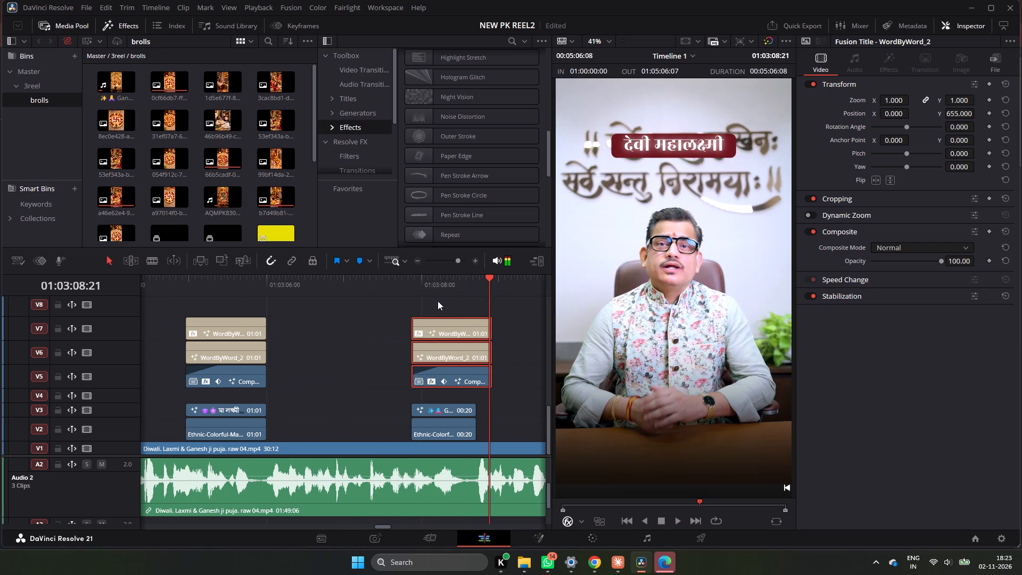
click(413, 280)
key(space)
key(space)
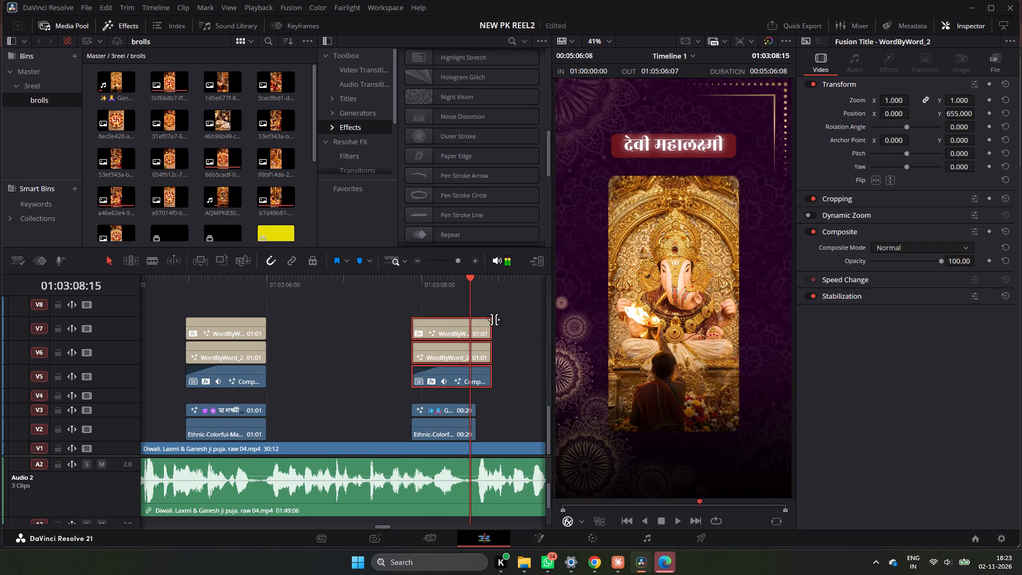
drag(492, 352, 475, 360)
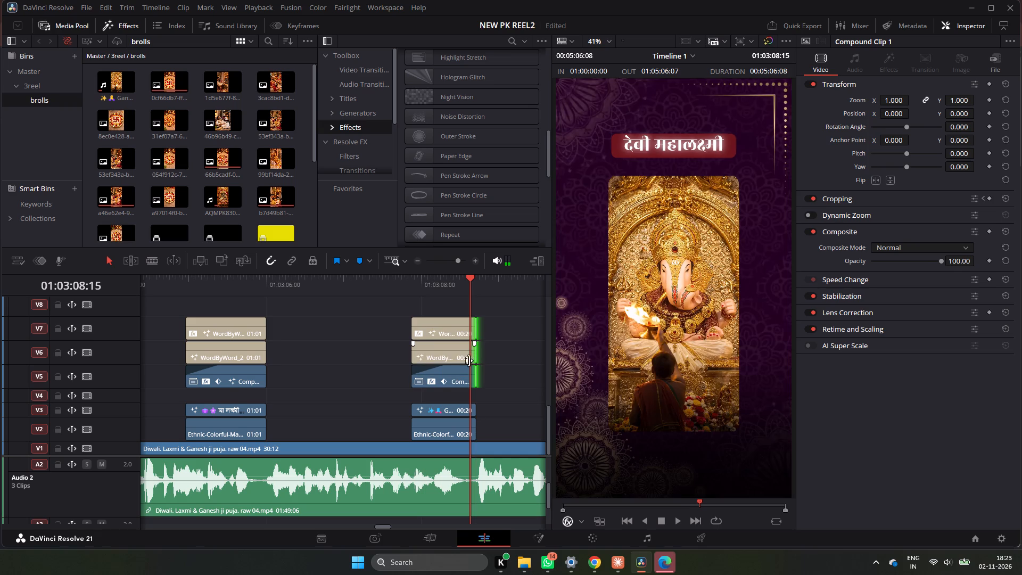
Switch to Chrome, search Google for "bhagawan ganesh in hindi" and copy भगवान गणेश from the AI Overview.
click(590, 560)
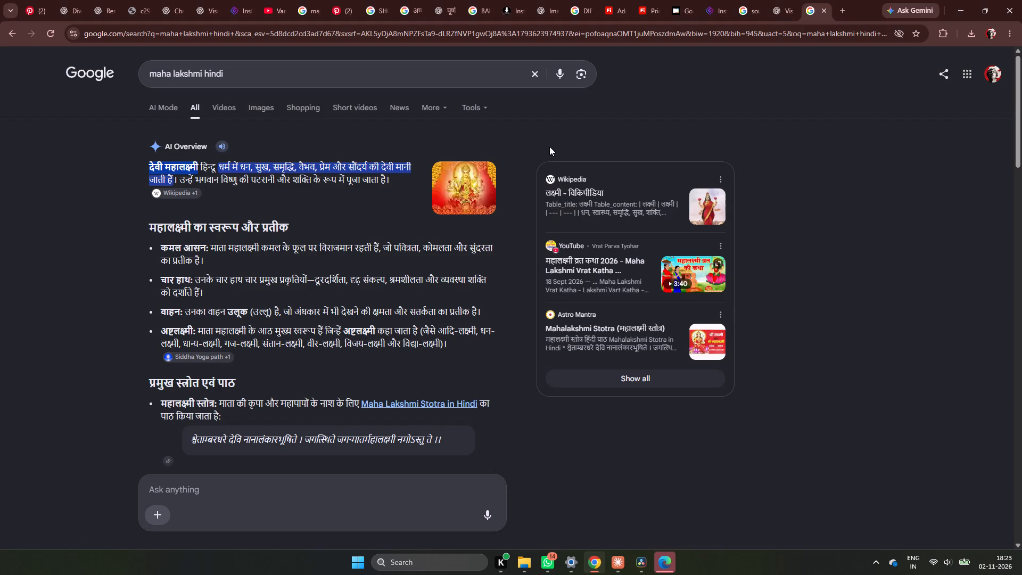
click(534, 79)
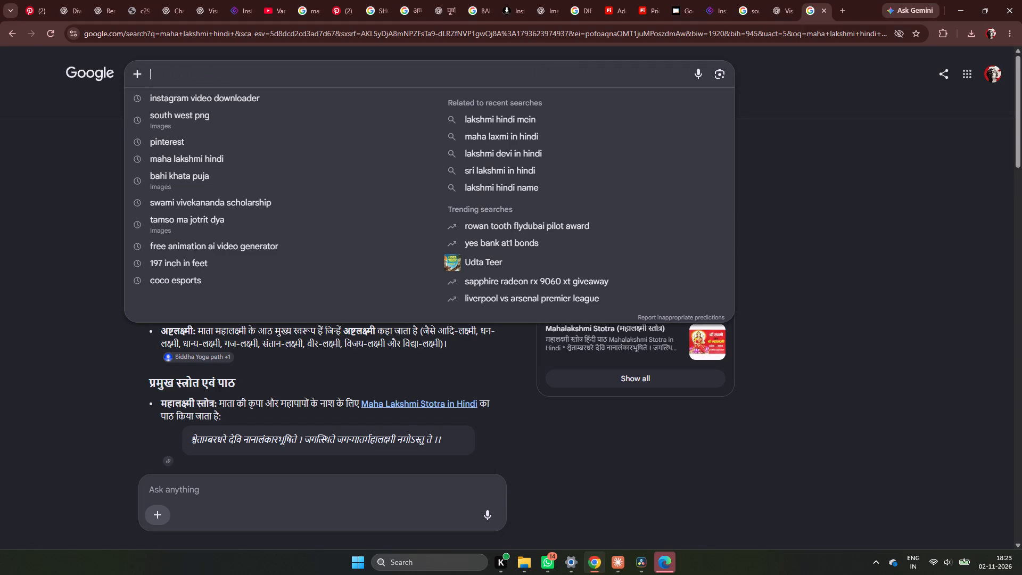
text(bhag)
text(awan ganw)
key(BackSpace)
text(esh)
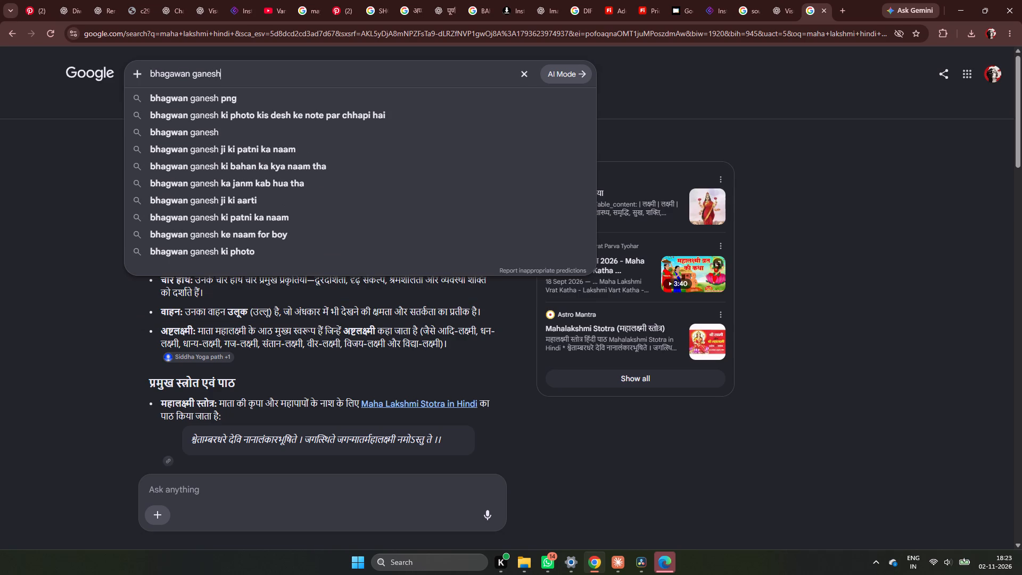
key(space)
text(in)
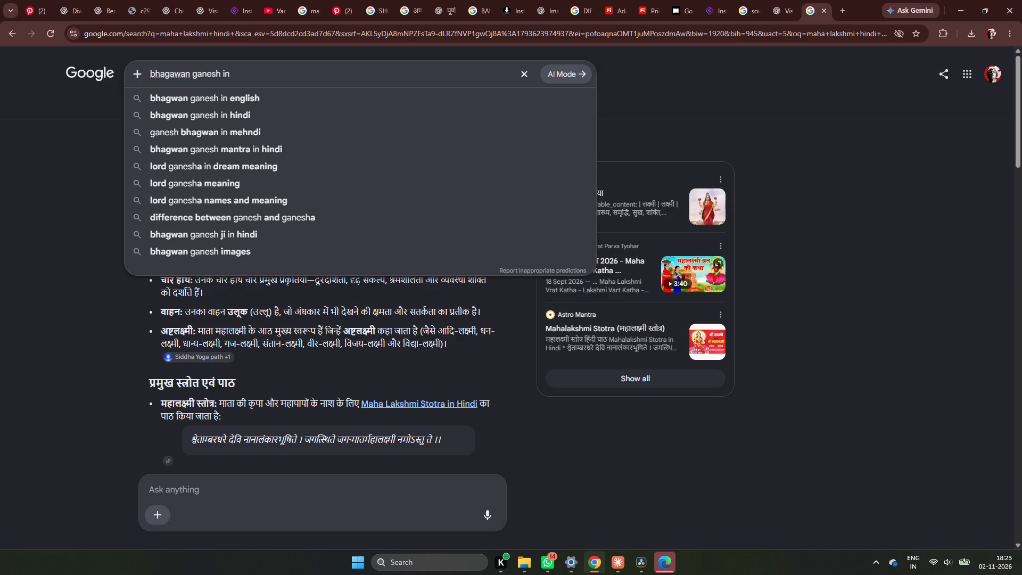
key(space)
text(hindi)
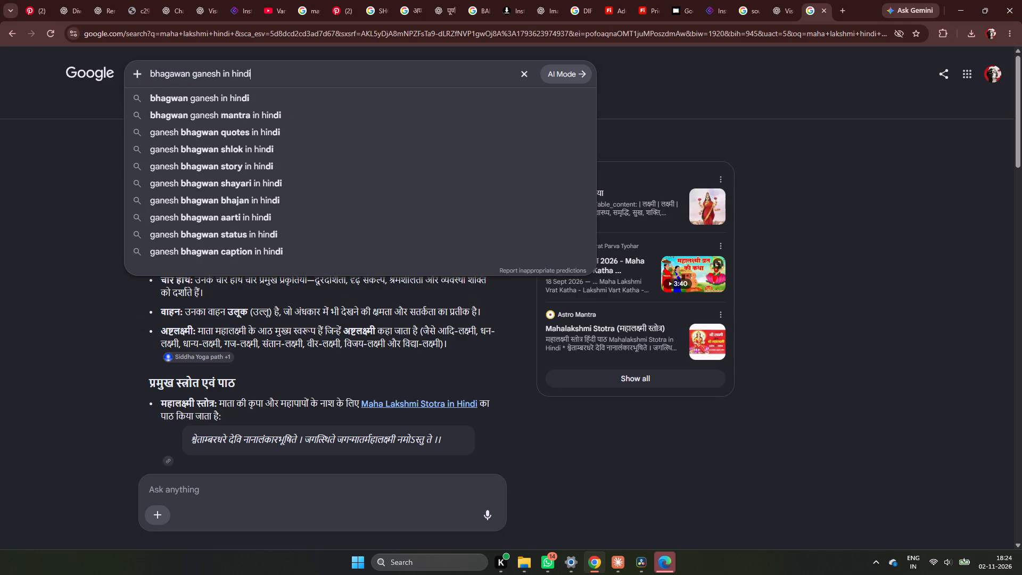
key(space)
key(Return)
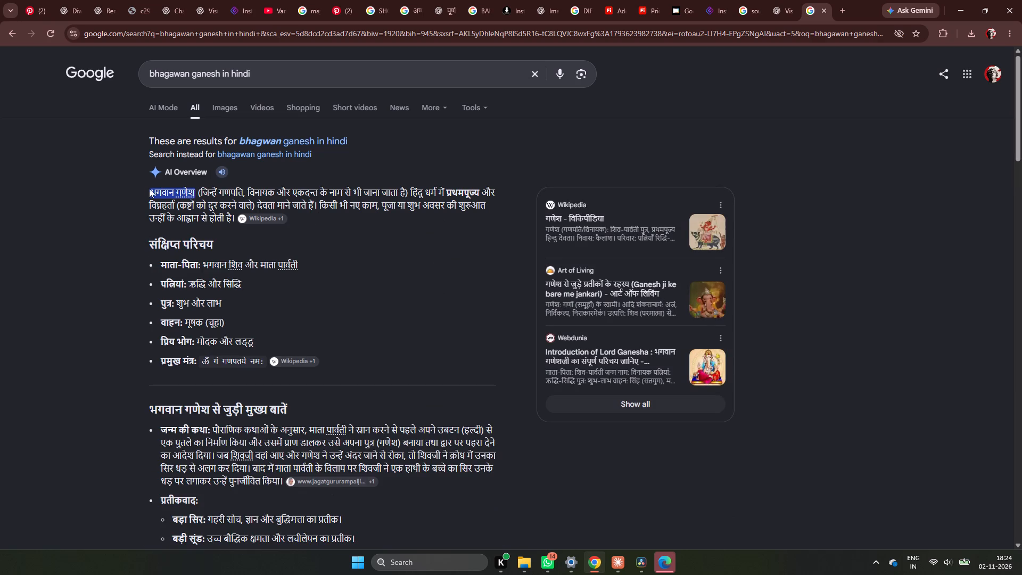
drag(146, 188, 195, 193)
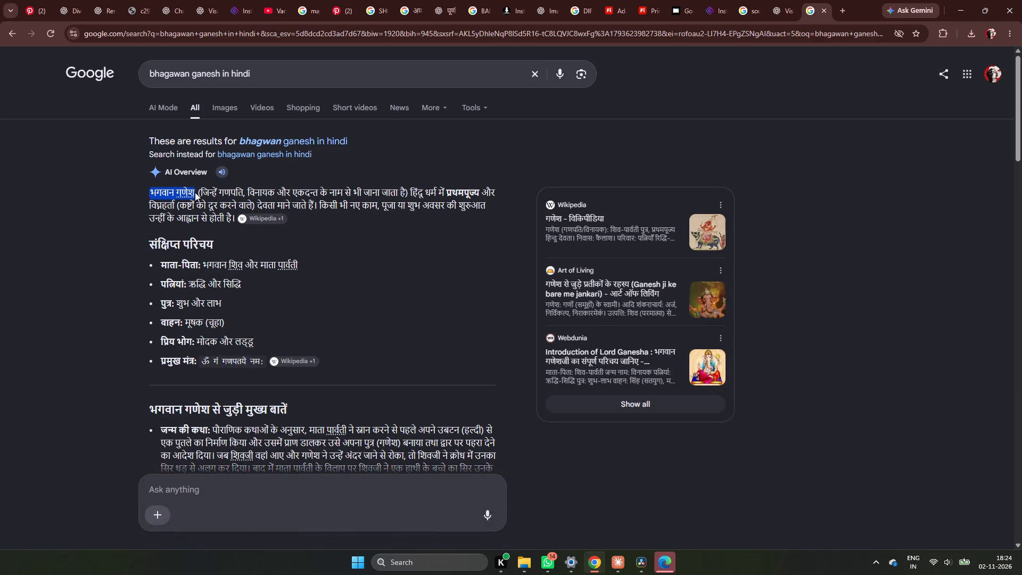
key(ctrl+c)
Switch to DaVinci Resolve and replace the text of both WordByWord titles over the Ganesh picture with भगवान गणेश.
click(649, 568)
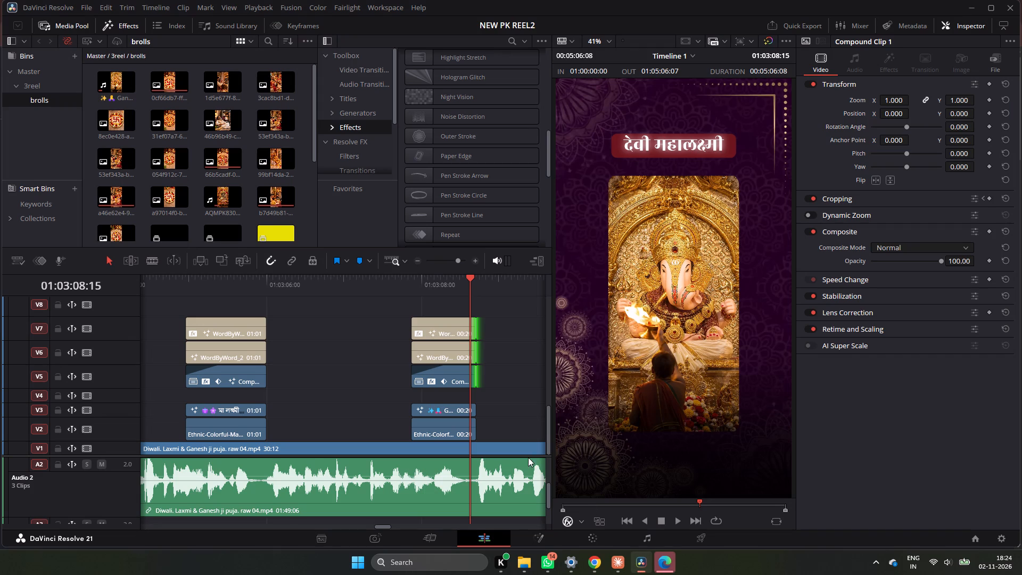
click(423, 349)
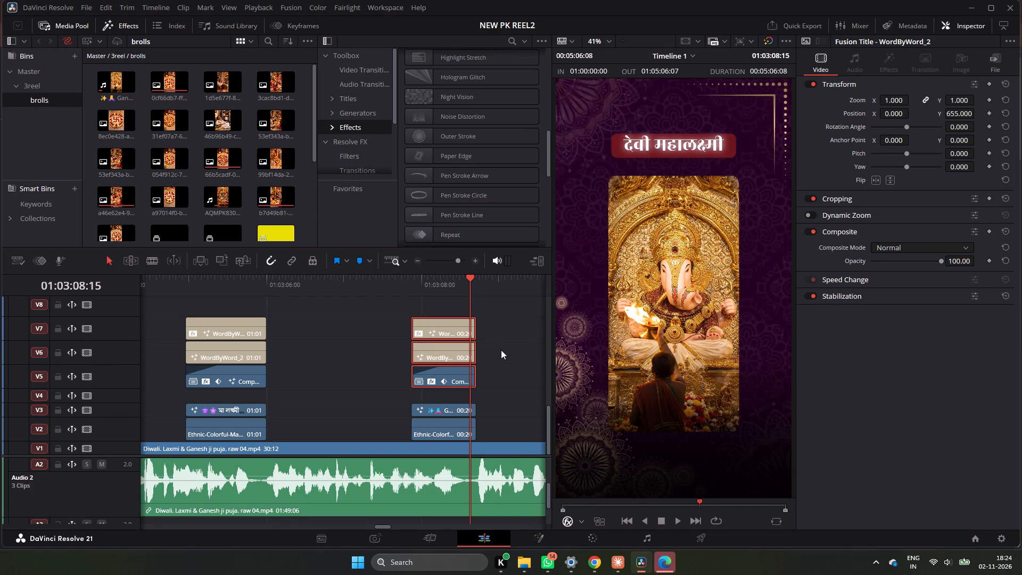
click(501, 350)
click(456, 355)
click(839, 188)
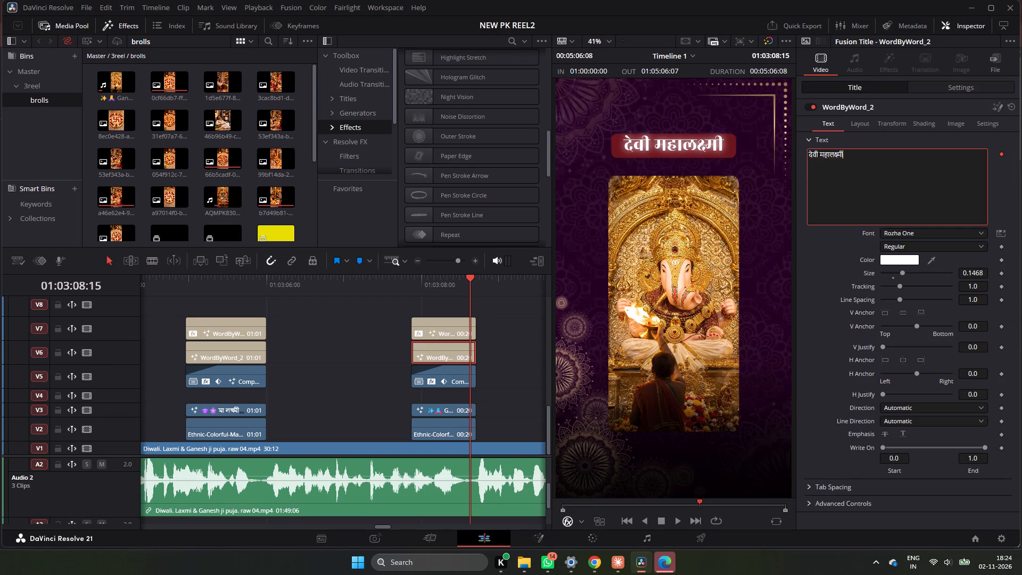
key(ctrl+a)
key(ctrl+v)
click(439, 333)
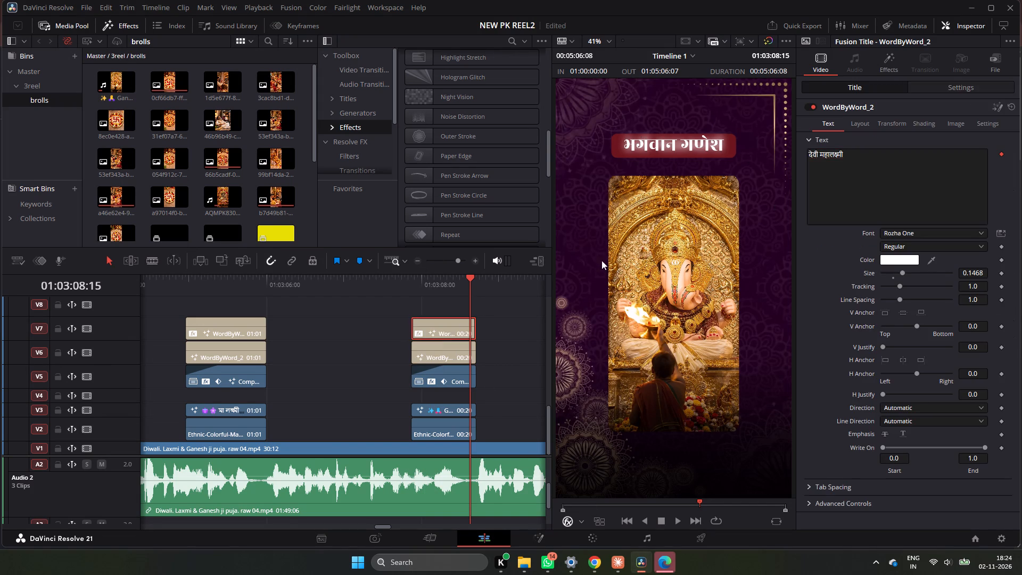
click(840, 191)
key(ctrl+a)
key(ctrl+v)
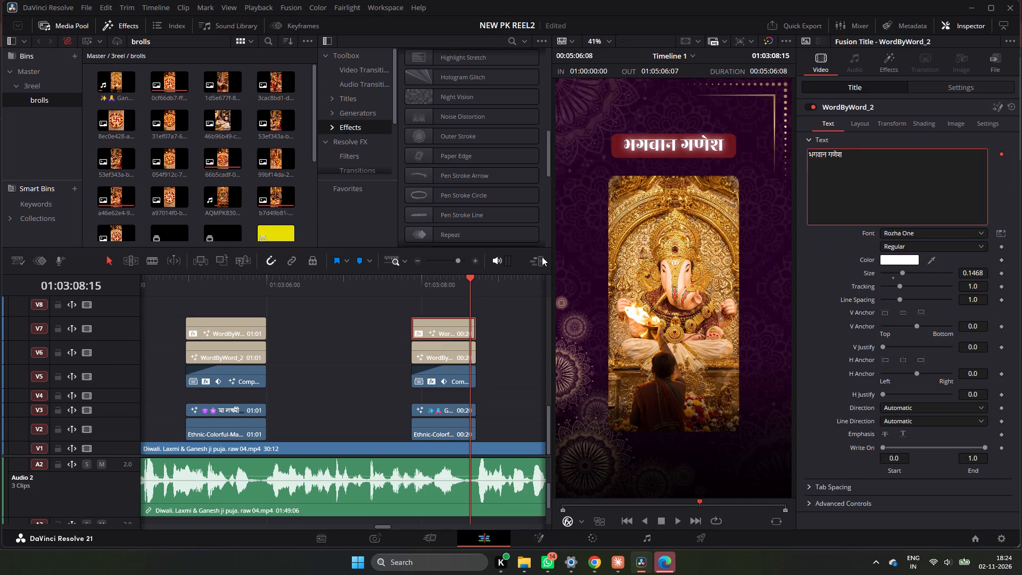
Play back the Ganesh title animation and continue through the reel to the family puja picture.
click(406, 284)
key(space)
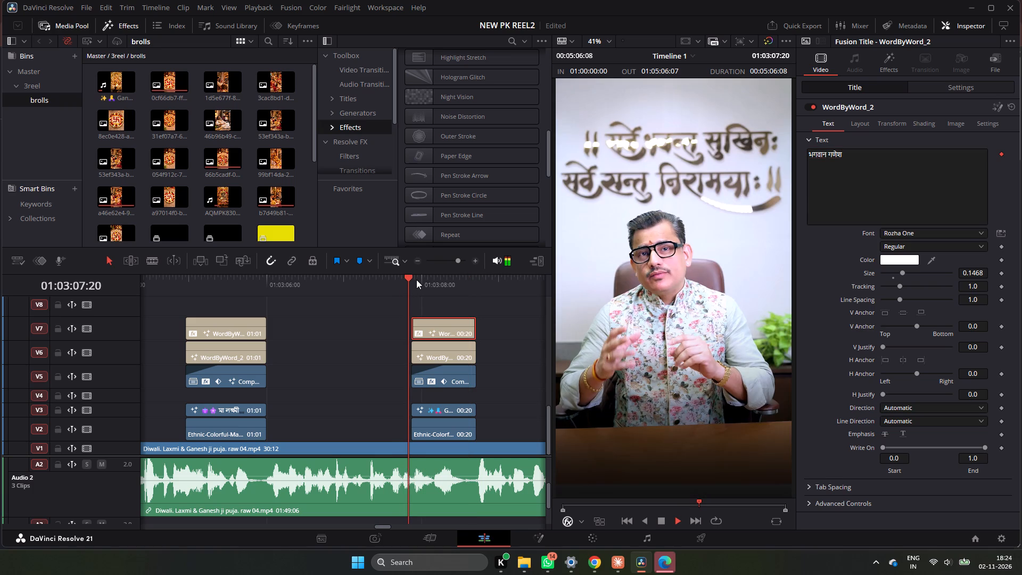
key(space)
key(space)
click(416, 278)
key(space)
click(416, 278)
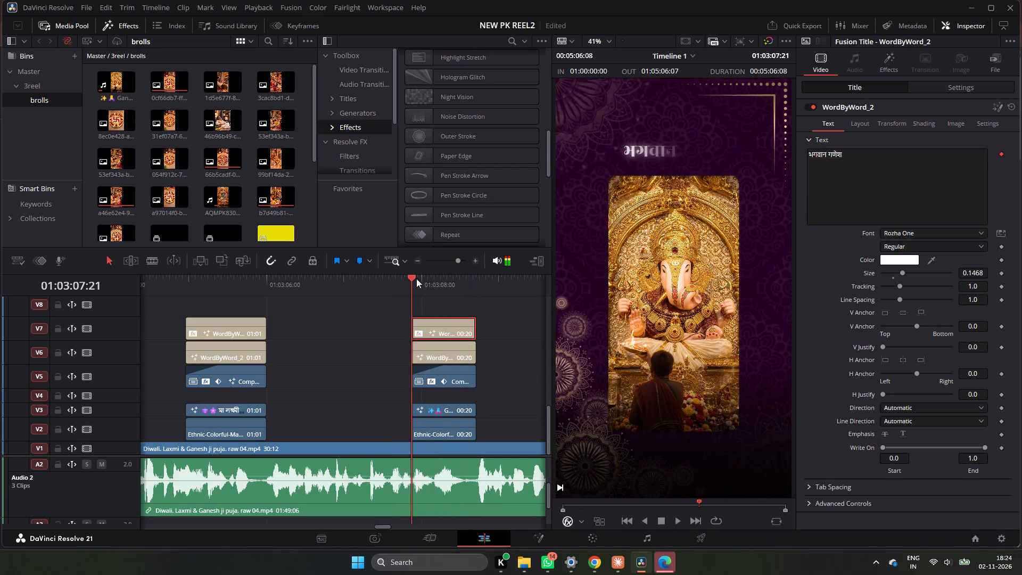
key(space)
key(space)
key(space)
key(space)
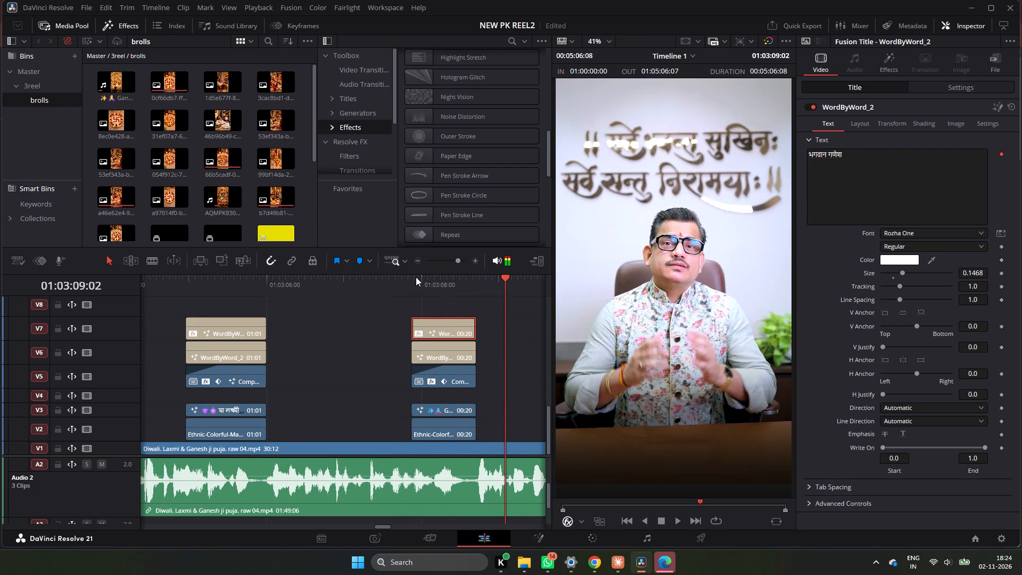
key(space)
key(space)
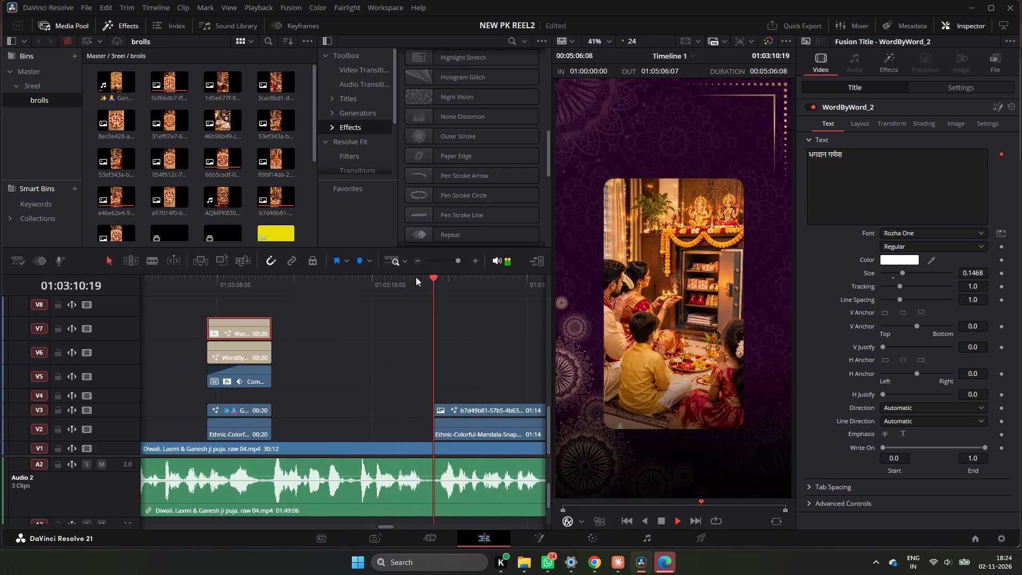
key(space)
key(space)
key(space)
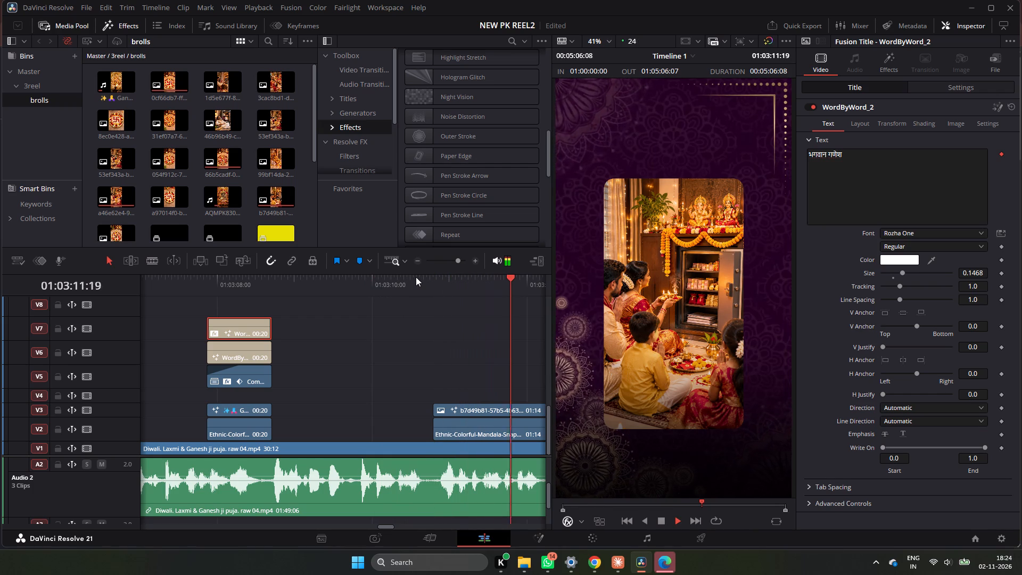
Duplicate both WordByWord titles from the Ganesh picture to the start of the family puja picture and play them back.
key(space)
drag(301, 317, 262, 360)
alt+drag(255, 352, 471, 350)
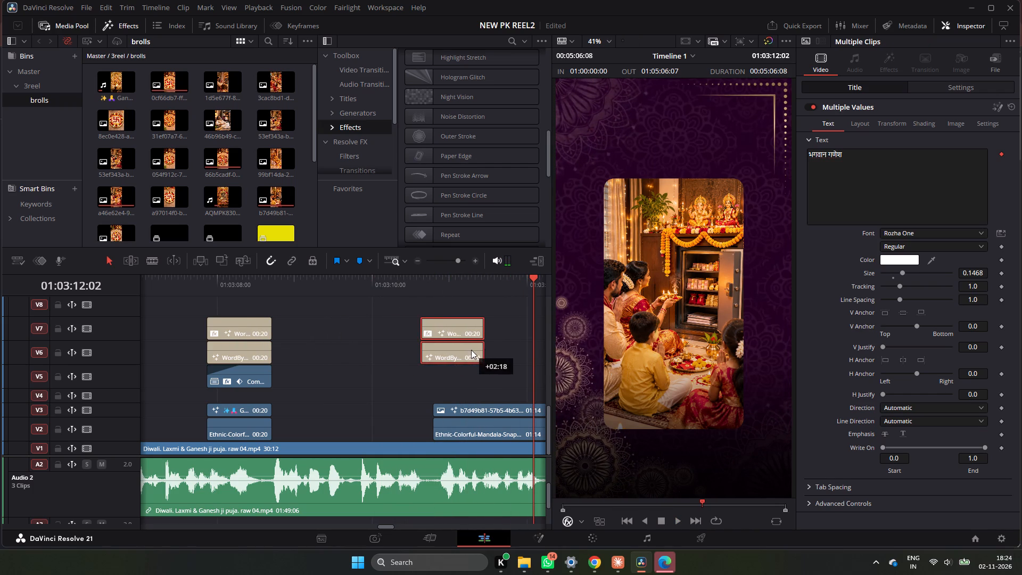
alt+drag(471, 350, 481, 350)
click(435, 285)
key(space)
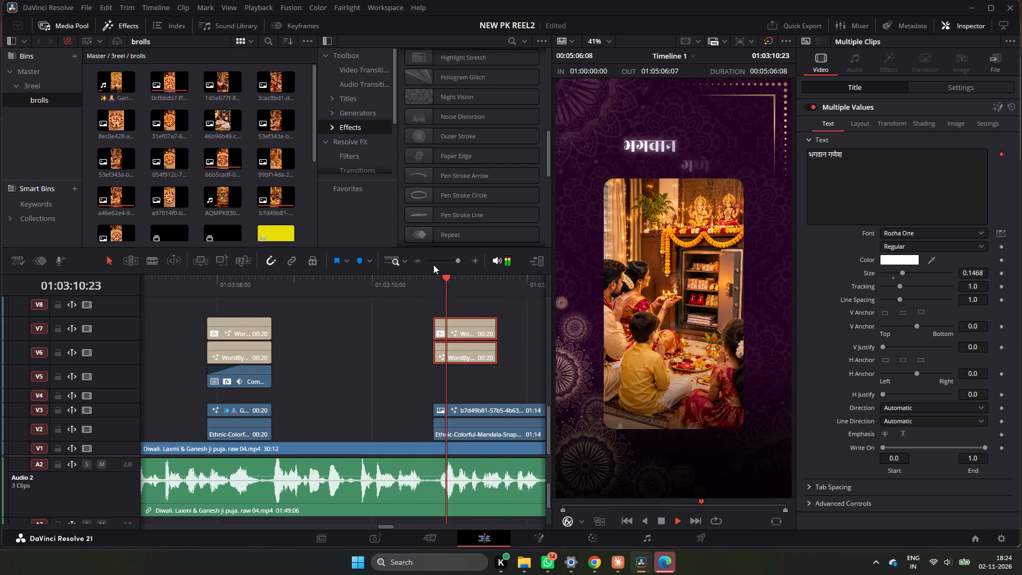
Play on to the red account-book picture and duplicate both WordByWord titles to its start.
click(422, 260)
double_click(421, 260)
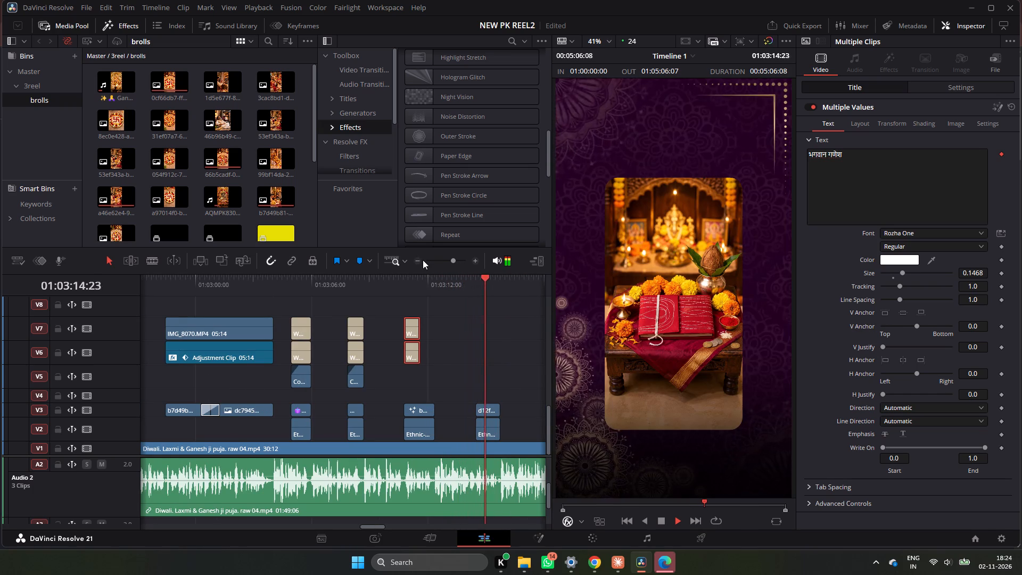
key(space)
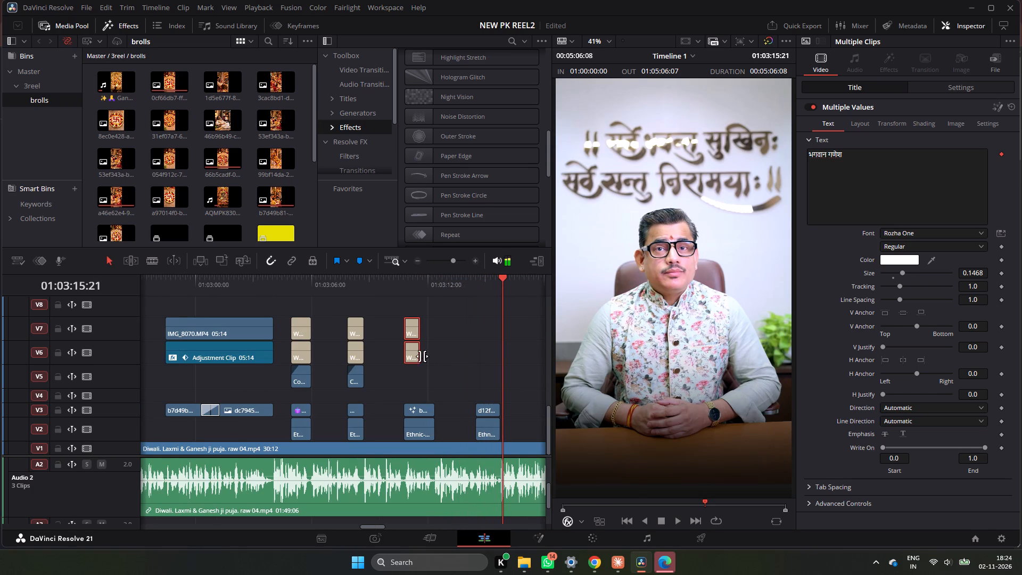
alt+drag(410, 355, 490, 356)
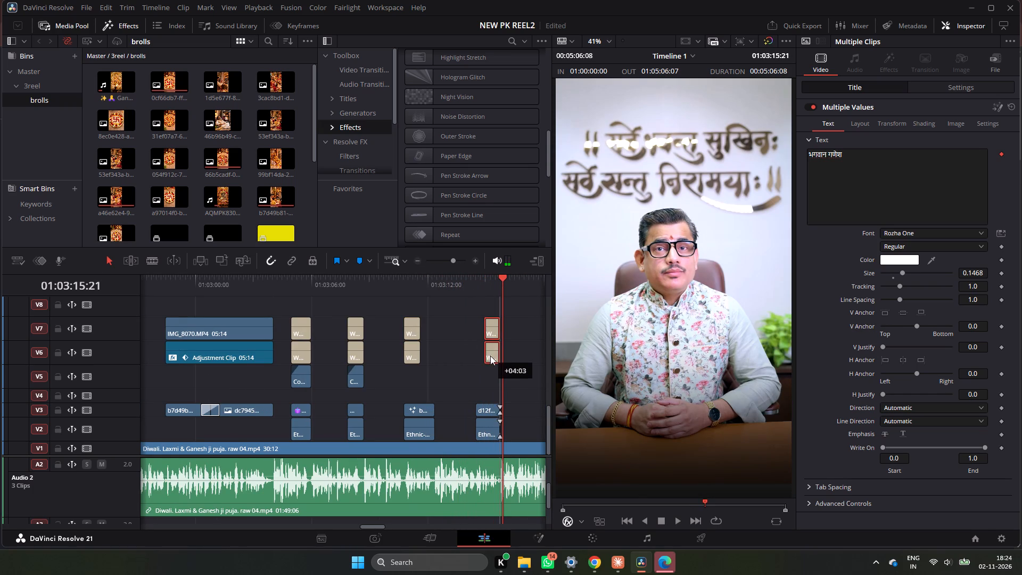
alt+drag(490, 356, 483, 362)
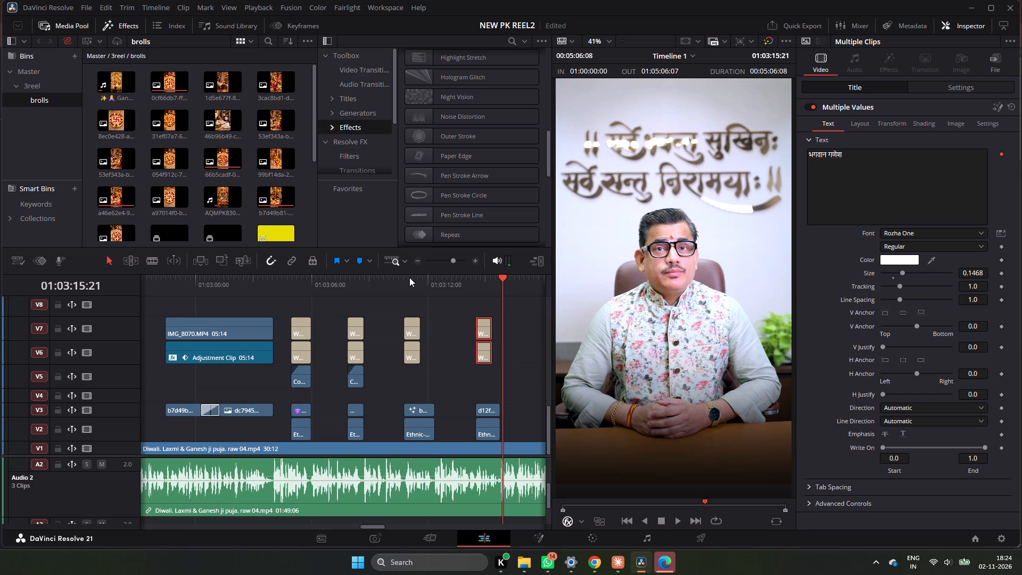
Extend the title pairs over the family puja and account-book pictures to each picture's end, making the account-book pair 01:06 long.
click(409, 277)
key(space)
key(space)
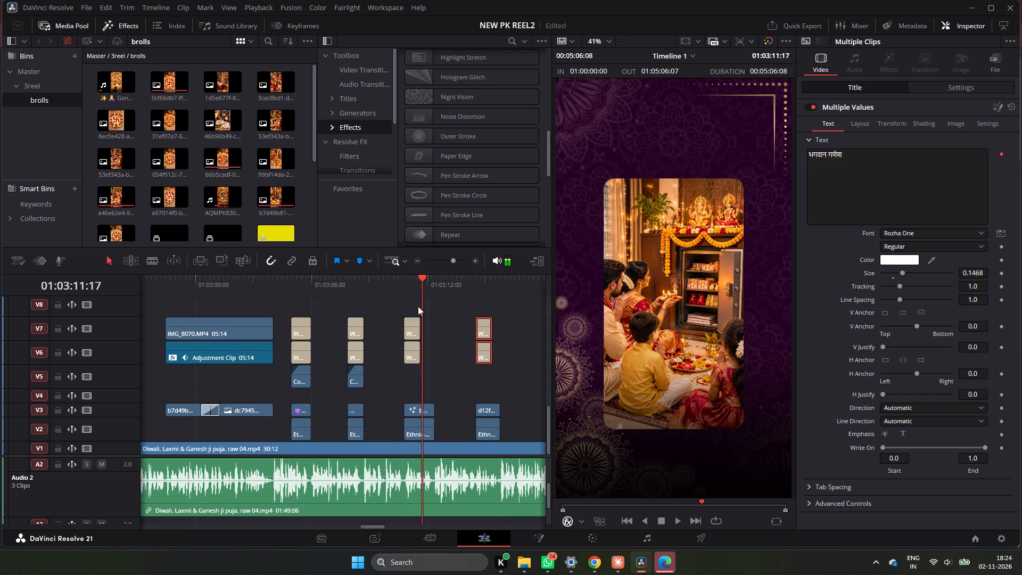
click(406, 281)
drag(433, 307, 418, 371)
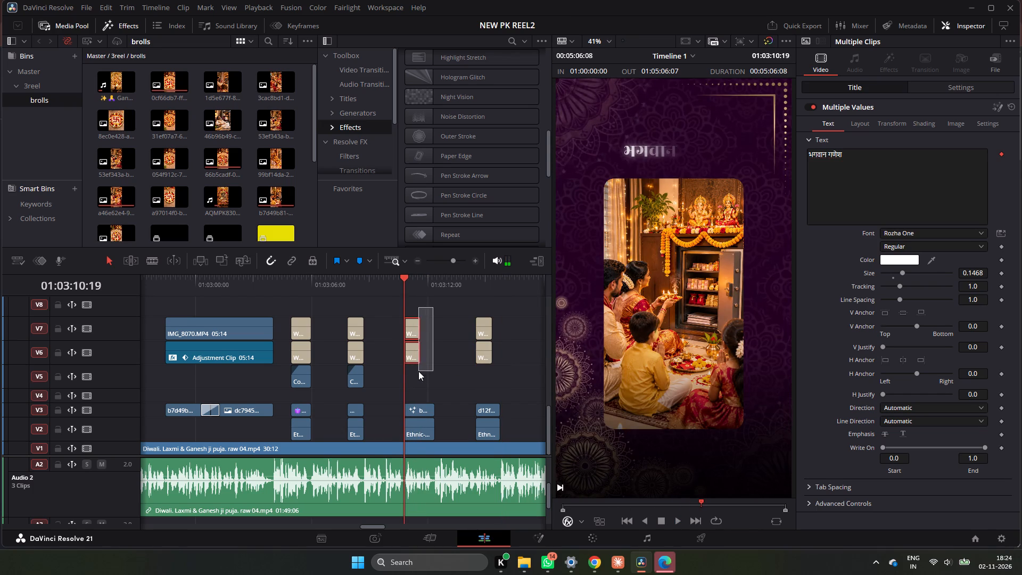
drag(418, 371, 418, 371)
drag(421, 348, 438, 352)
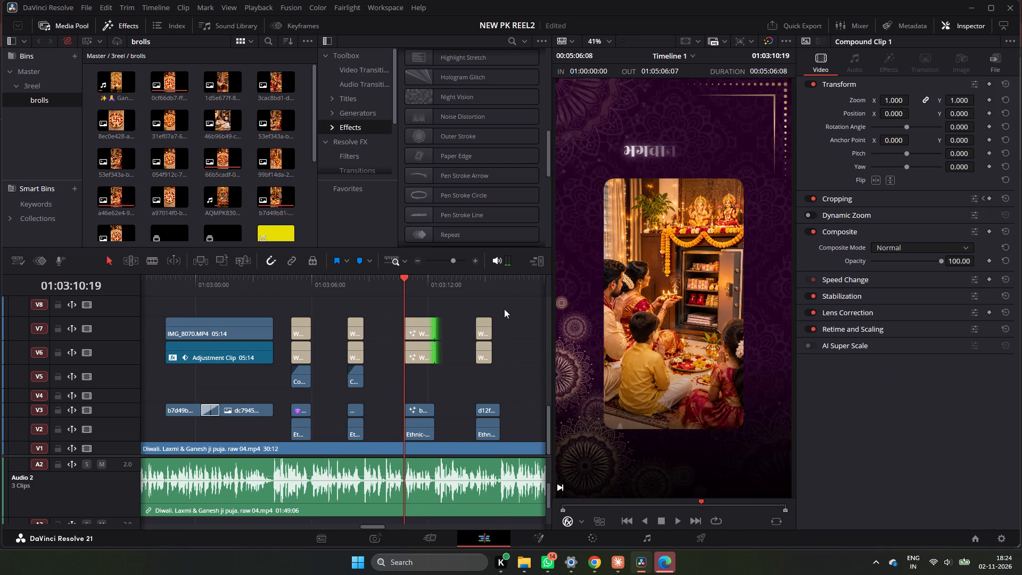
drag(505, 308, 480, 357)
drag(491, 349, 498, 353)
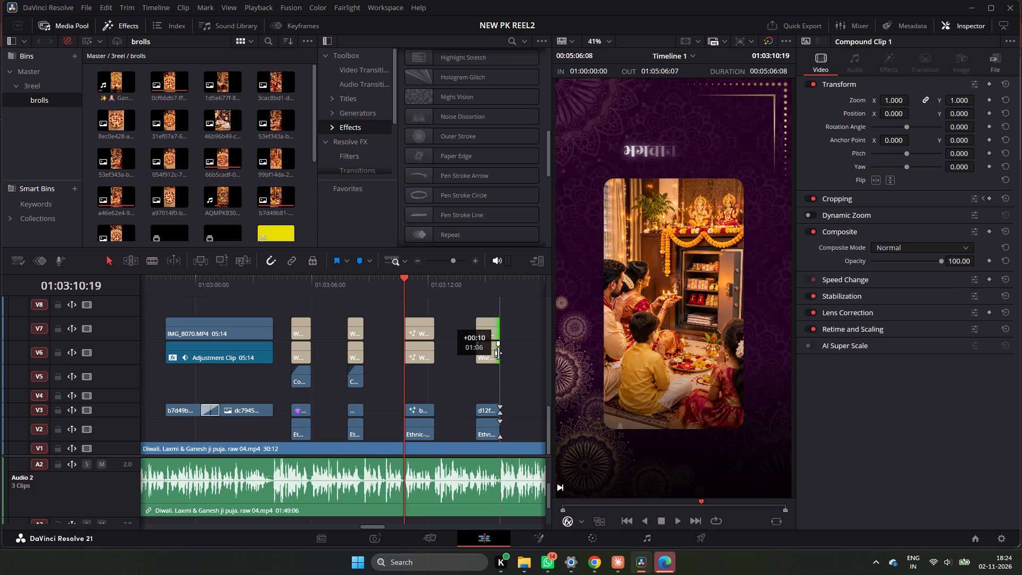
drag(498, 353, 499, 353)
Duplicate the Ganesh title's compound clip under both new title pairs, match its ends to the pictures, and play back the family puja section.
click(360, 382)
drag(360, 382, 419, 382)
drag(419, 382, 439, 382)
alt+drag(425, 381, 430, 382)
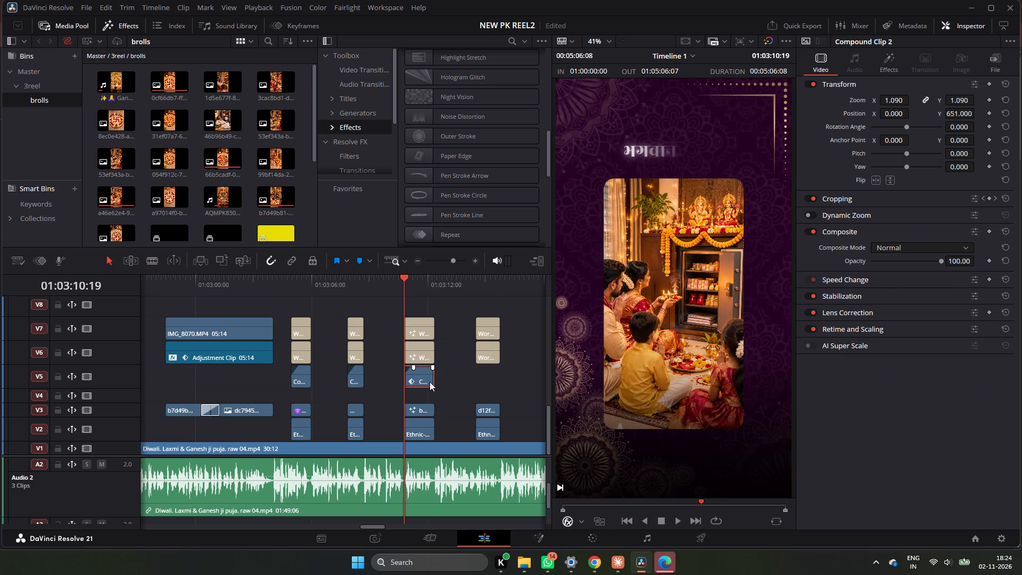
alt+drag(430, 382, 502, 384)
drag(507, 381, 504, 384)
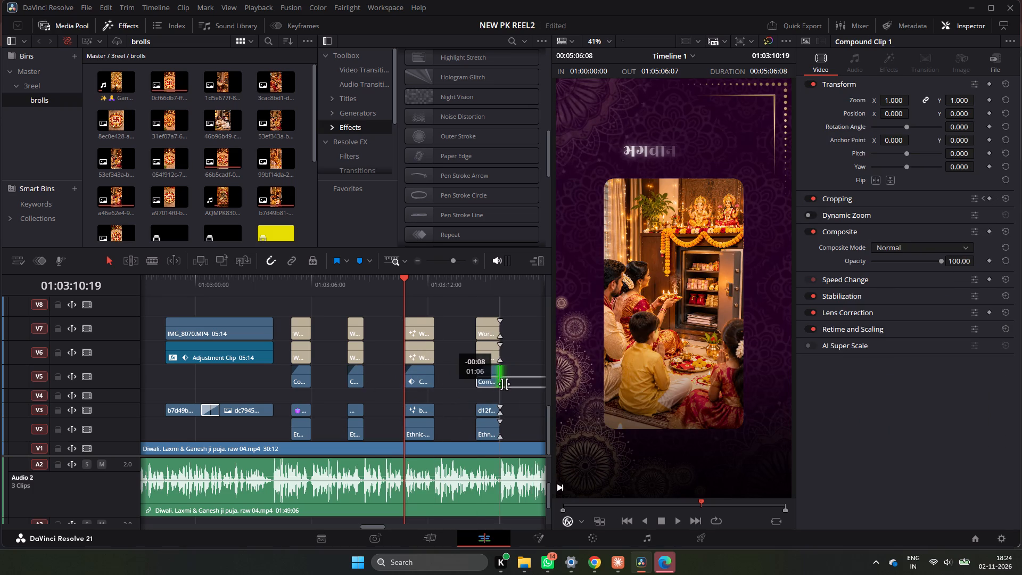
drag(504, 384, 501, 385)
key(space)
key(space)
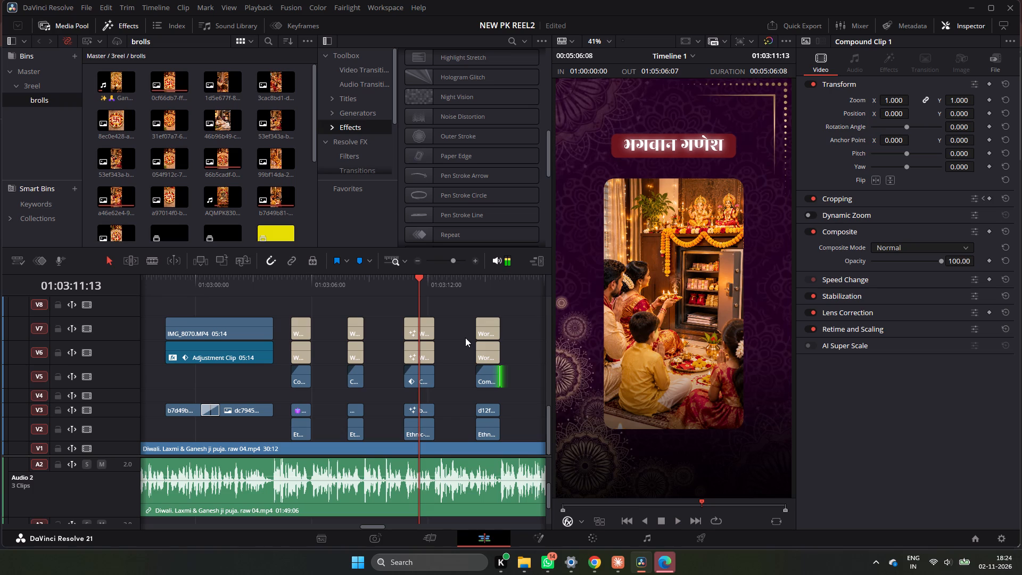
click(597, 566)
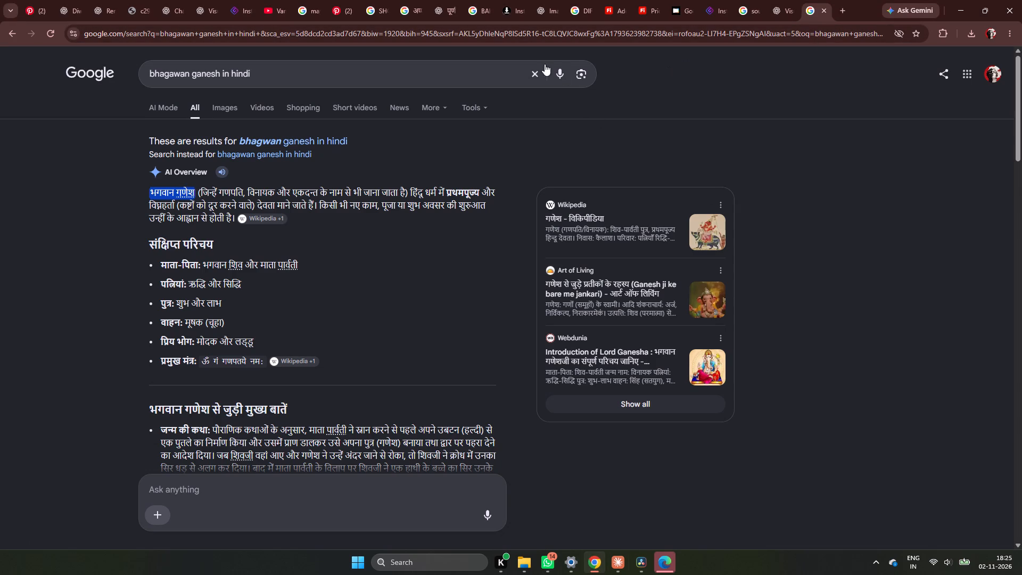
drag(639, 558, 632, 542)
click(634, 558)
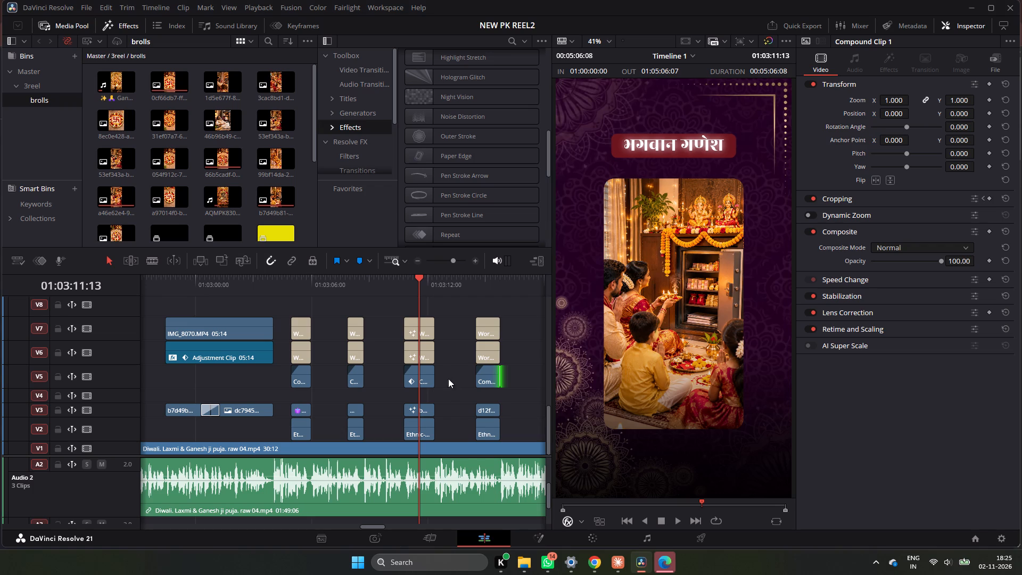
Replace the text of both WordByWord titles over the family puja picture with Locker.
click(416, 331)
click(860, 189)
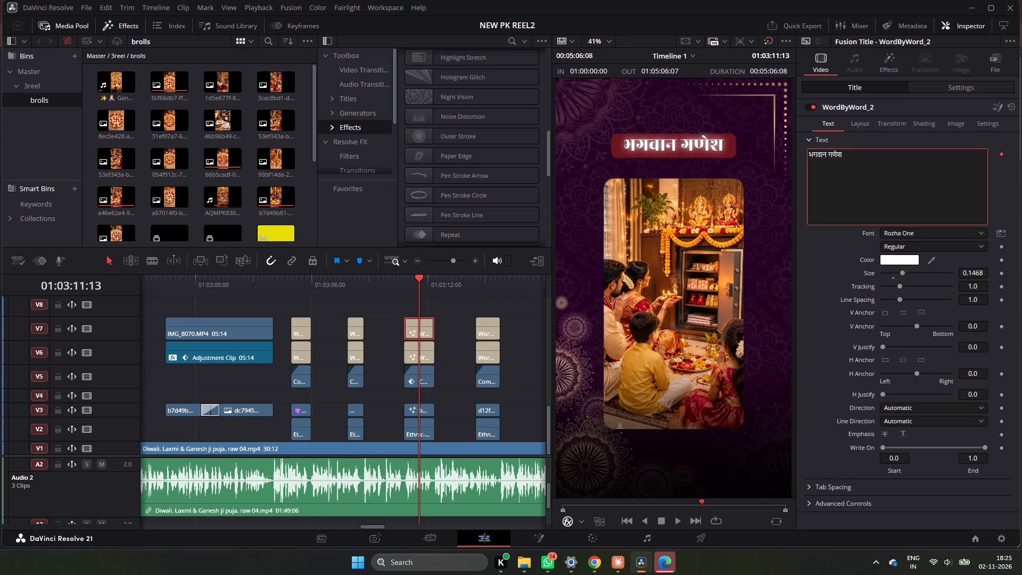
key(ctrl+a)
key(BackSpace)
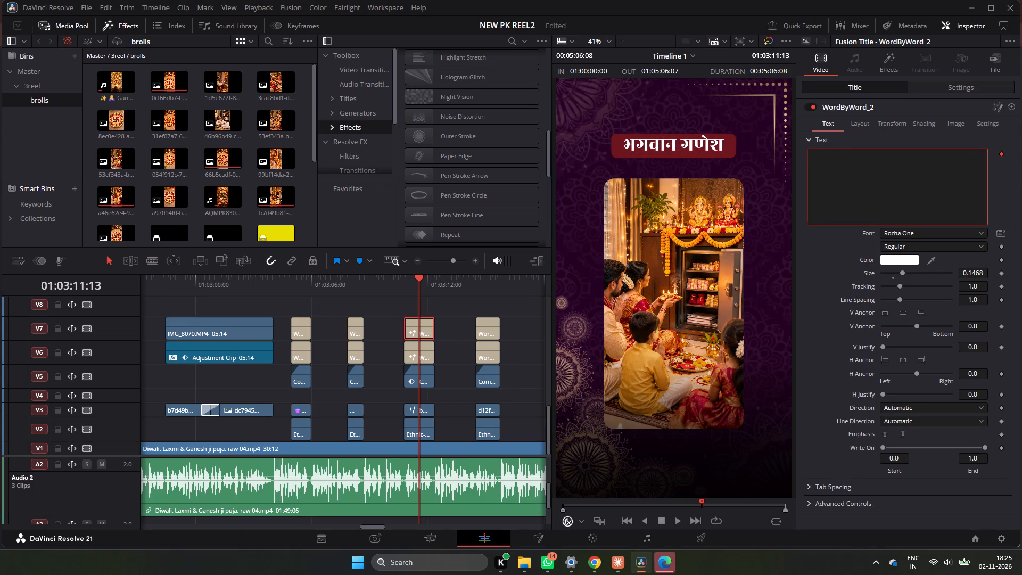
key(shift+l)
text(ocker)
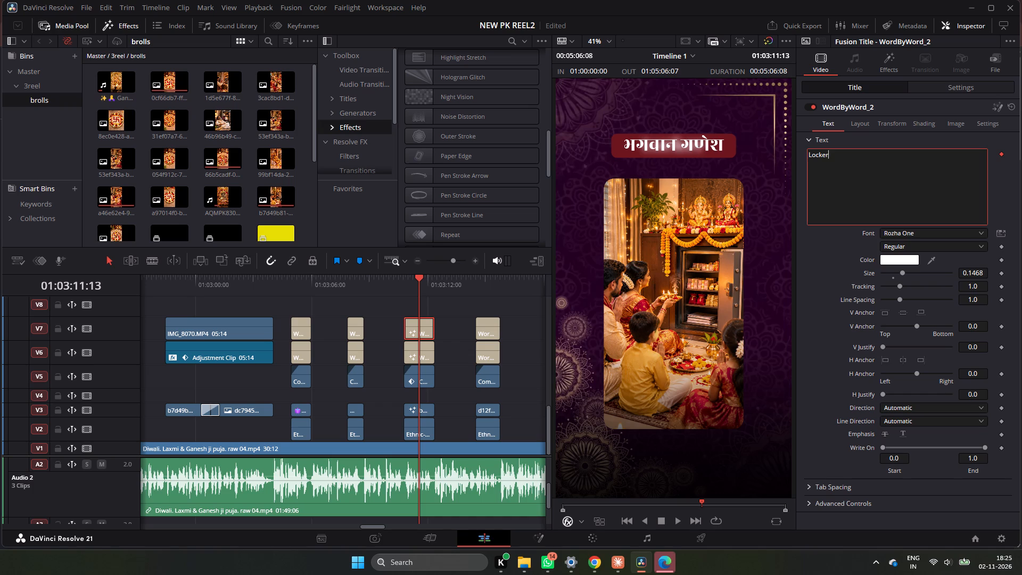
key(ctrl+a)
key(ctrl+c)
key(ctrl+c)
click(423, 359)
click(886, 195)
key(ctrl+a)
key(ctrl+v)
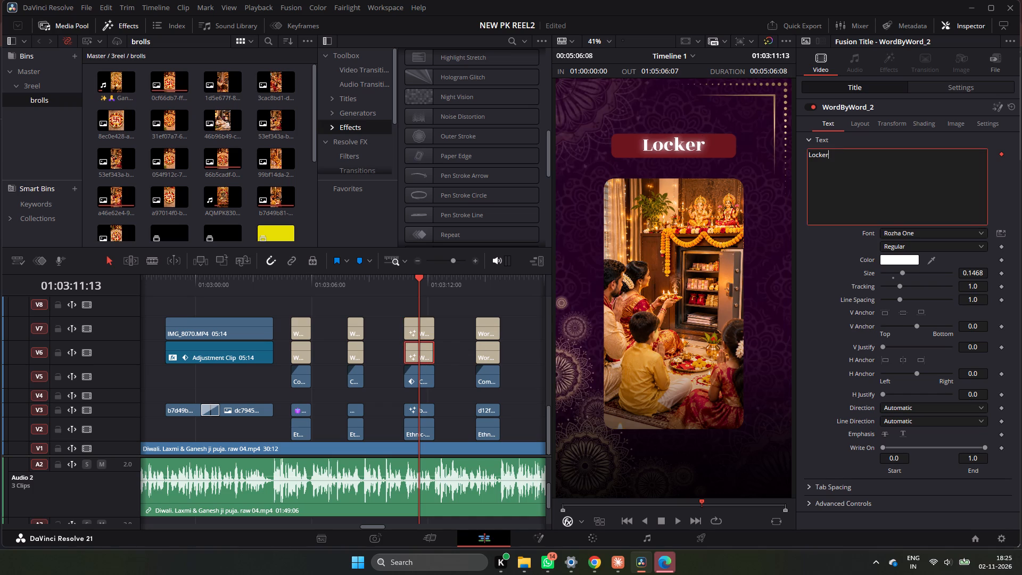
Select the upper WordByWord title over the account-book picture and play that section twice to hear which item is named.
click(483, 320)
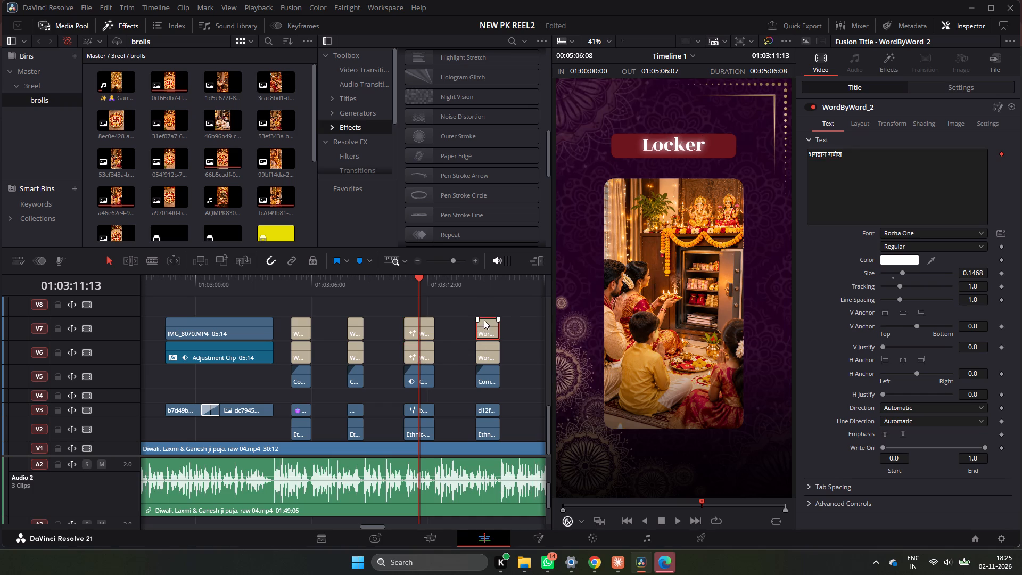
click(479, 274)
click(478, 283)
key(space)
key(space)
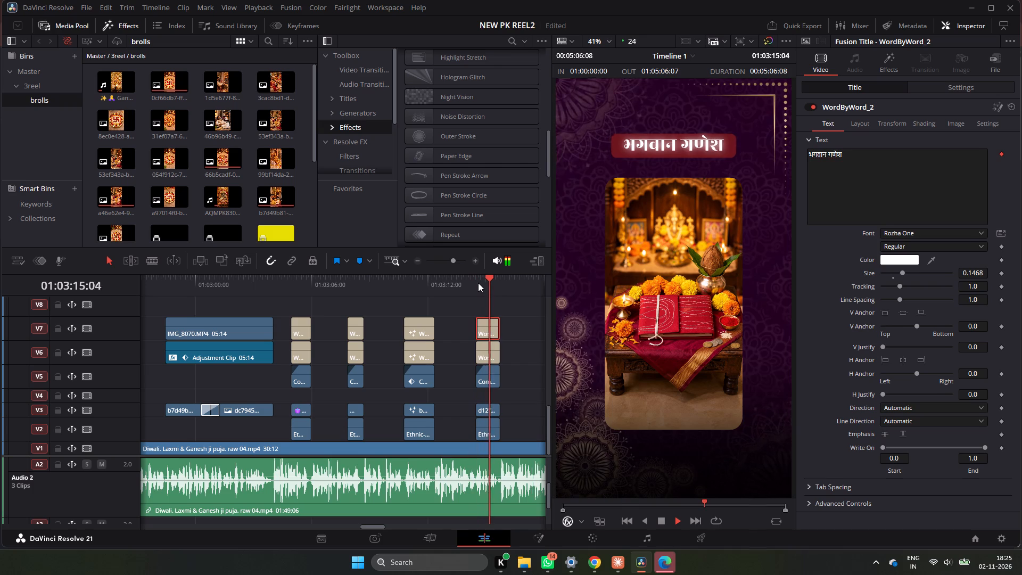
click(478, 283)
key(space)
key(space)
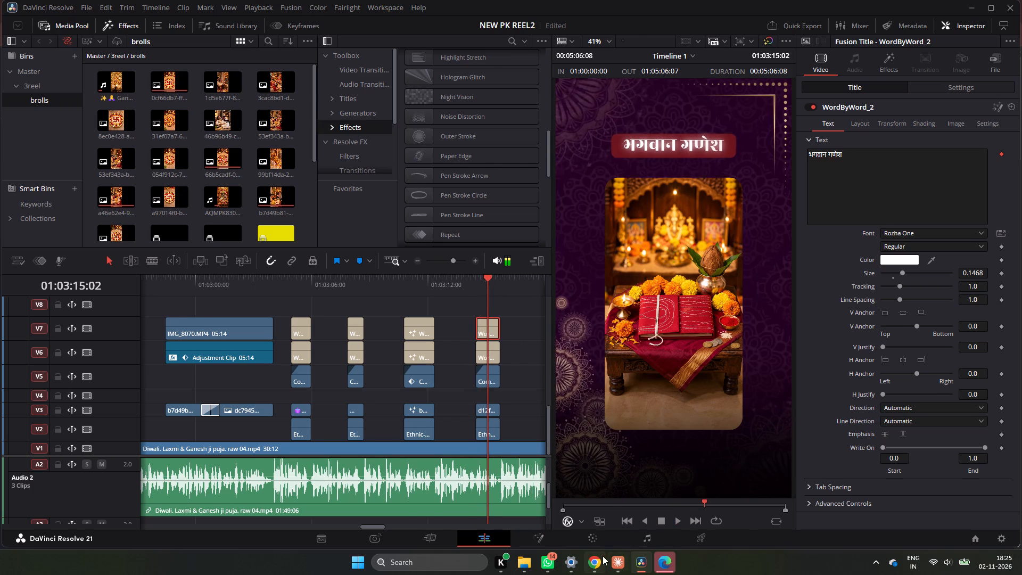
Switch to Chrome, search Google for "bahi khata puja", open the Diwali account-book puja video on YouTube and copy बही खातों from its title.
click(602, 557)
click(538, 78)
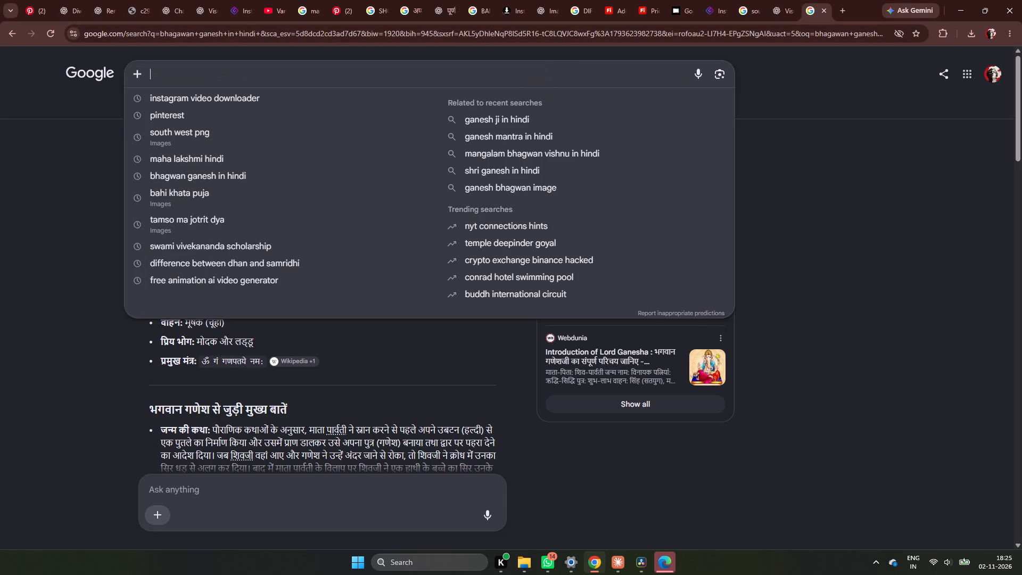
text(vahi khata)
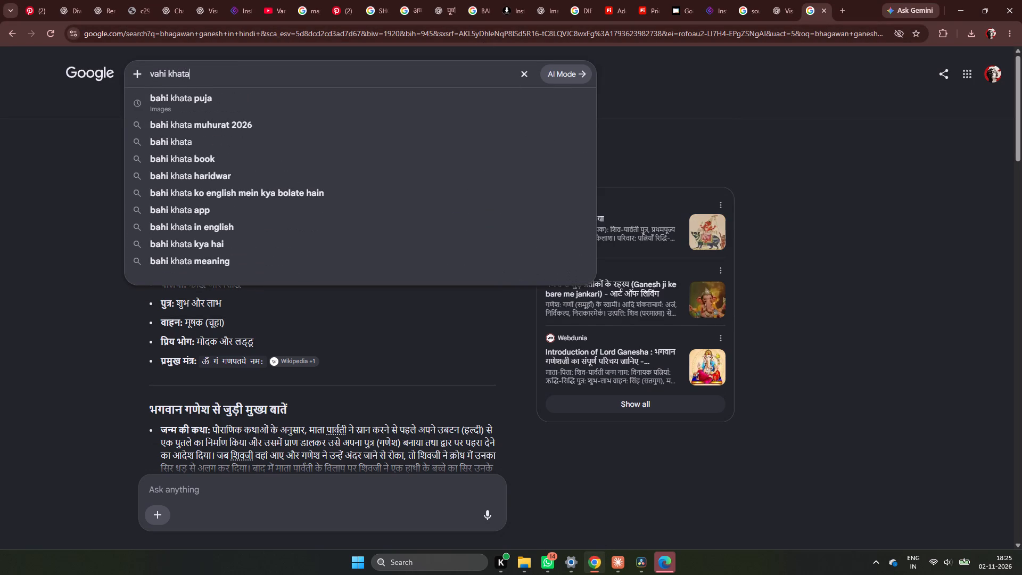
scroll(518, 64, up, 1)
click(282, 102)
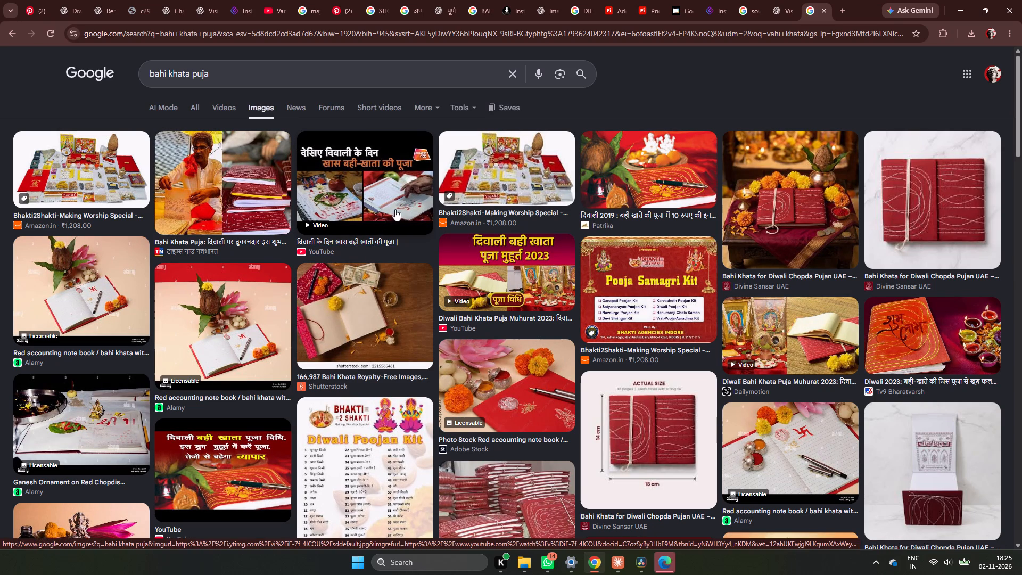
drag(392, 252, 345, 244)
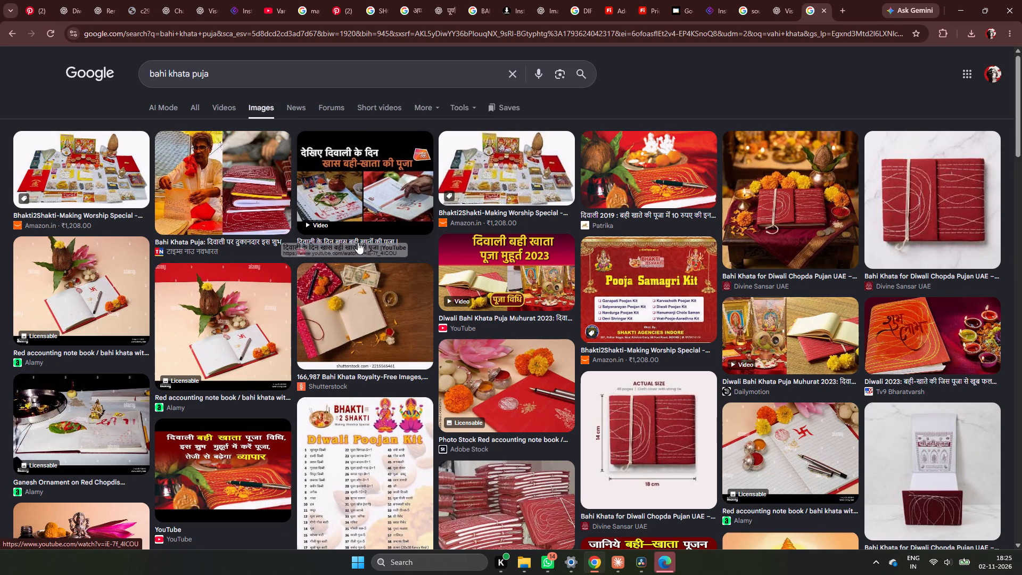
click(358, 242)
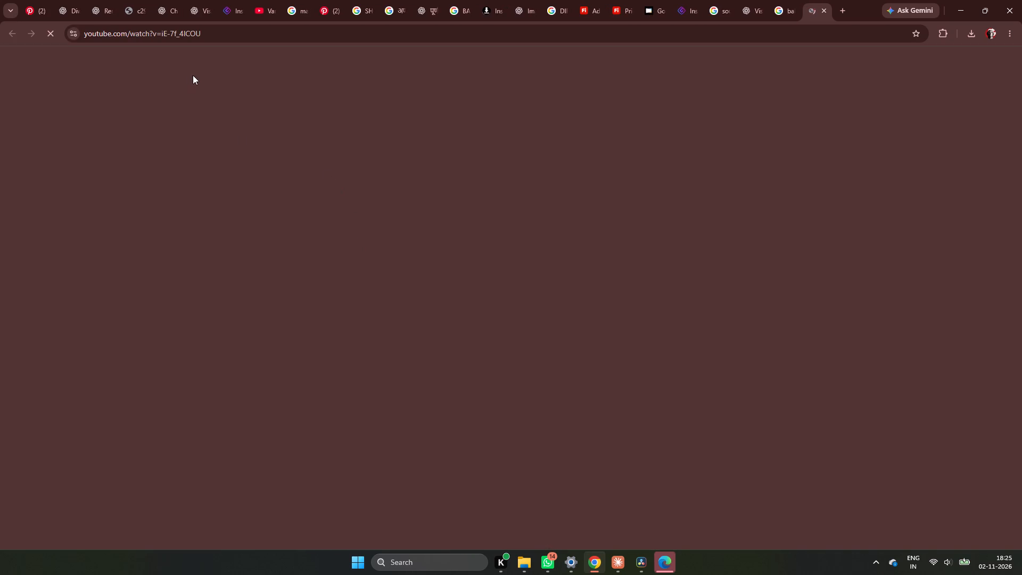
scroll(453, 286, down, 7)
scroll(690, 291, down, 4)
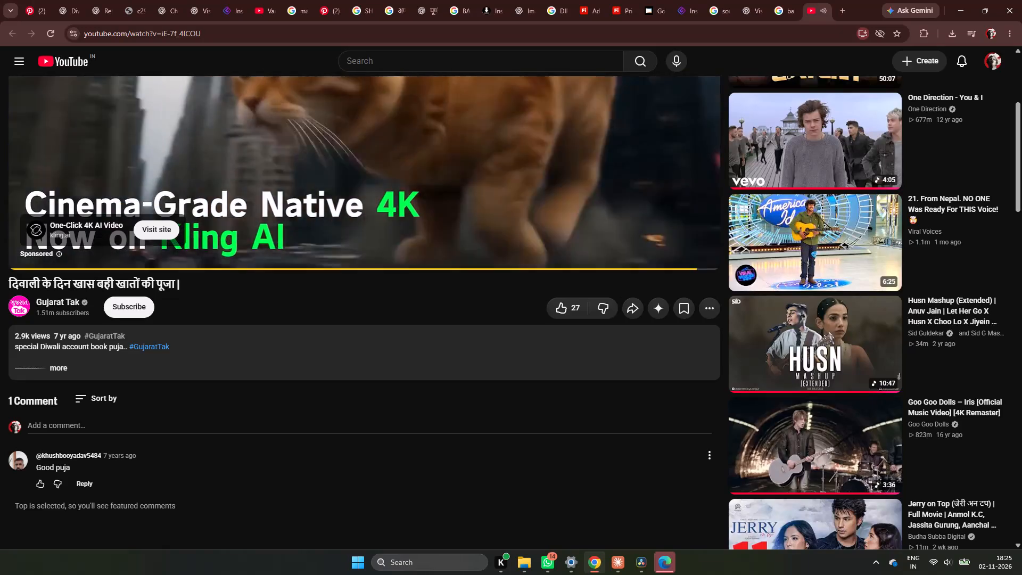
drag(96, 281, 119, 285)
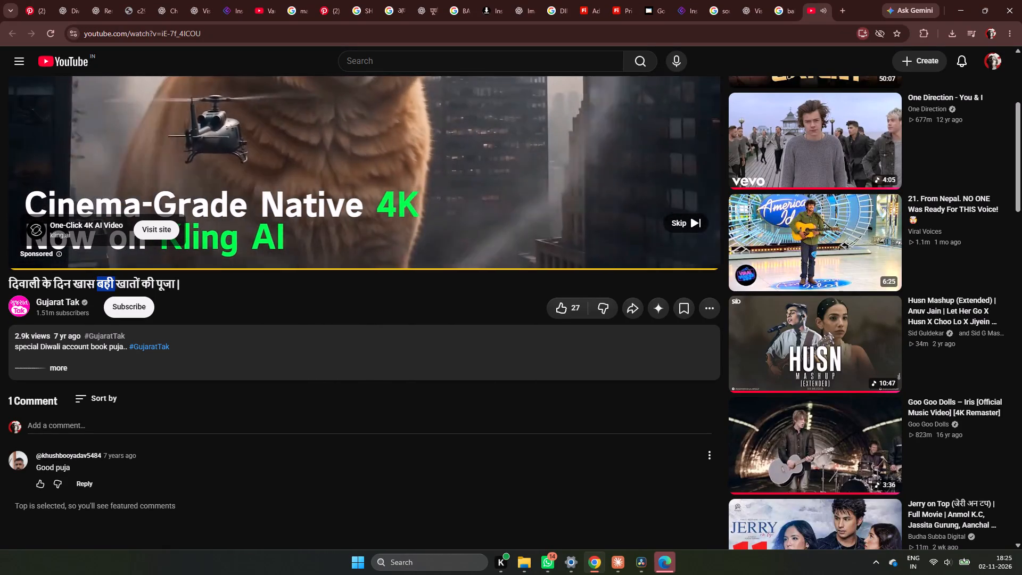
drag(119, 285, 138, 285)
key(ctrl+c)
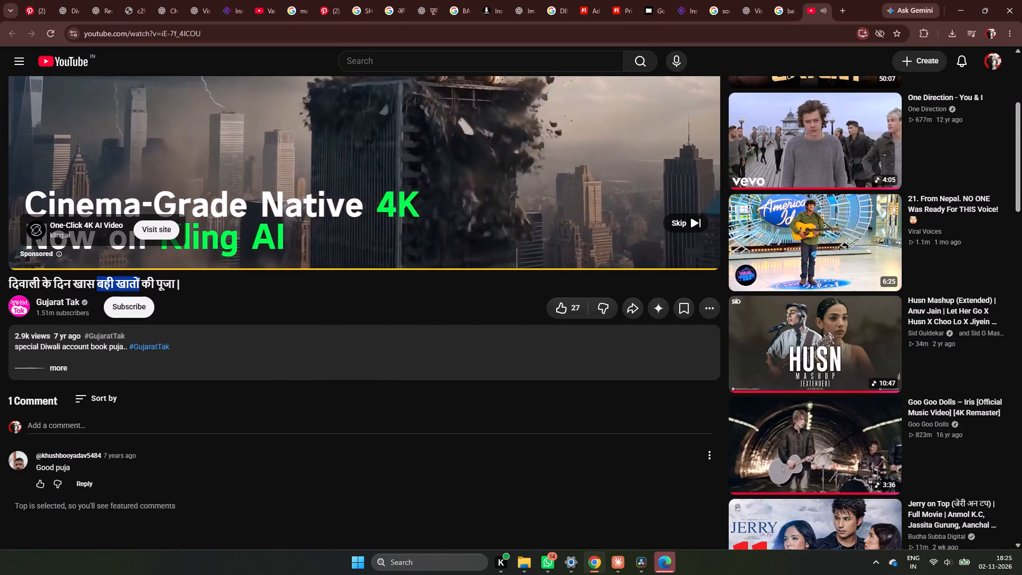
key(ctrl+c)
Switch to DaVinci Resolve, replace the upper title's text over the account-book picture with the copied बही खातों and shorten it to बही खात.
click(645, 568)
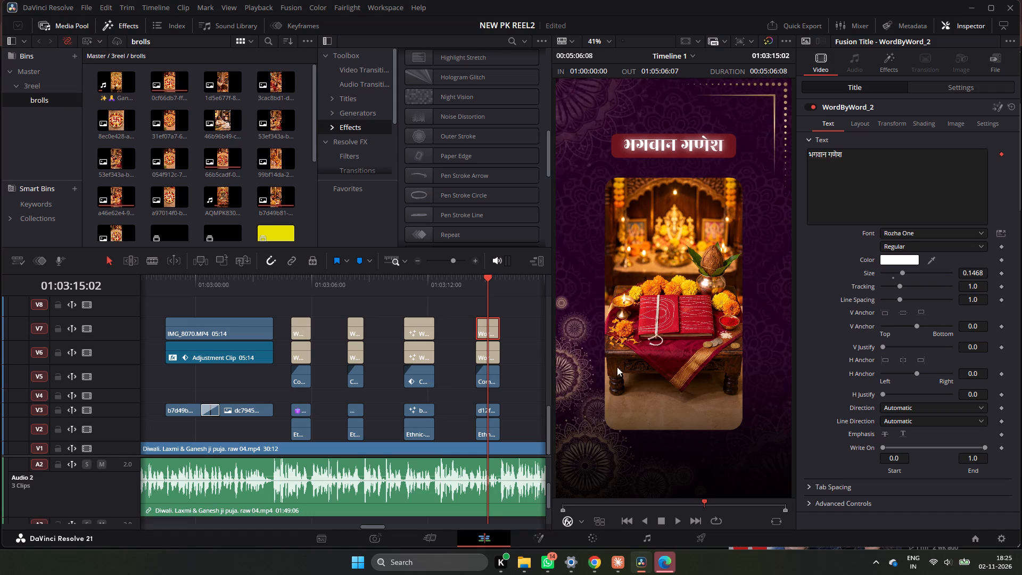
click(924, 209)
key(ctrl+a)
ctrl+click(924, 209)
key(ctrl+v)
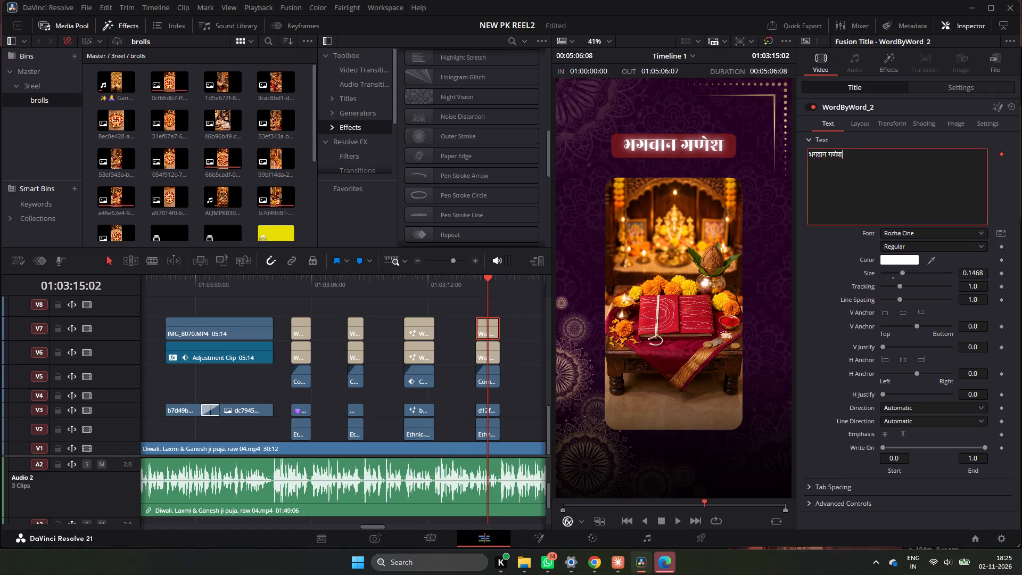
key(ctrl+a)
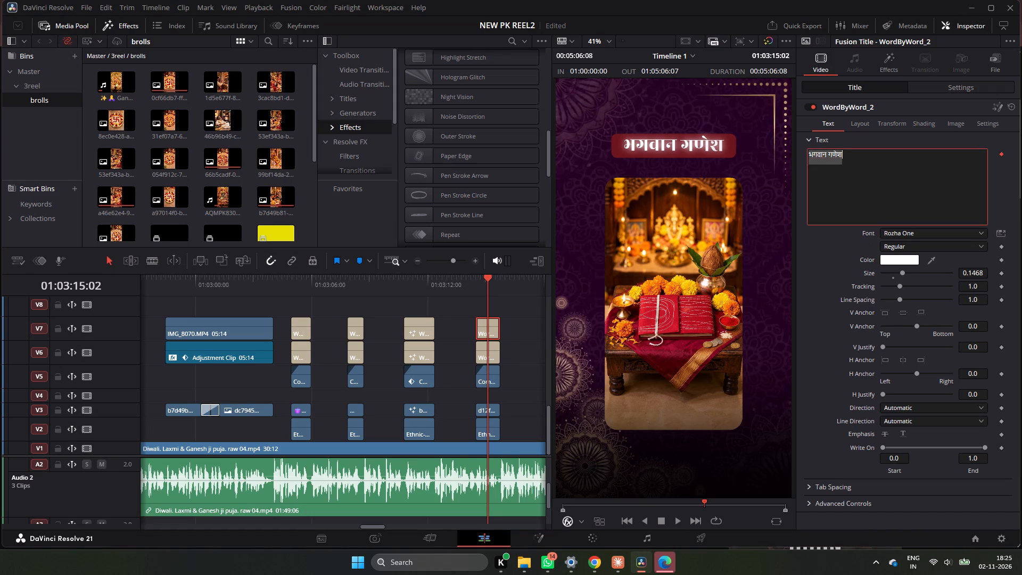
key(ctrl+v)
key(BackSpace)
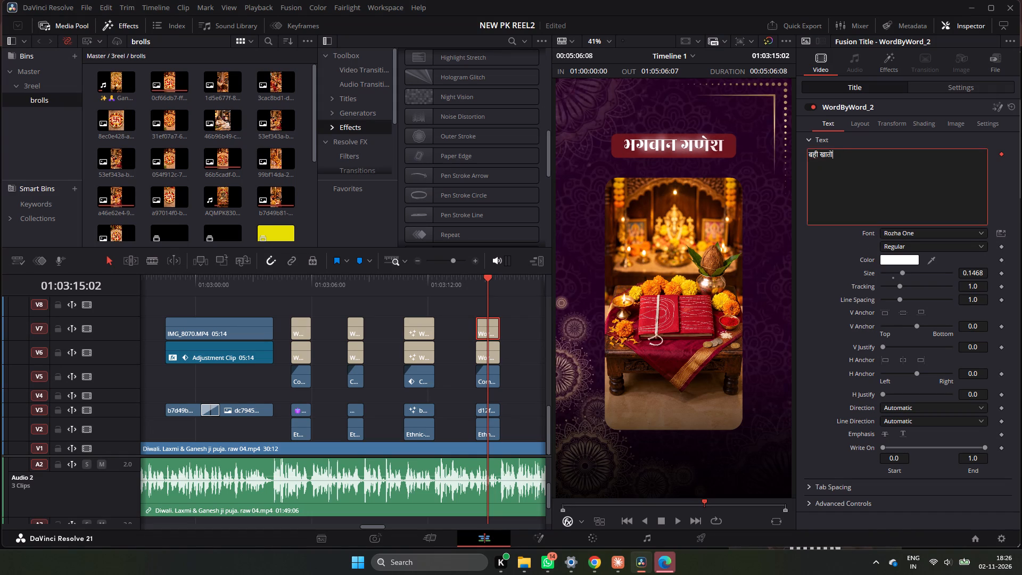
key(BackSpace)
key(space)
click(598, 562)
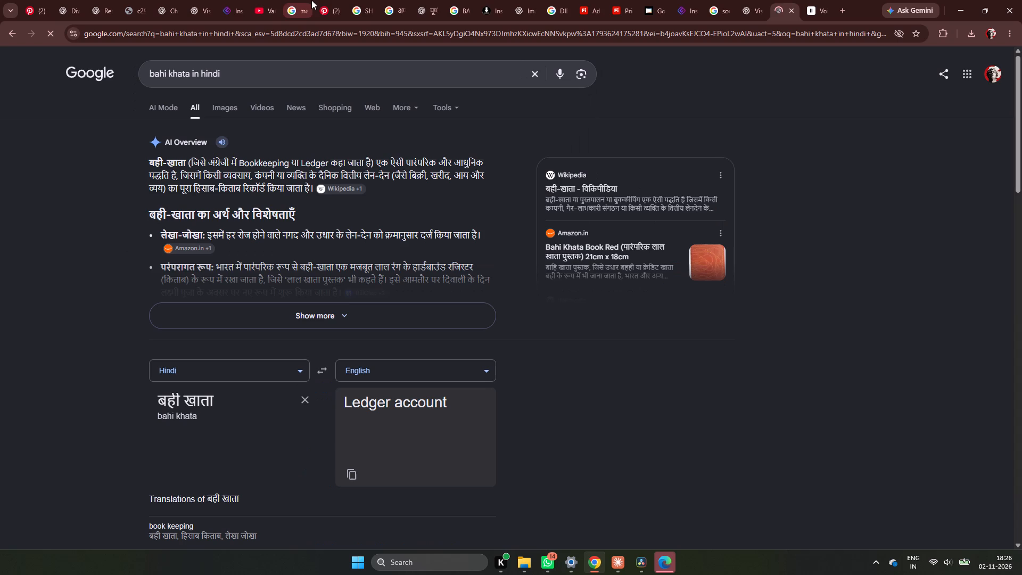
Copy the Hindi term बही-खाता from the opening line of the AI Overview.
drag(144, 154, 187, 163)
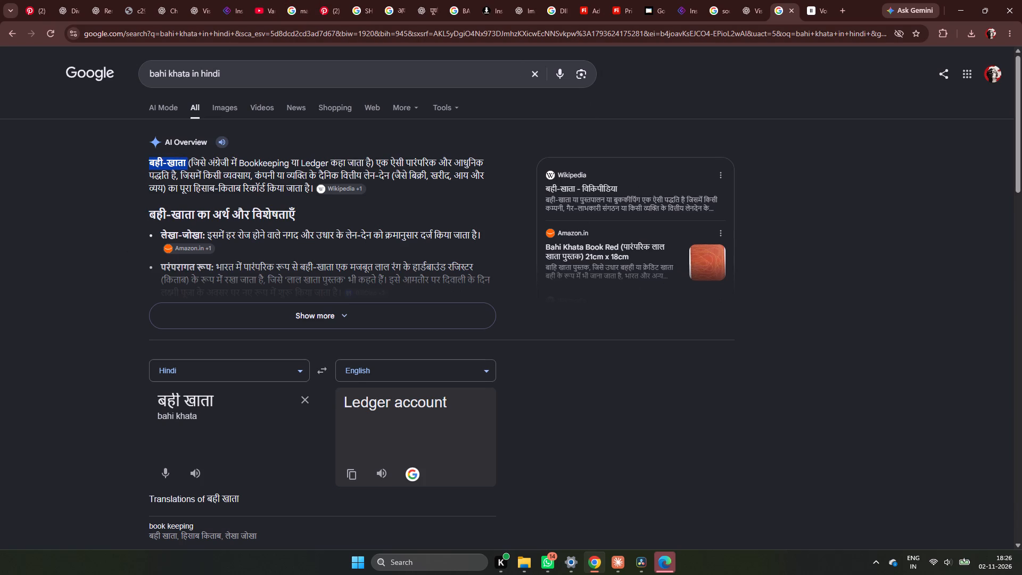
drag(187, 163, 188, 163)
key(ctrl+c)
key(ctrl+c)
key(ctrl+c)
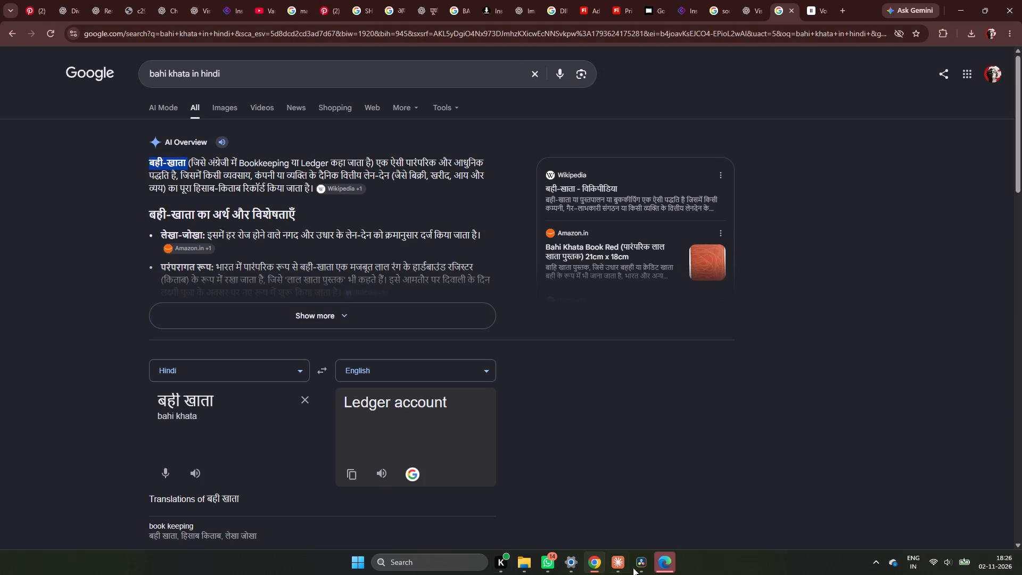
Switch to DaVinci Resolve and replace the text of both WordByWord titles over the account-book picture with बही खाता, without the hyphen.
click(644, 564)
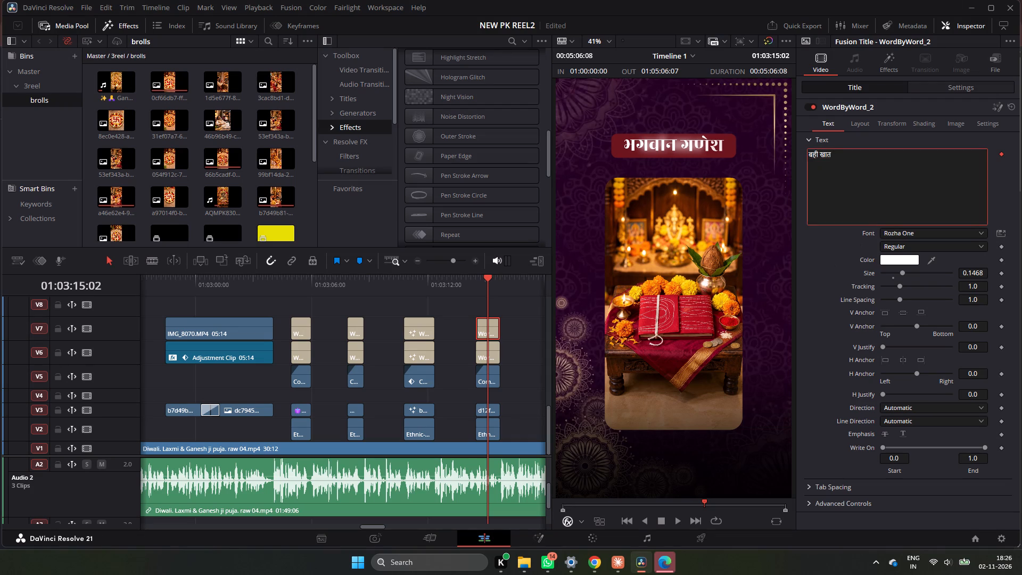
key(ctrl+a)
key(ctrl+v)
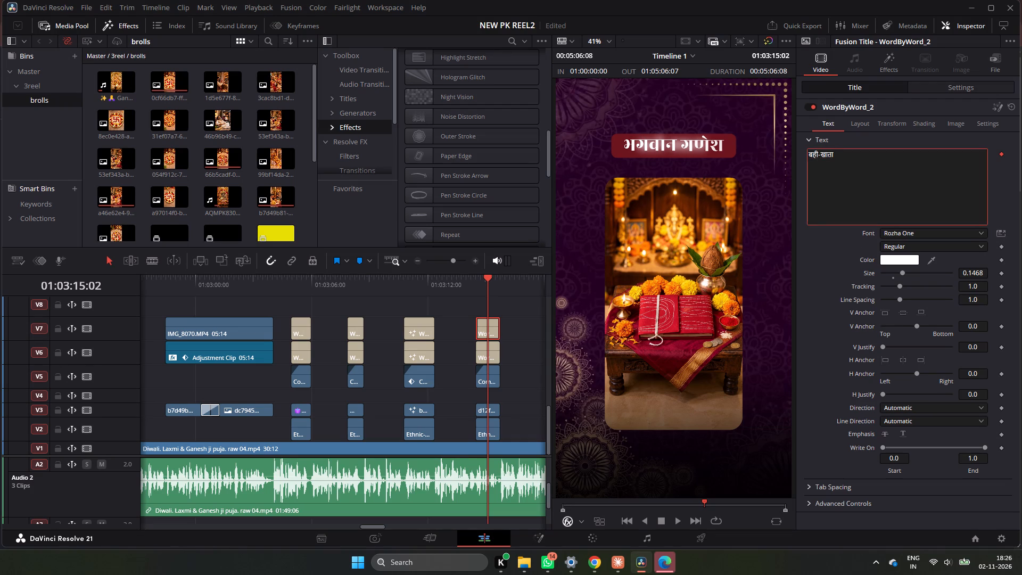
click(821, 153)
key(BackSpace)
key(space)
click(865, 163)
key(ctrl+a)
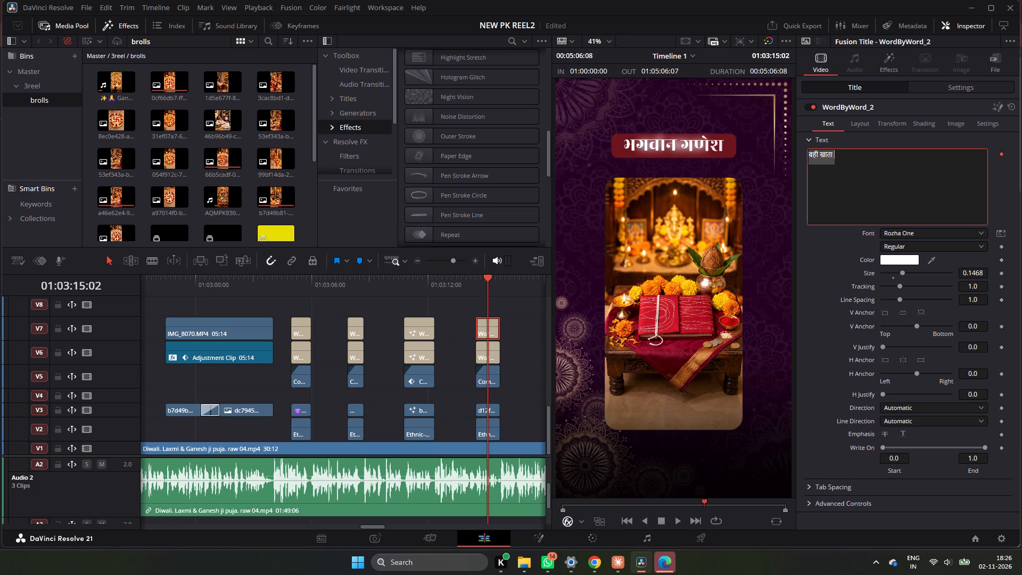
key(ctrl+c)
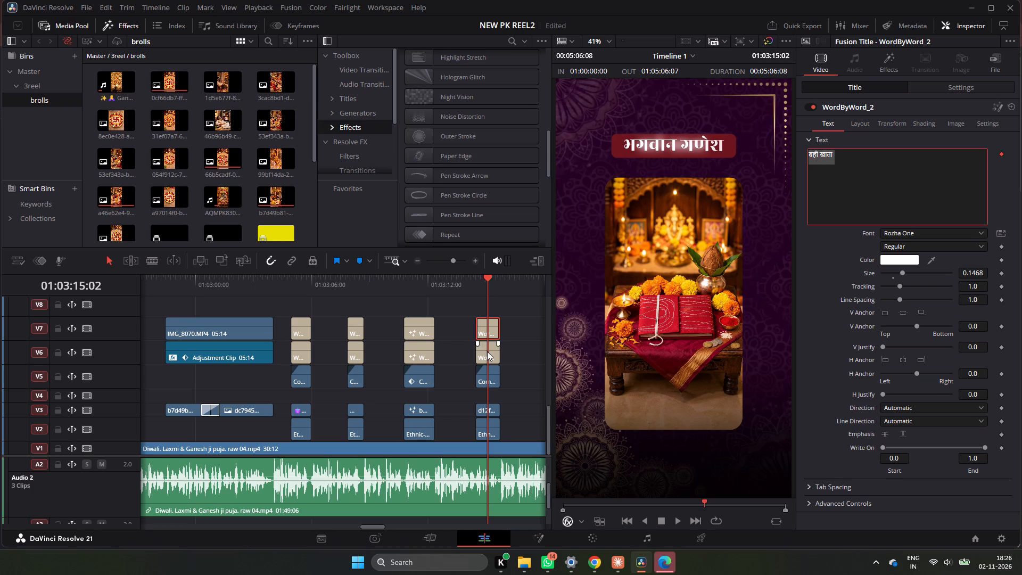
click(487, 351)
click(902, 190)
key(ctrl+a)
key(ctrl+v)
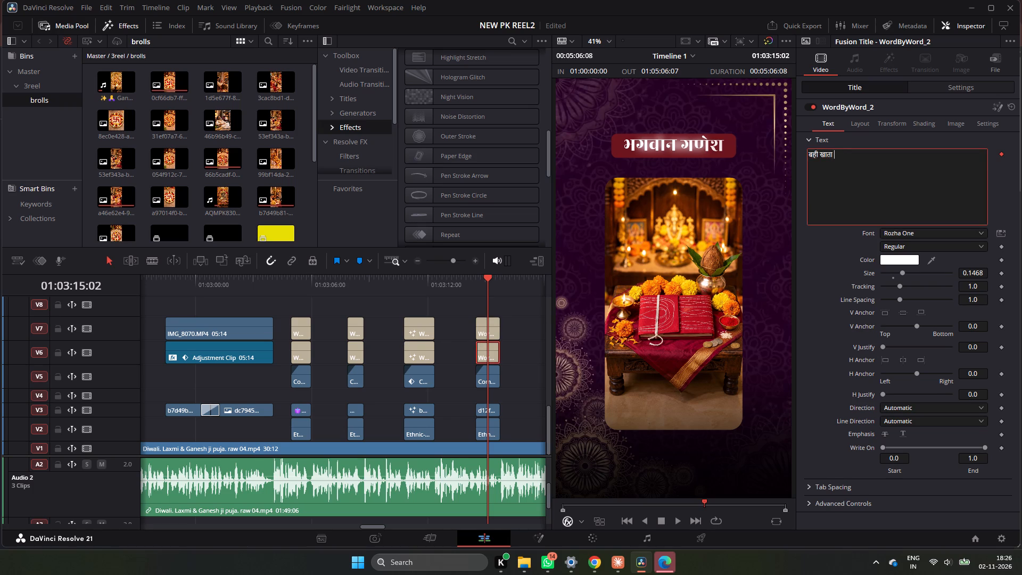
Play back the account-book section repeatedly to check the animated बही खाता title.
click(476, 287)
key(space)
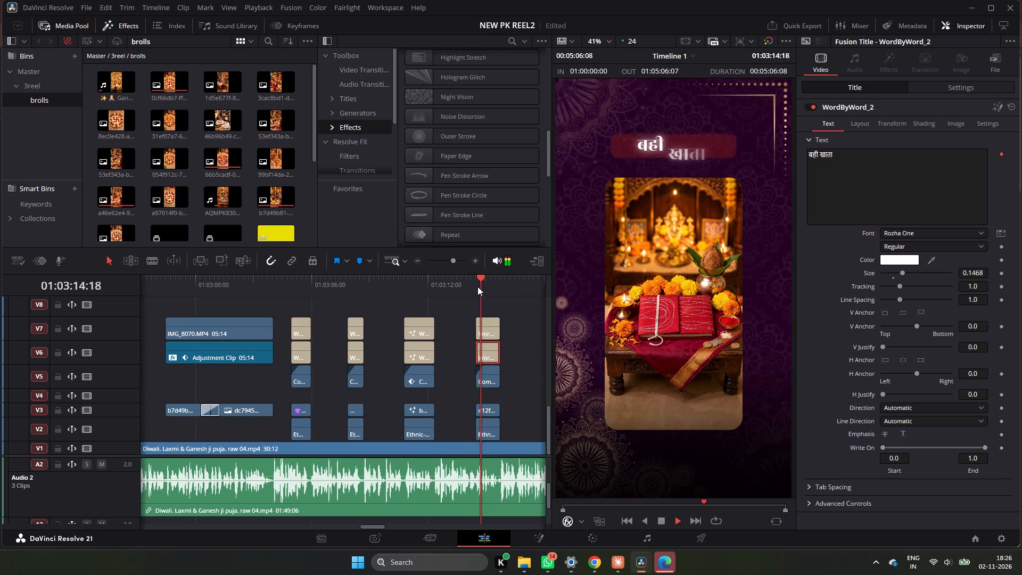
key(space)
click(477, 286)
key(space)
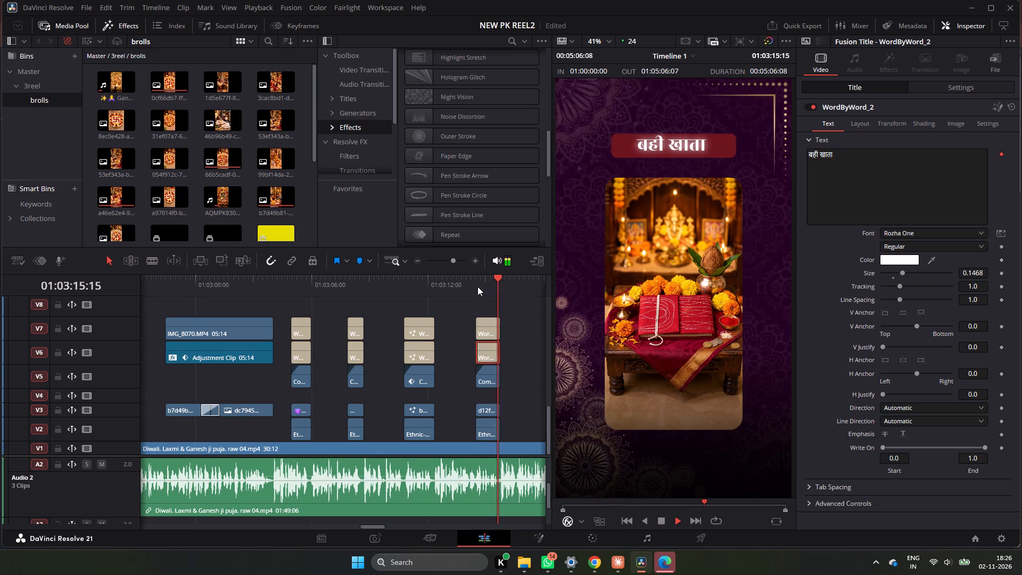
key(space)
key(space)
key(space)
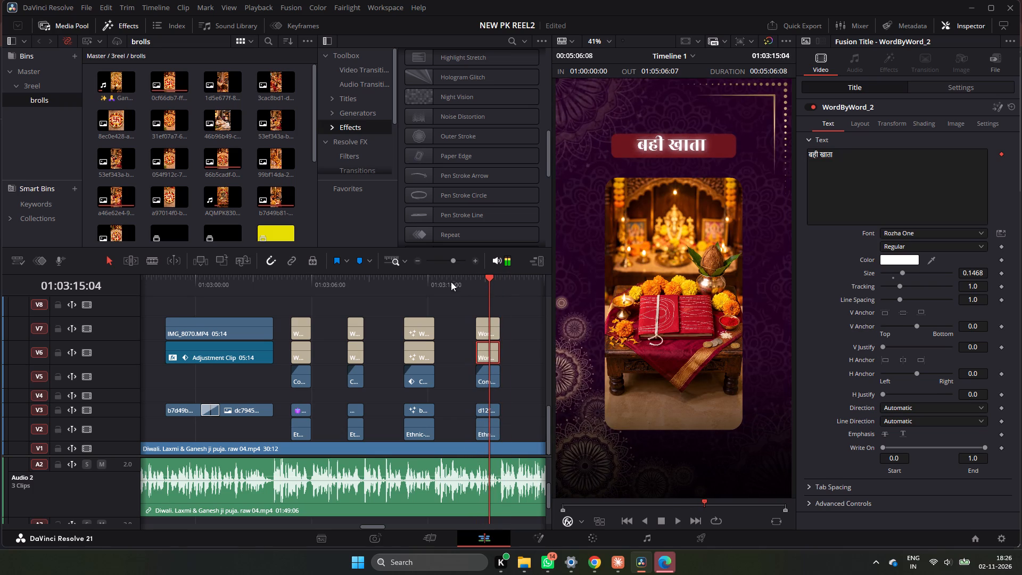
Play back from the Locker title over the family puja picture through the end of the account-book picture.
click(413, 279)
key(space)
key(space)
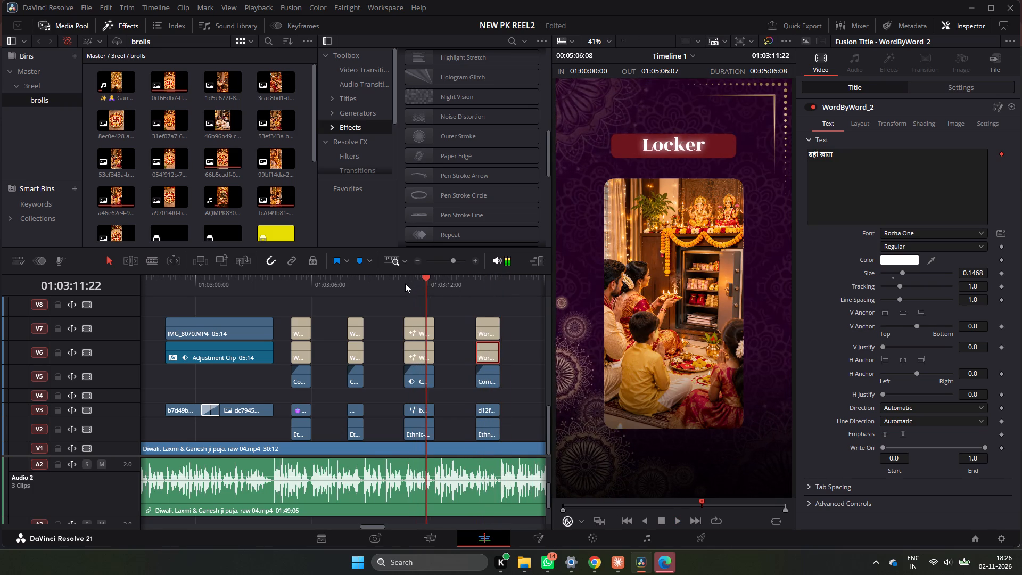
click(394, 286)
key(space)
key(space)
key(space)
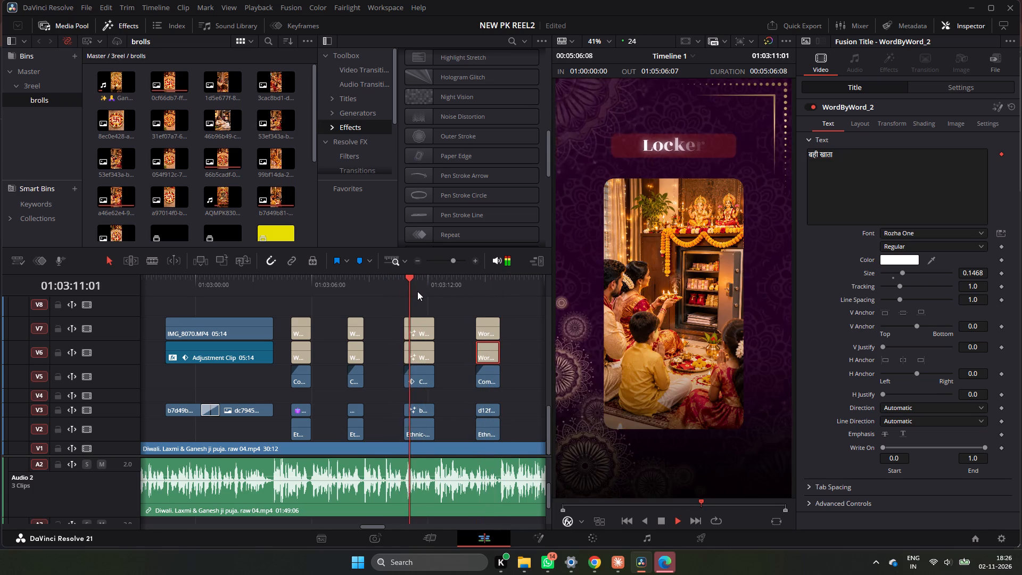
key(space)
key(space)
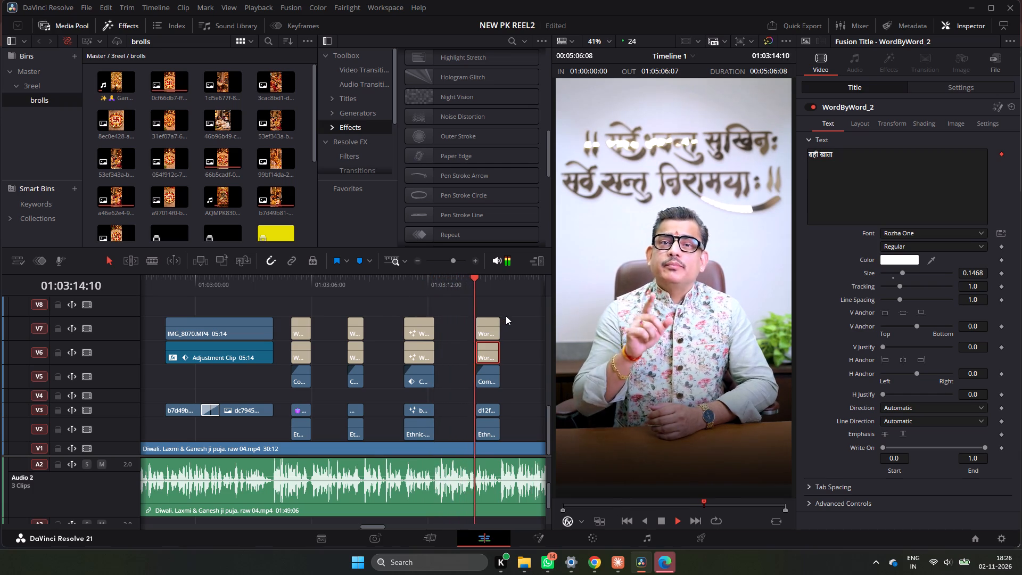
key(space)
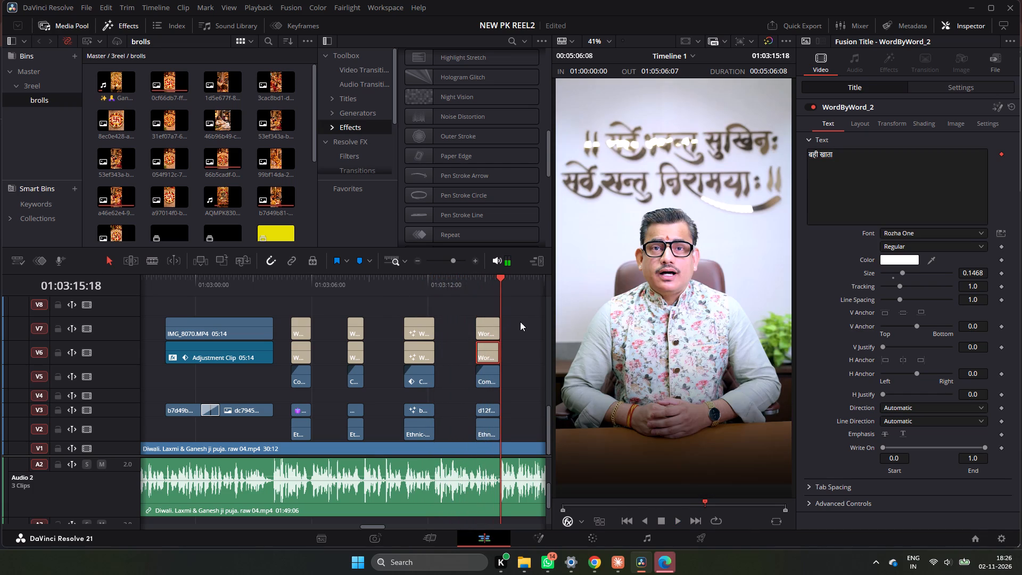
Duplicate the 05:14 adjustment clip onto V4 above the first titled picture and trim the copy to end with that picture.
drag(522, 317, 350, 389)
click(360, 396)
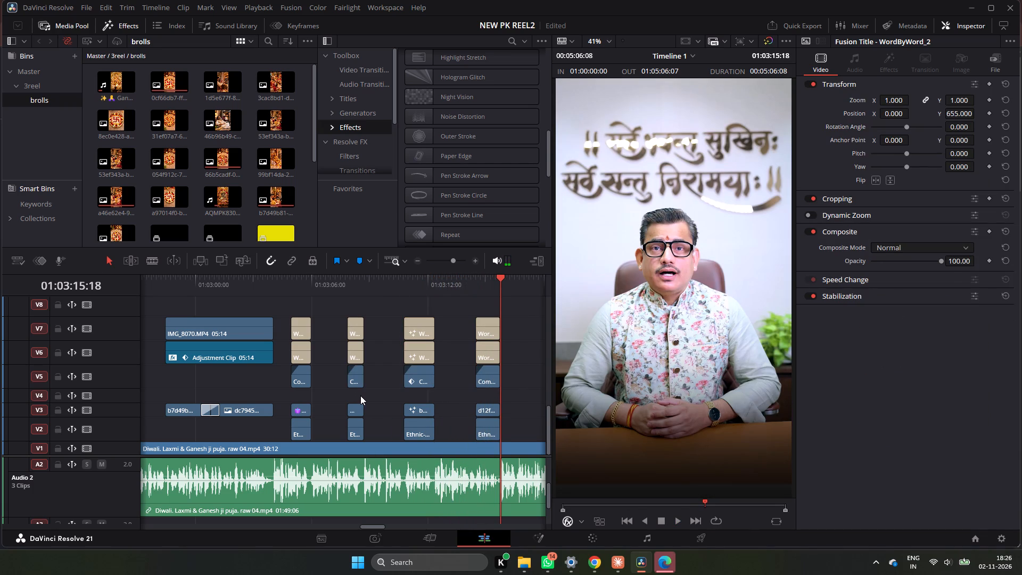
click(227, 347)
alt+drag(227, 351, 238, 371)
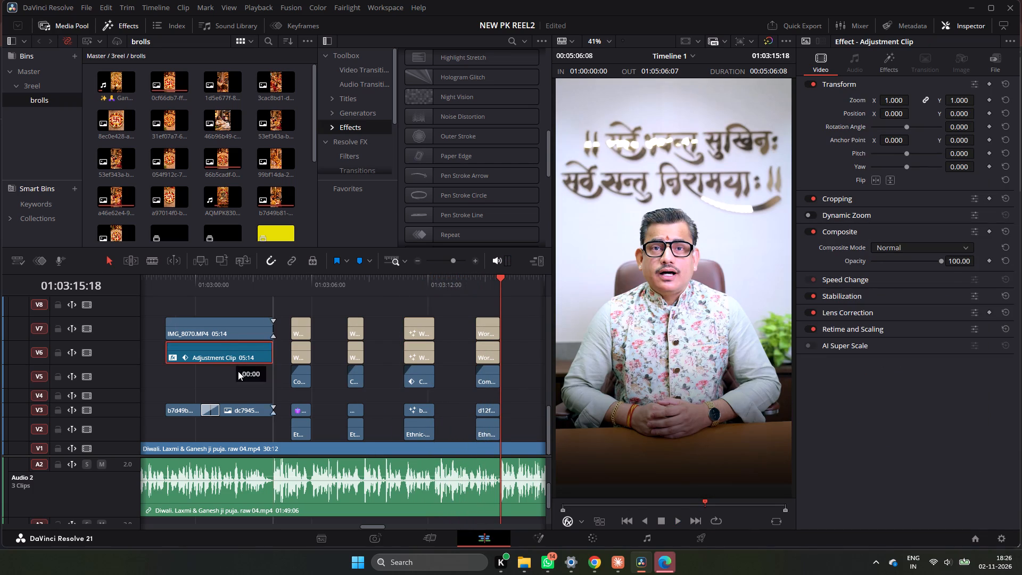
alt+drag(238, 371, 352, 392)
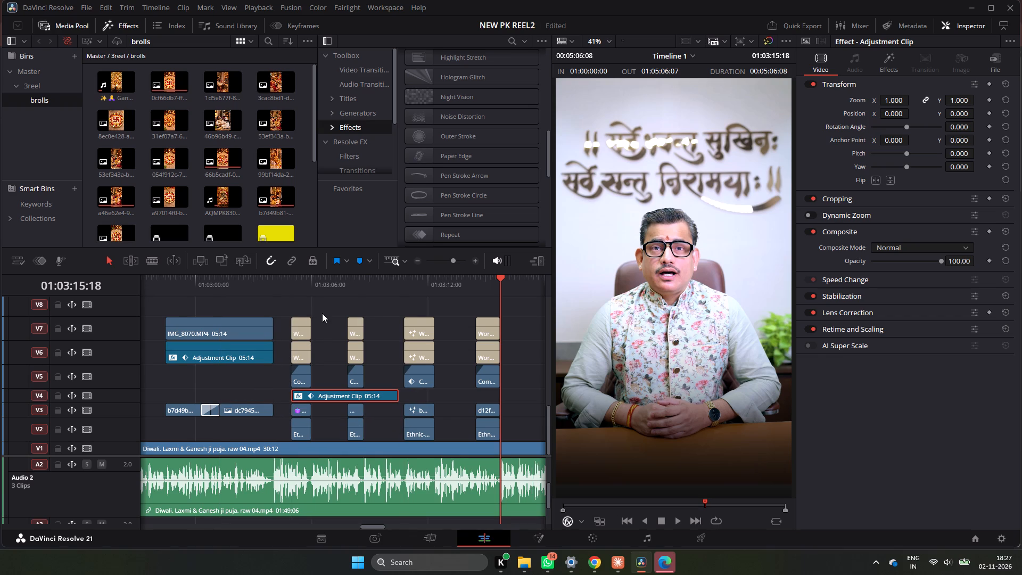
click(292, 288)
key(space)
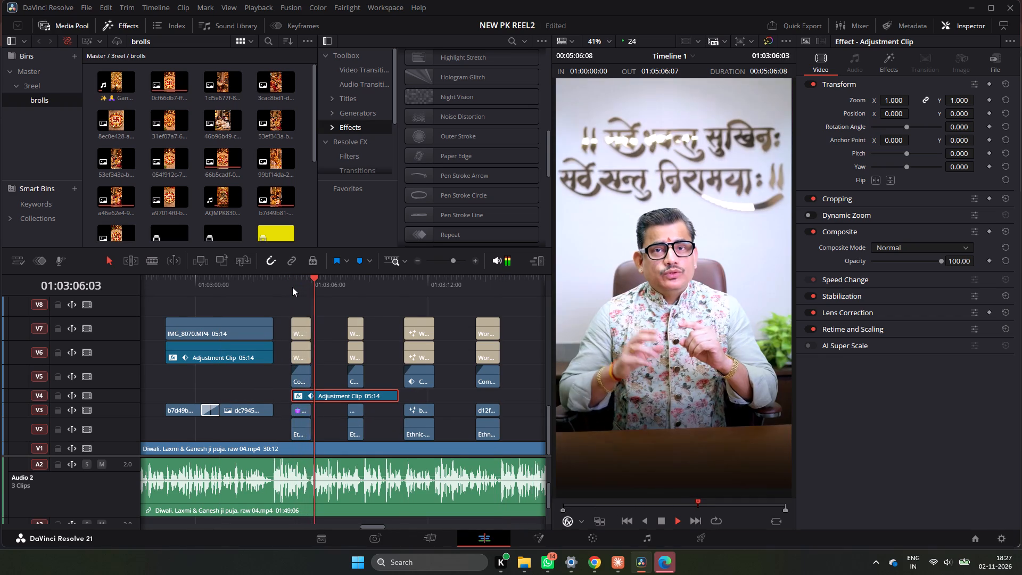
key(space)
drag(315, 281, 307, 289)
drag(397, 398, 340, 403)
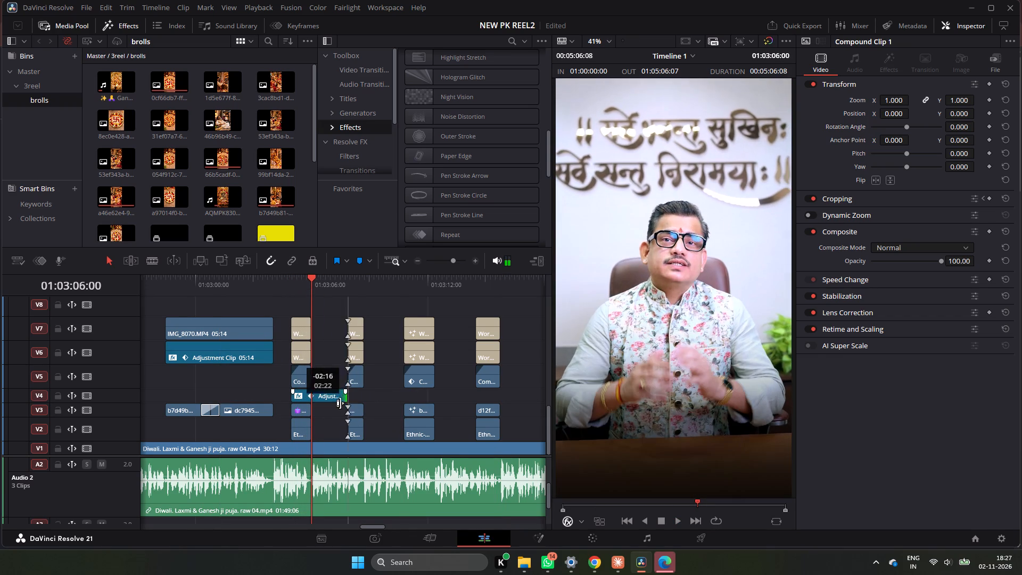
drag(340, 403, 307, 403)
Duplicate the V4 adjustment clip above the second titled picture, trim the copy to that picture's end and play it back.
click(306, 399)
alt+drag(304, 398, 337, 396)
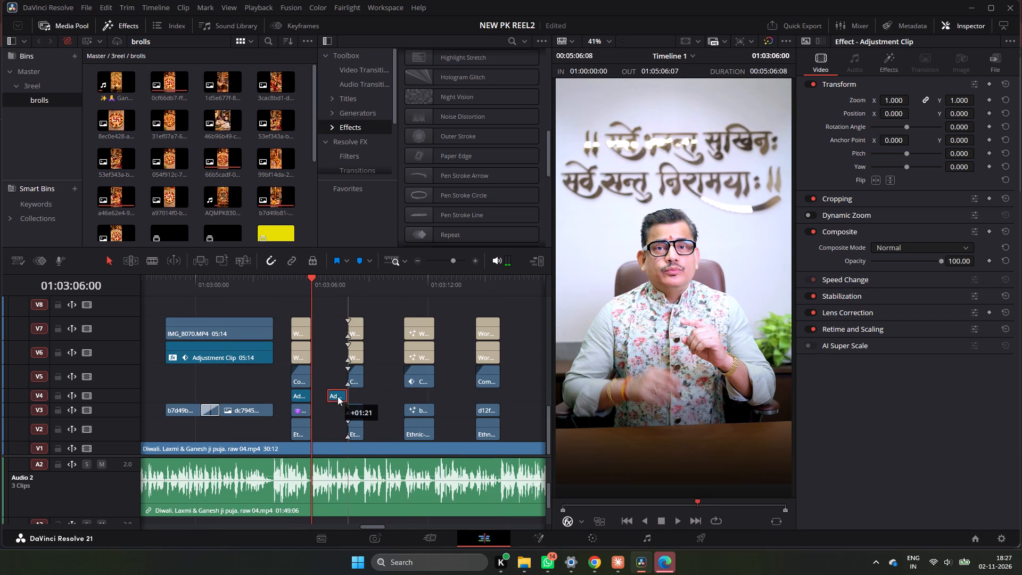
alt+drag(337, 396, 361, 398)
click(364, 395)
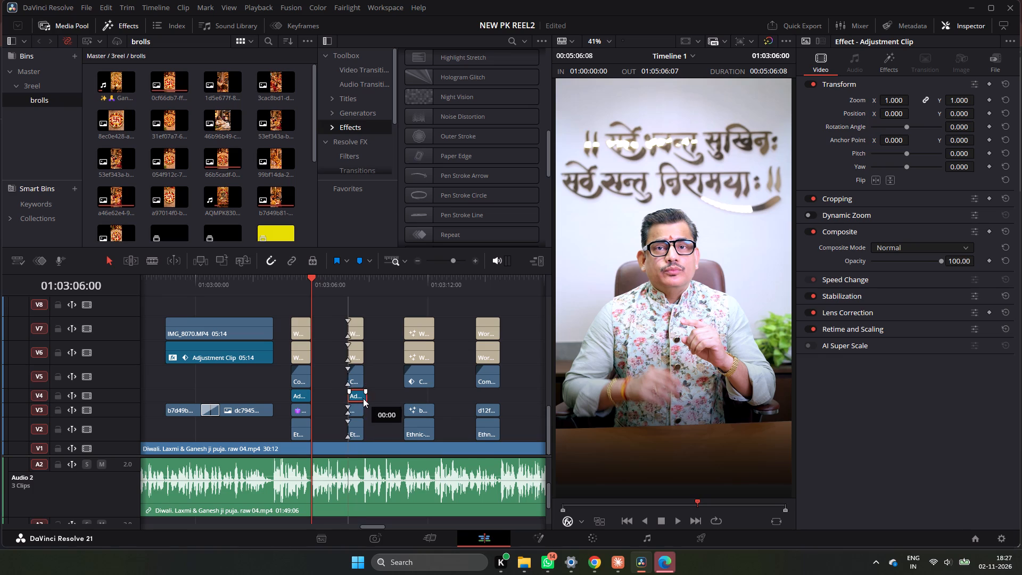
drag(367, 397, 360, 398)
click(352, 291)
key(space)
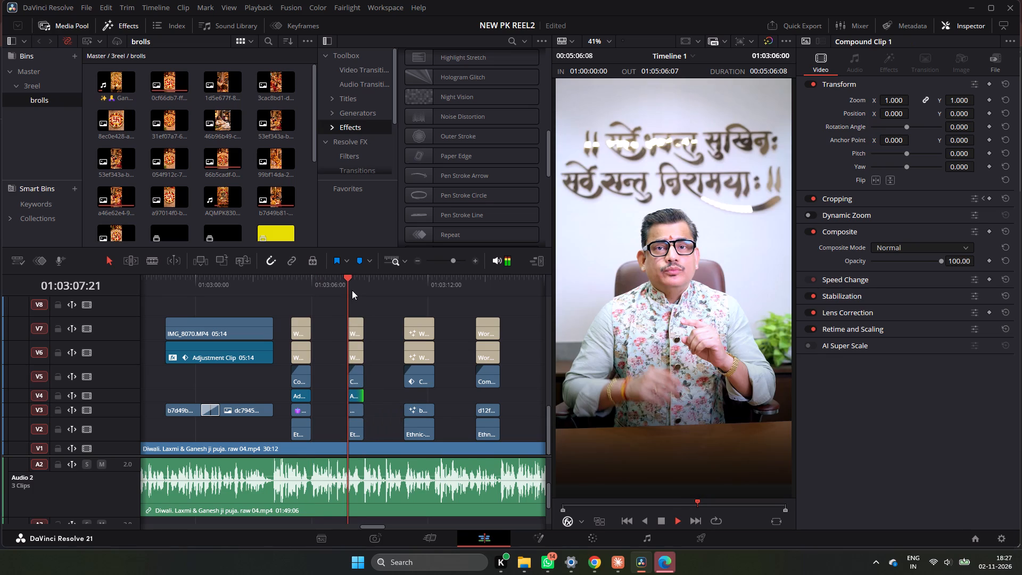
key(space)
Duplicate the adjustment clip on V4 above the Locker family puja picture, extend the copy to the picture's end and play it back.
click(354, 397)
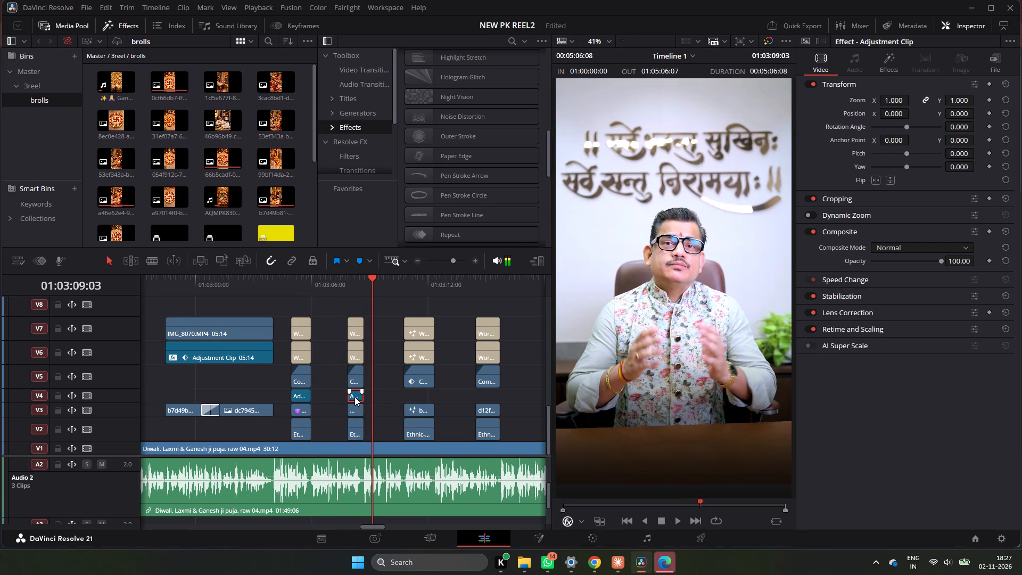
alt+drag(355, 397, 410, 397)
drag(417, 396, 426, 399)
drag(426, 397, 413, 397)
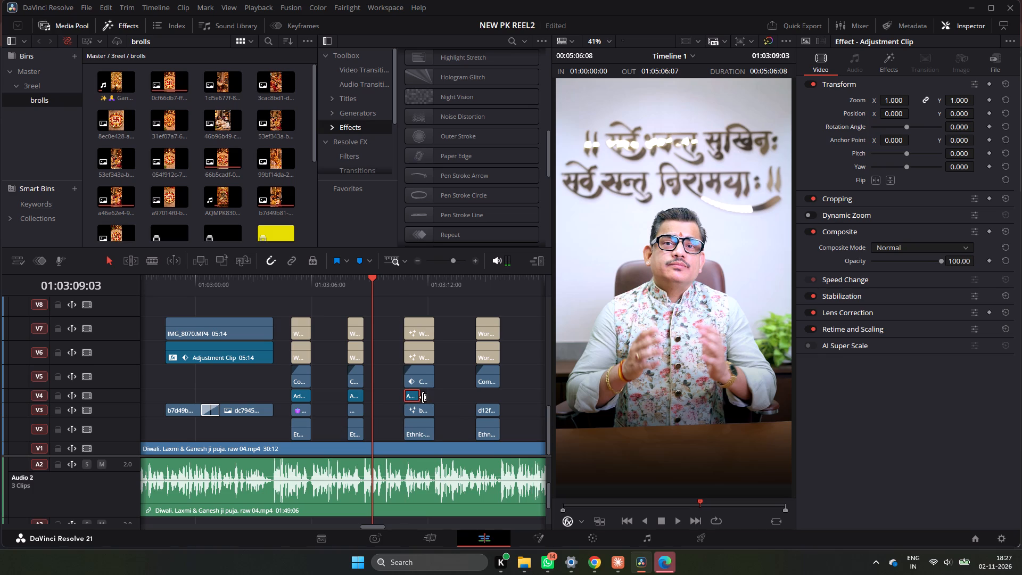
drag(420, 398, 431, 399)
click(410, 289)
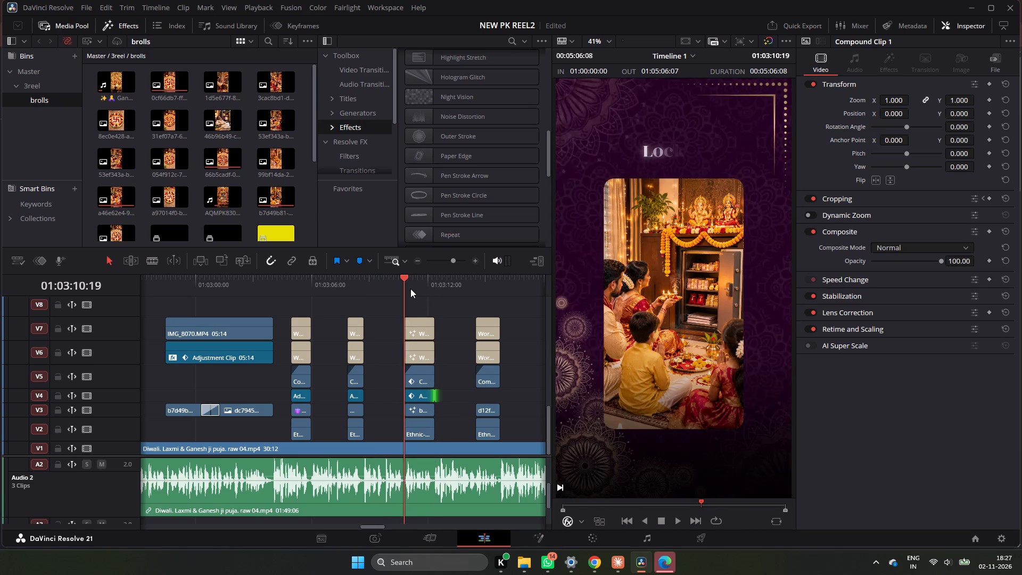
key(space)
key(space)
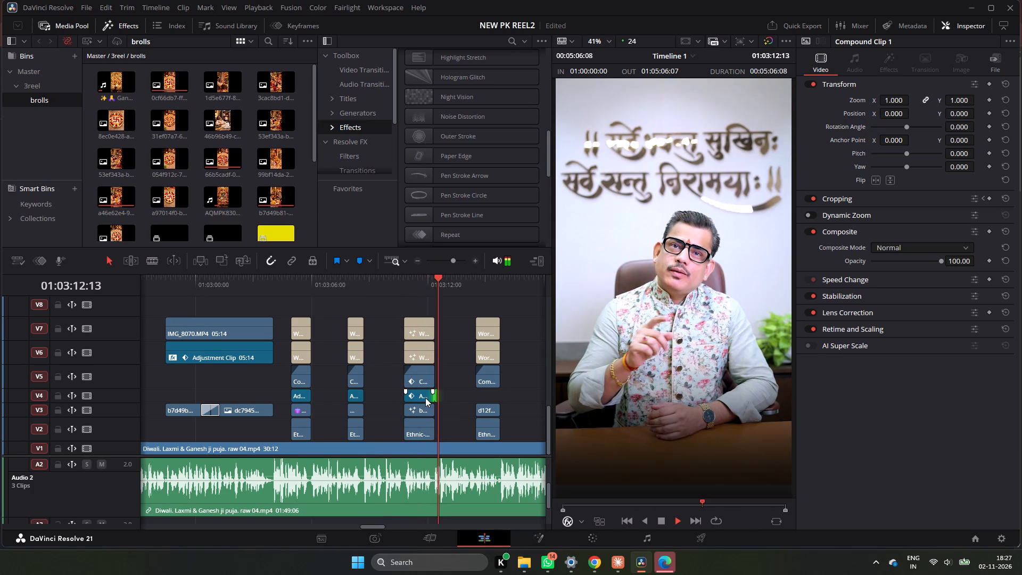
Duplicate the adjustment clip on V4 above the account-book picture, trim the copy to the picture's end and play it back.
click(425, 398)
alt+drag(425, 397, 500, 397)
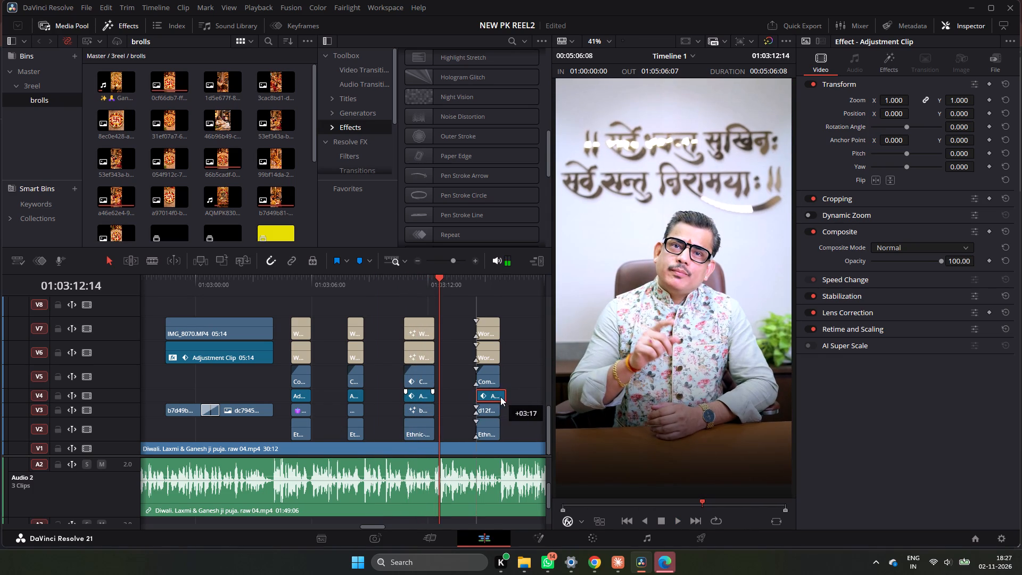
alt+drag(500, 397, 501, 397)
drag(504, 399, 496, 399)
click(477, 280)
key(space)
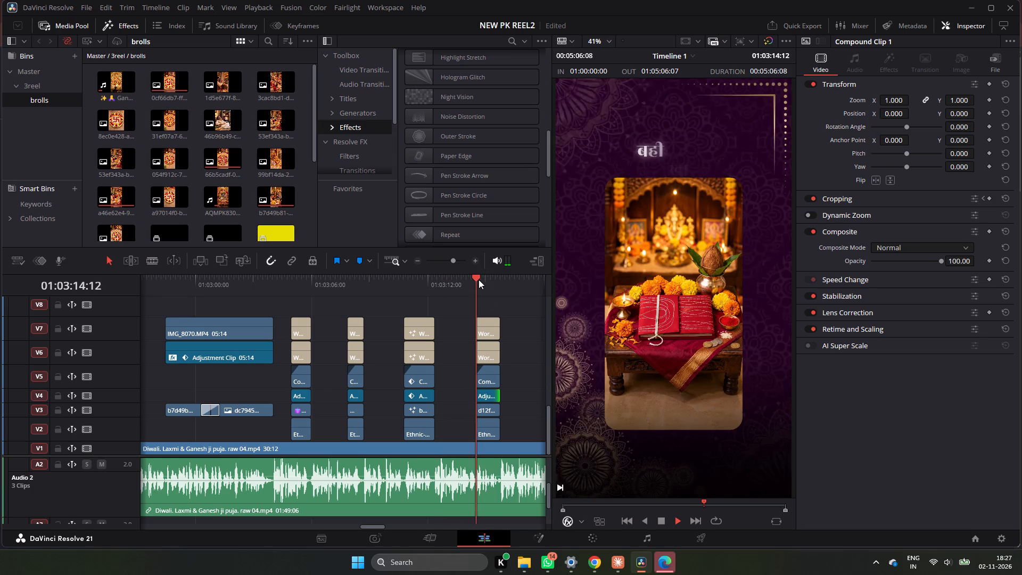
key(space)
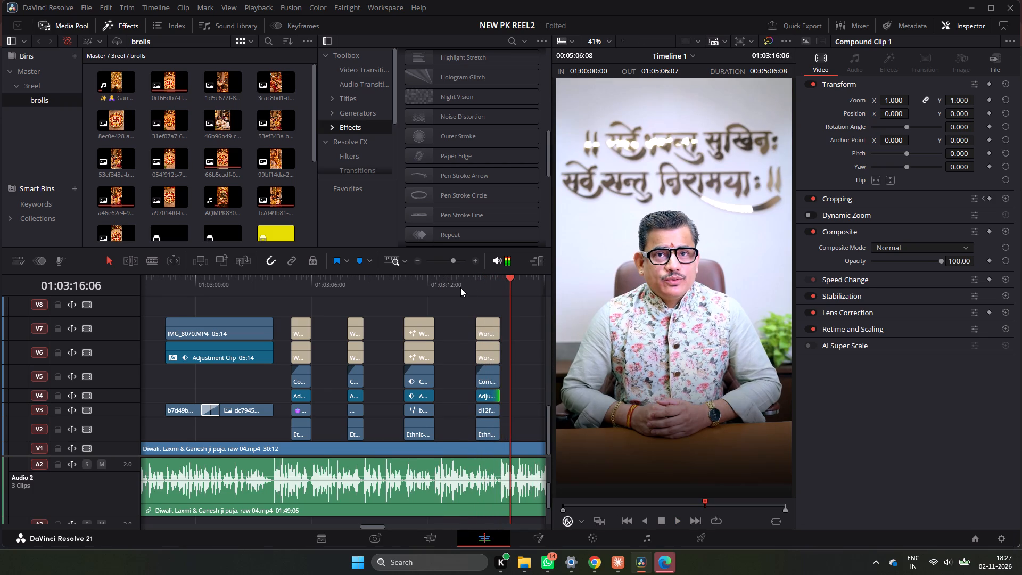
Duplicate the IMG_8069.MP4 flash overlay on V18 and place the copy across the start of the Lakshmi picture at 01:03:04:23.
drag(458, 287, 293, 289)
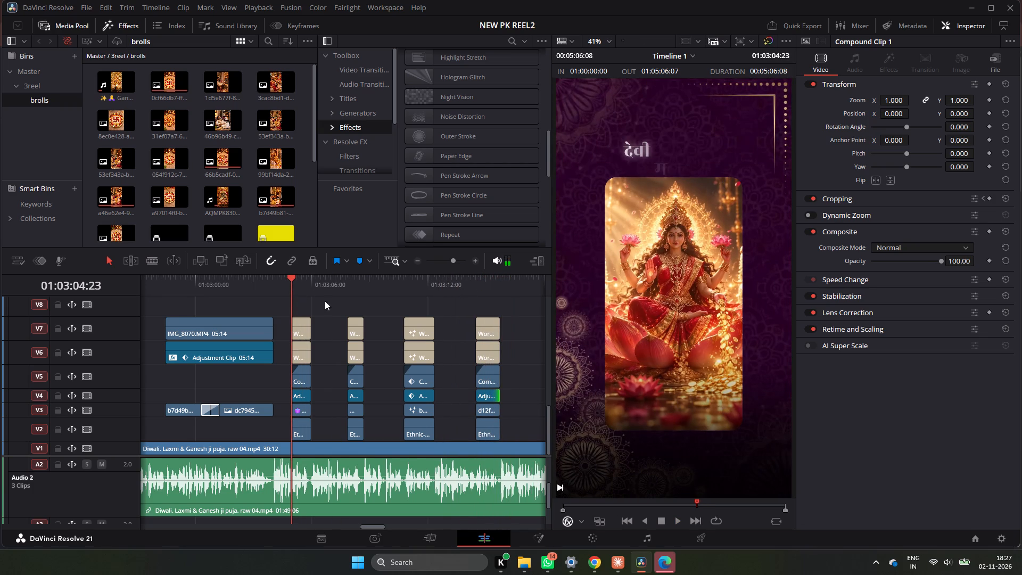
scroll(352, 335, up, 5)
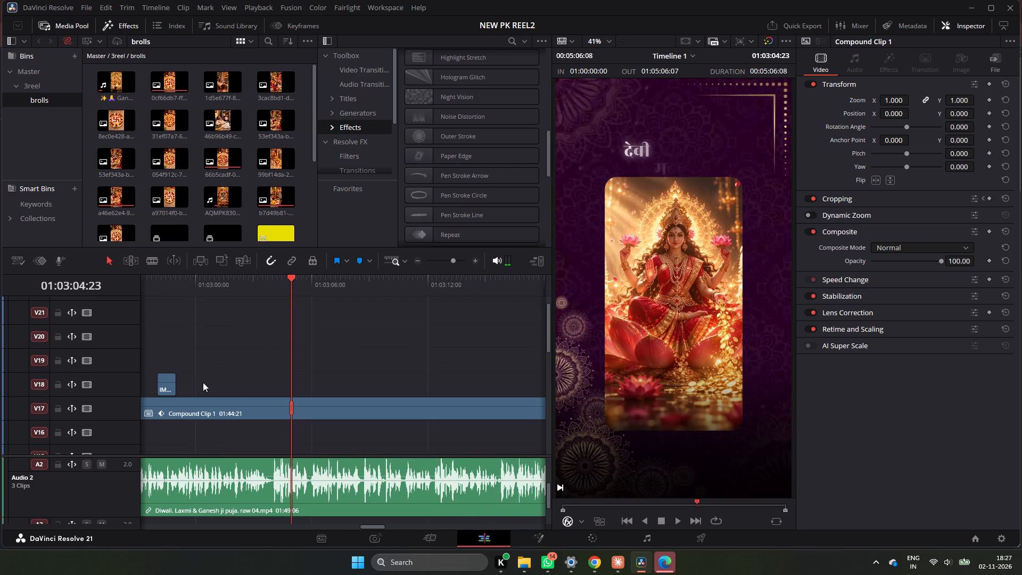
scroll(306, 368, down, 5)
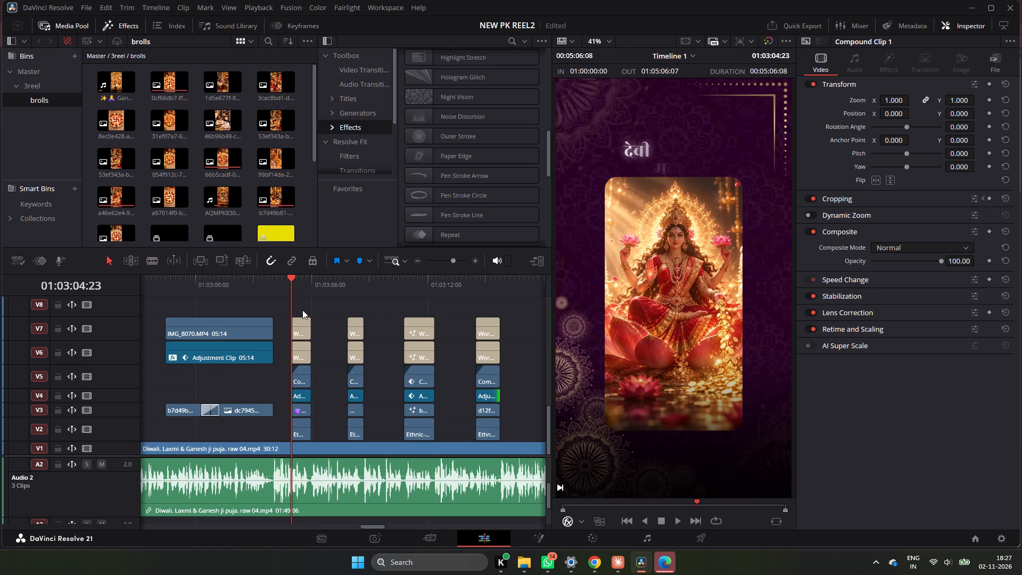
scroll(310, 311, up, 5)
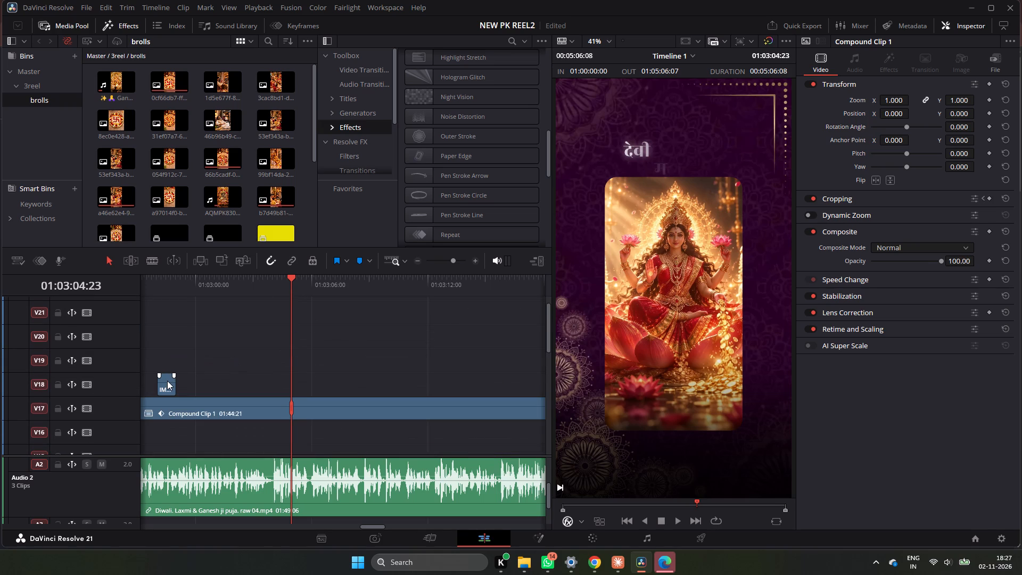
alt+drag(167, 381, 289, 387)
double_click(474, 259)
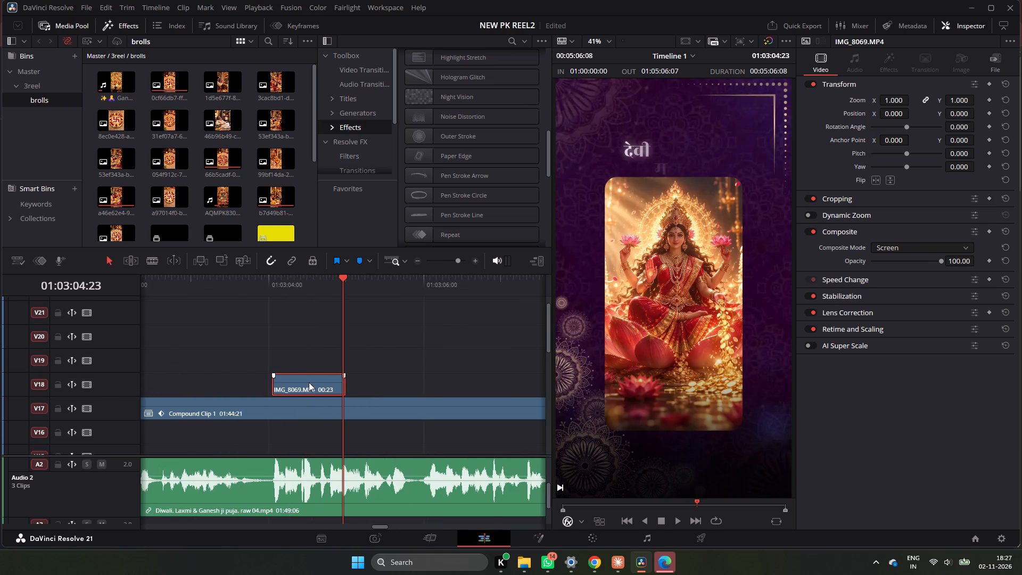
drag(309, 382, 350, 382)
double_click(416, 262)
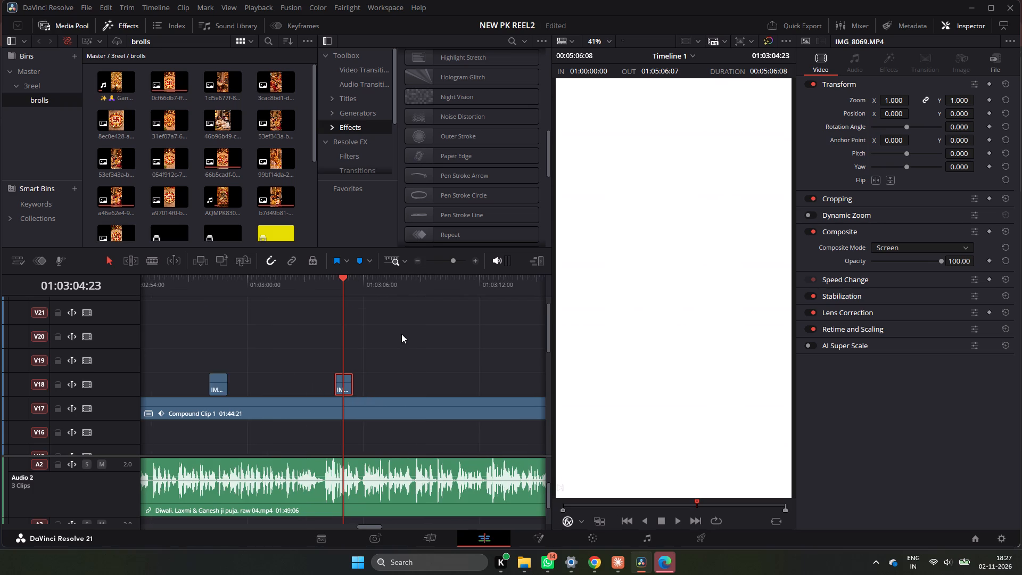
Duplicate the IMG_8069.MP4 overlay again on V18 and position the copy across the end of the account-book picture at 01:03:15:18.
scroll(401, 334, down, 5)
scroll(401, 334, up, 5)
drag(342, 385, 467, 384)
scroll(467, 384, down, 3)
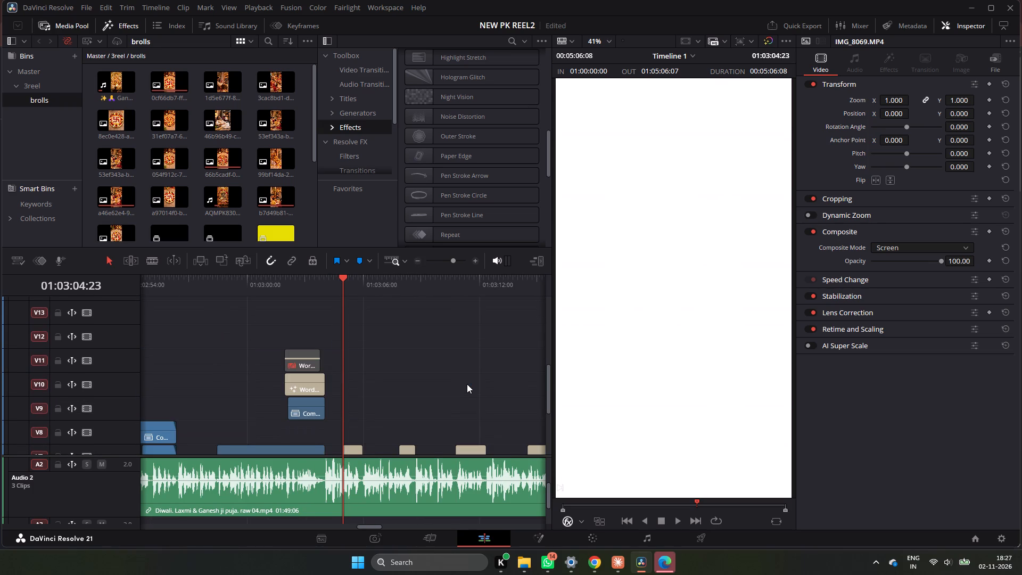
ctrl+scroll(467, 384, down, 3)
drag(385, 287, 368, 297)
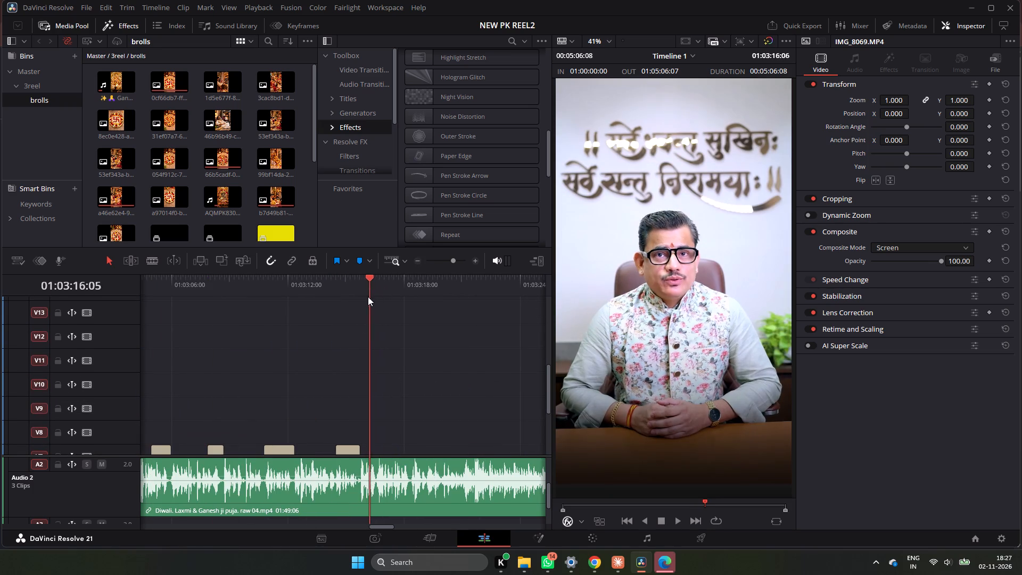
drag(368, 297, 364, 299)
scroll(386, 331, up, 4)
drag(273, 407, 356, 409)
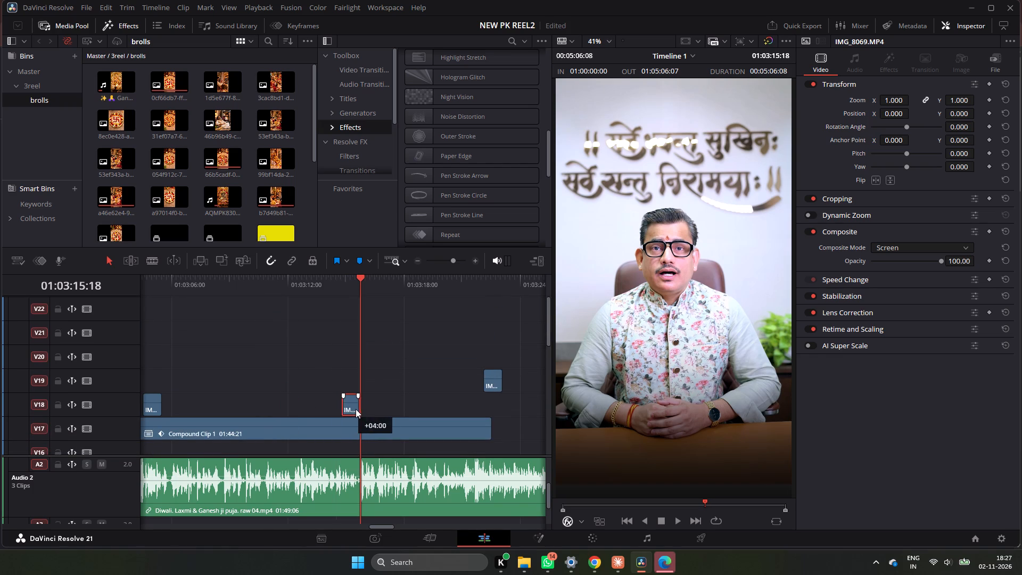
drag(356, 409, 359, 409)
triple_click(475, 261)
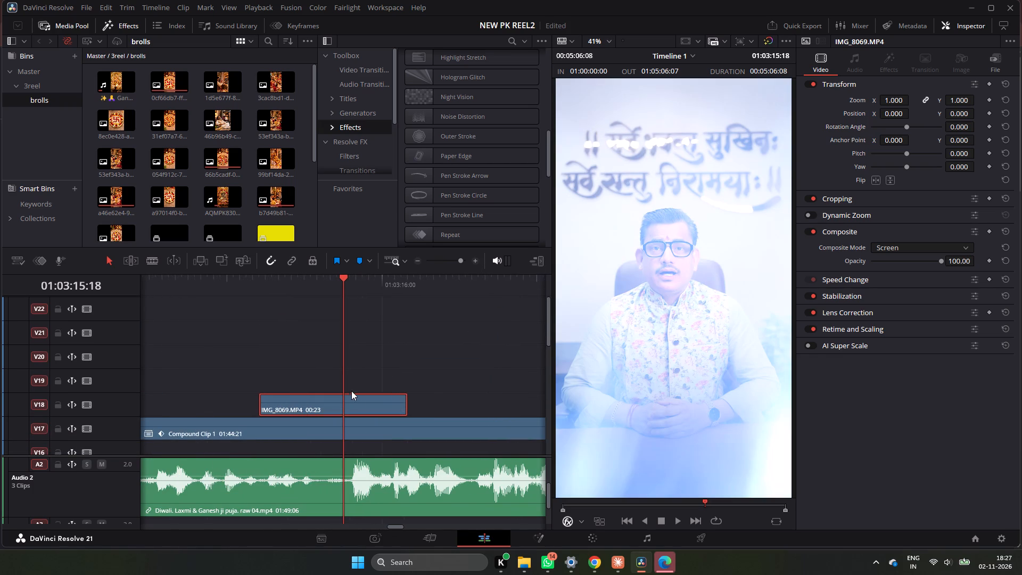
drag(350, 393, 374, 396)
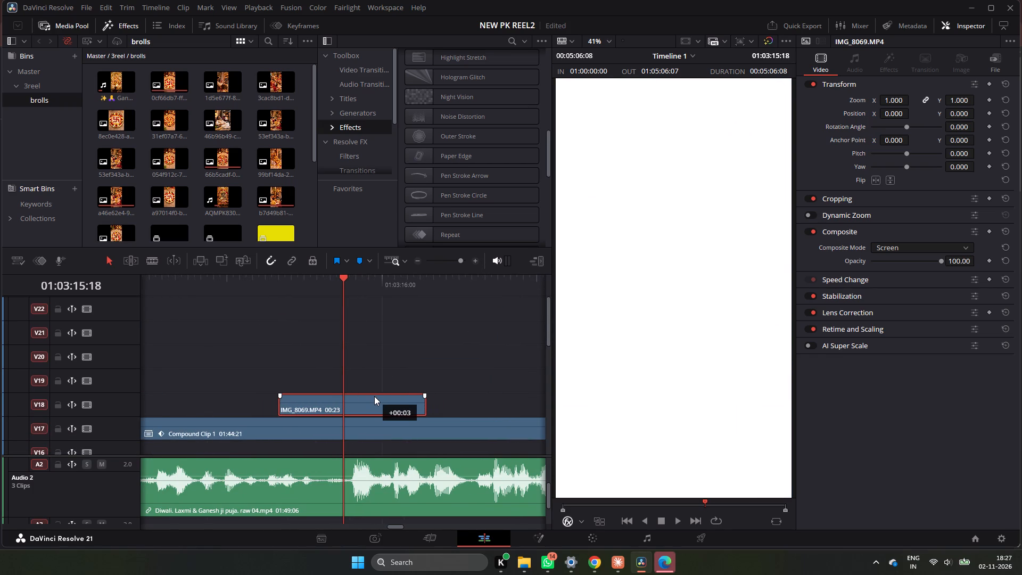
drag(374, 396, 378, 399)
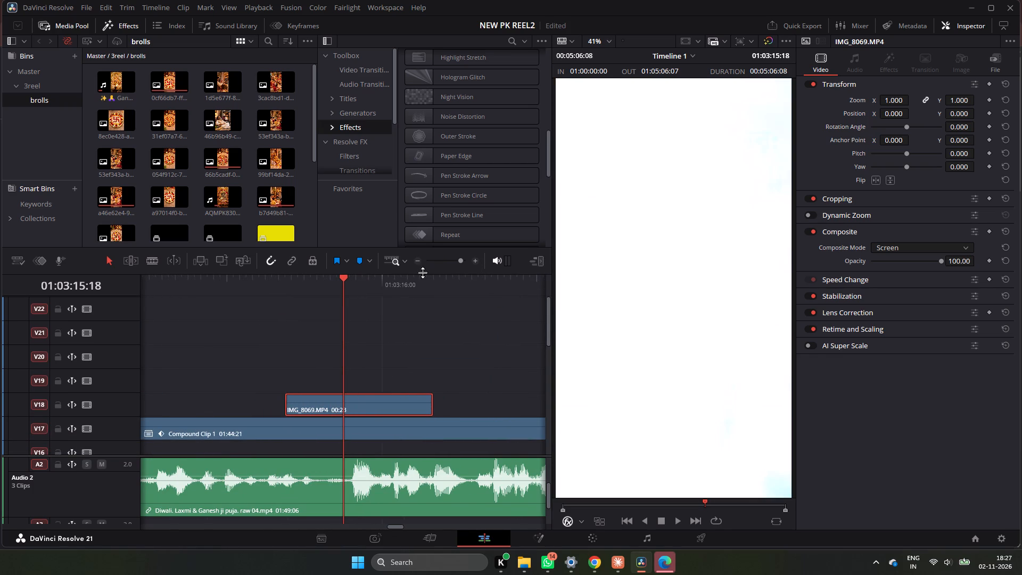
double_click(421, 259)
Play back the titled pictures through the end of the account-book section, and replay the South West locker shot before them.
scroll(408, 381, down, 10)
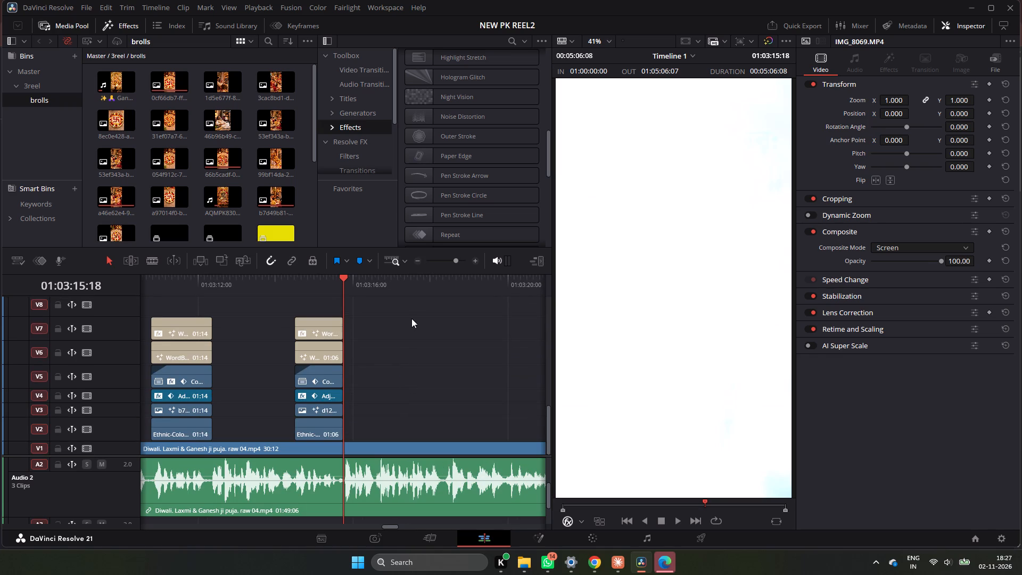
ctrl+scroll(410, 315, up, 5)
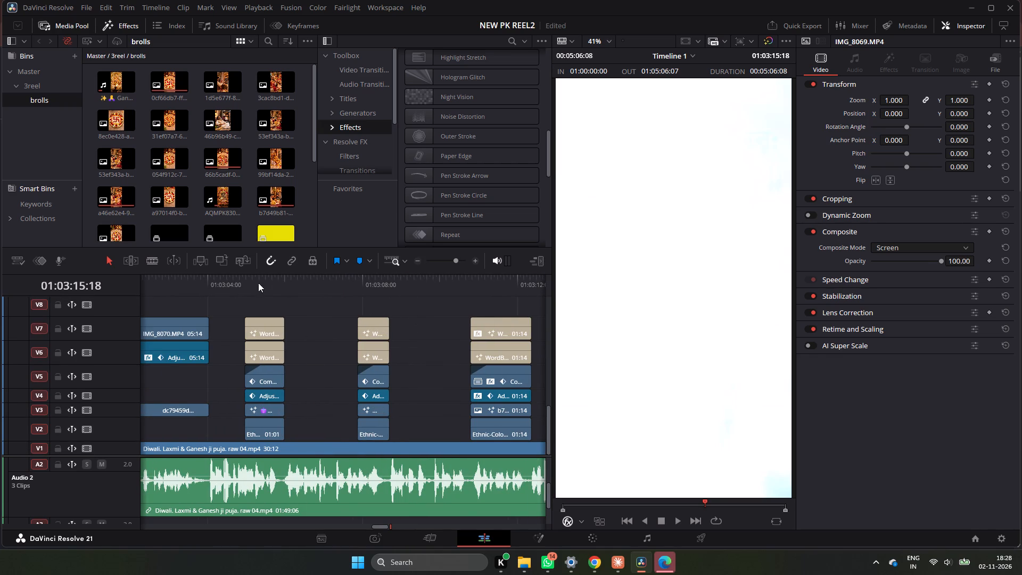
click(241, 282)
click(206, 282)
key(space)
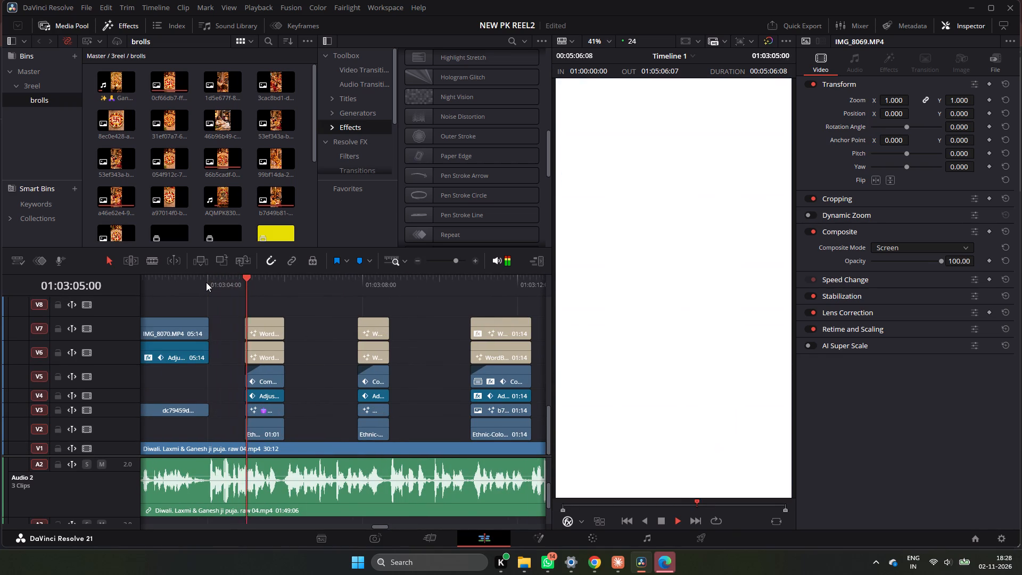
click(206, 282)
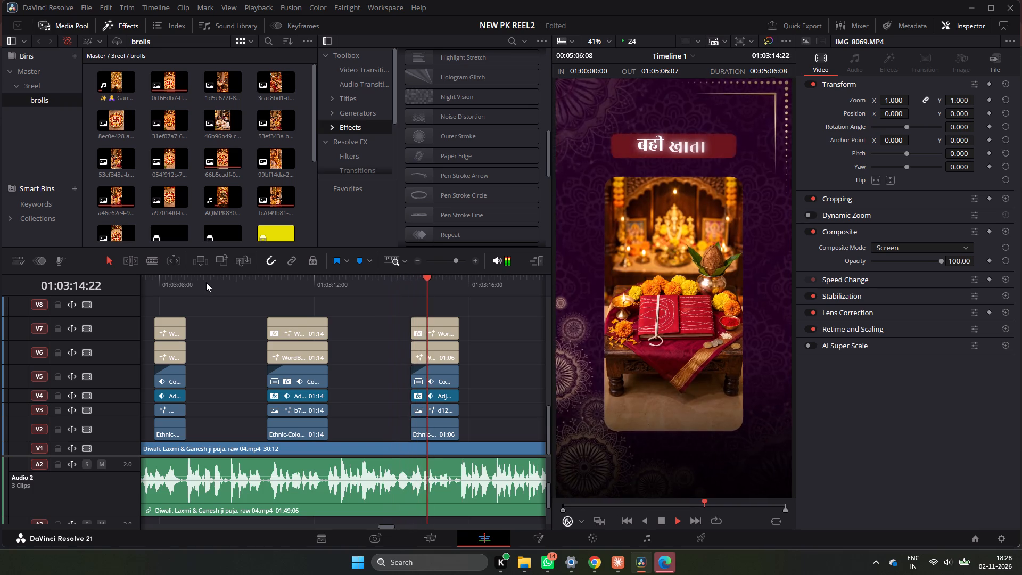
key(space)
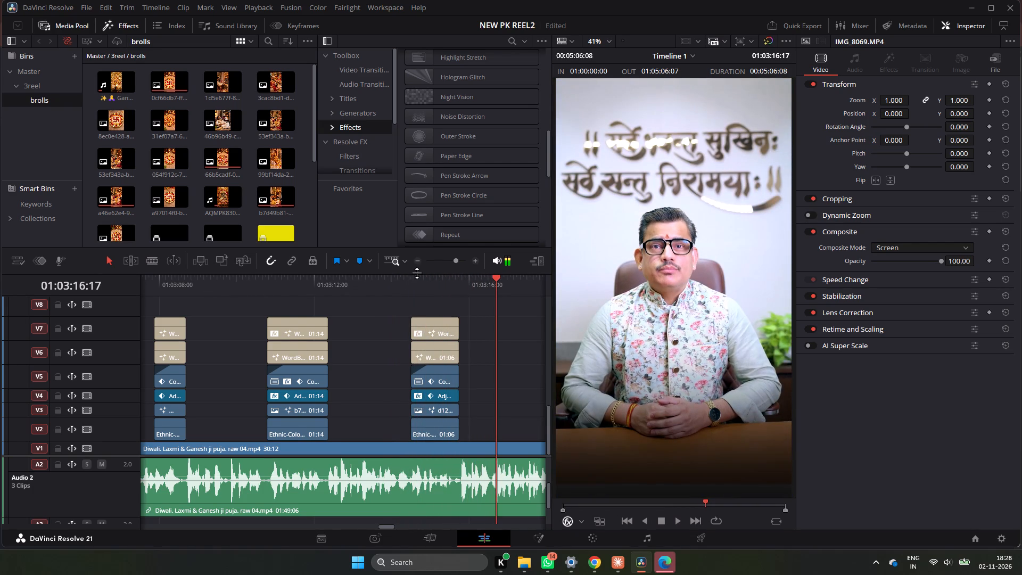
triple_click(419, 263)
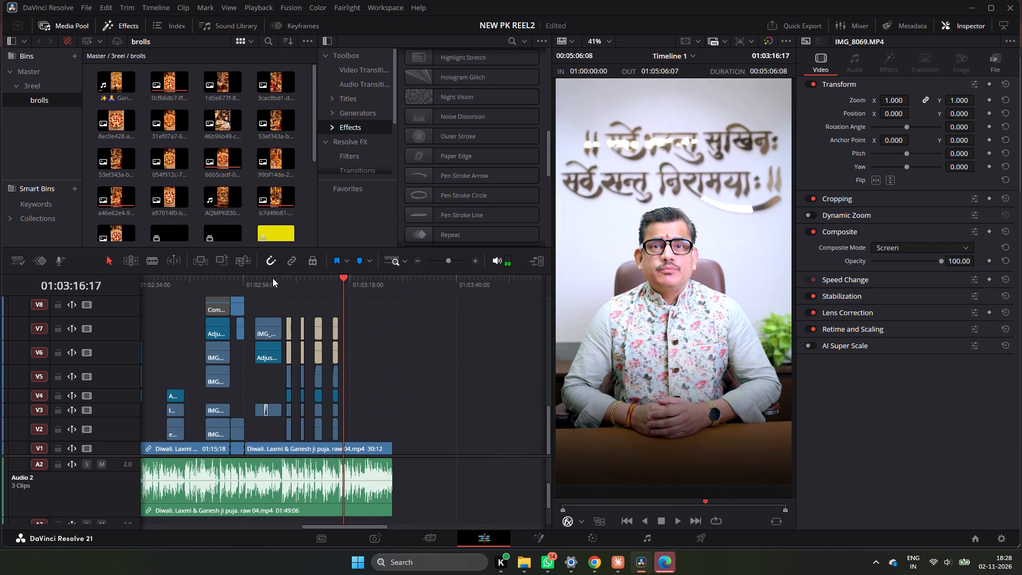
click(273, 278)
key(space)
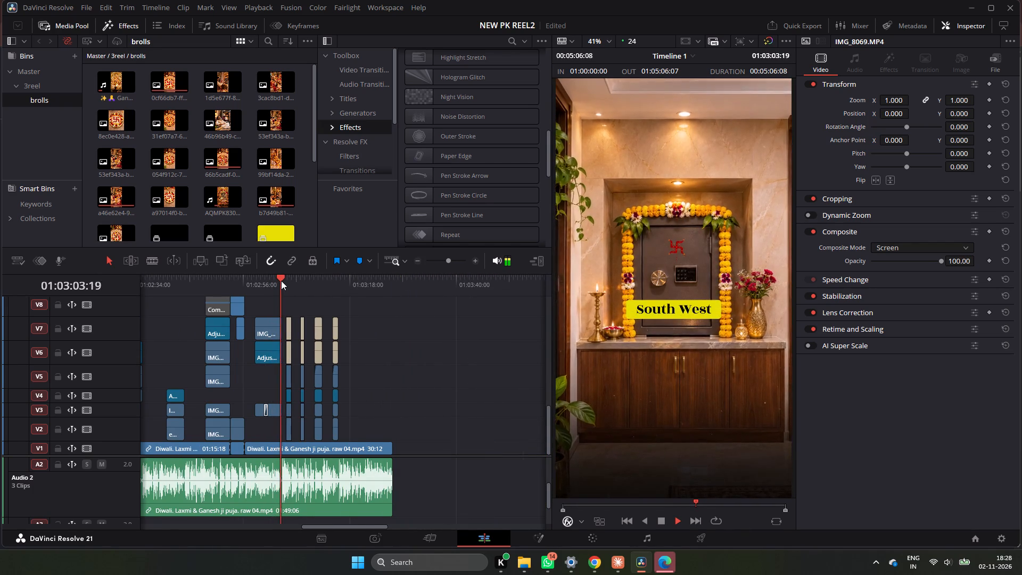
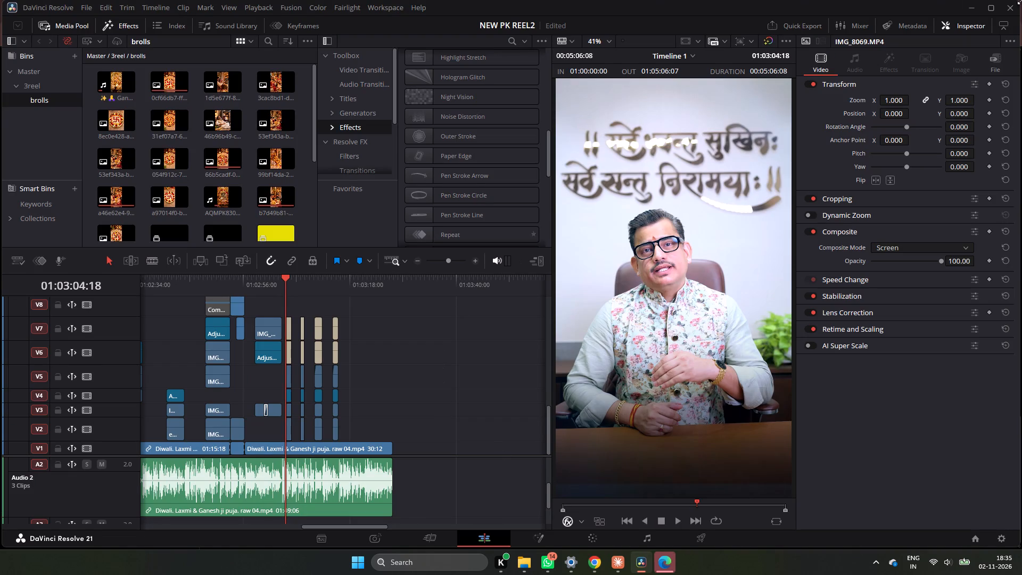
scroll(77, 153, down, 20)
scroll(77, 153, down, 2)
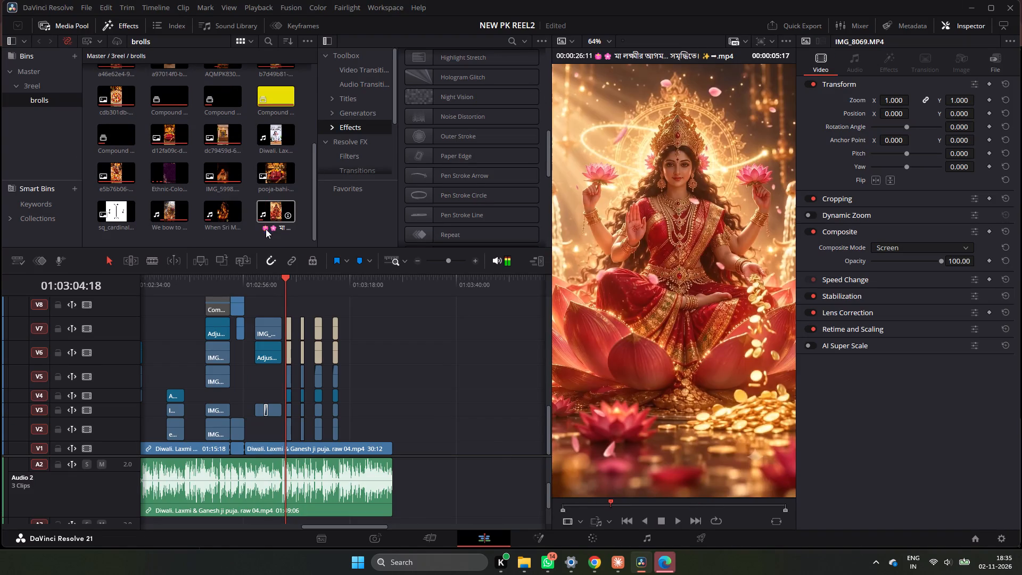
right_click(243, 229)
click(293, 364)
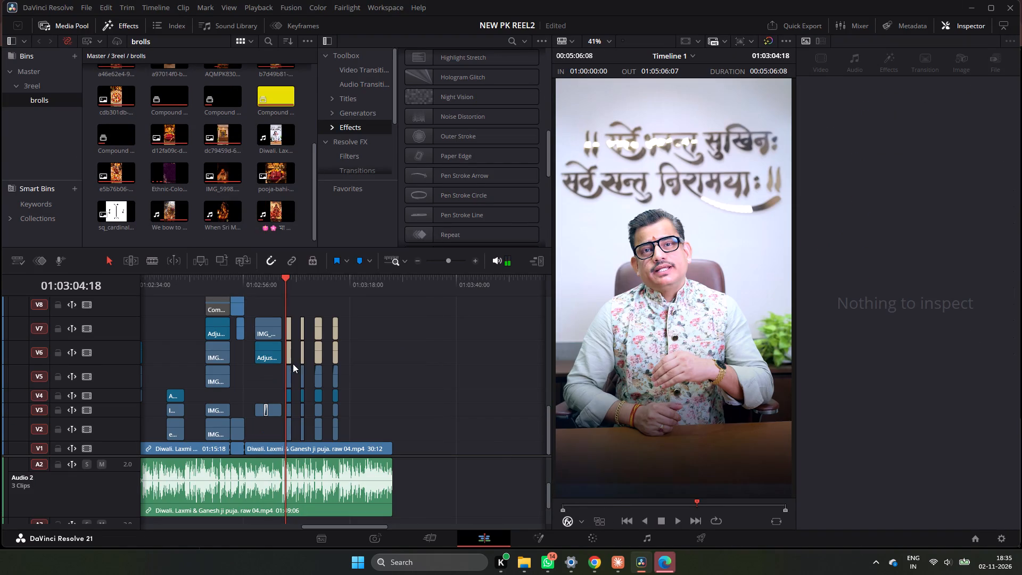
click(471, 115)
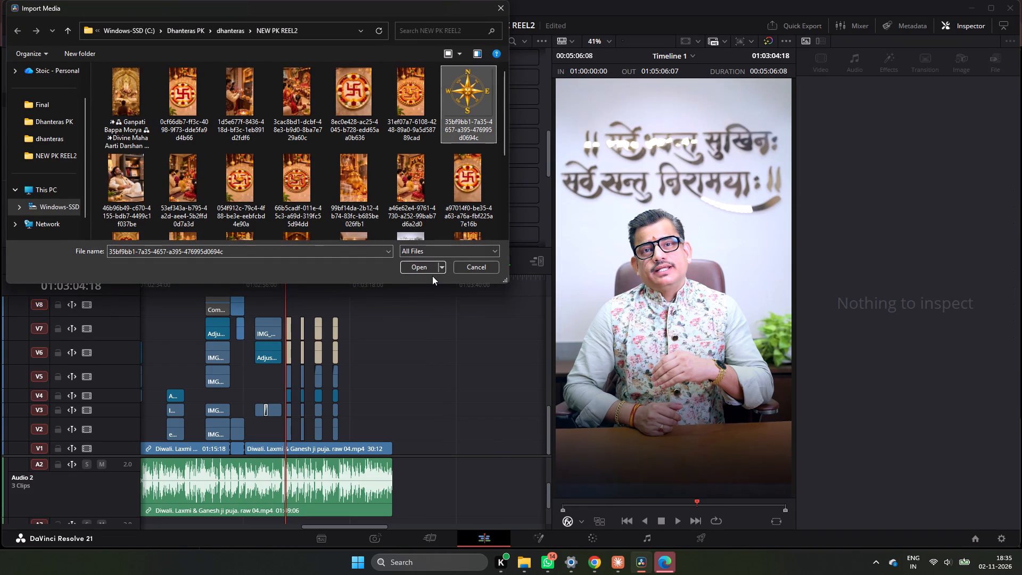
click(428, 272)
Place the compass PNG on track V4 of Timeline 1, above the two puja image clips on V3 around 01:03:00.
scroll(226, 150, up, 6)
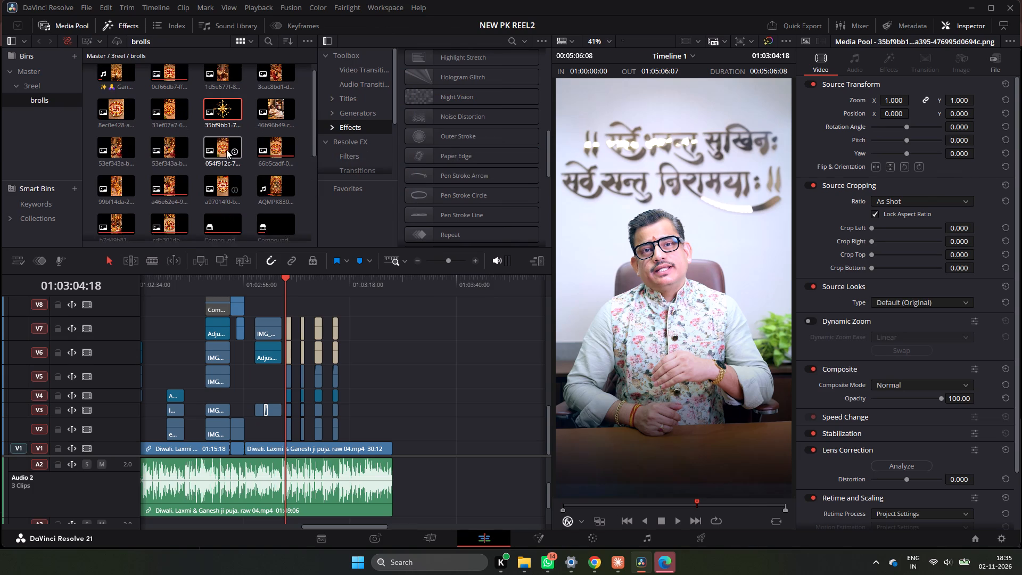
scroll(226, 150, up, 6)
drag(219, 114, 374, 366)
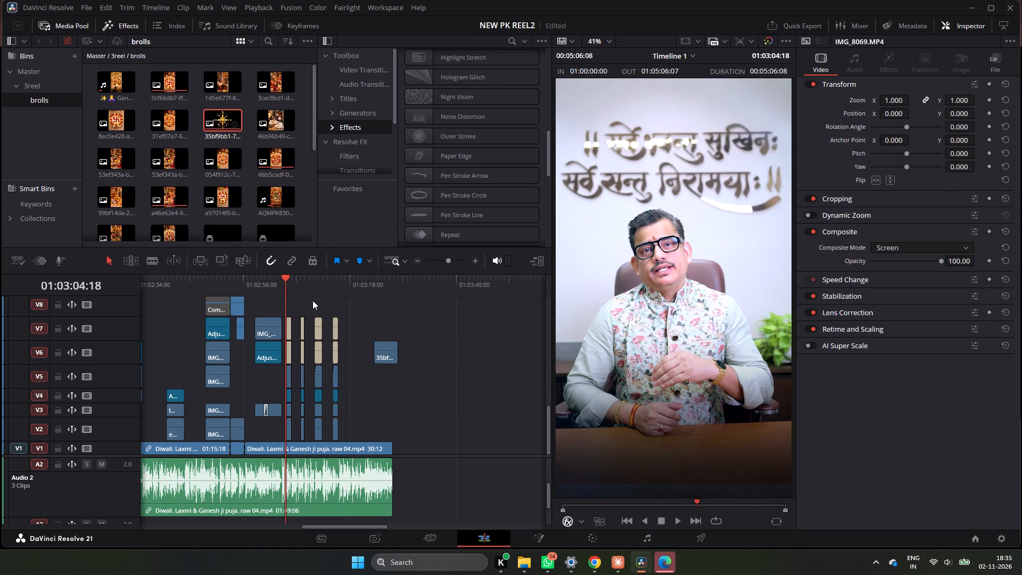
key(space)
click(260, 286)
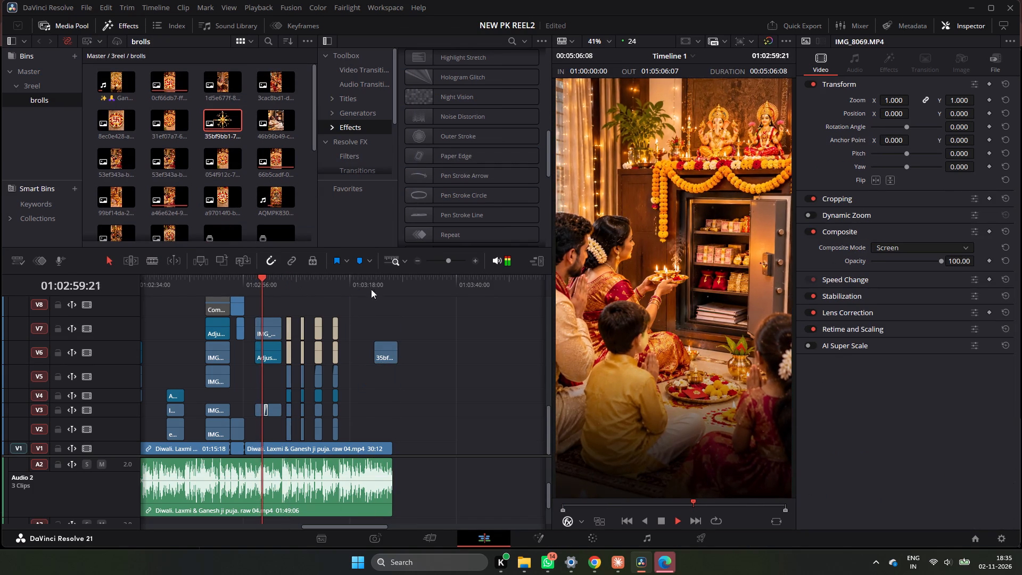
key(space)
drag(393, 350, 284, 389)
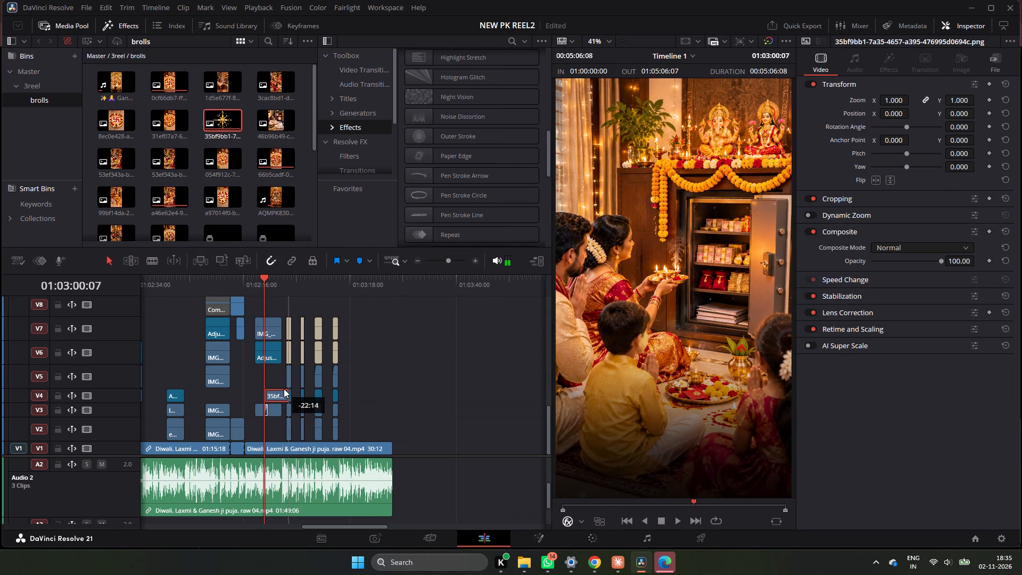
drag(284, 389, 273, 389)
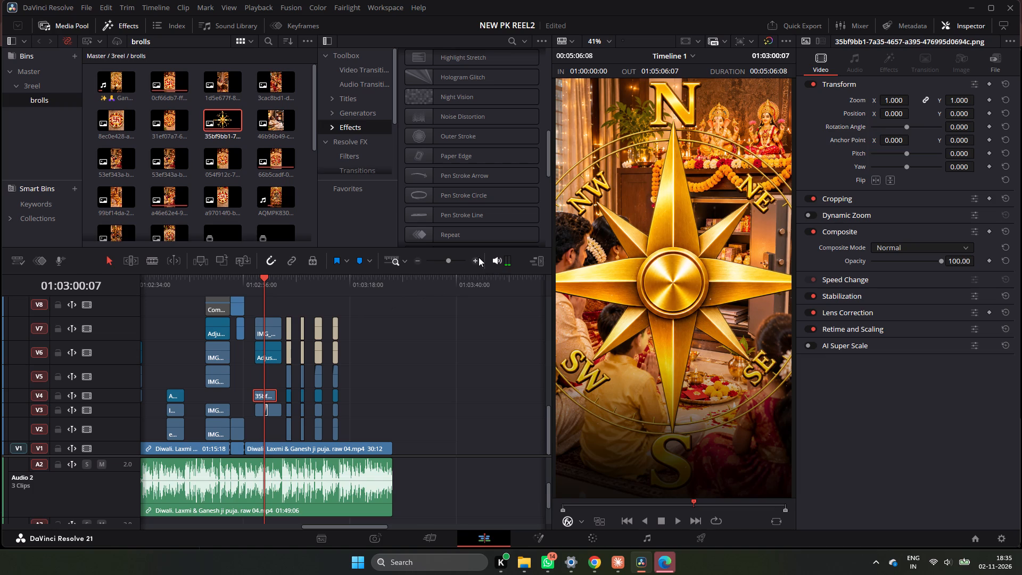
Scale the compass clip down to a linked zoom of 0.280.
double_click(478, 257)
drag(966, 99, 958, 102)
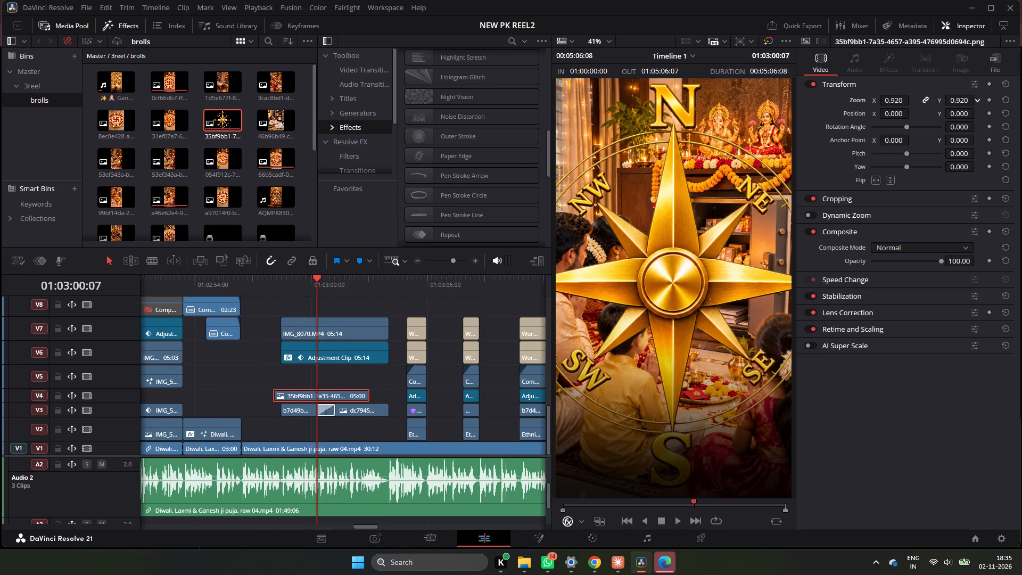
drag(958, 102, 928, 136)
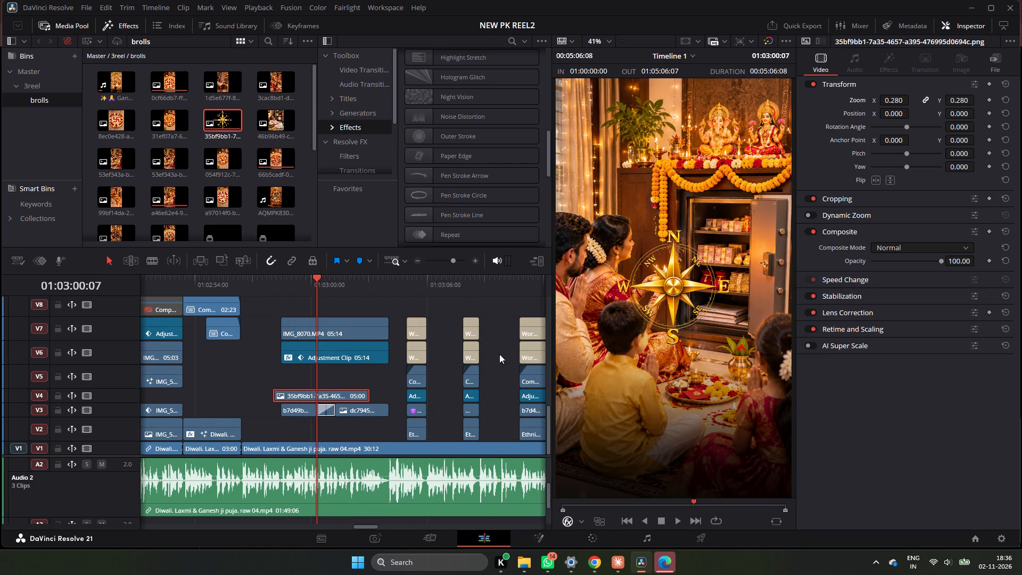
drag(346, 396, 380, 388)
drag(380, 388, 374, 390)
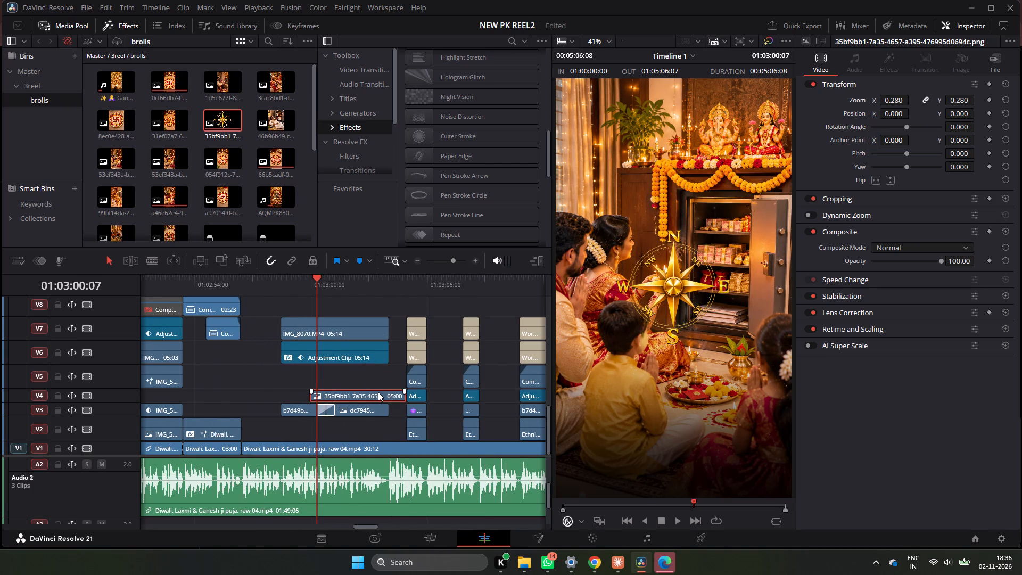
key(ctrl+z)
Shorten the compass clip and move it along V4 so it ends together with the locker image clip on V3.
drag(367, 401, 326, 404)
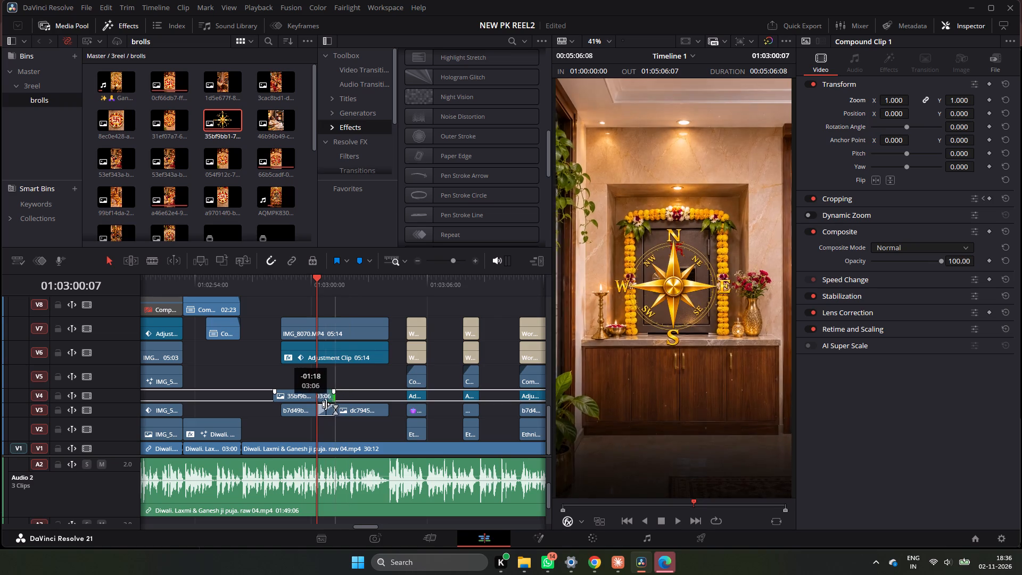
drag(326, 404, 309, 404)
drag(300, 396, 372, 391)
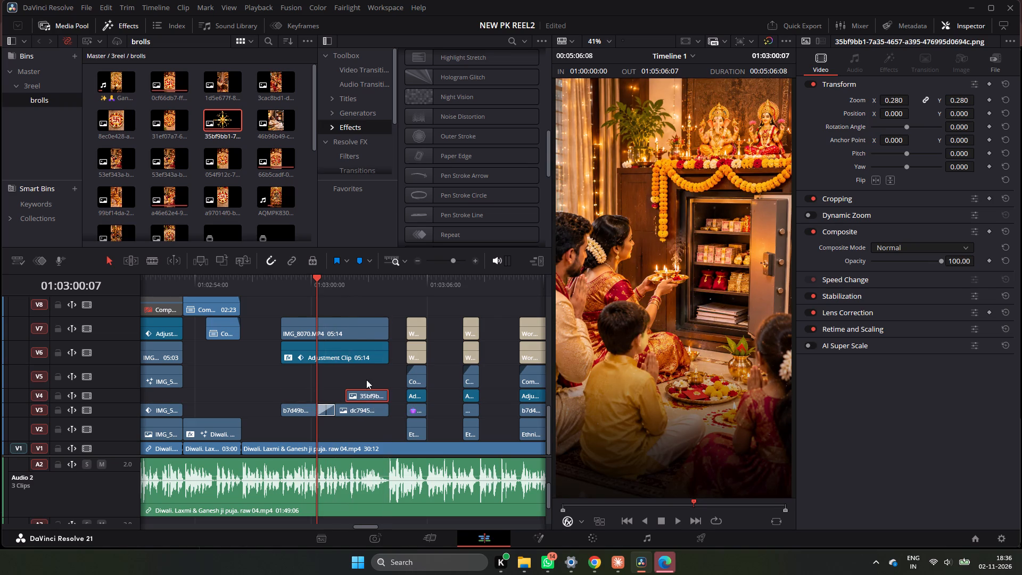
With the South West caption in view, set the compass zoom to 0.330 and its Y position to 290 so it sits above the caption.
click(342, 283)
key(space)
key(space)
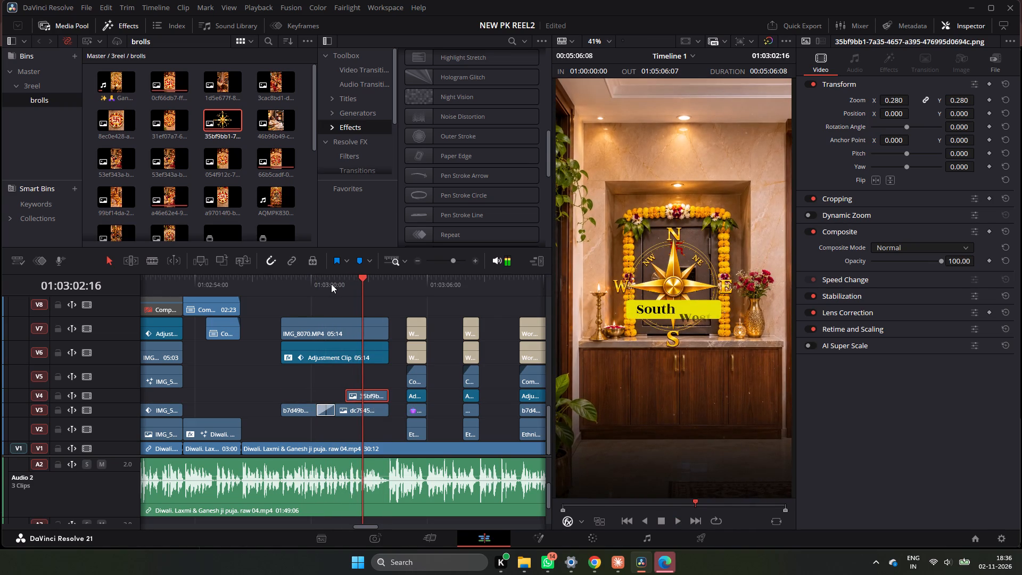
drag(958, 101, 962, 105)
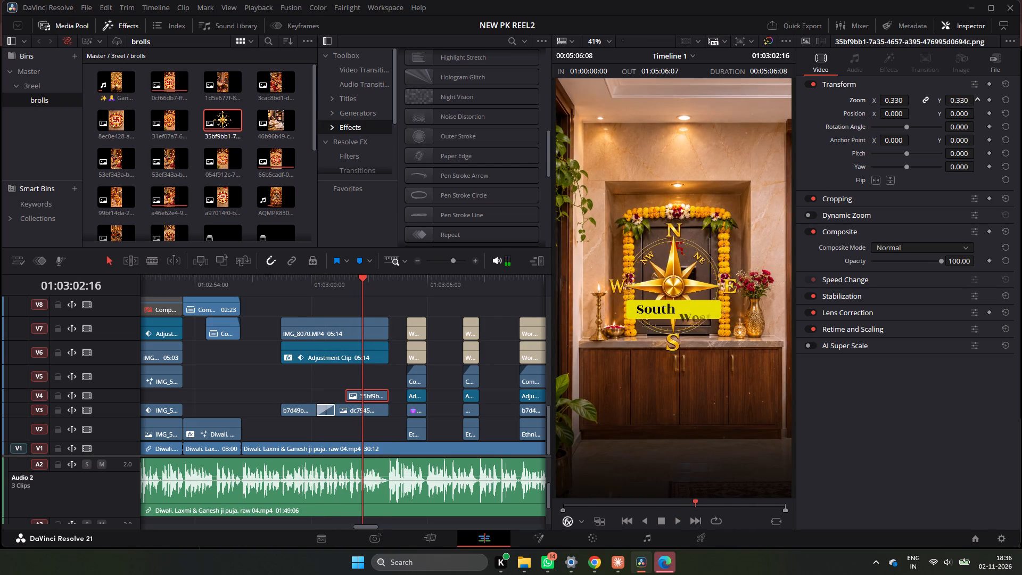
drag(962, 105, 942, 134)
drag(963, 116, 604, 320)
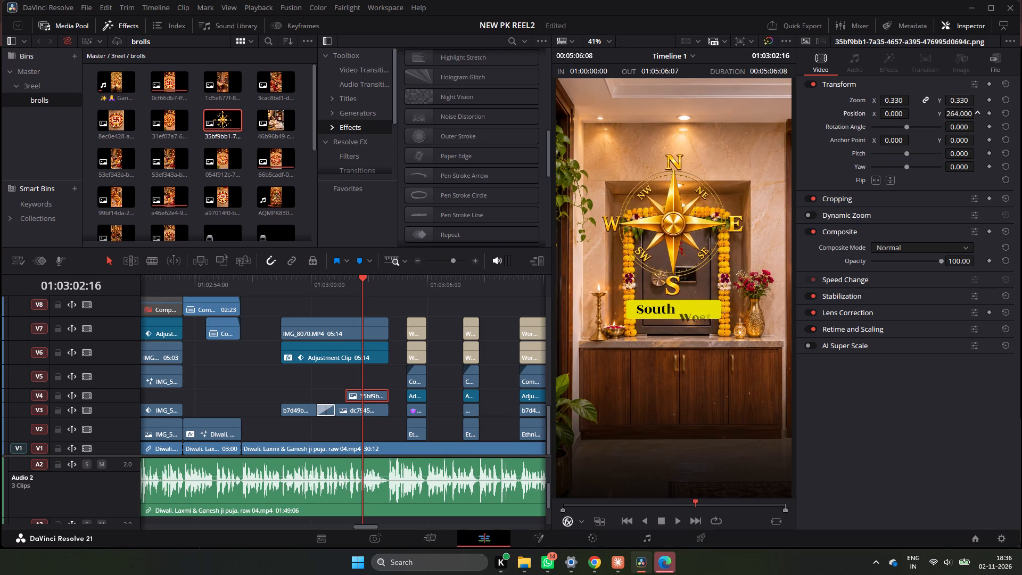
drag(604, 320, 616, 324)
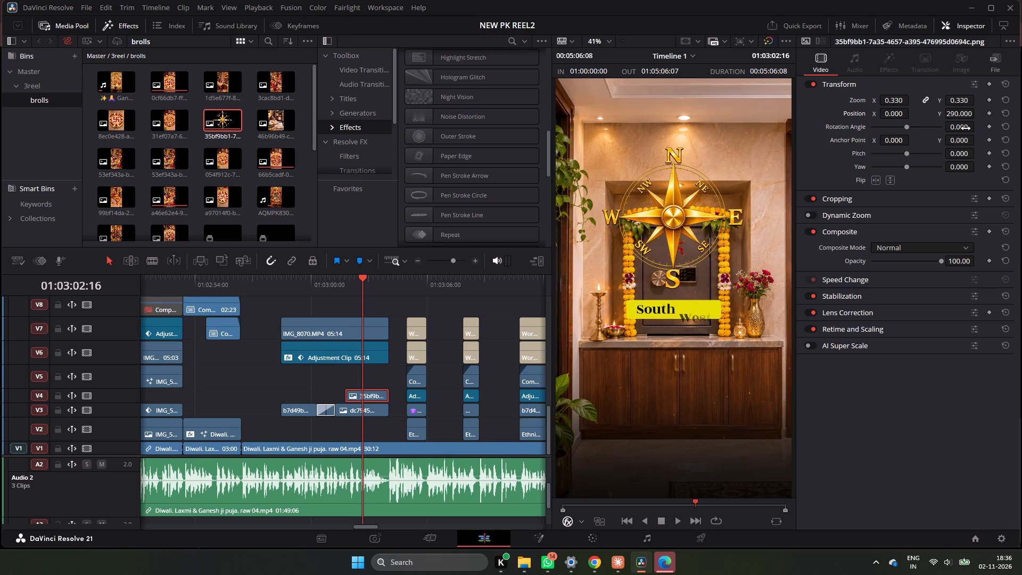
Add a short fade-in to the start of the compass clip on V4 and play back the section.
click(337, 280)
key(space)
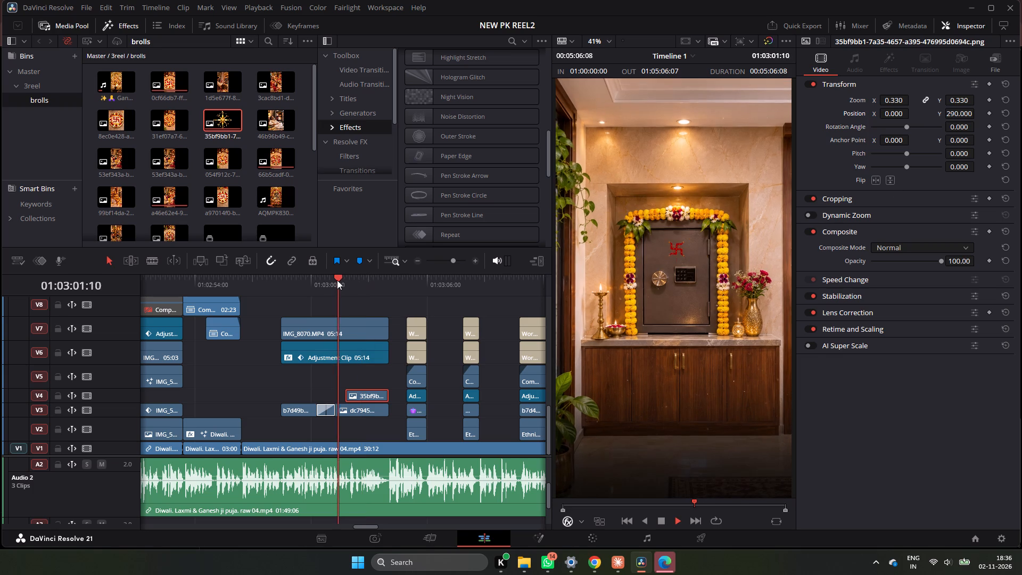
key(space)
click(339, 280)
key(space)
key(space)
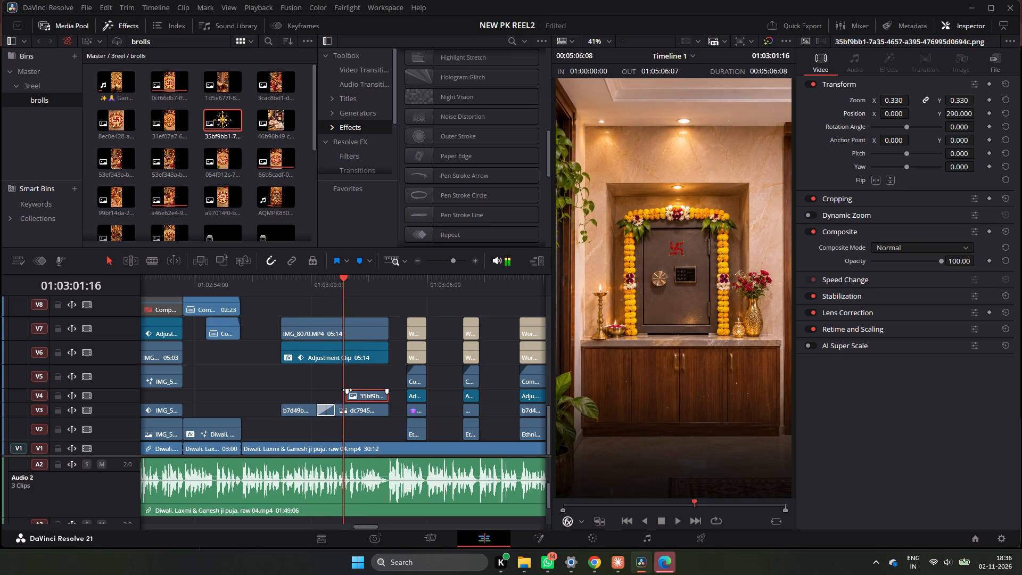
drag(347, 390, 358, 390)
key(space)
key(space)
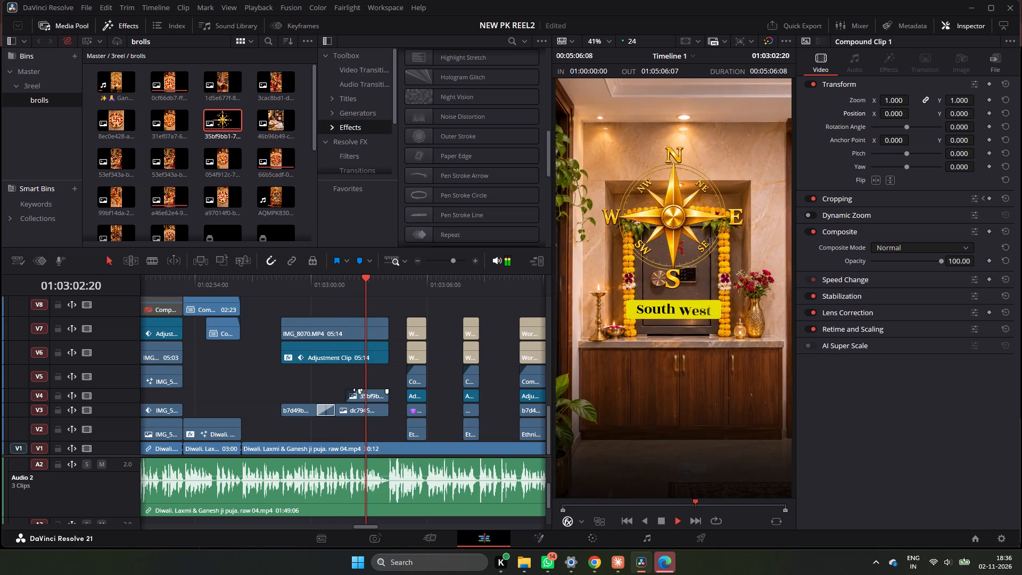
click(358, 390)
click(343, 286)
key(space)
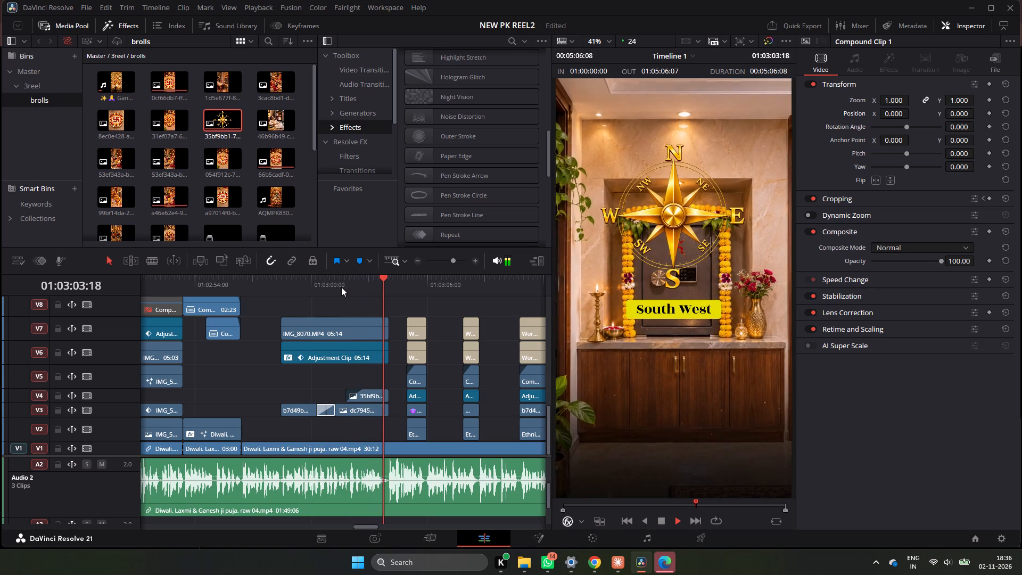
key(space)
Apply the Gaussian Blur effect to the locker image clip on V3 beneath the compass.
drag(350, 285, 335, 287)
click(350, 409)
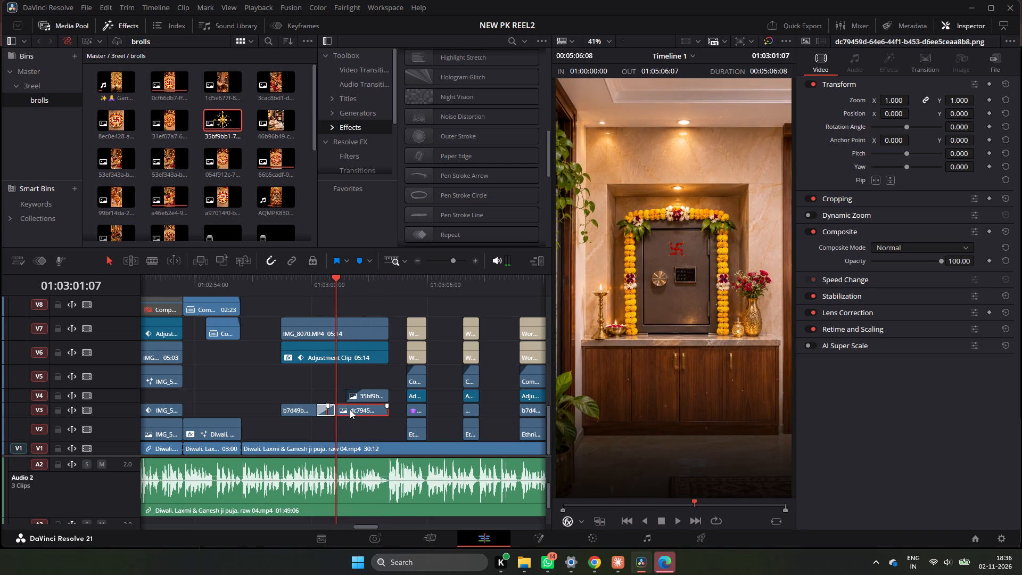
key(space)
key(space)
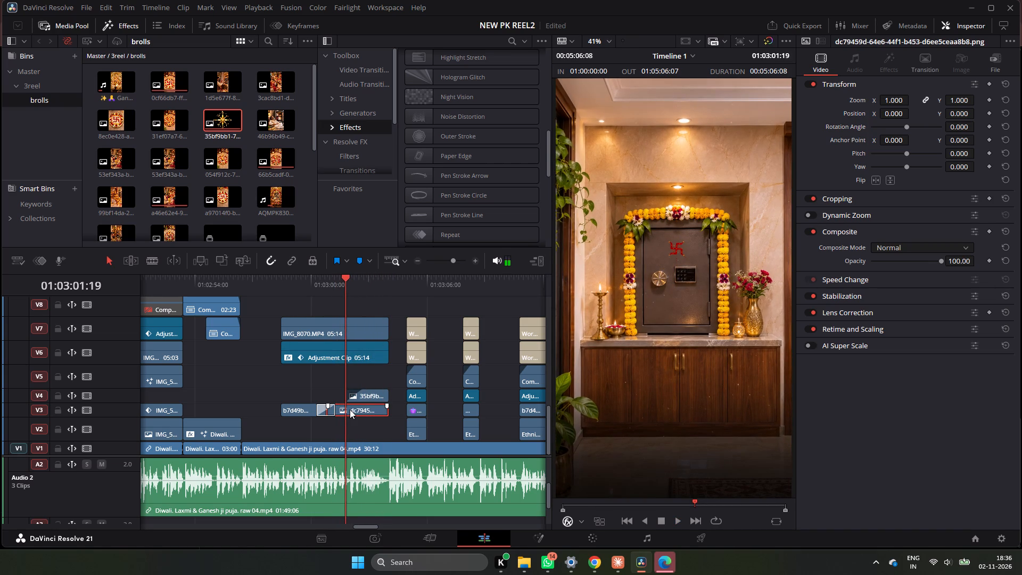
key(shift+space)
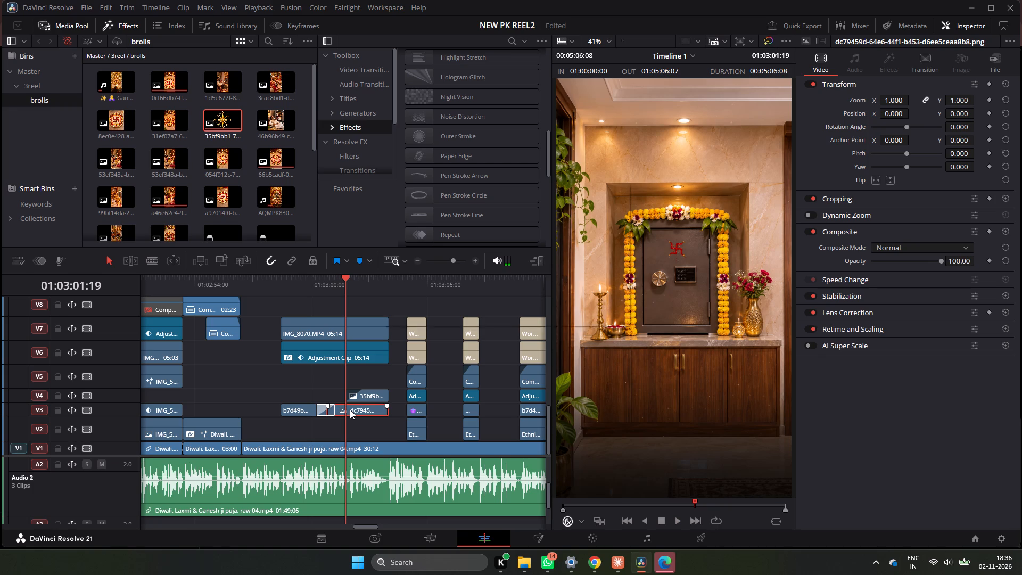
click(525, 231)
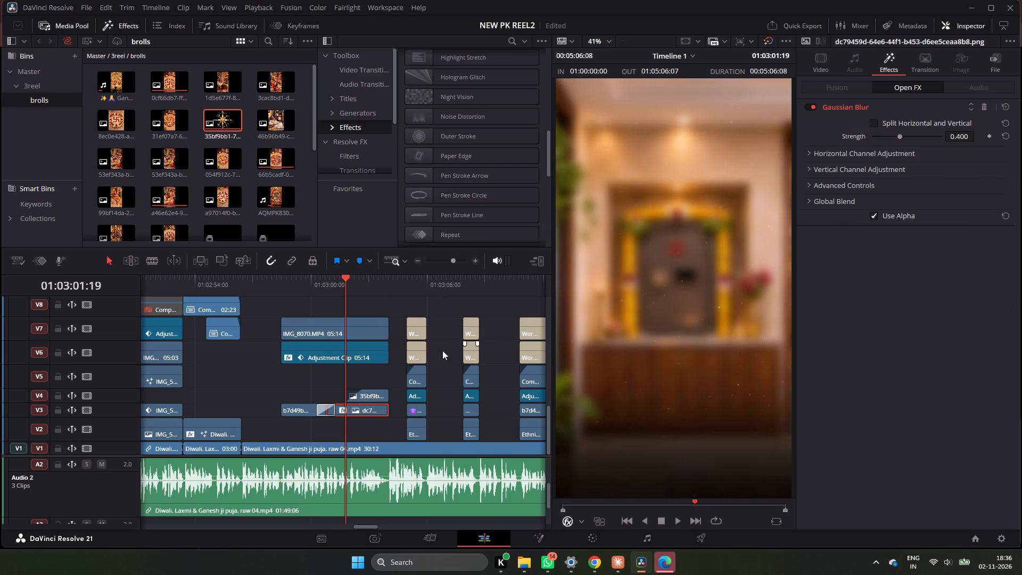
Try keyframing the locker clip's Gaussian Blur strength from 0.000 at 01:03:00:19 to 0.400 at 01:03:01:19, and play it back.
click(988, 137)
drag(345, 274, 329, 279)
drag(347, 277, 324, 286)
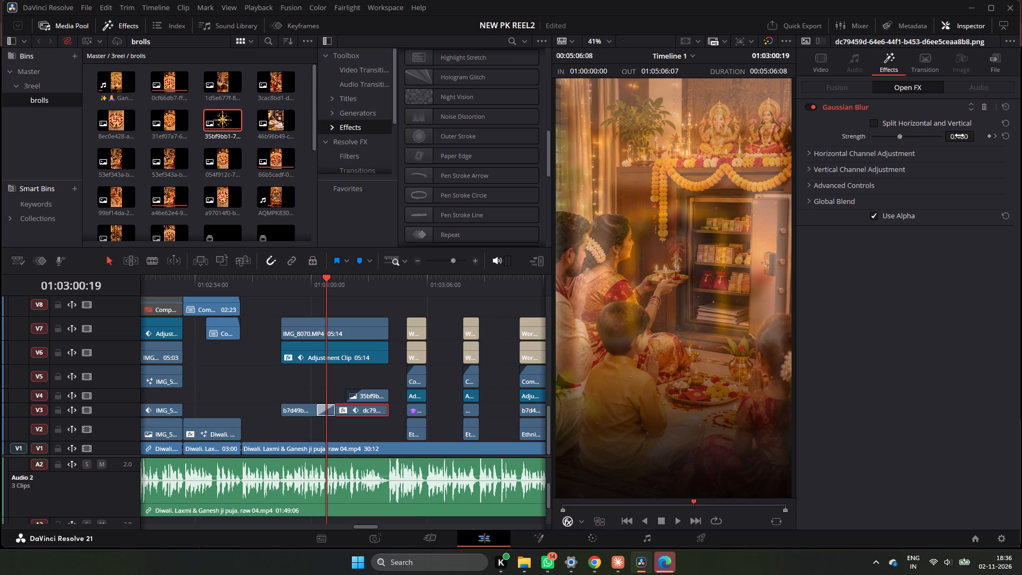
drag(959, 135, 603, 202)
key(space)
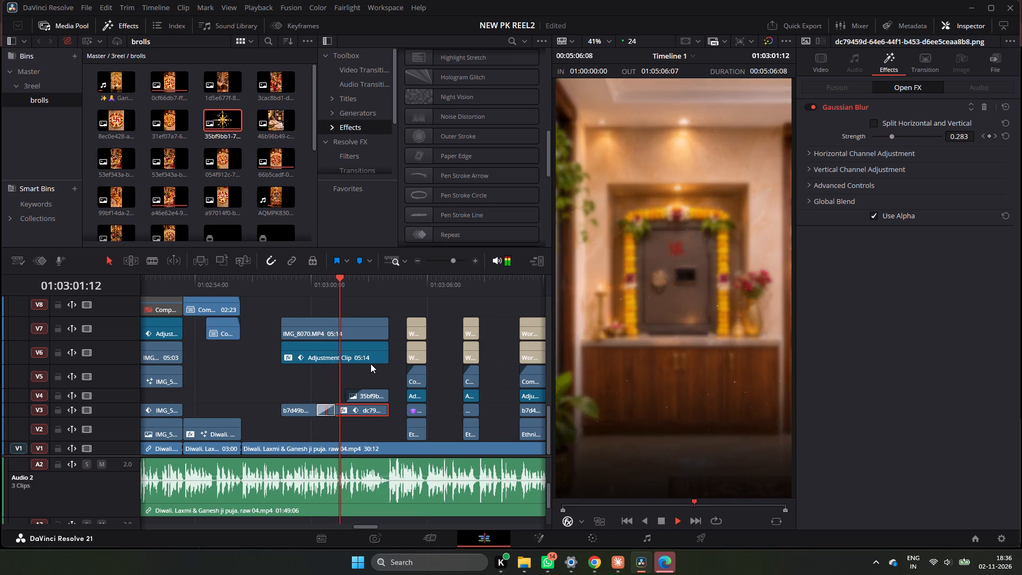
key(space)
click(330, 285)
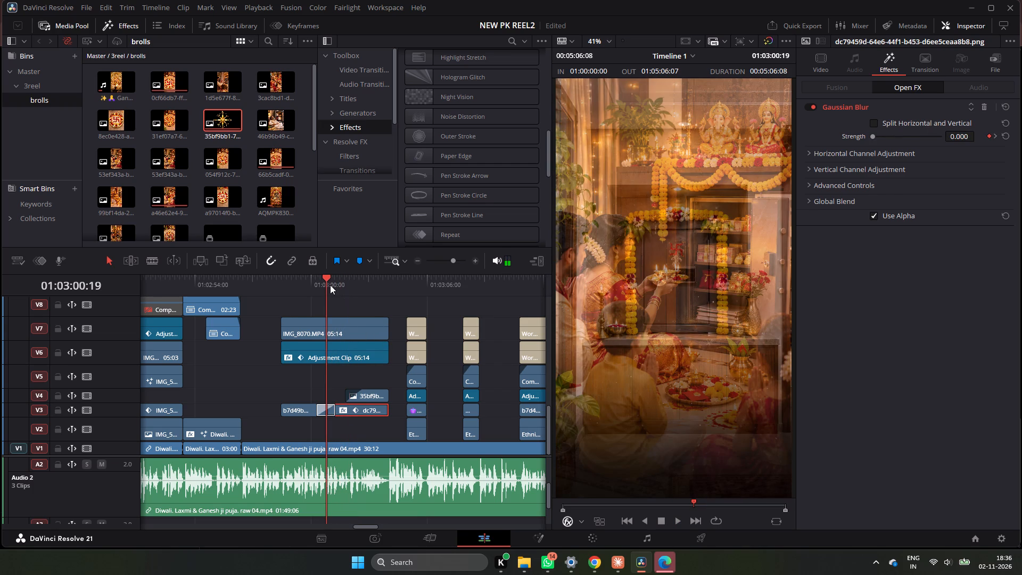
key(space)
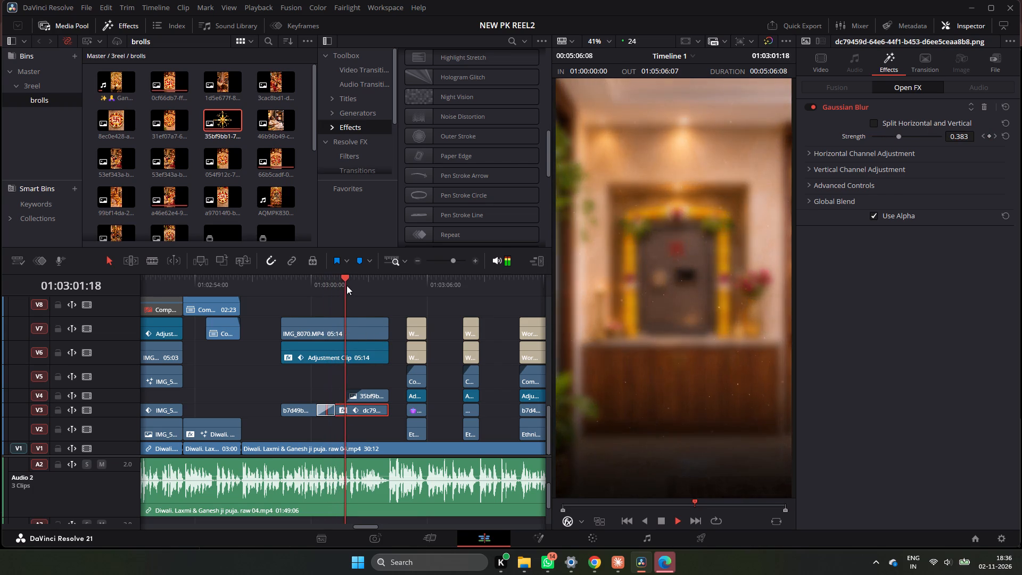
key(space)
Reset the locker clip's Gaussian Blur strength to 0.000, clearing its keyframes.
drag(350, 285, 328, 294)
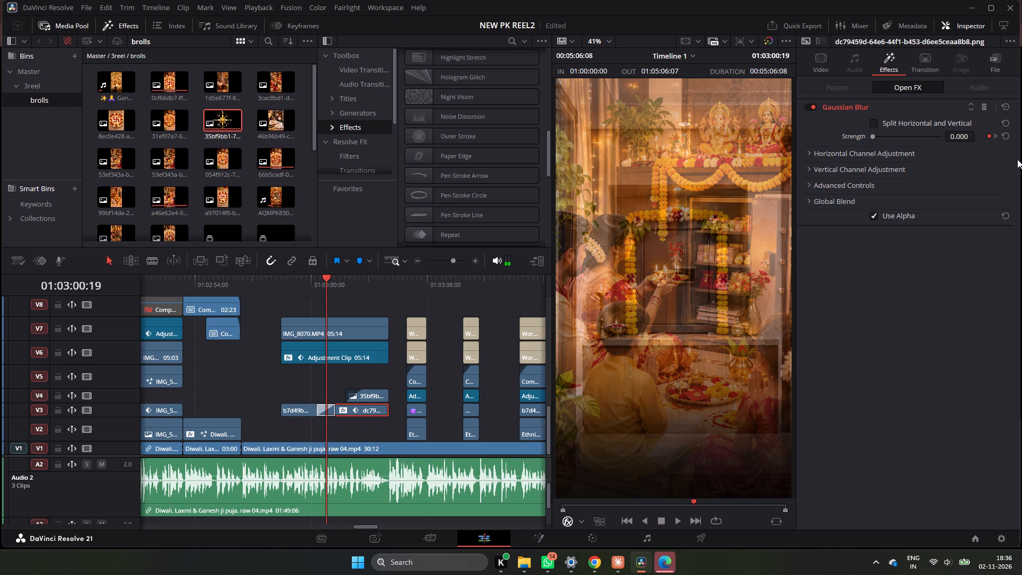
click(1006, 136)
drag(965, 135, 435, 238)
drag(435, 238, 435, 238)
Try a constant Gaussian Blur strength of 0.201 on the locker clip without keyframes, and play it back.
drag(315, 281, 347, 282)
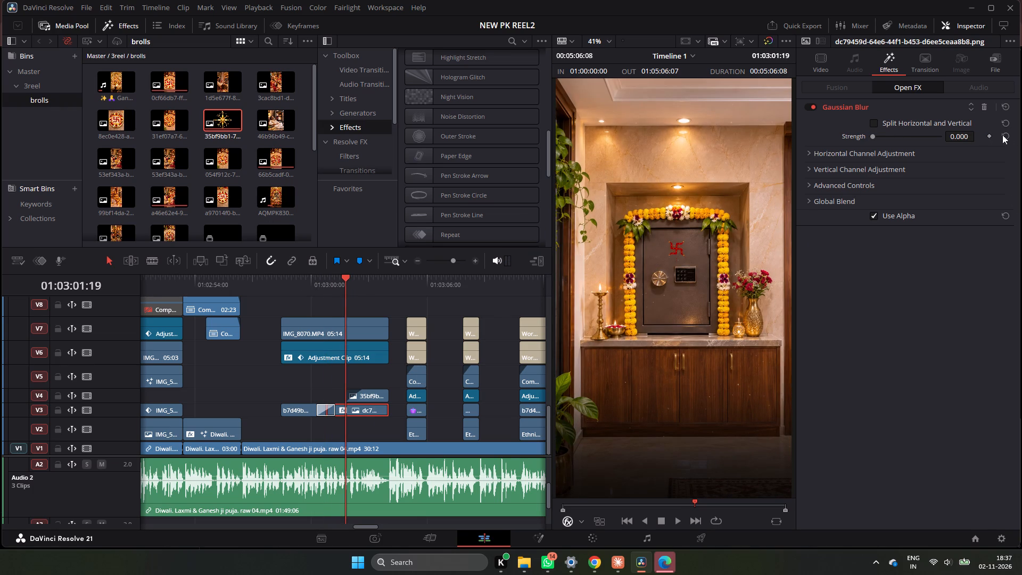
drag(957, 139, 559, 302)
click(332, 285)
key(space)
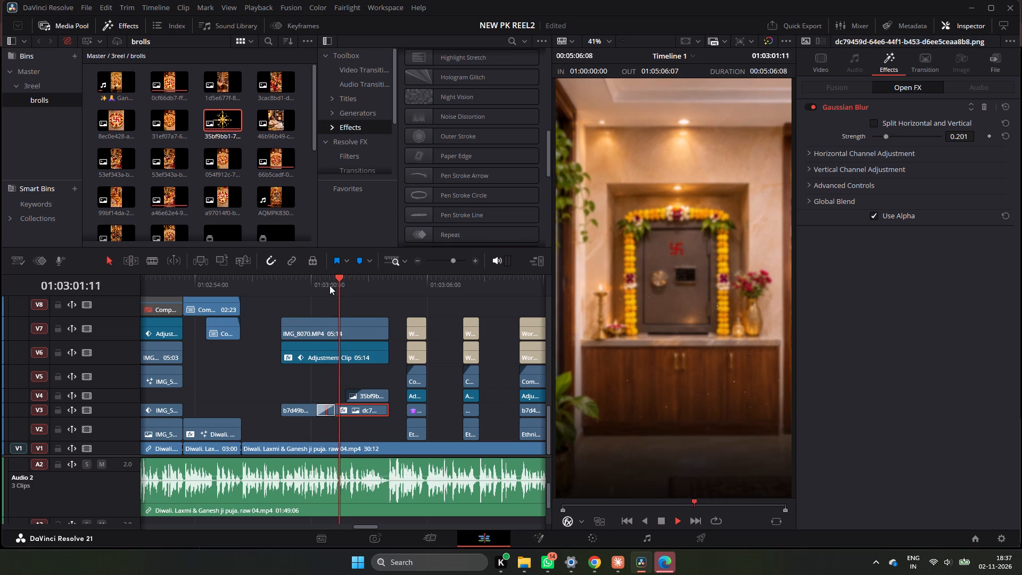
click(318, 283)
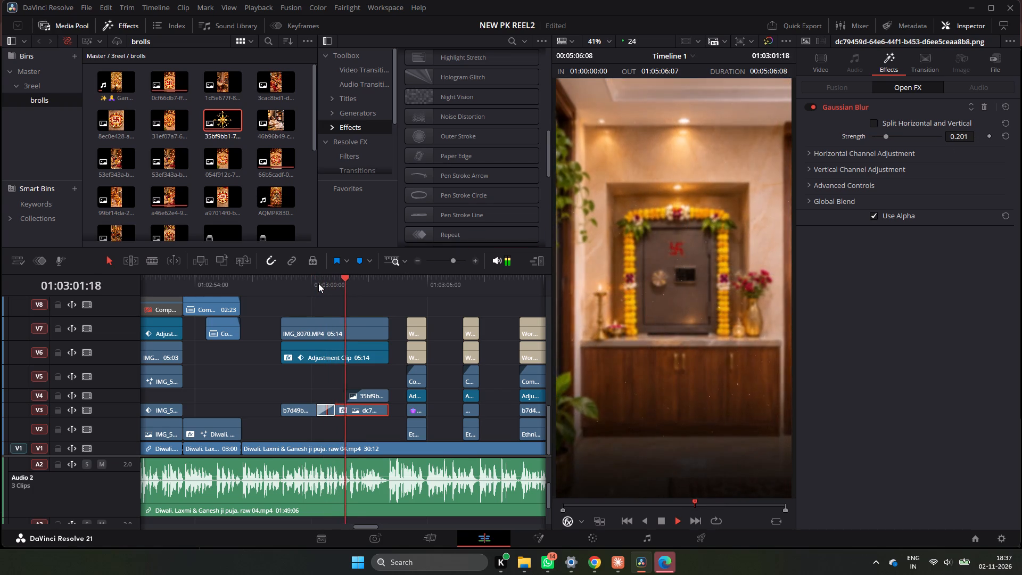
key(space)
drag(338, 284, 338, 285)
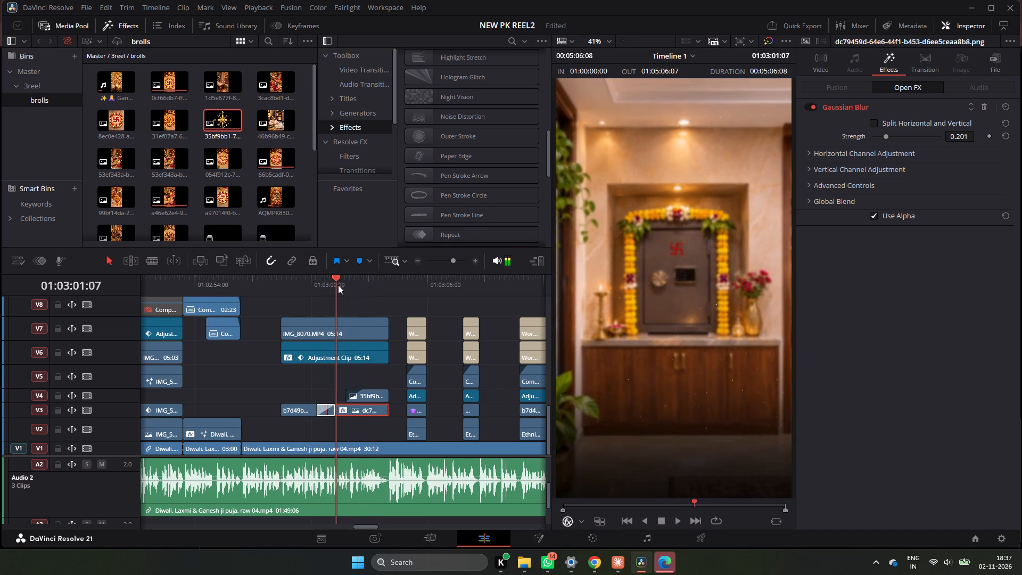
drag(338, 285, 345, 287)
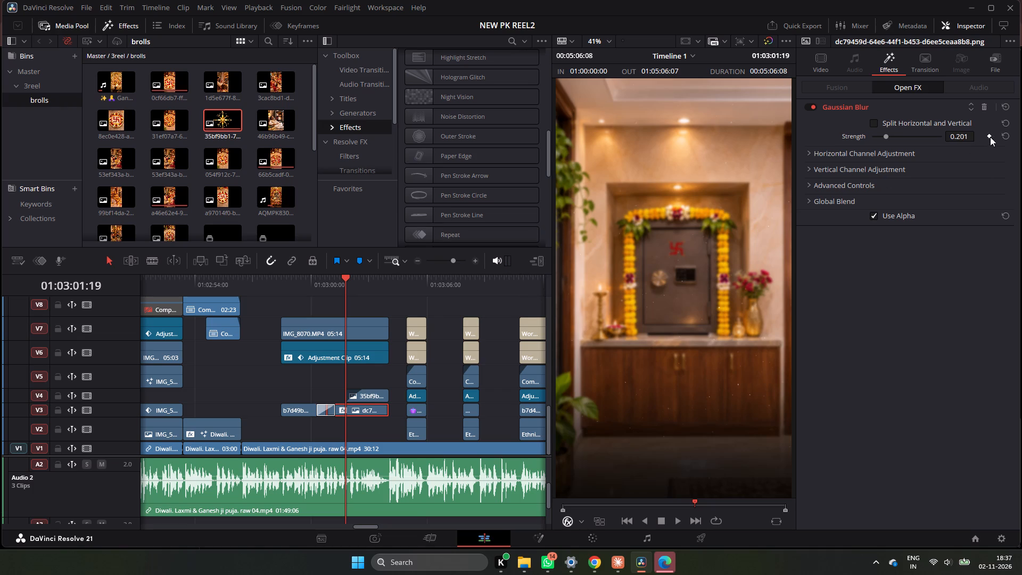
Keyframe the locker clip's Gaussian Blur strength from 0.000 at 01:03:00:19 to 0.155 at 01:03:02:03, and play it back.
drag(342, 296, 329, 301)
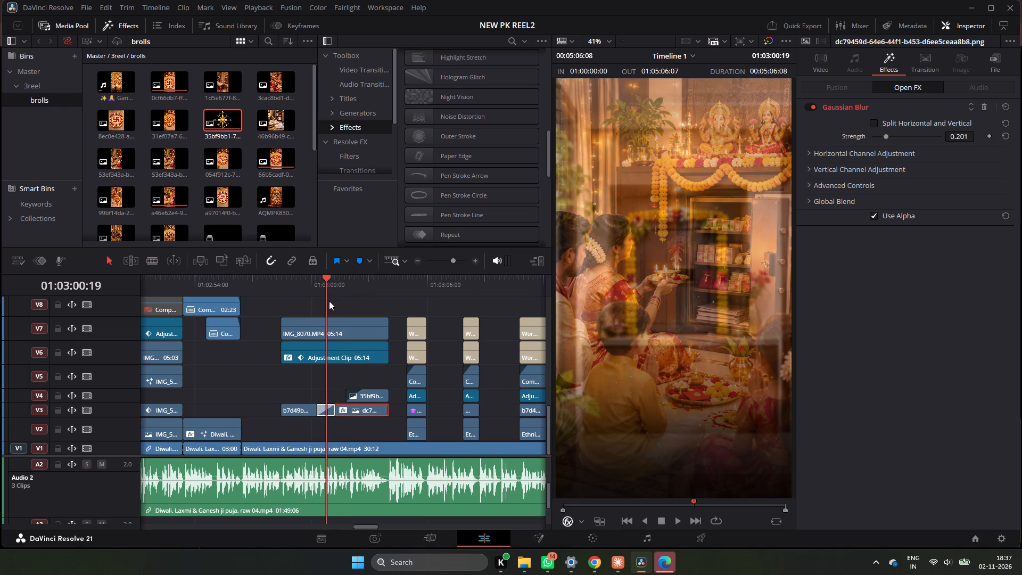
drag(329, 301, 328, 301)
click(989, 134)
drag(963, 138, 691, 183)
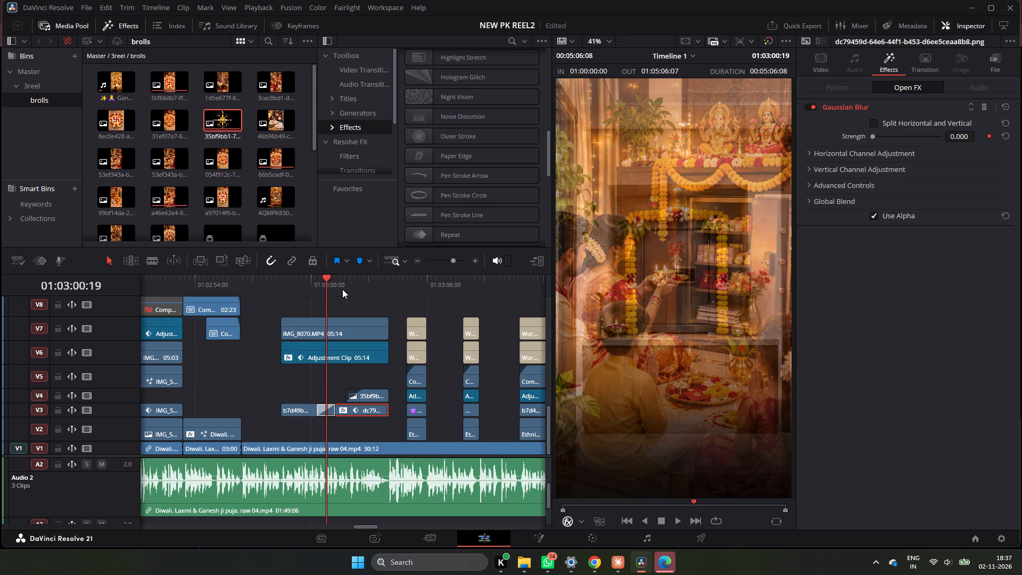
drag(328, 280, 358, 280)
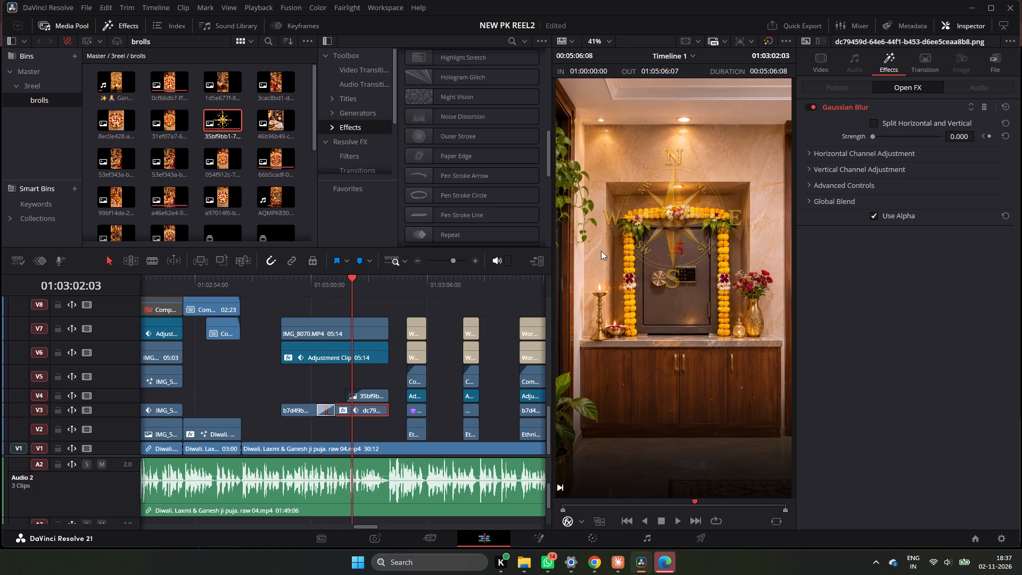
drag(966, 141, 544, 294)
click(330, 281)
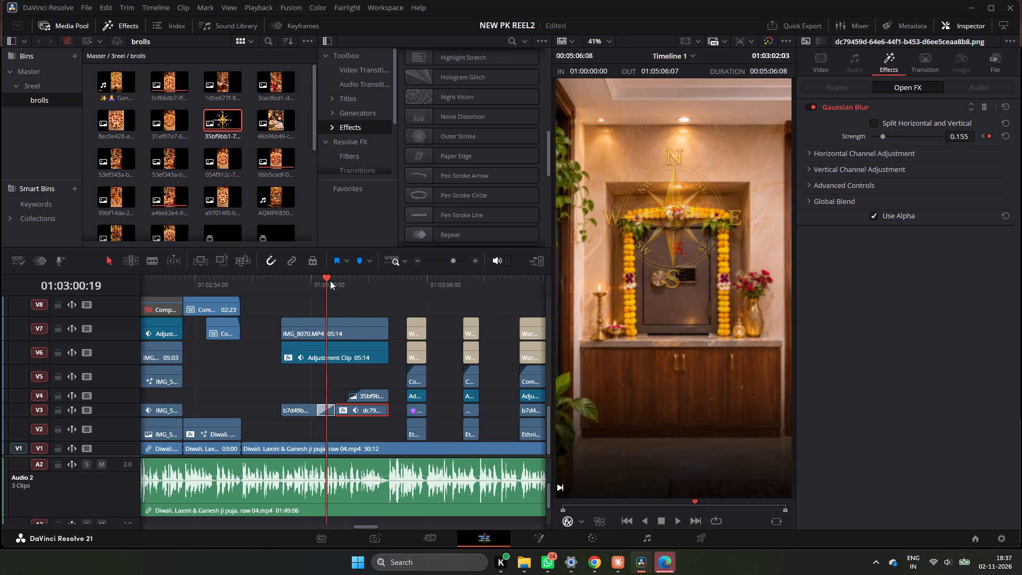
key(space)
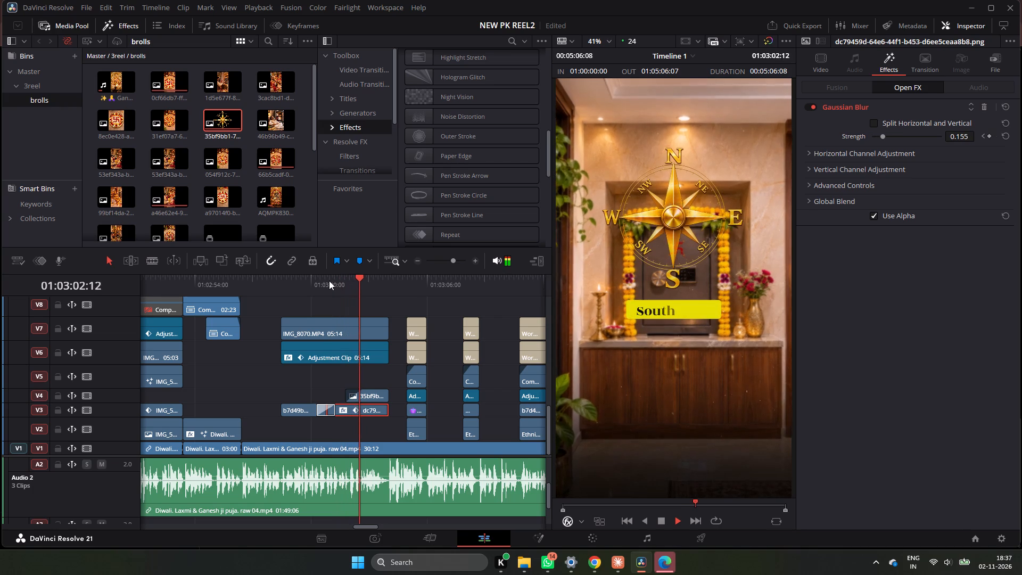
key(space)
click(328, 281)
key(space)
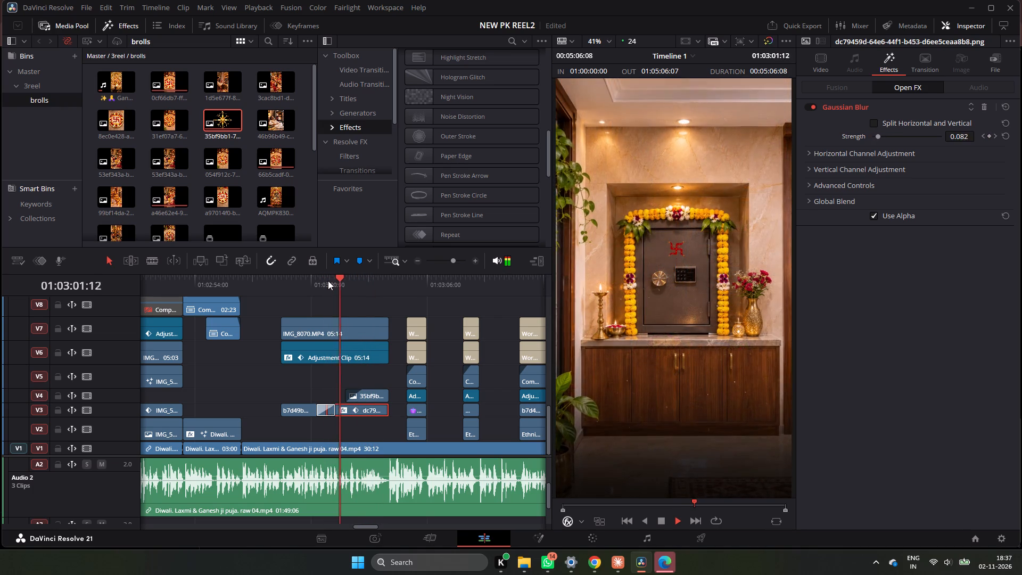
key(space)
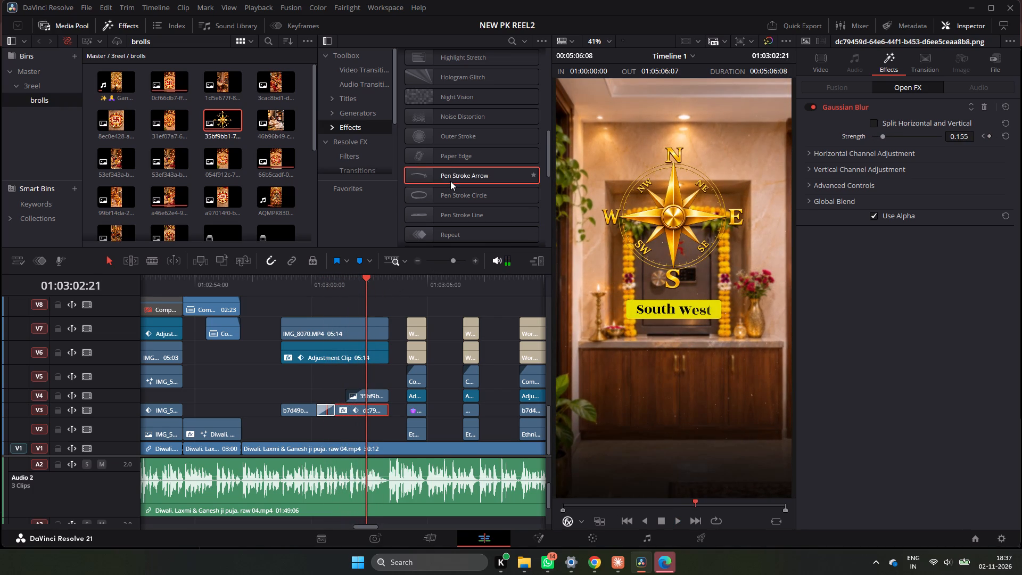
Add an adjustment clip on V5 above the compass clip and trim its start so it lasts 01:22, ending with the compass.
drag(452, 177, 328, 376)
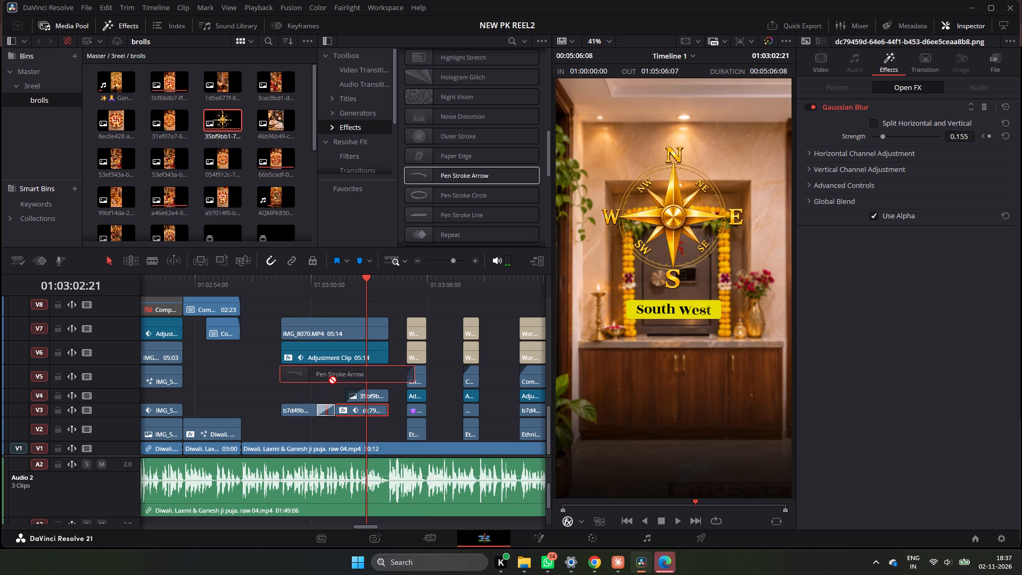
drag(328, 376, 477, 175)
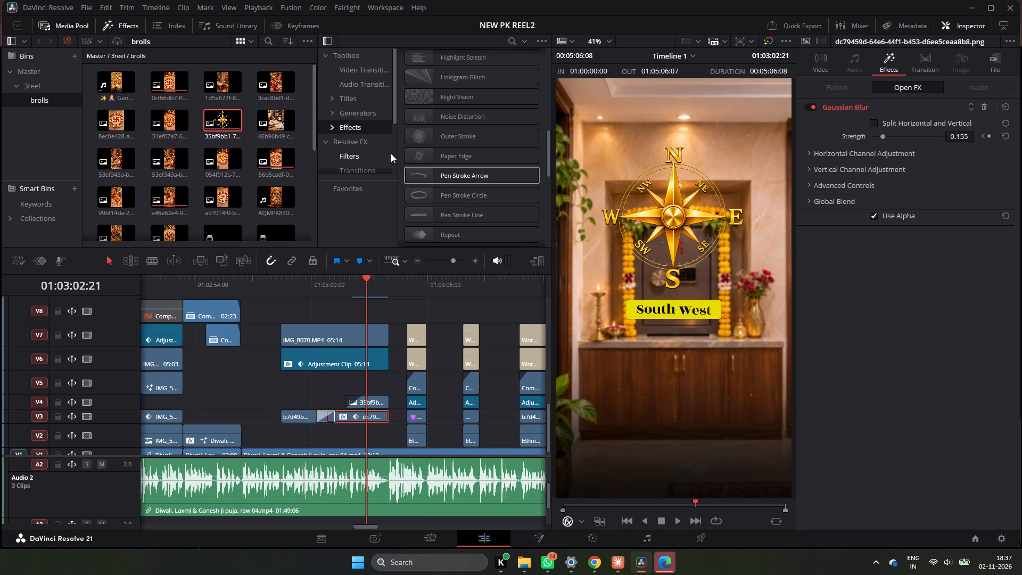
scroll(427, 107, up, 17)
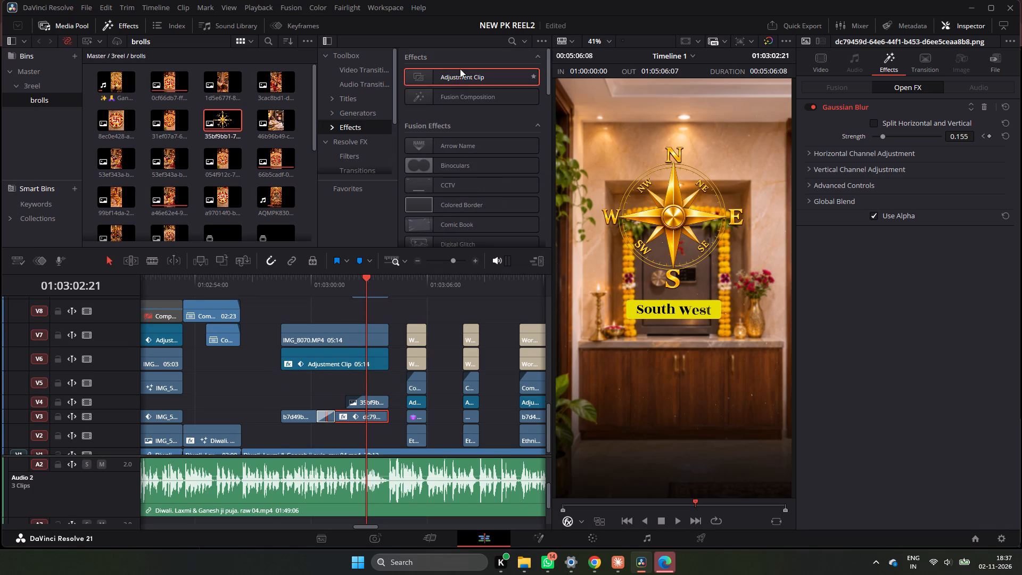
drag(460, 69, 295, 389)
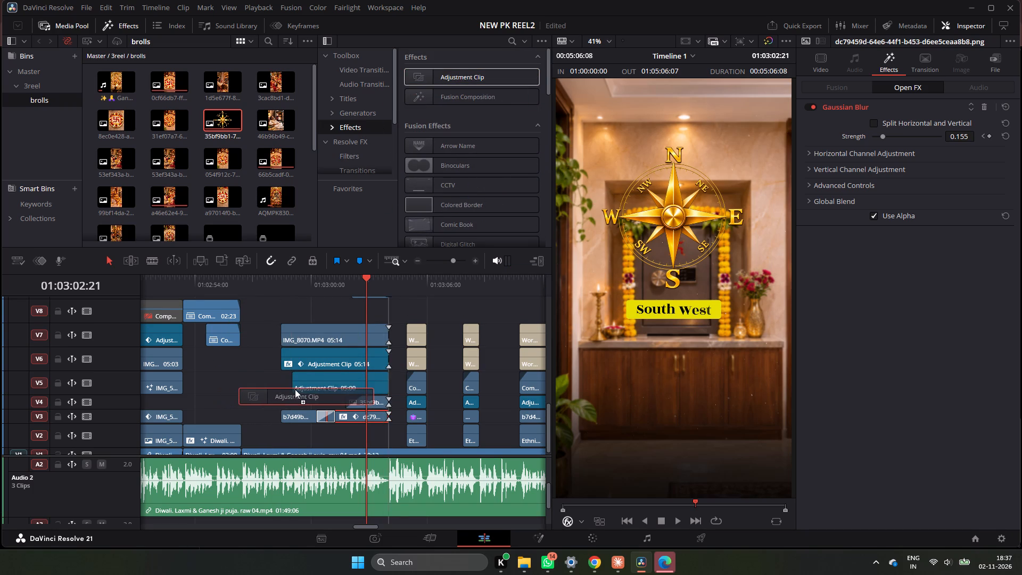
drag(295, 389, 293, 391)
drag(295, 387, 316, 389)
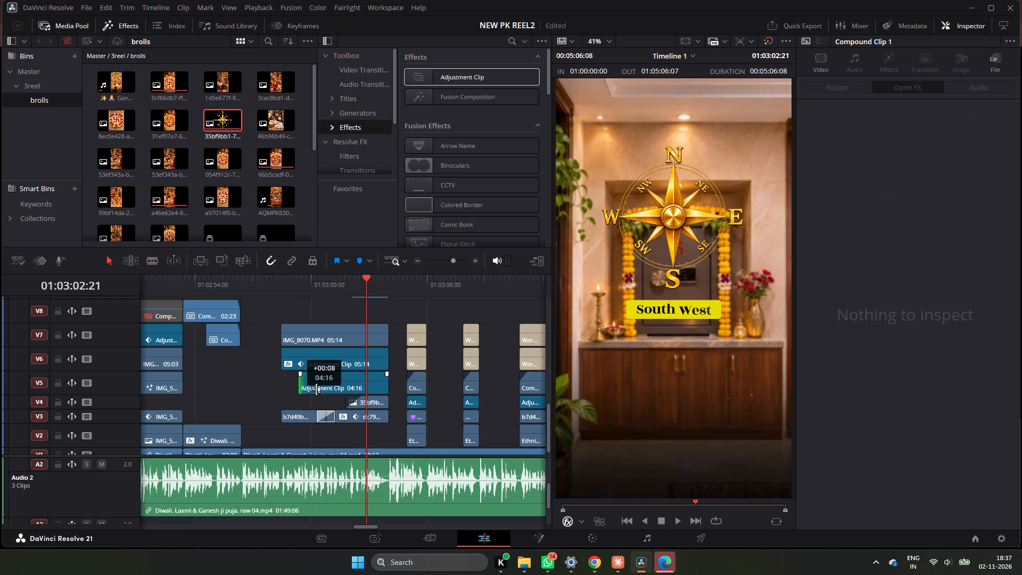
drag(316, 389, 358, 392)
Apply the Pen Stroke Arrow effect to the short adjustment clip on V5.
scroll(482, 174, down, 4)
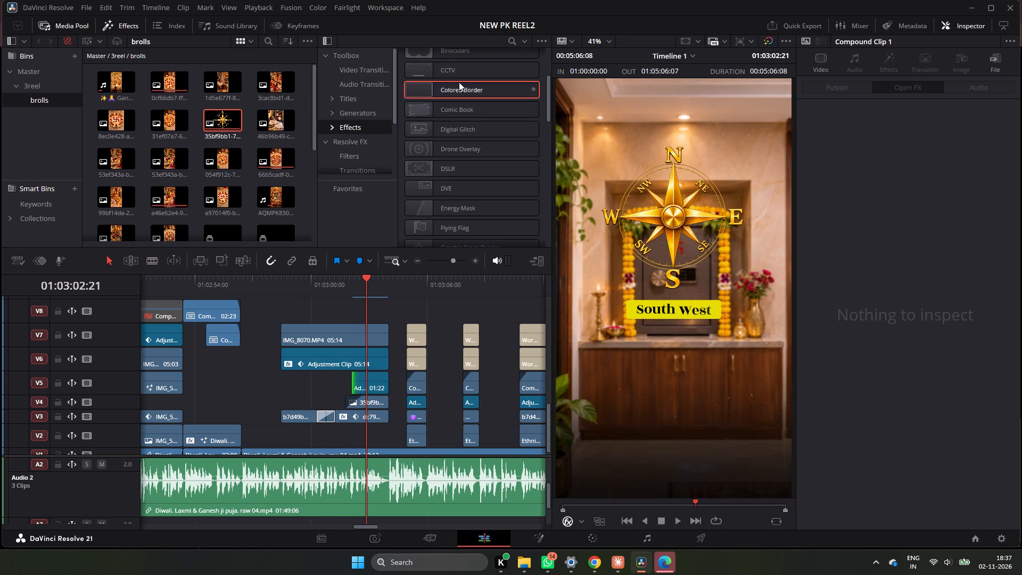
scroll(460, 79, up, 3)
scroll(460, 79, down, 12)
drag(466, 145, 430, 154)
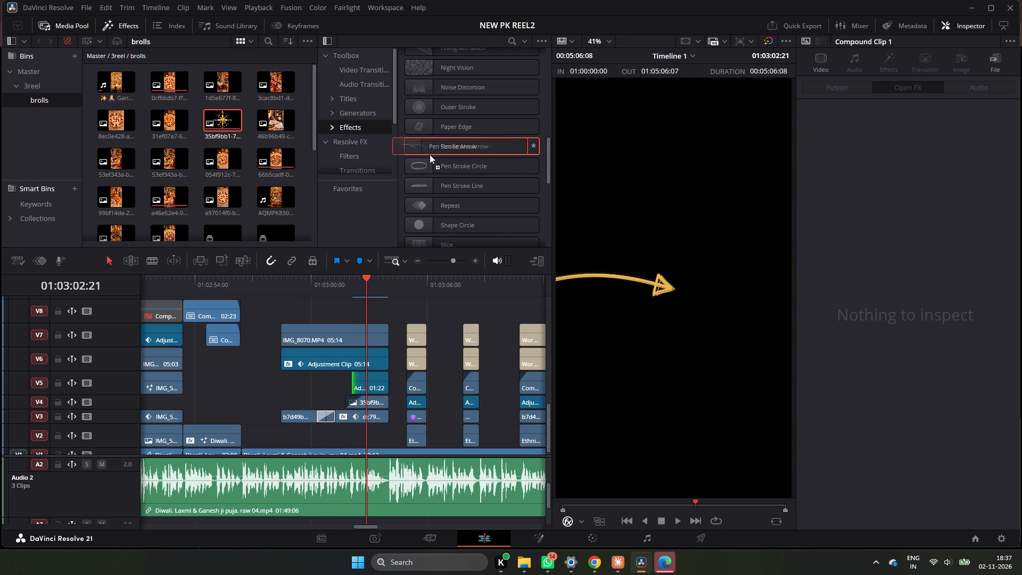
drag(430, 154, 360, 376)
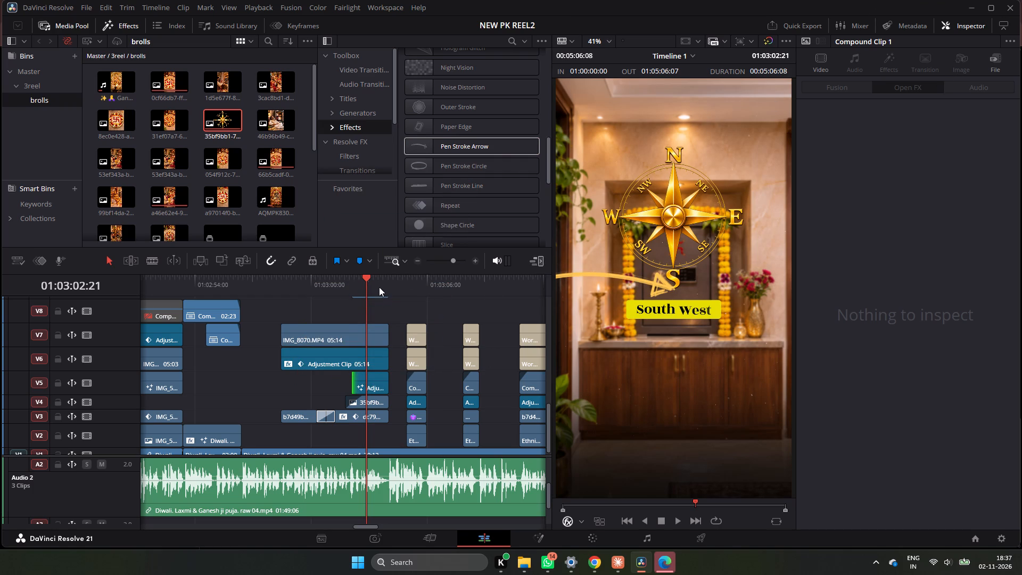
Set the pen stroke arrow's center Y to 0.514 and its size to 0.669, and play back the compass section.
click(367, 379)
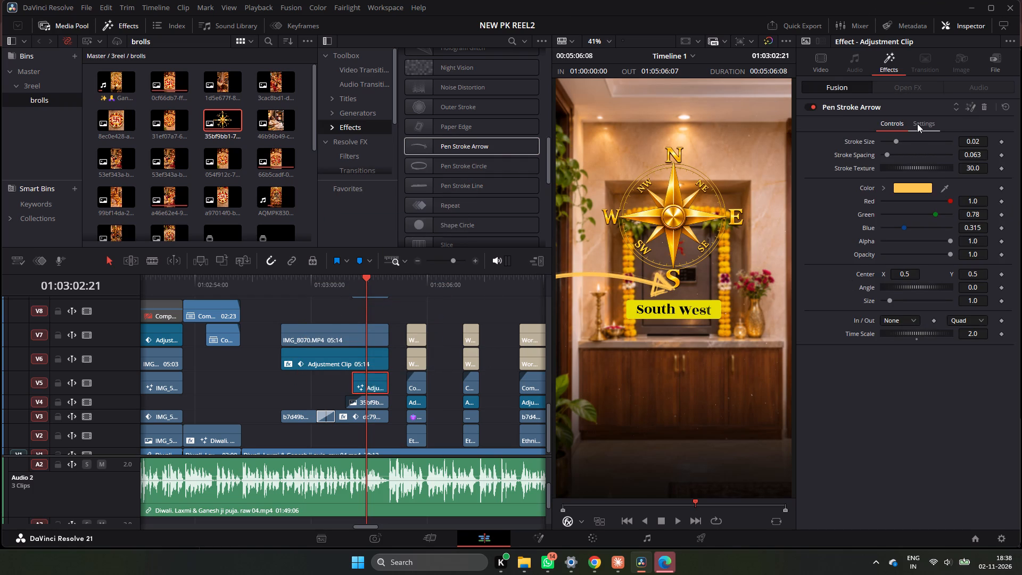
click(917, 124)
click(902, 124)
drag(976, 278, 484, 301)
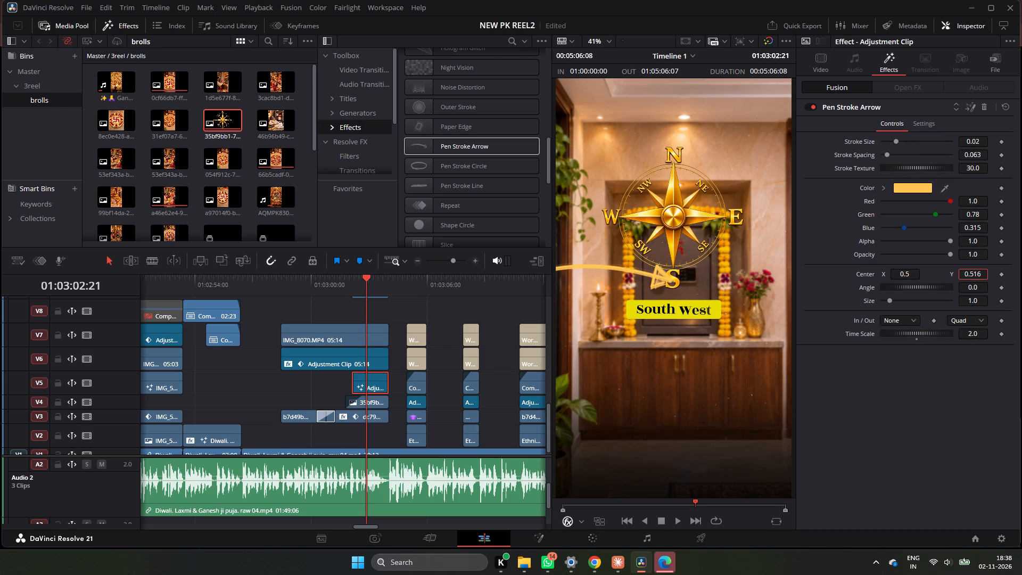
drag(484, 301, 483, 301)
drag(974, 299, 956, 302)
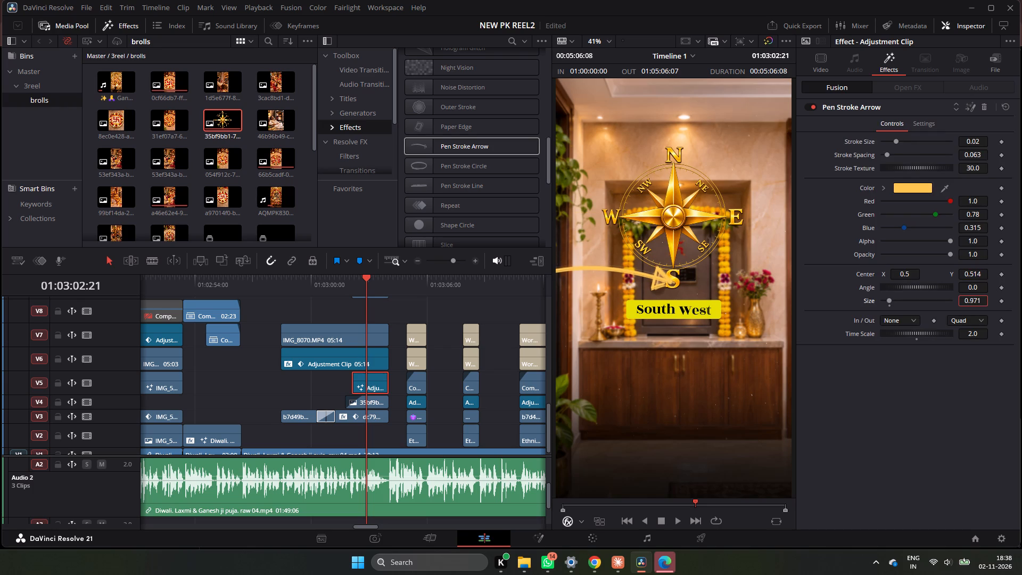
drag(956, 302, 797, 310)
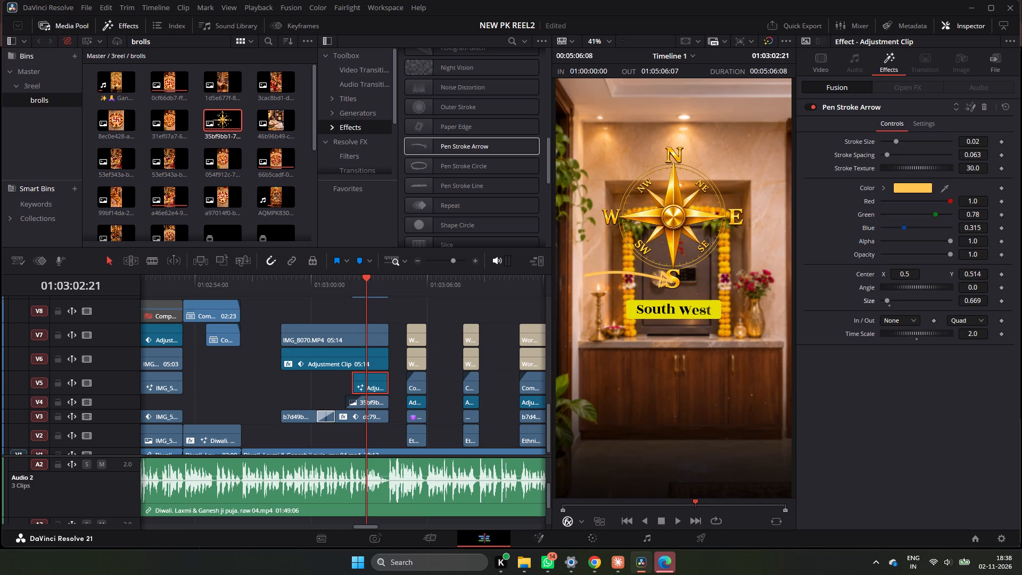
click(345, 283)
key(space)
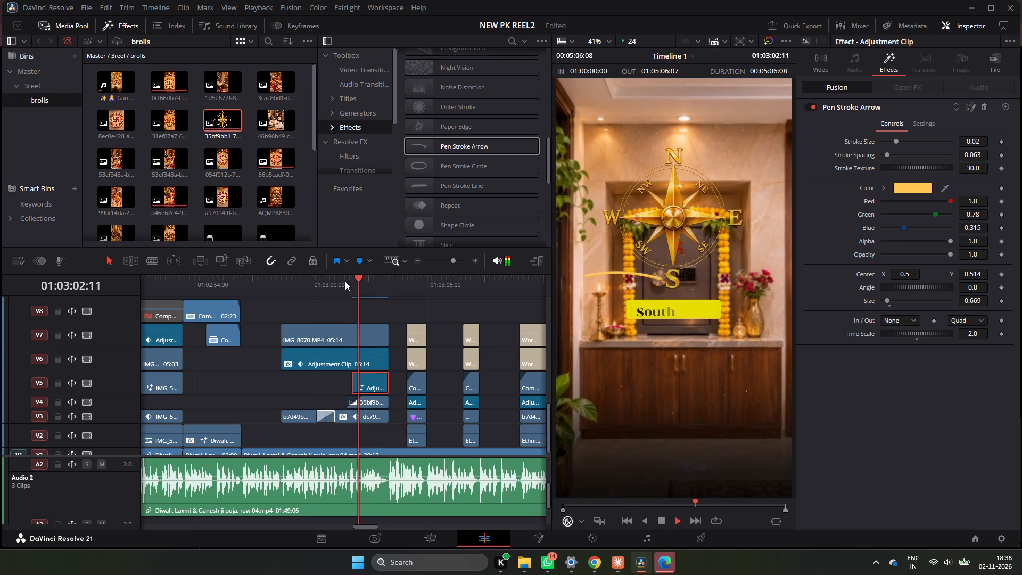
key(space)
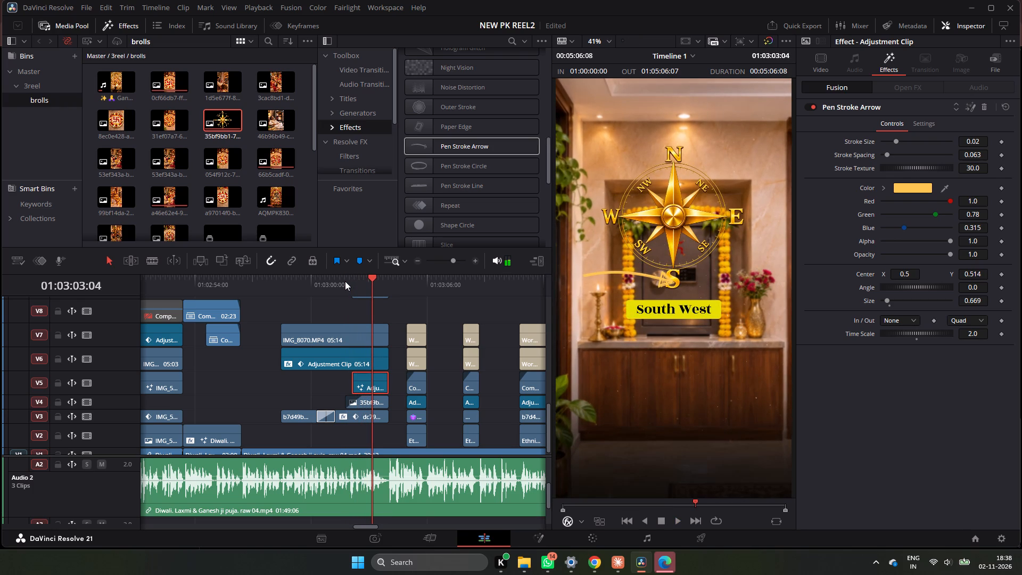
click(345, 281)
click(335, 281)
key(space)
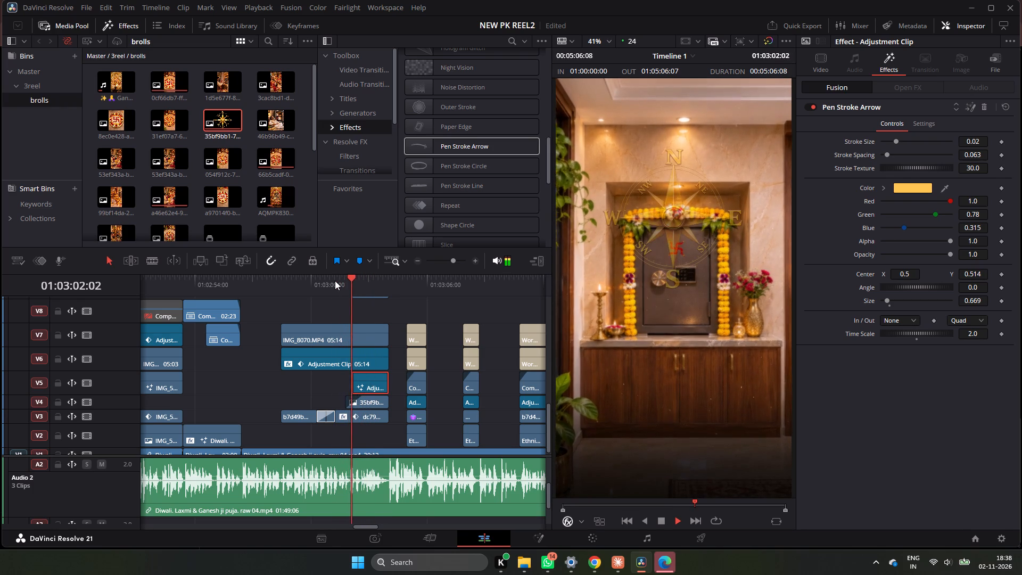
key(space)
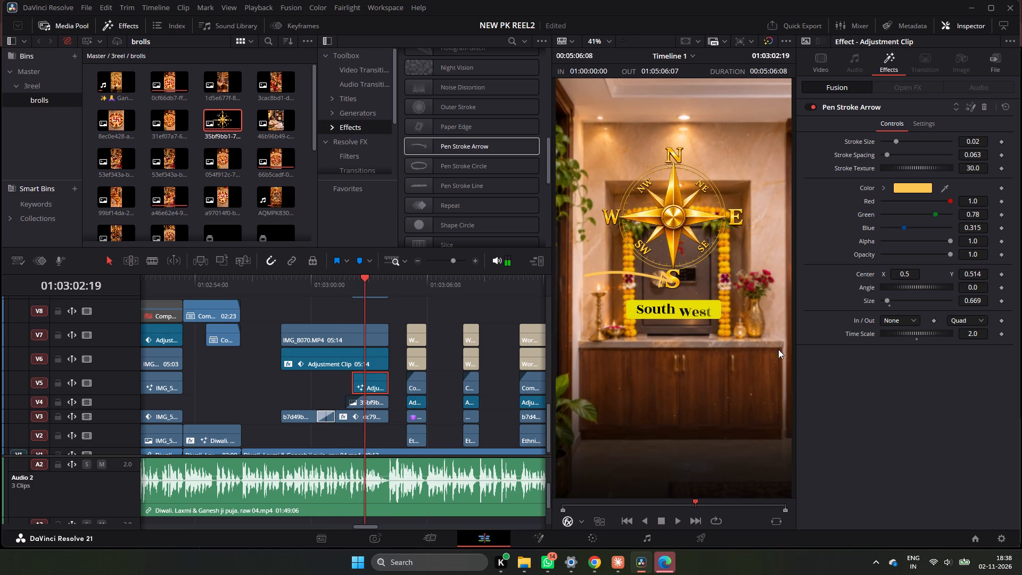
Play back the reel from several shots before the locker and compass section to review the edit.
click(418, 262)
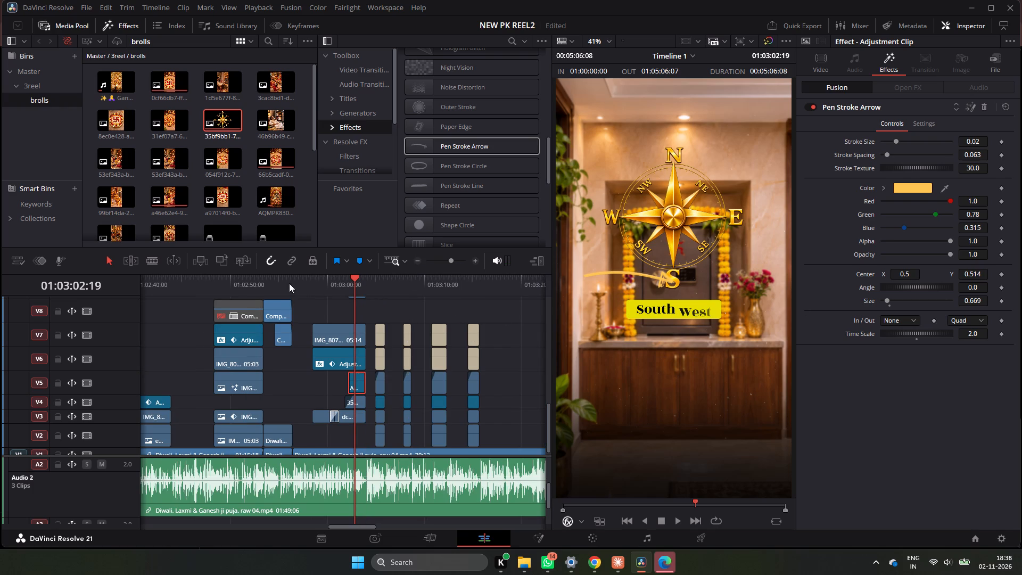
click(242, 280)
key(space)
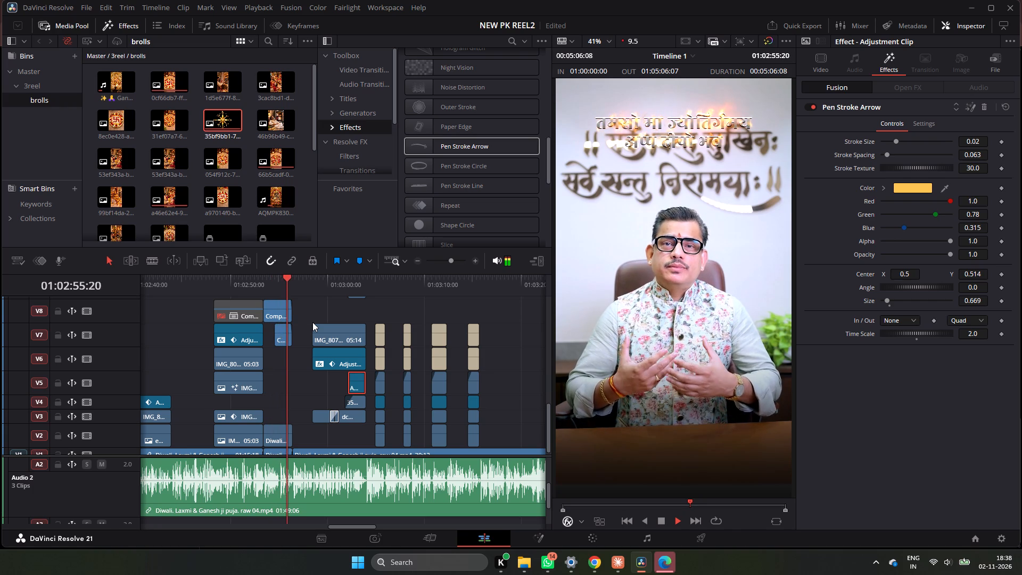
Play back the presenter shot before the locker, and the compass section up to the South West title and pen stroke arrow.
key(space)
key(space)
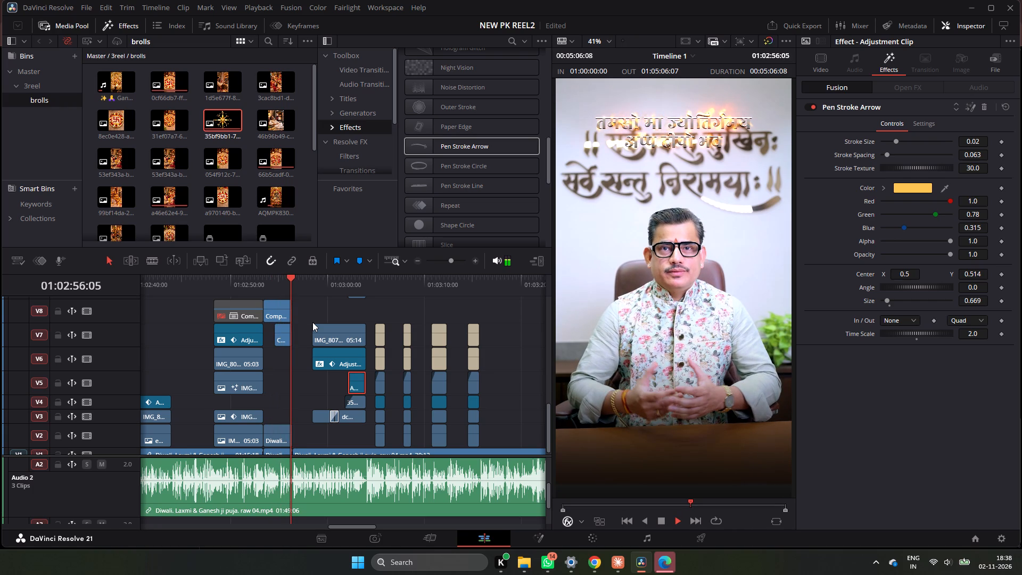
key(space)
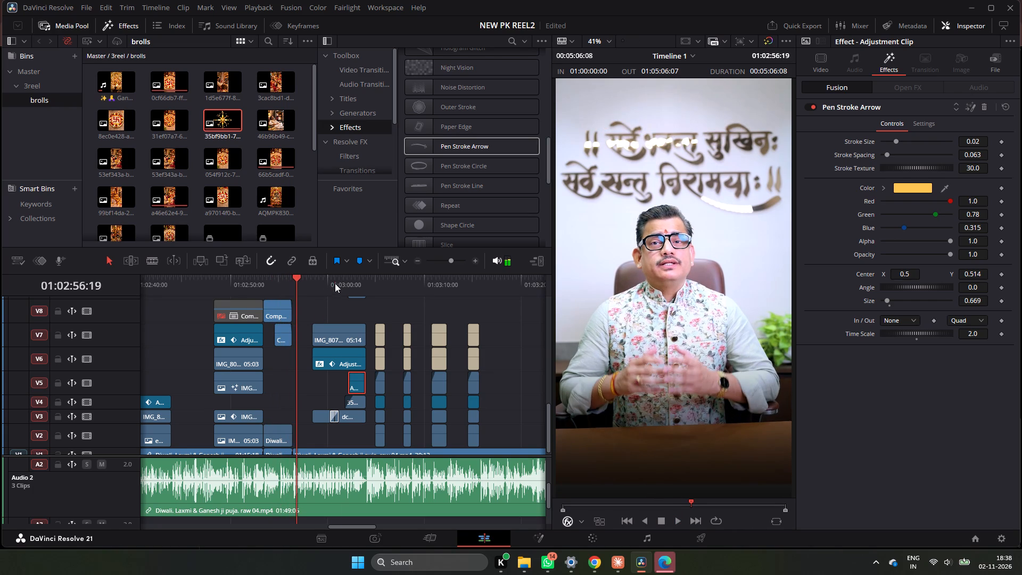
click(335, 283)
key(space)
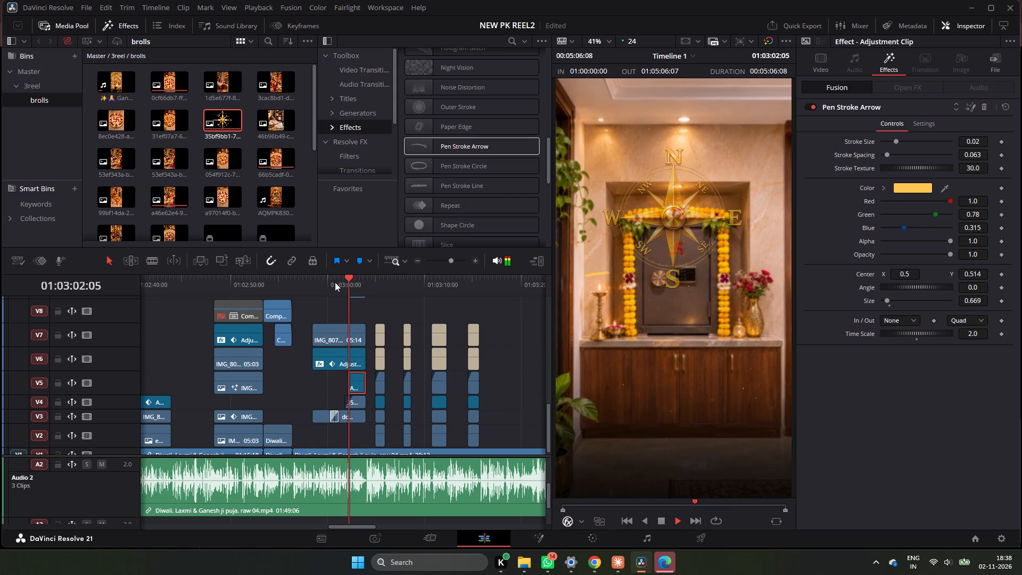
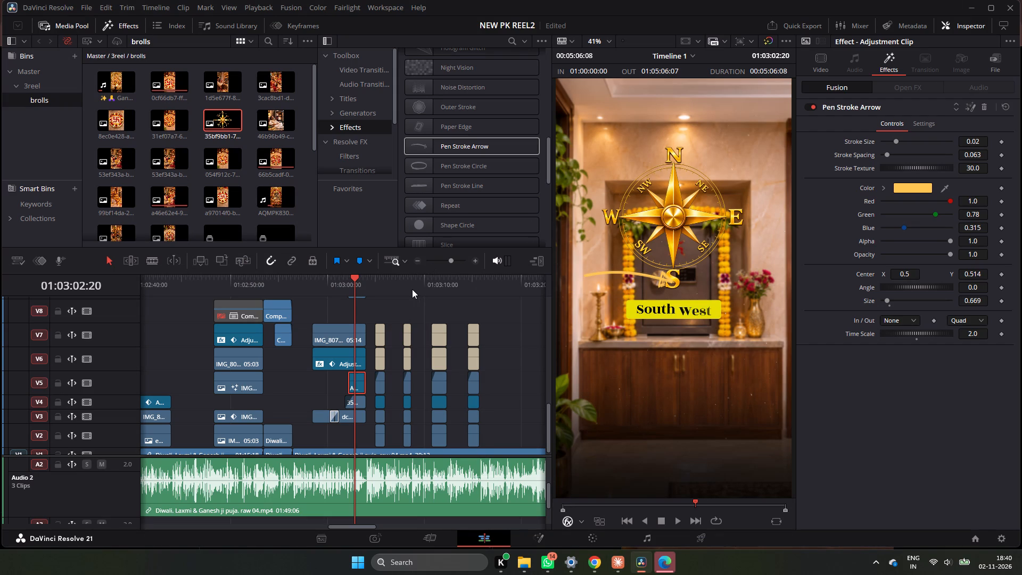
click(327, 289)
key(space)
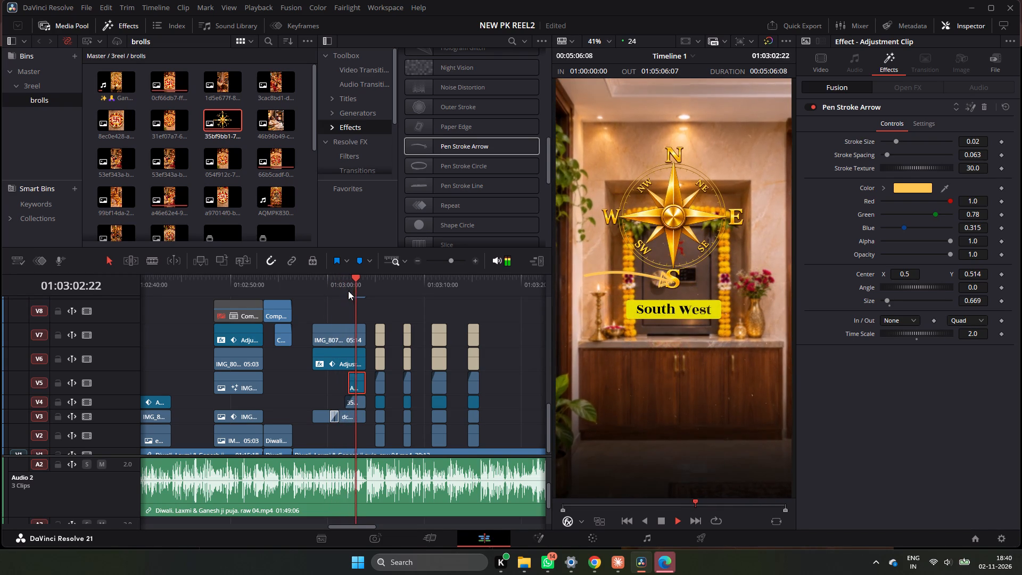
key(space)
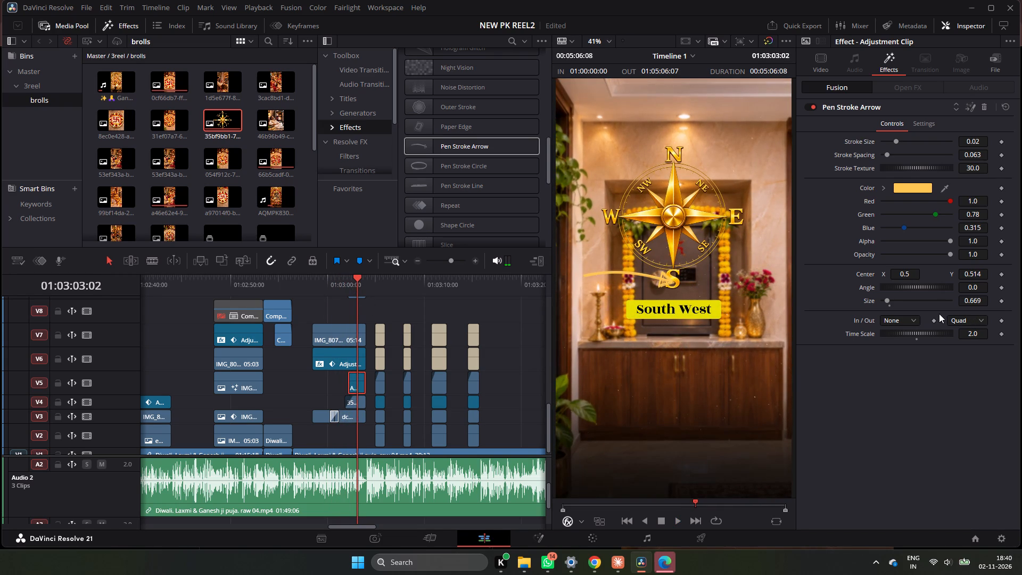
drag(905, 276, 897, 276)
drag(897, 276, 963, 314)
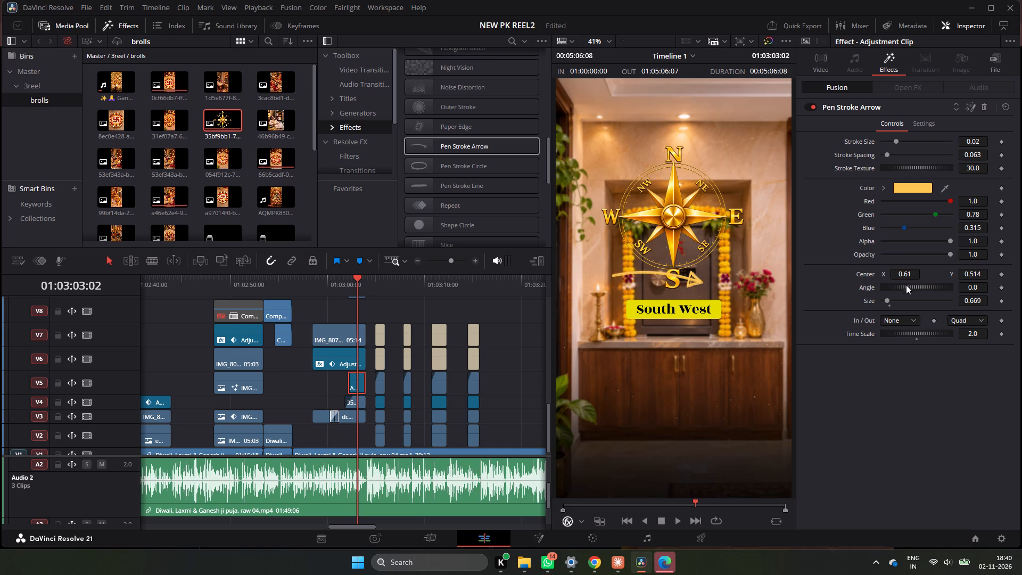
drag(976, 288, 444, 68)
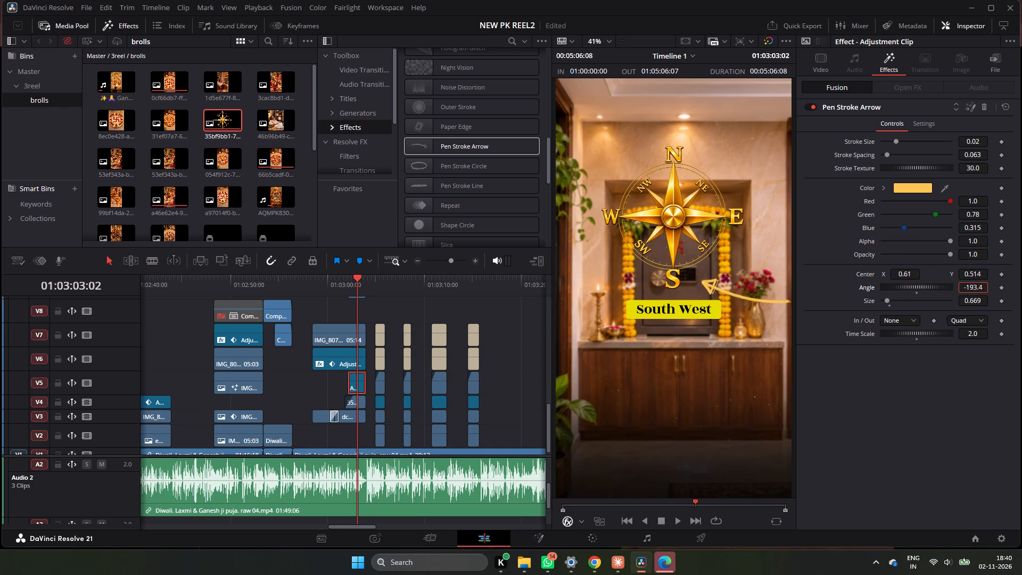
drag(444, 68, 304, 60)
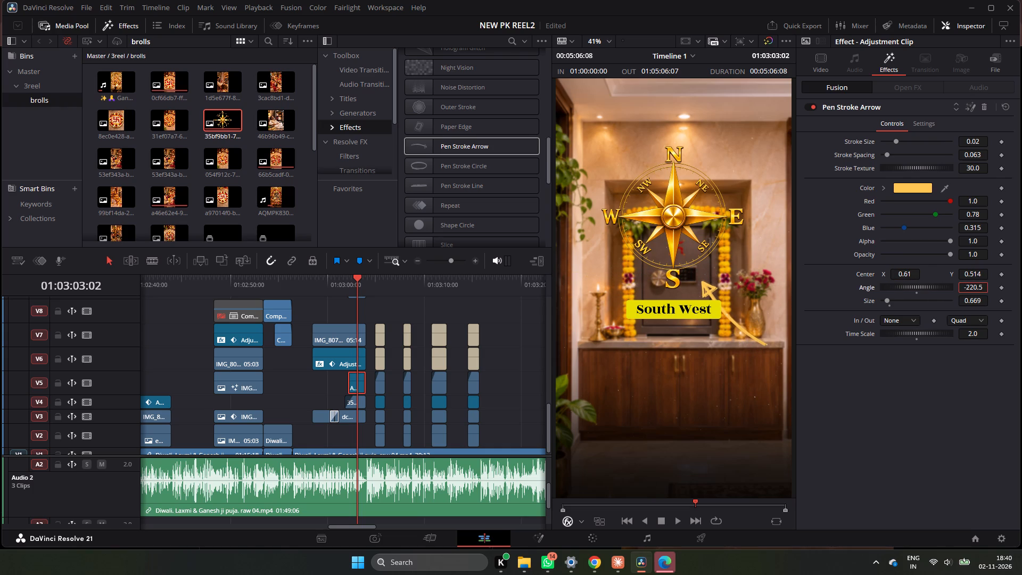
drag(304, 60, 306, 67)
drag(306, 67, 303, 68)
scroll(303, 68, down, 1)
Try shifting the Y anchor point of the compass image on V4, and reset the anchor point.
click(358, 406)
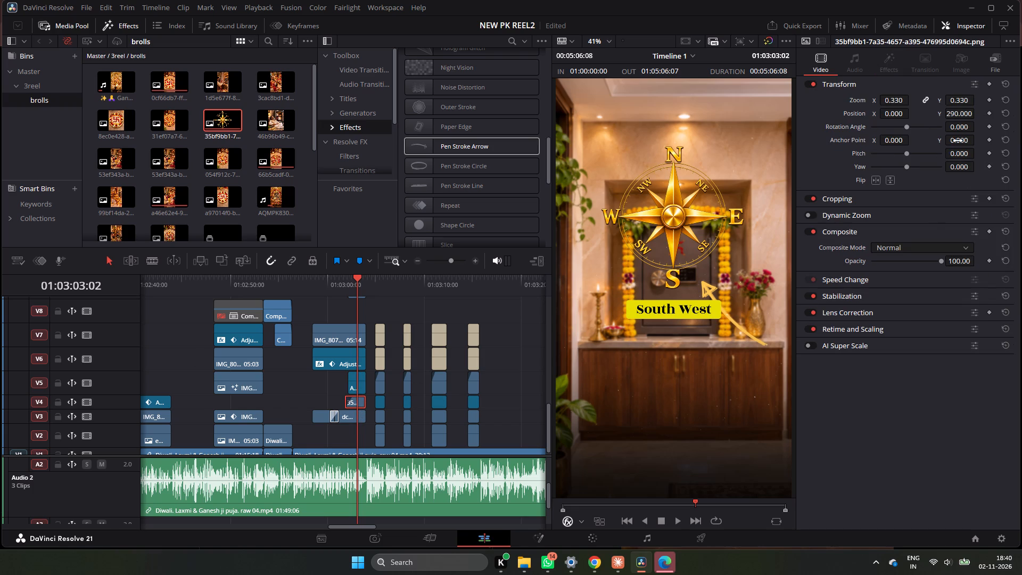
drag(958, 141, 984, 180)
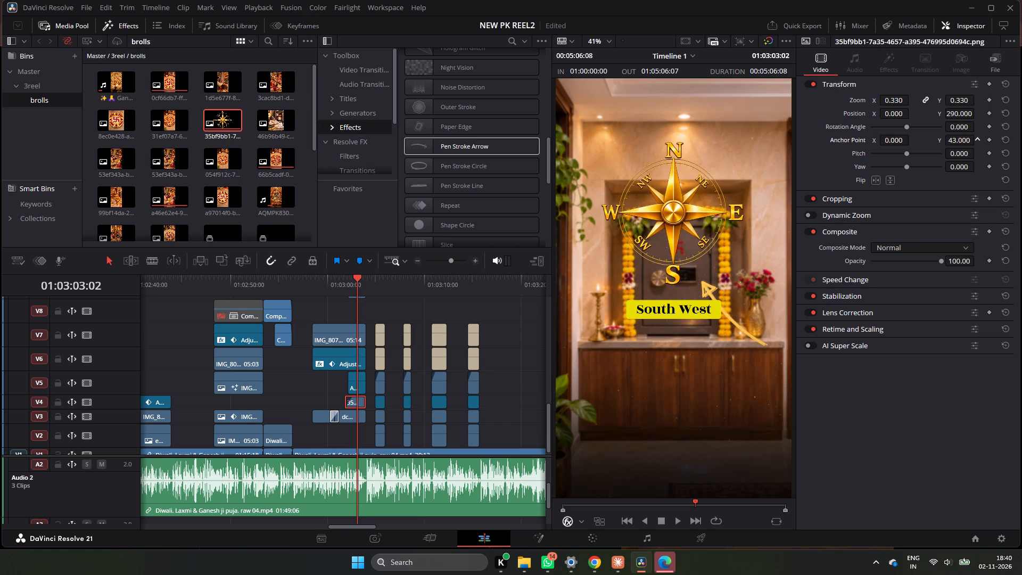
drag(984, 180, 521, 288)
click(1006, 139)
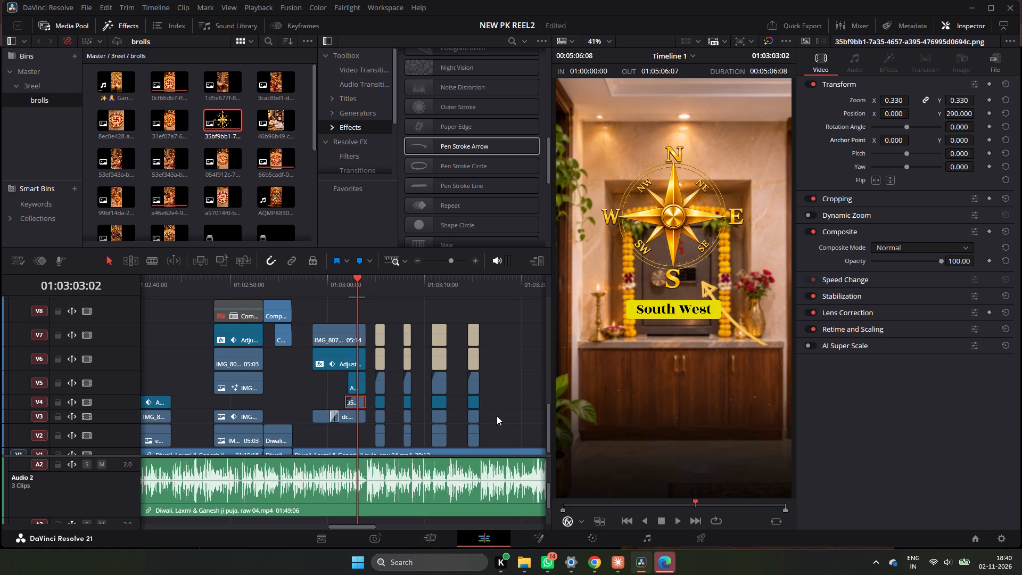
Delete the Pen Stroke Arrow adjustment clip on track V5 over the locker shot.
click(357, 389)
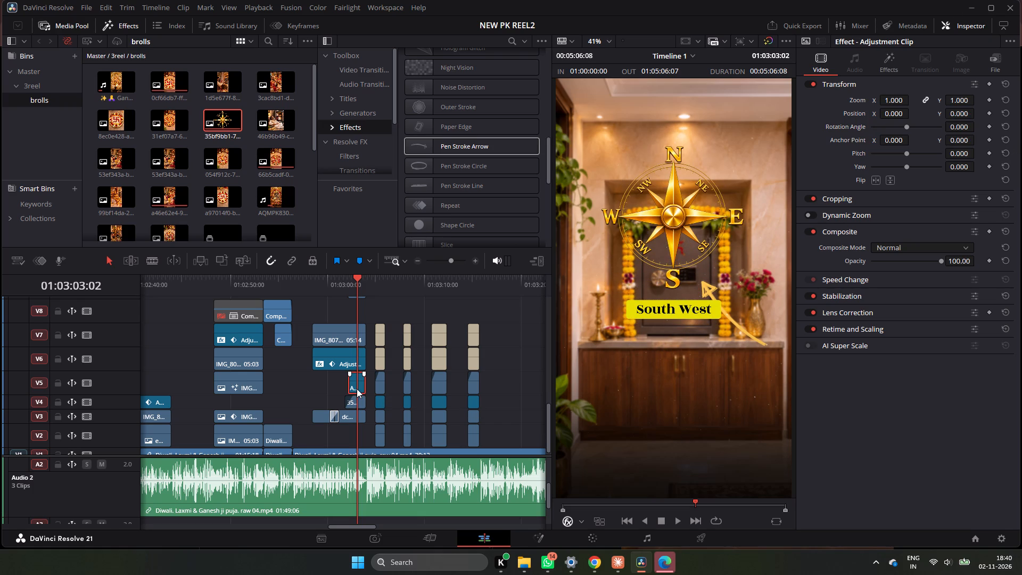
key(BackSpace)
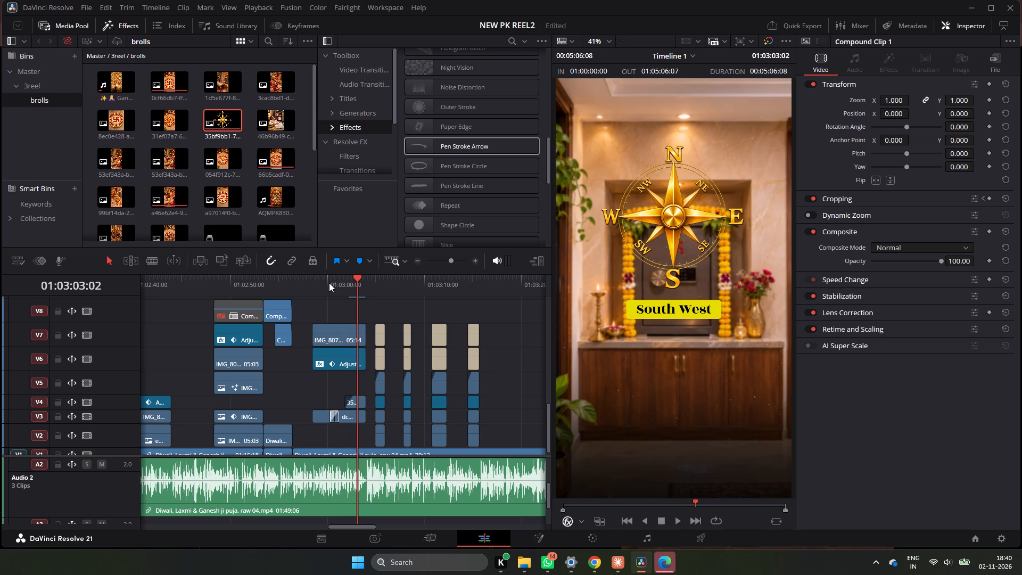
Play back the locker shot with the compass and South West title to review it without the arrow.
click(329, 283)
key(space)
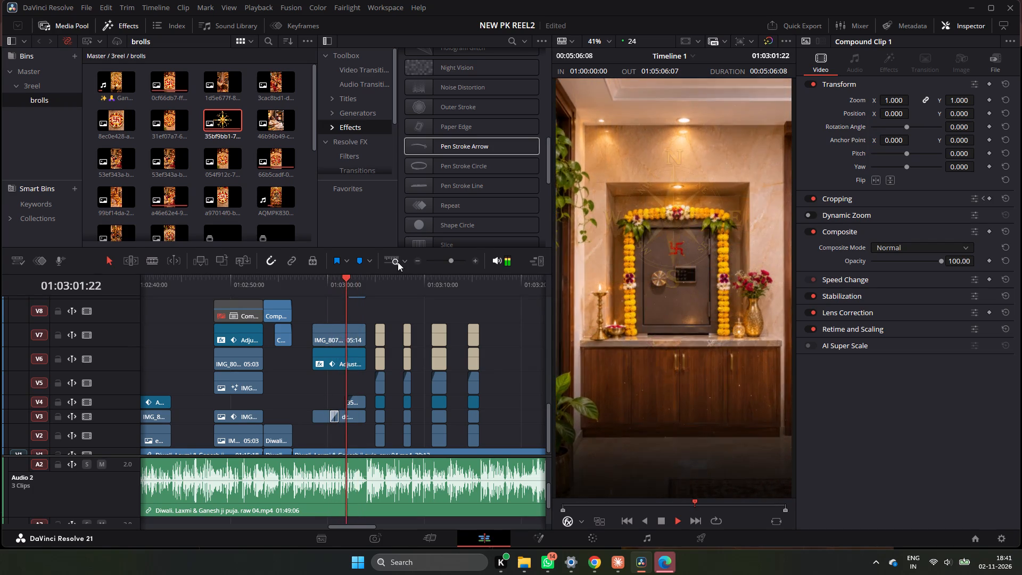
key(space)
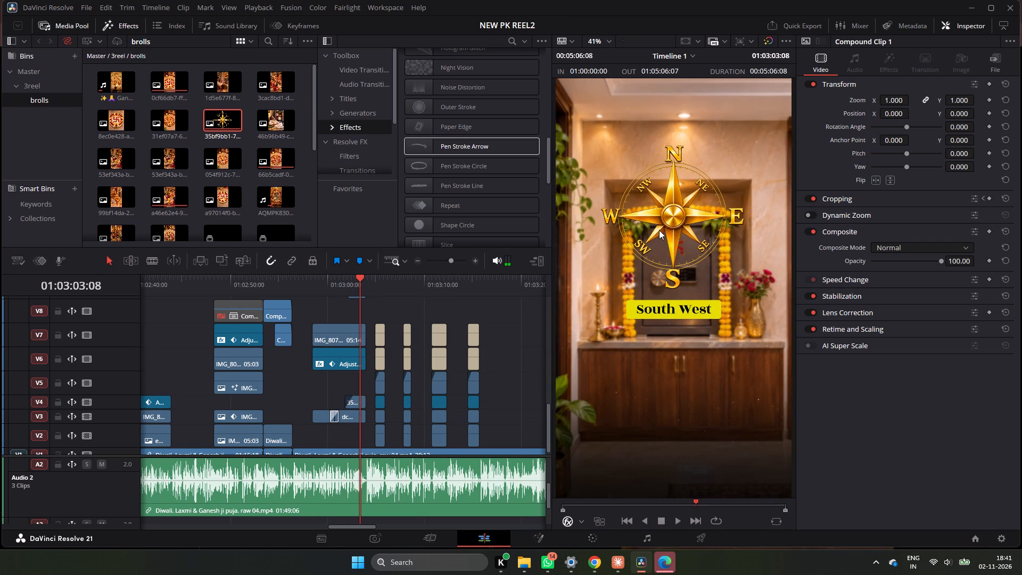
key(space)
key(space)
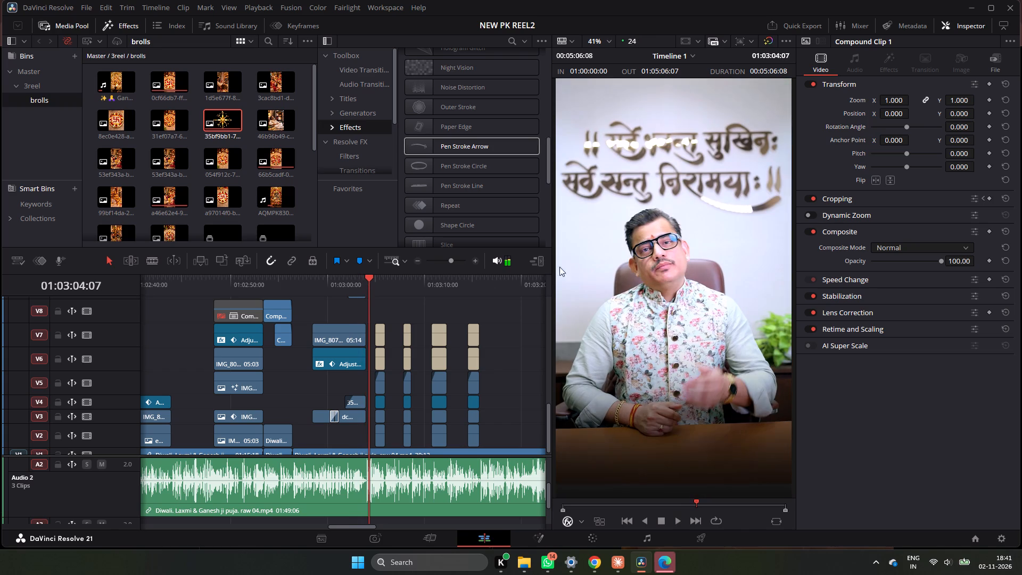
click(337, 286)
key(space)
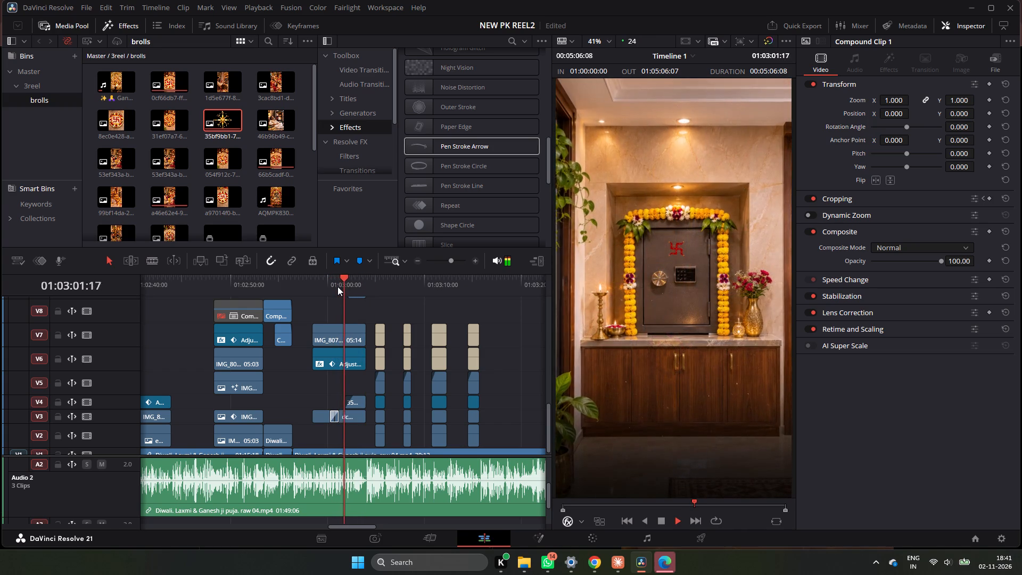
key(space)
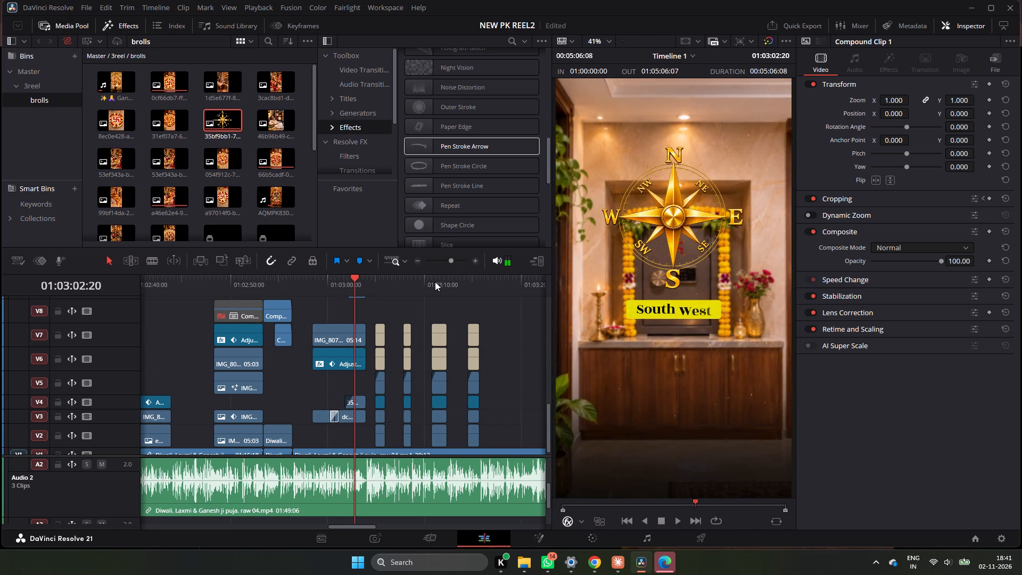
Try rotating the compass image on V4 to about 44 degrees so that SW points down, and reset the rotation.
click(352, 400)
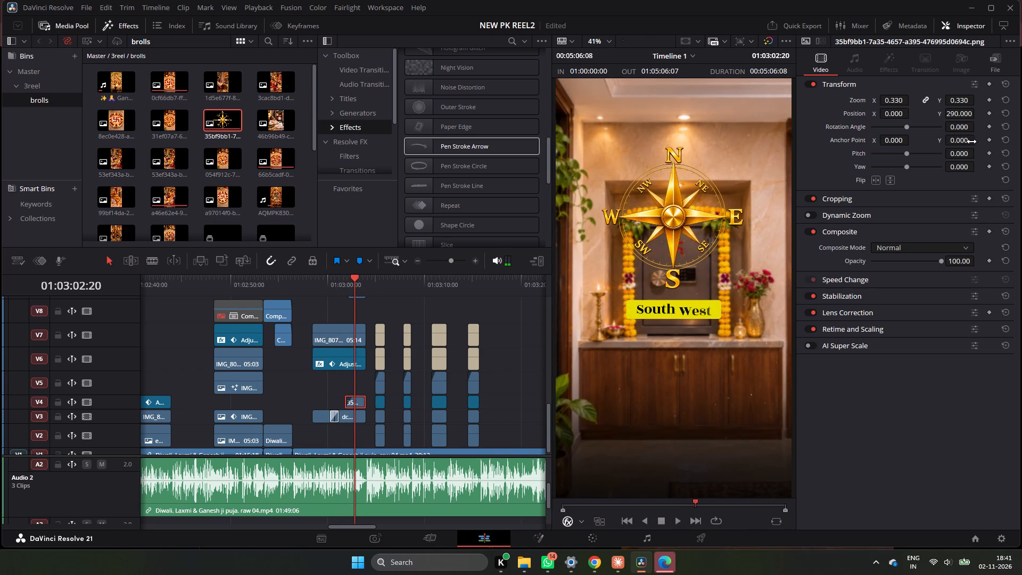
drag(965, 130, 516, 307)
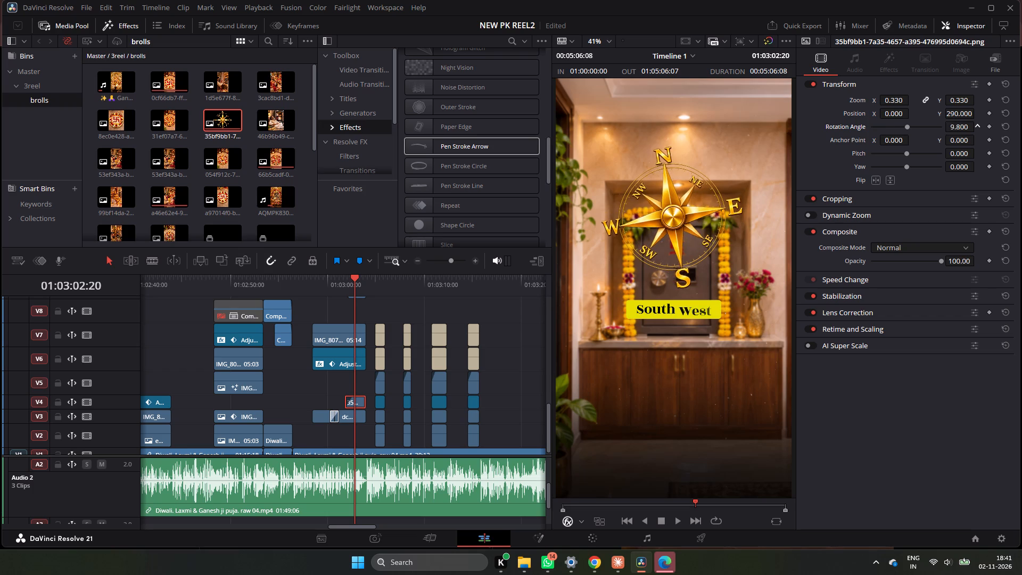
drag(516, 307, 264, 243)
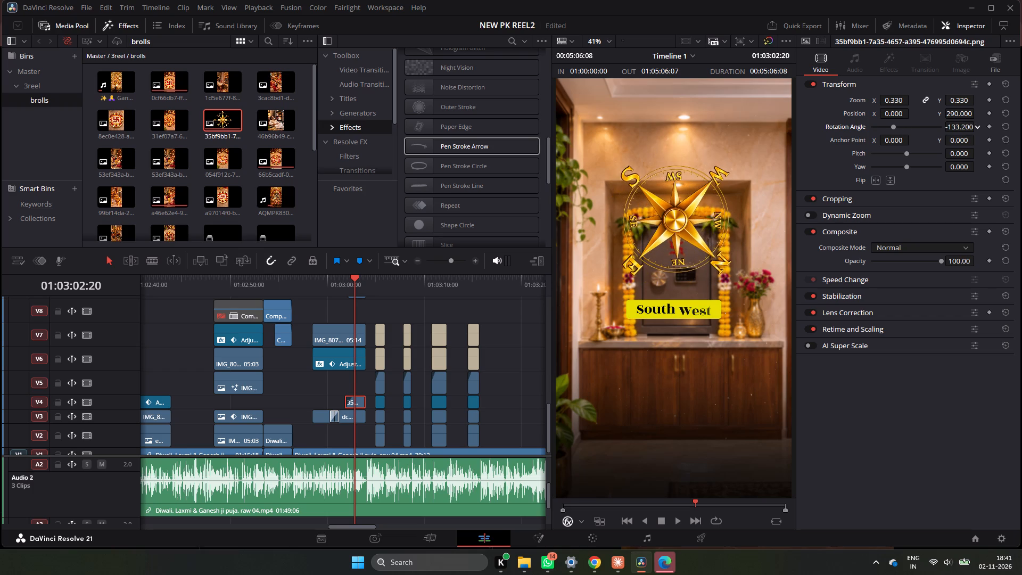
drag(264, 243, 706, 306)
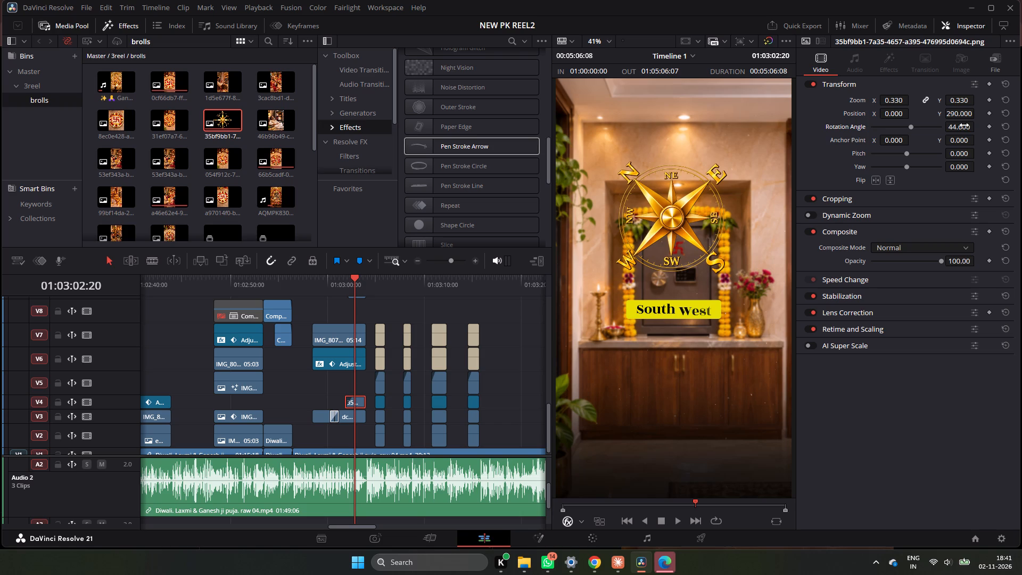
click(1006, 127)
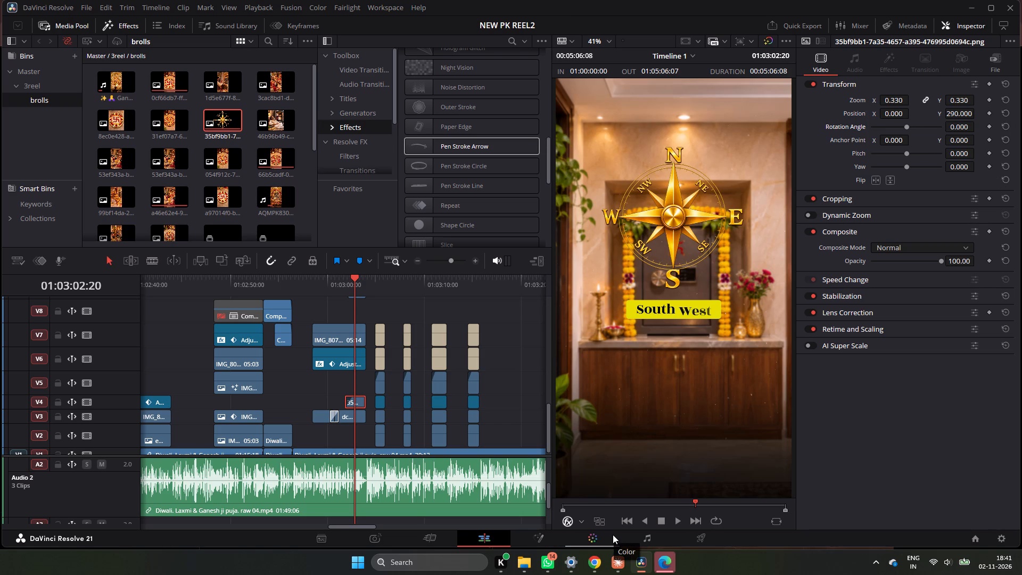
click(603, 560)
right_click(367, 326)
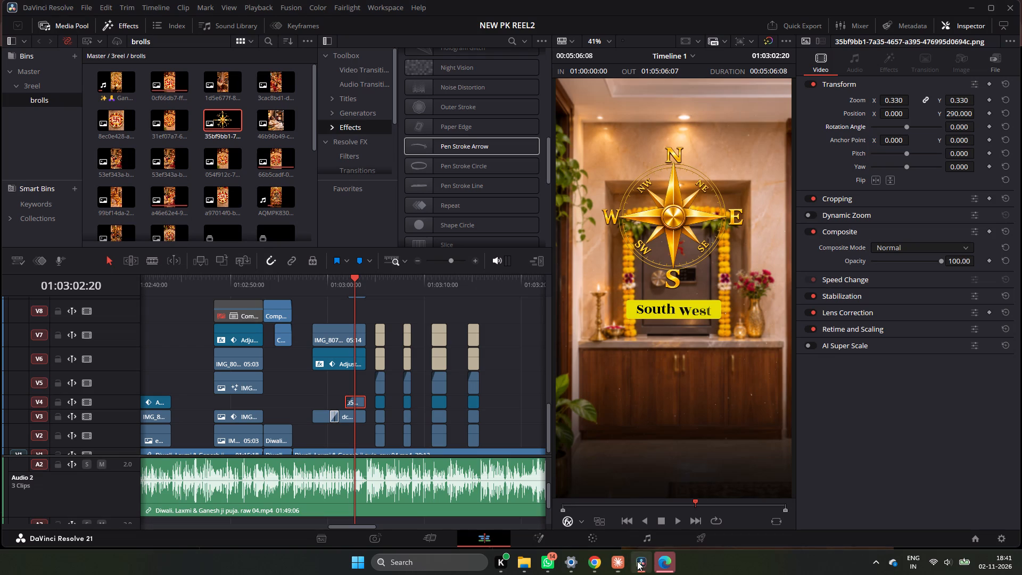
click(334, 281)
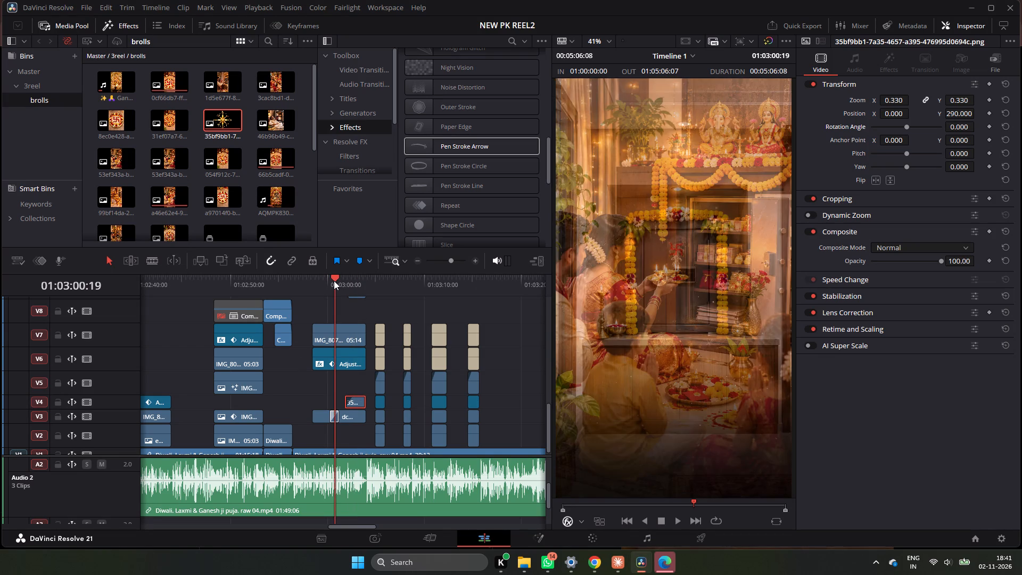
key(space)
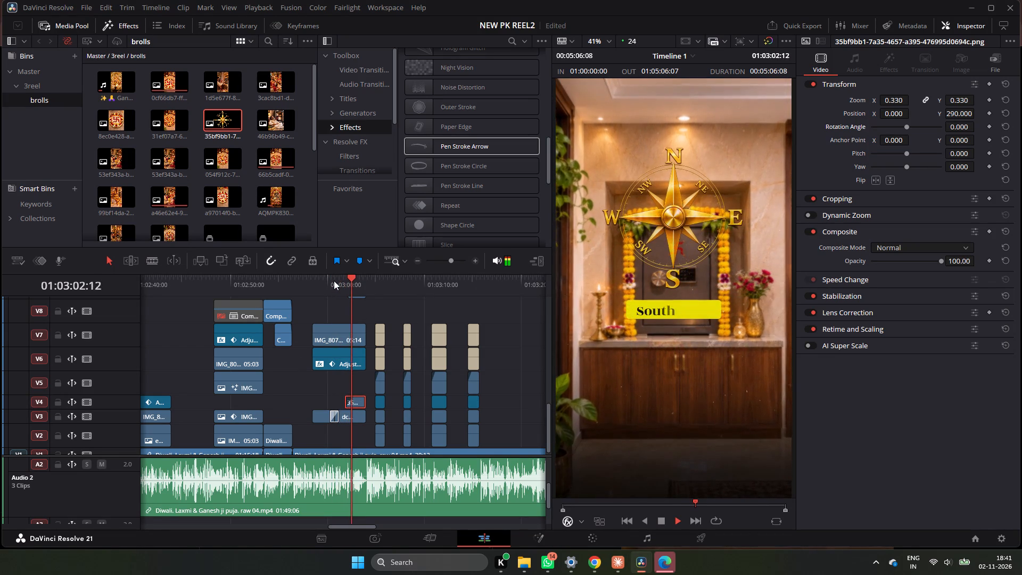
key(space)
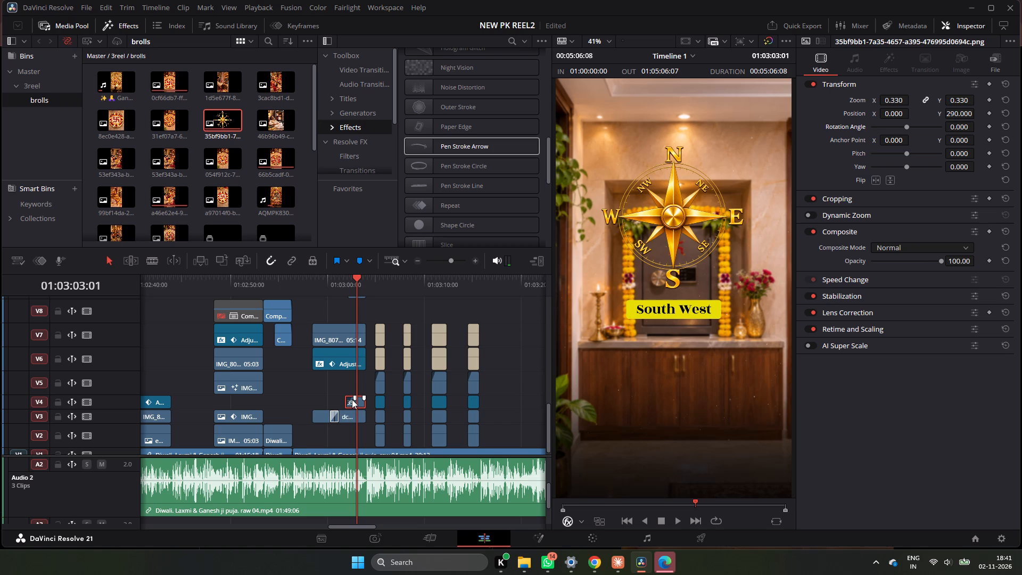
key(BackSpace)
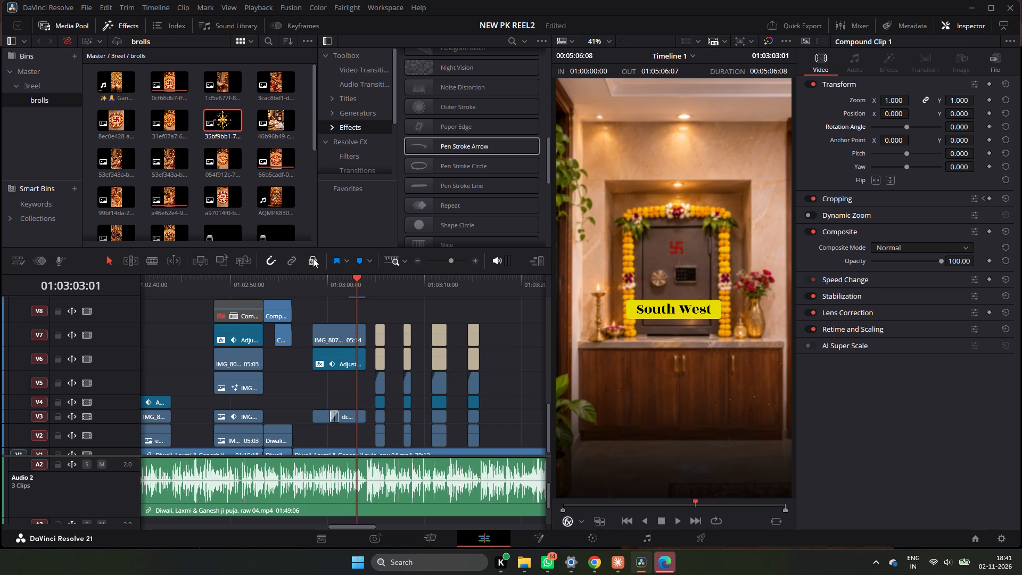
Import all files from the NEW PK REEL2 folder into the brolls bin to bring in the saved locker-and-floor-compass image.
scroll(282, 216, down, 8)
right_click(280, 217)
click(336, 360)
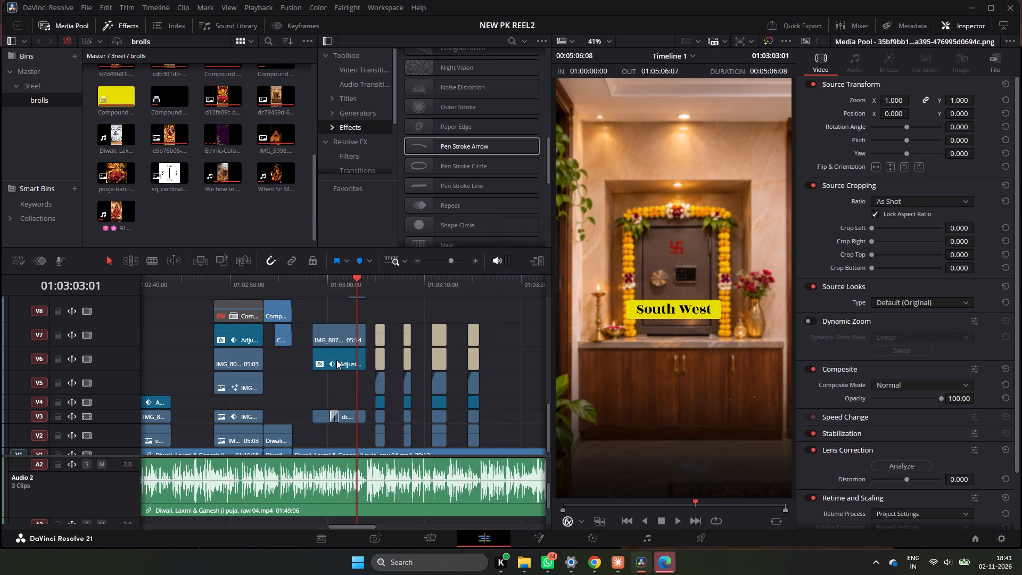
click(336, 211)
key(ctrl+a)
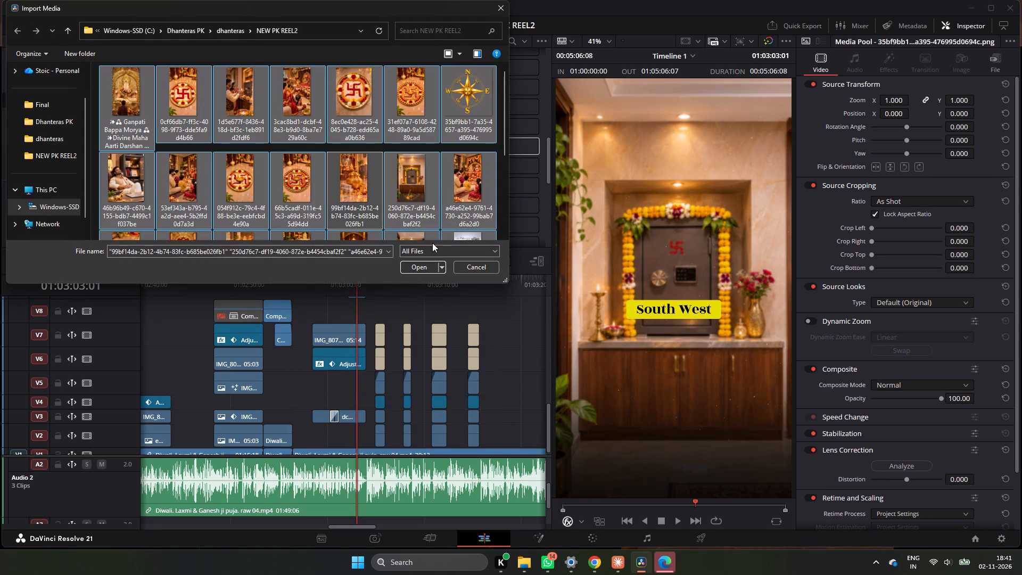
click(418, 270)
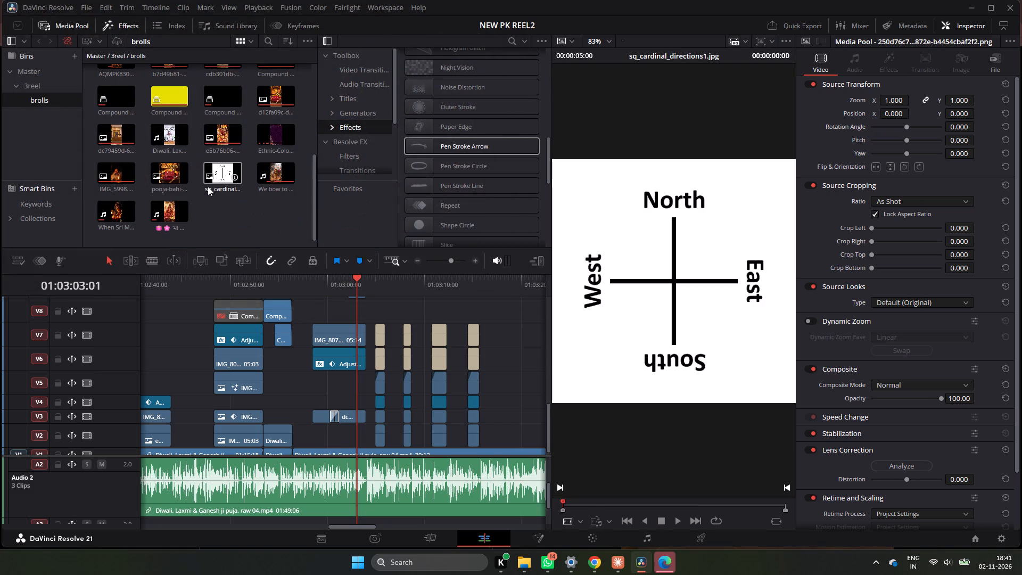
Place the 250d76c7 locker-and-compass image on V2 beneath the second V3 locker clip and trim it to match at 03:06.
scroll(208, 187, up, 11)
drag(172, 198, 286, 402)
drag(331, 404, 303, 404)
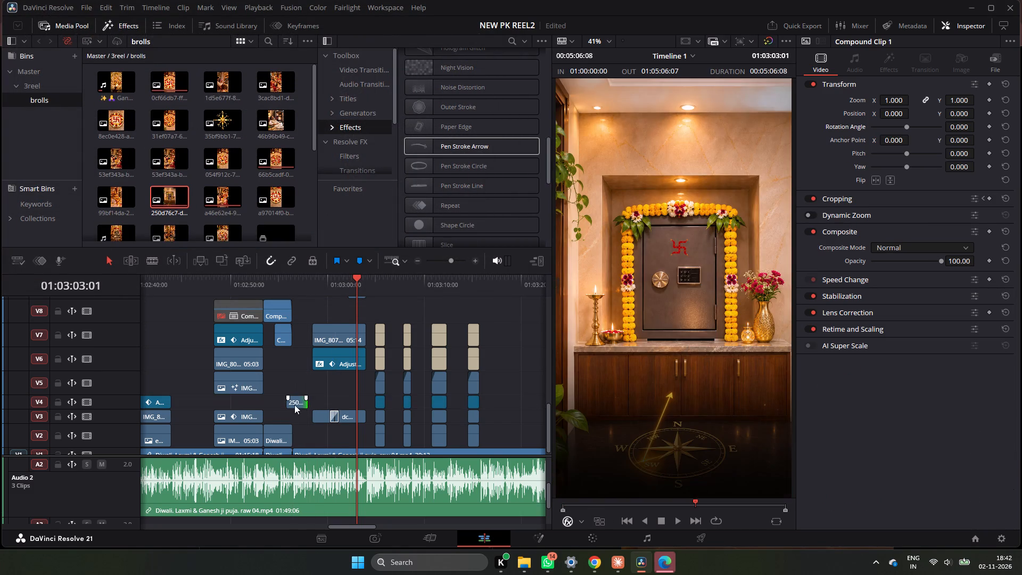
drag(295, 404, 341, 430)
drag(357, 436, 362, 438)
click(362, 436)
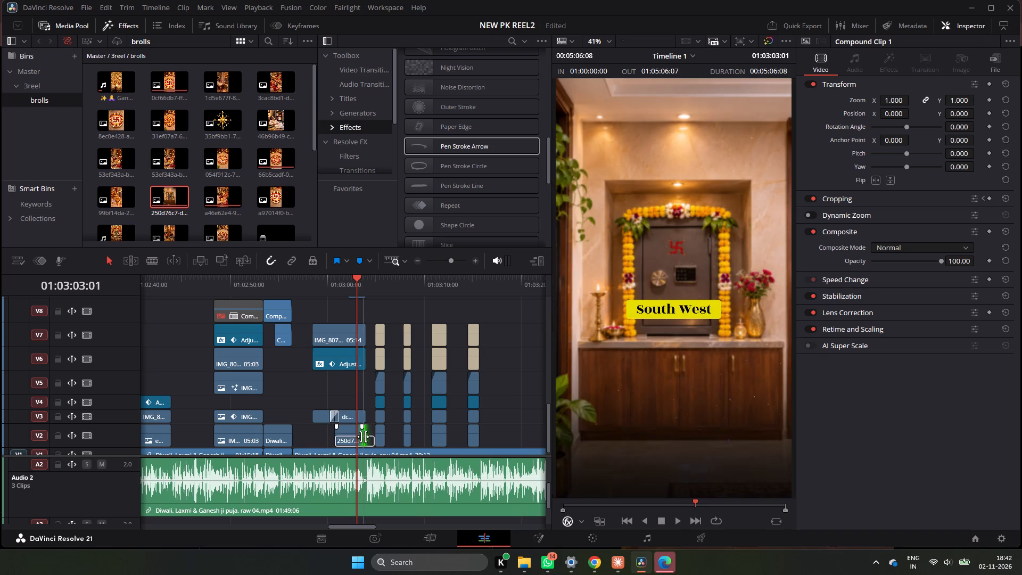
drag(354, 439, 354, 427)
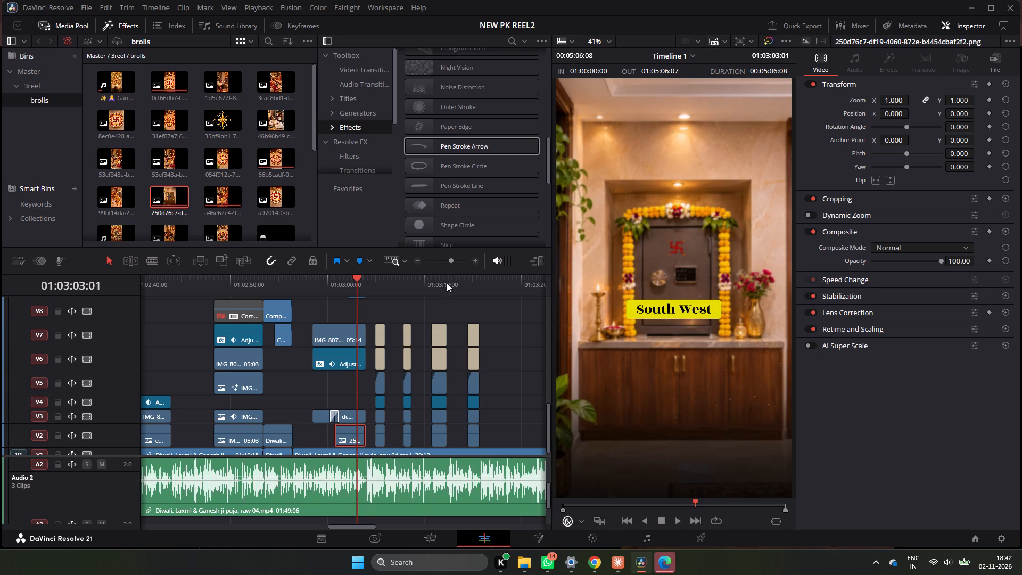
Copy the Cross Dissolve on V3, overwrite the old locker clip with the new image, and paste the dissolve at its start.
double_click(474, 258)
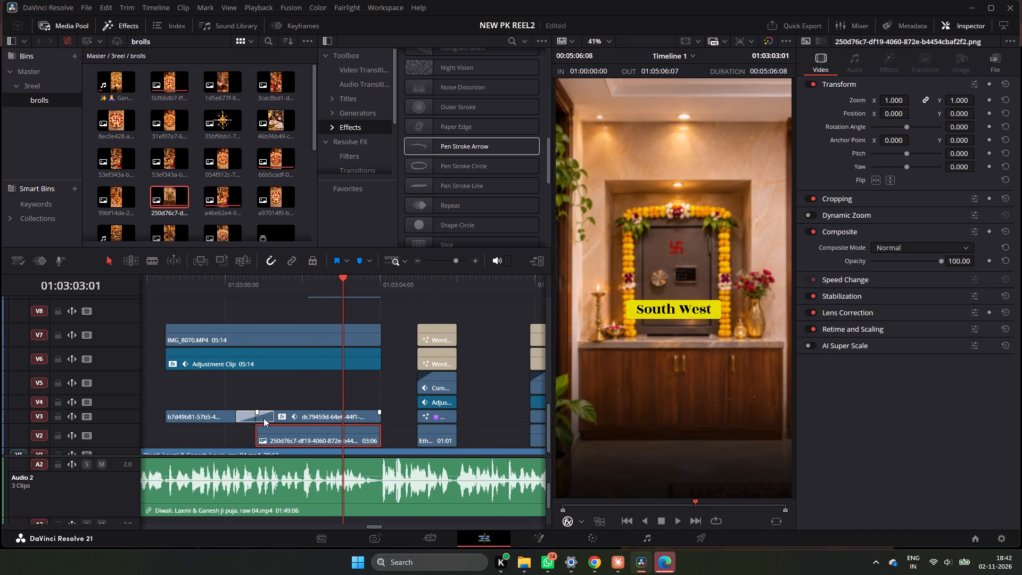
click(270, 417)
key(ctrl+c)
key(ctrl+c)
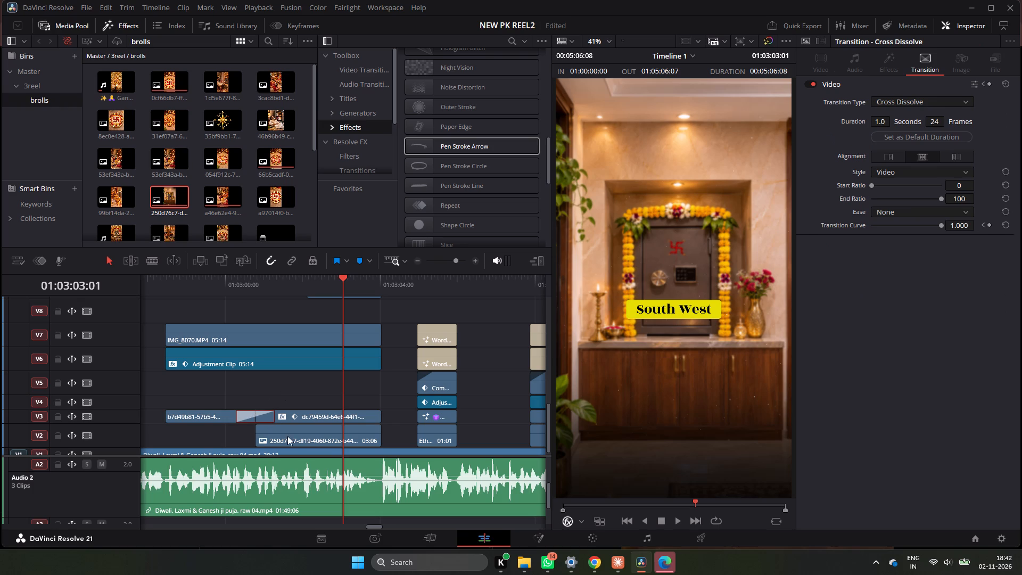
drag(290, 437, 292, 418)
click(257, 418)
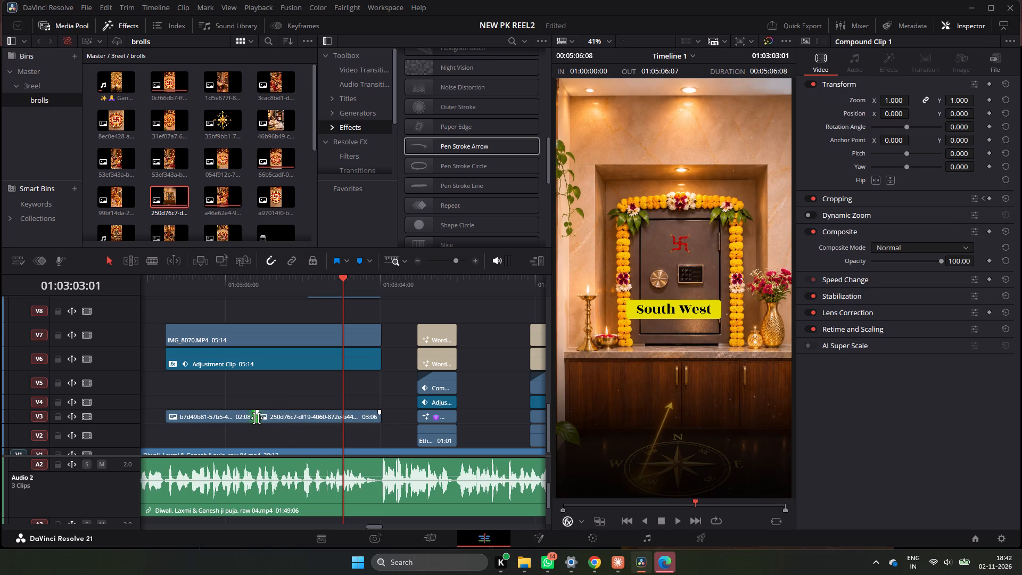
key(ctrl+v)
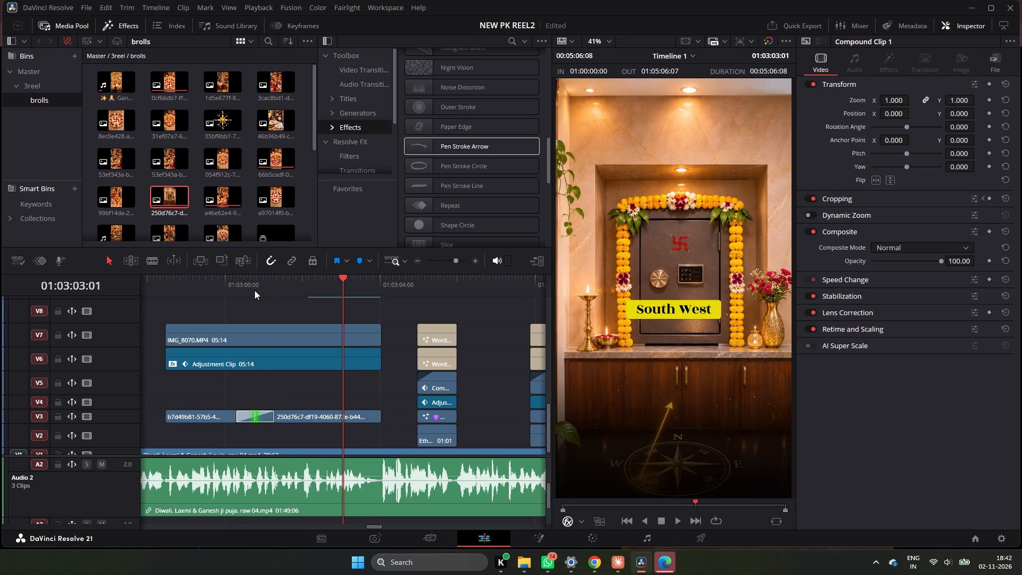
Replay the new locker image section to review the dissolve, the floor compass and the South West title.
click(254, 290)
key(space)
key(space)
key(space)
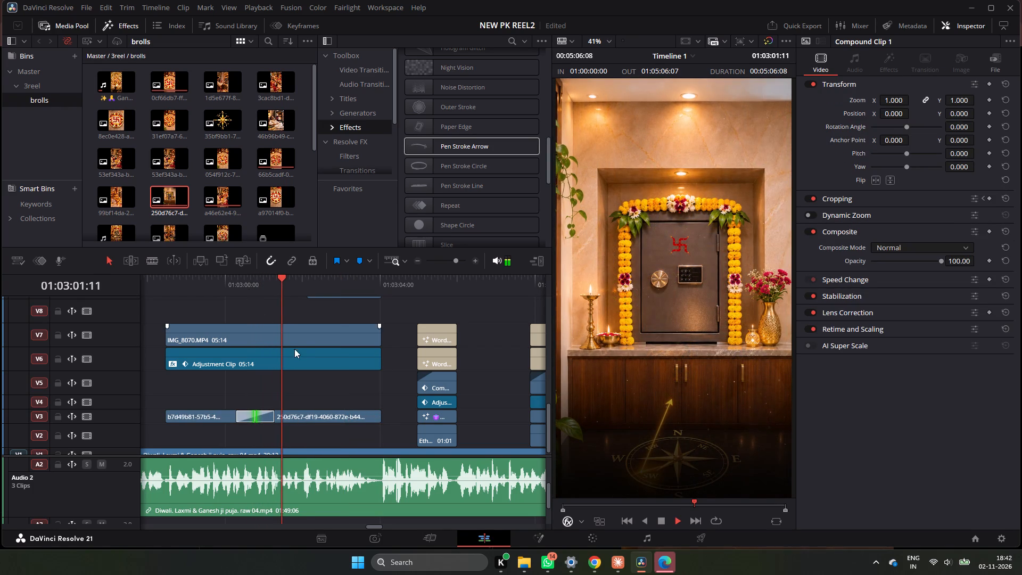
key(space)
key(space)
key(space)
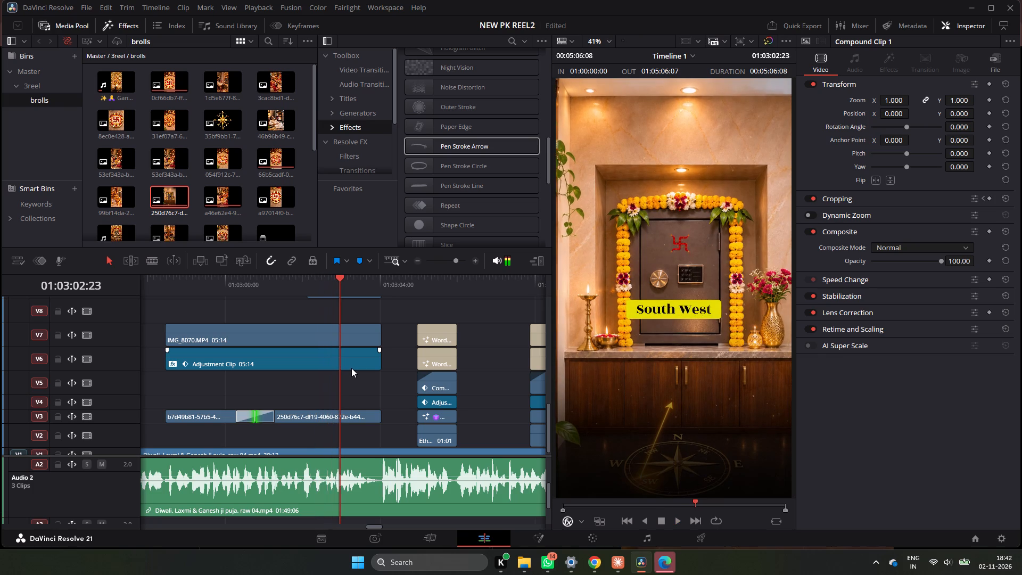
drag(329, 286, 281, 301)
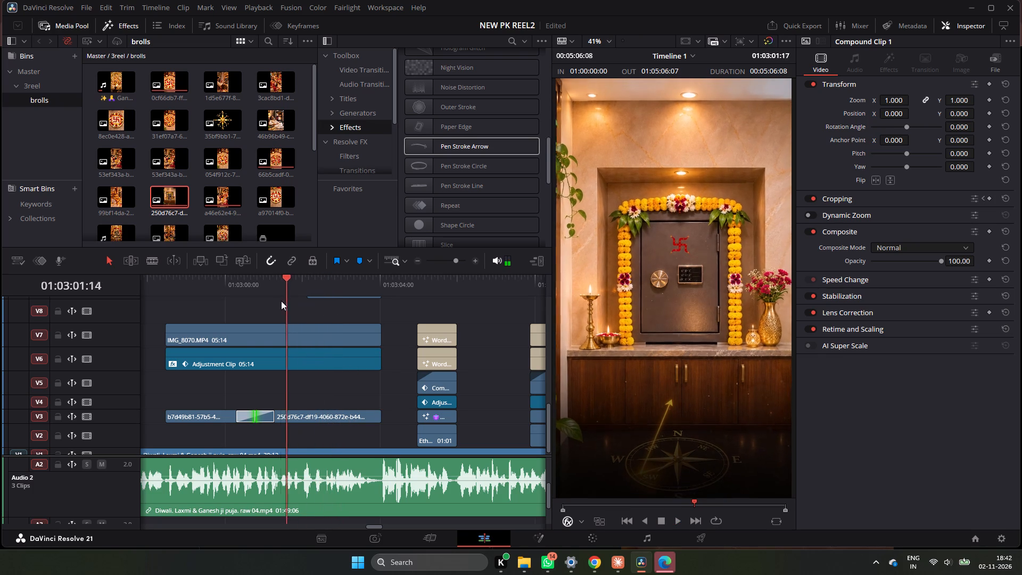
drag(281, 301, 252, 311)
key(space)
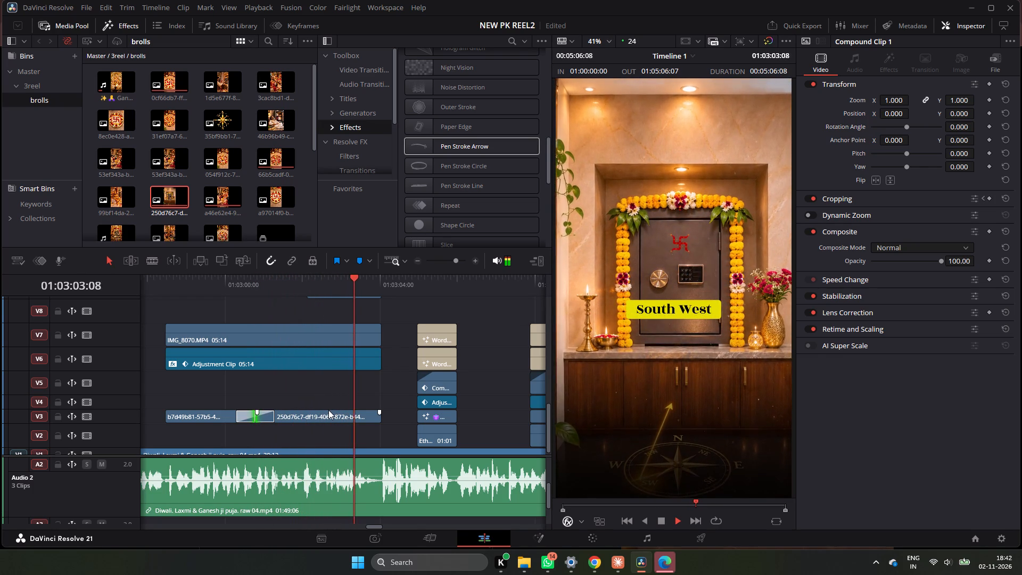
key(space)
drag(283, 286, 282, 286)
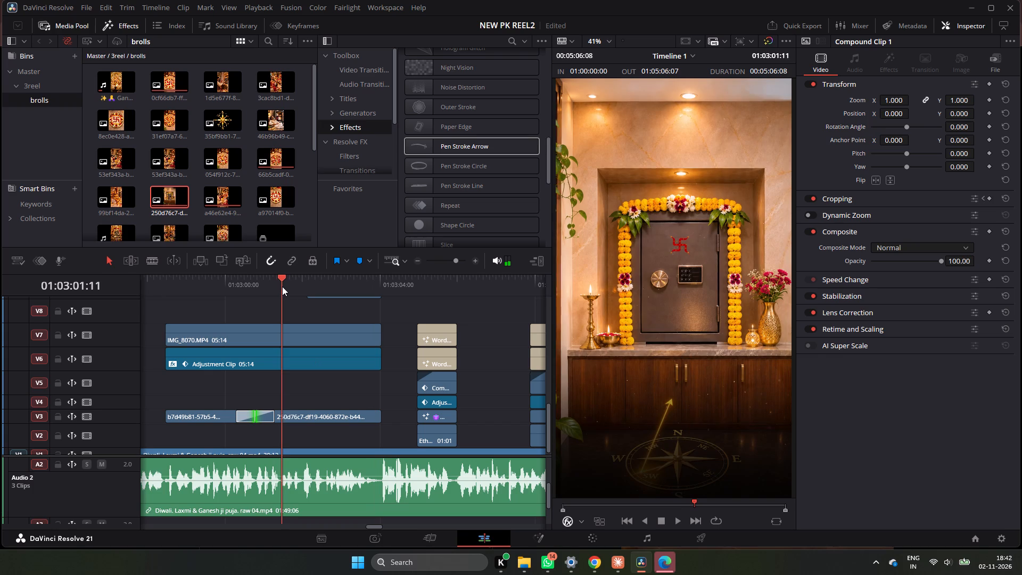
drag(282, 286, 268, 295)
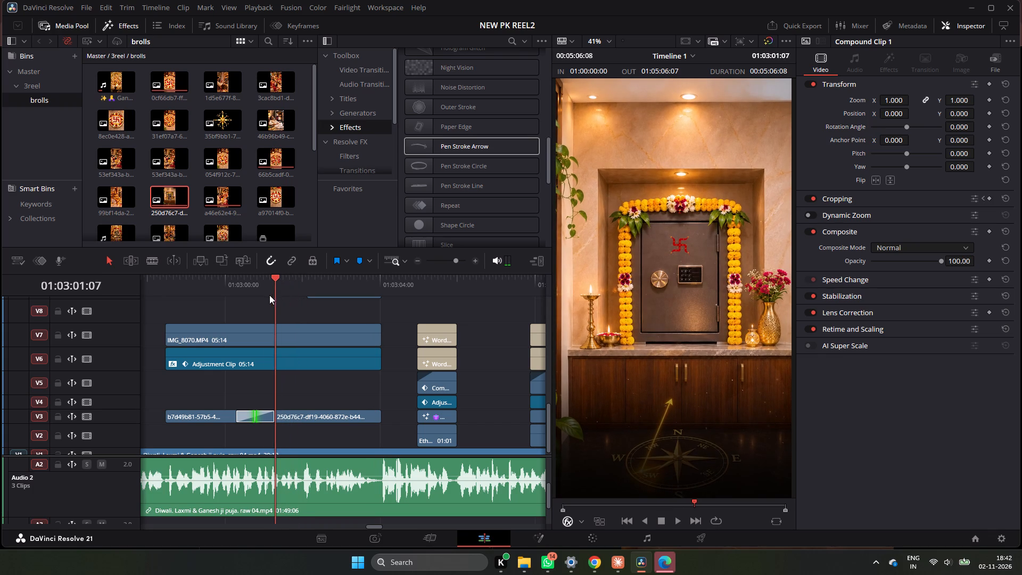
drag(268, 295, 267, 295)
key(space)
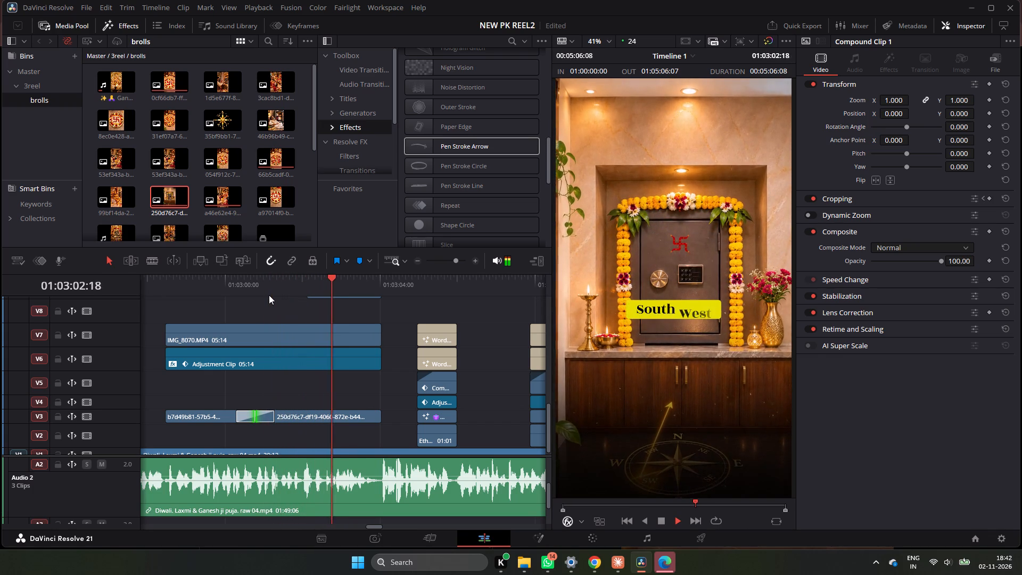
key(space)
Add a Gaussian Blur to the locker image on V3, keyframing Strength from 0 at 01:03:00:19 to 0.167 at 01:03:02:17.
drag(300, 294, 308, 297)
click(338, 415)
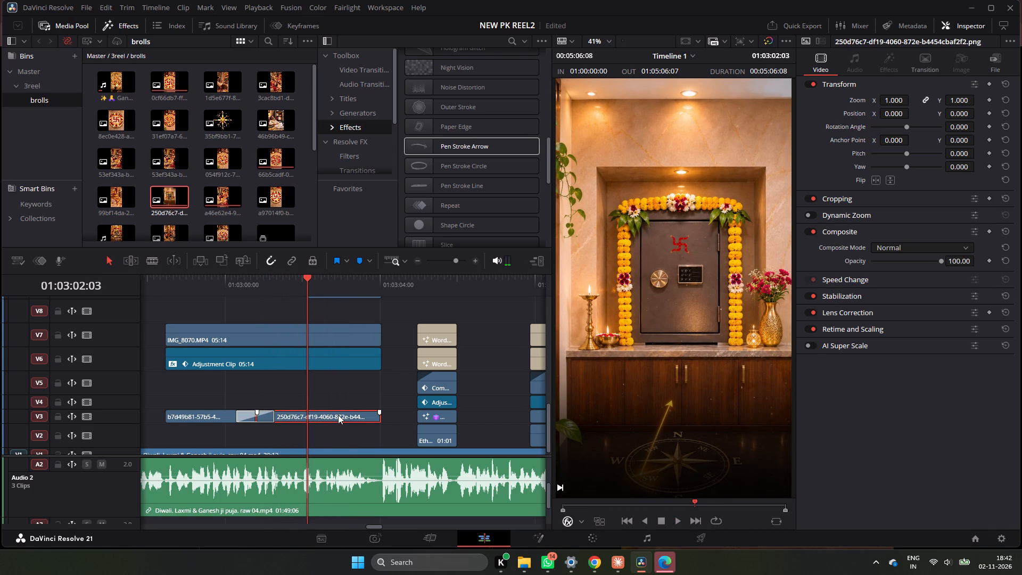
key(shift+space)
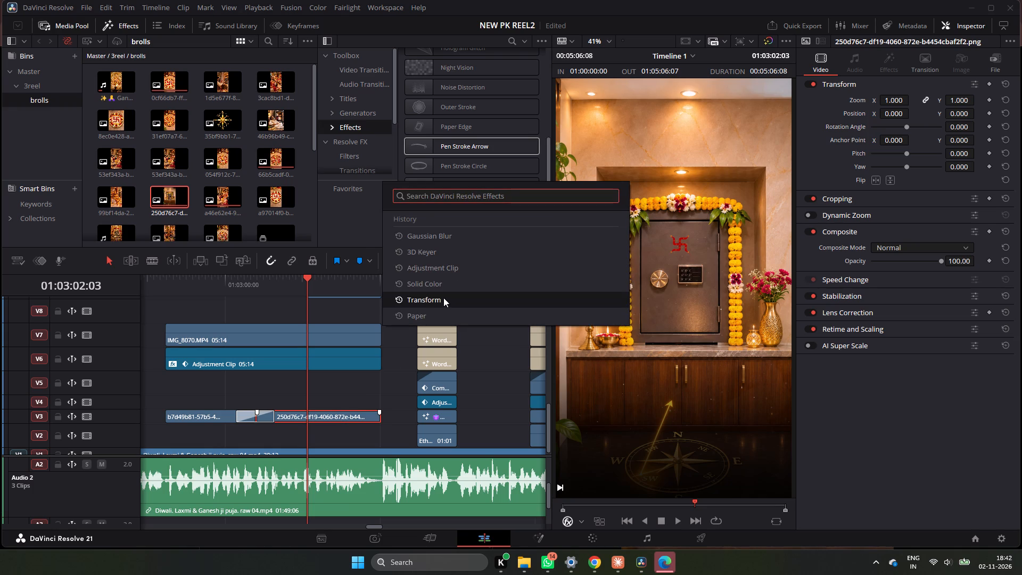
click(446, 236)
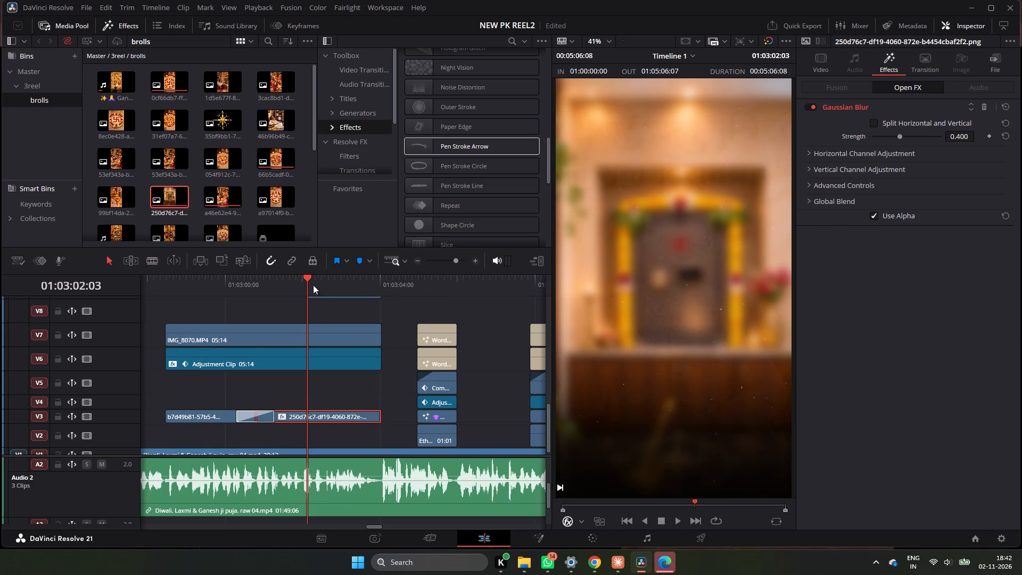
drag(306, 279, 257, 299)
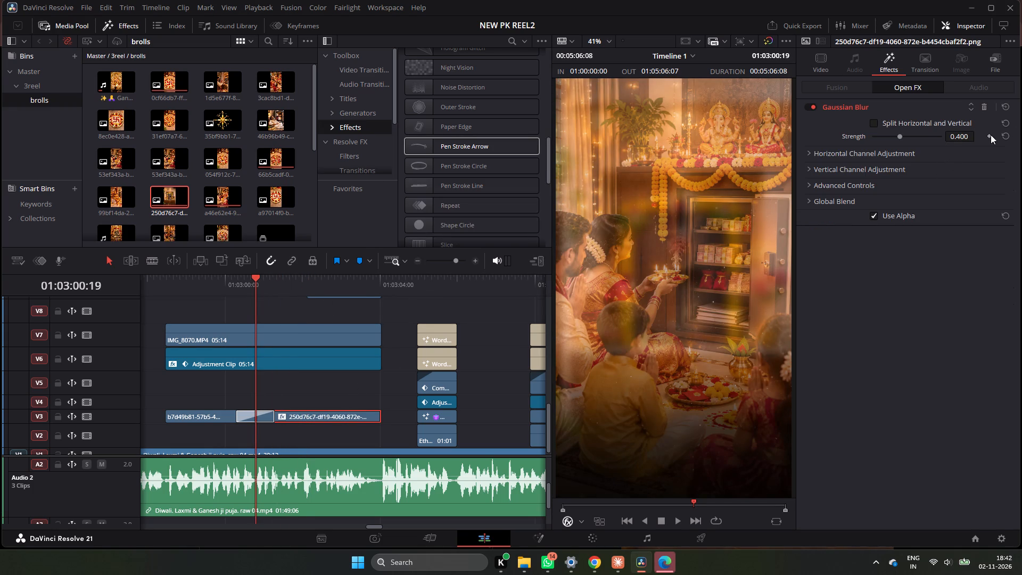
click(991, 135)
drag(969, 139, 435, 237)
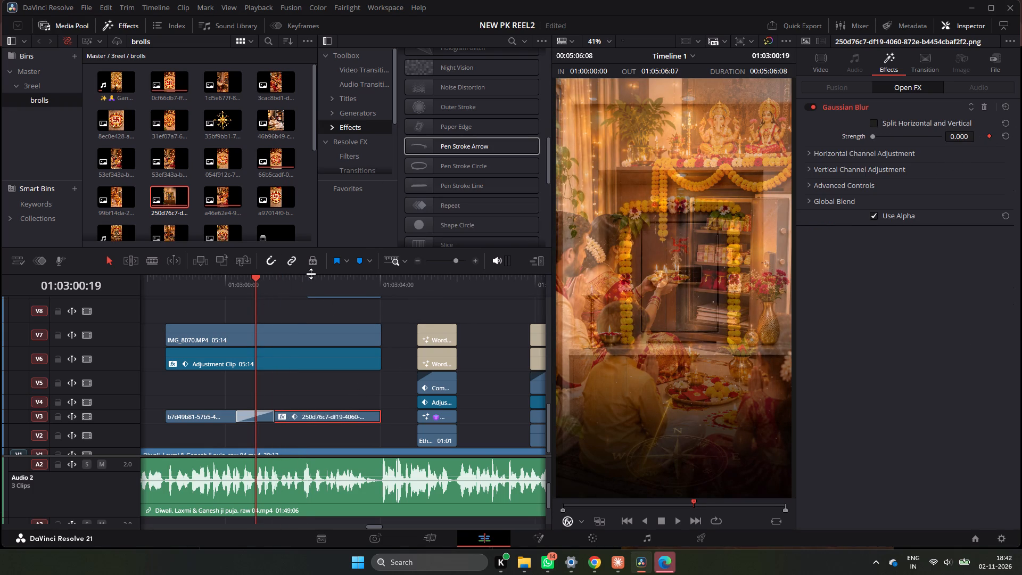
click(316, 283)
click(330, 280)
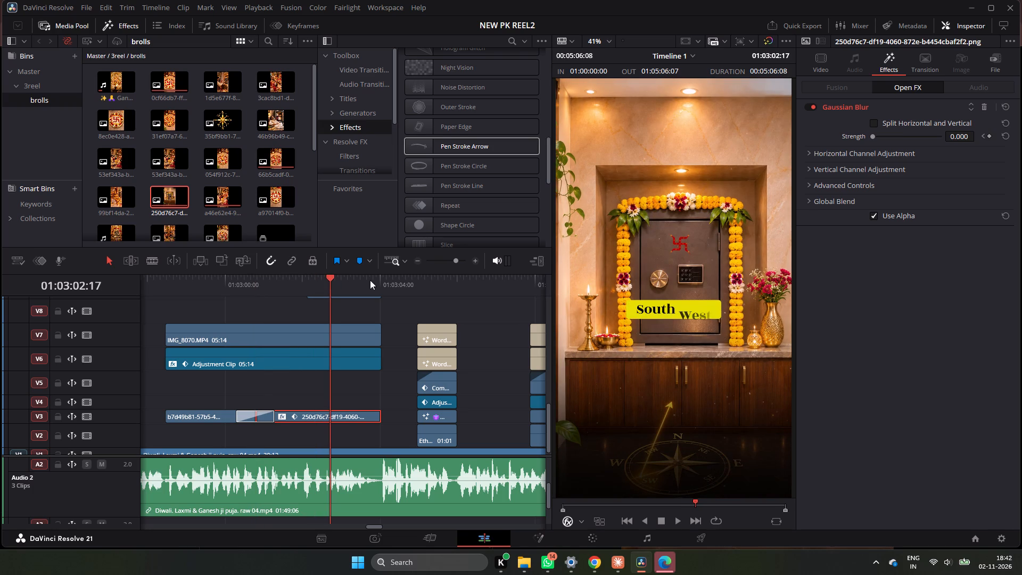
drag(968, 141, 558, 307)
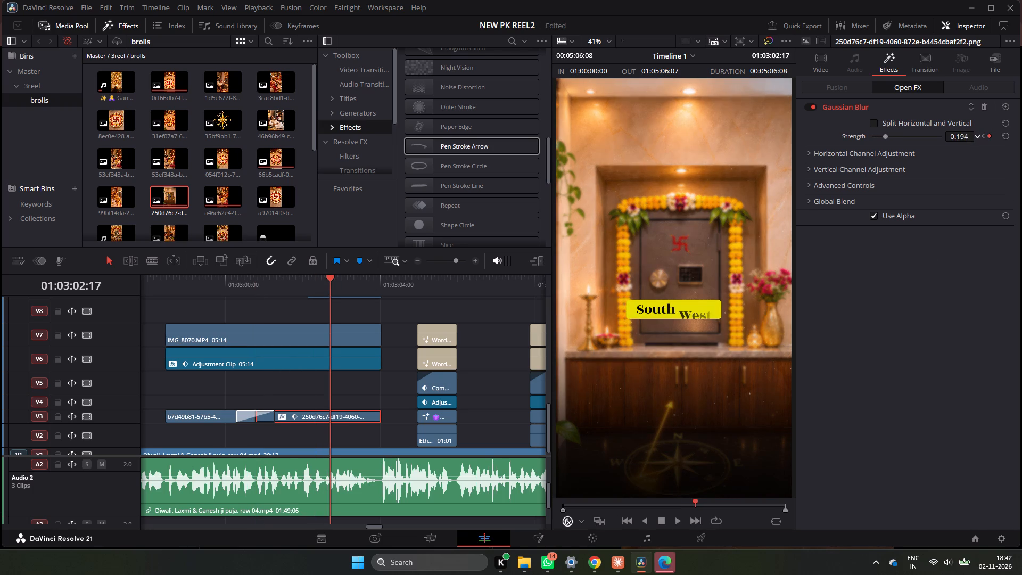
drag(558, 307, 553, 311)
Play back the locker section repeatedly to review the gradual blur behind the South West title.
click(304, 286)
key(space)
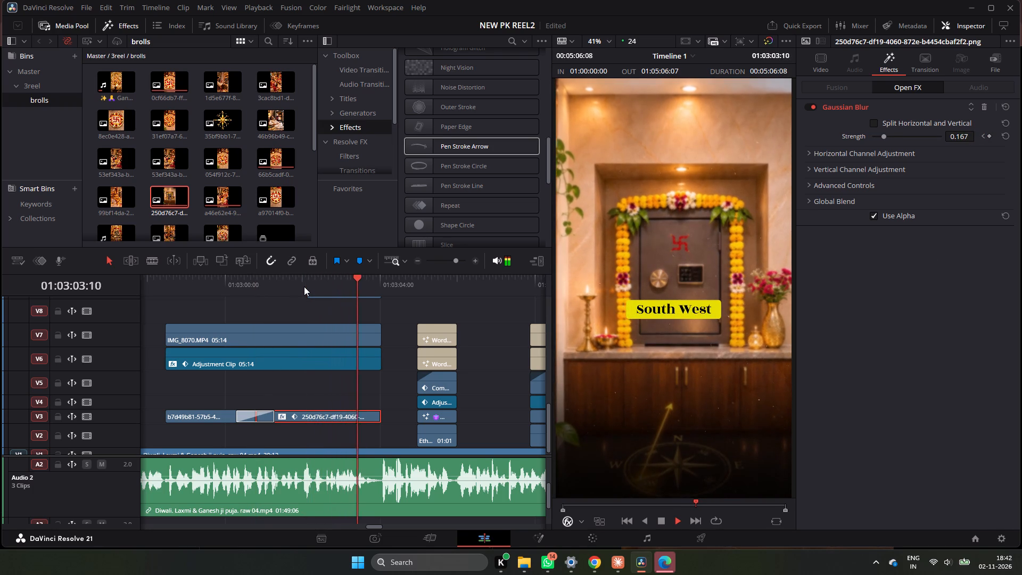
key(space)
click(294, 286)
key(space)
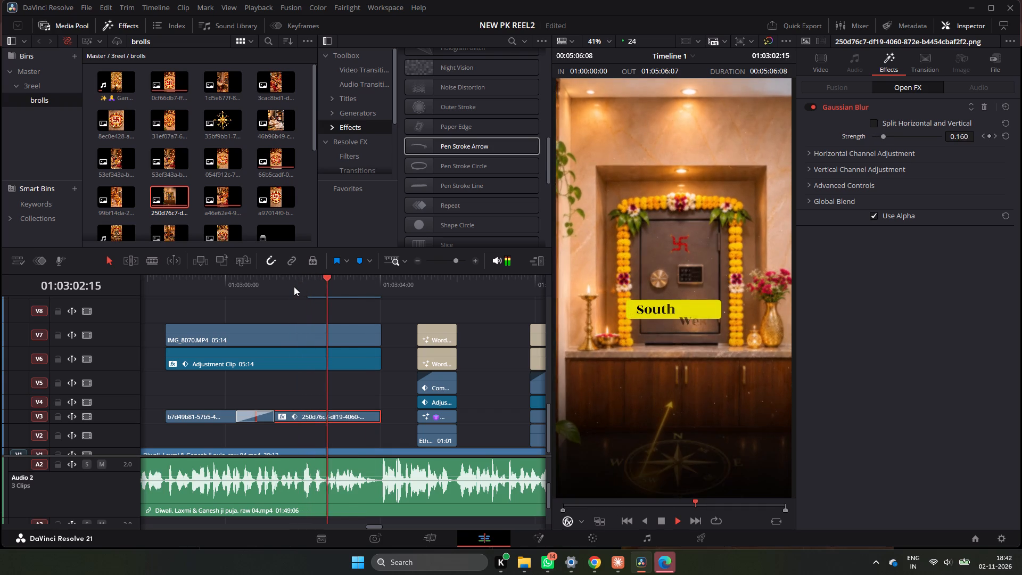
key(space)
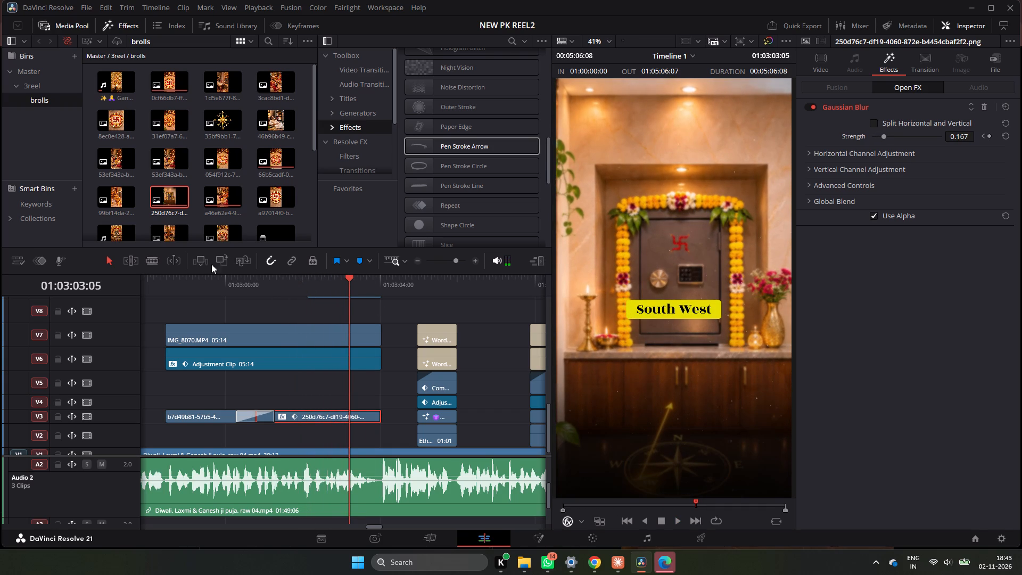
click(269, 281)
key(space)
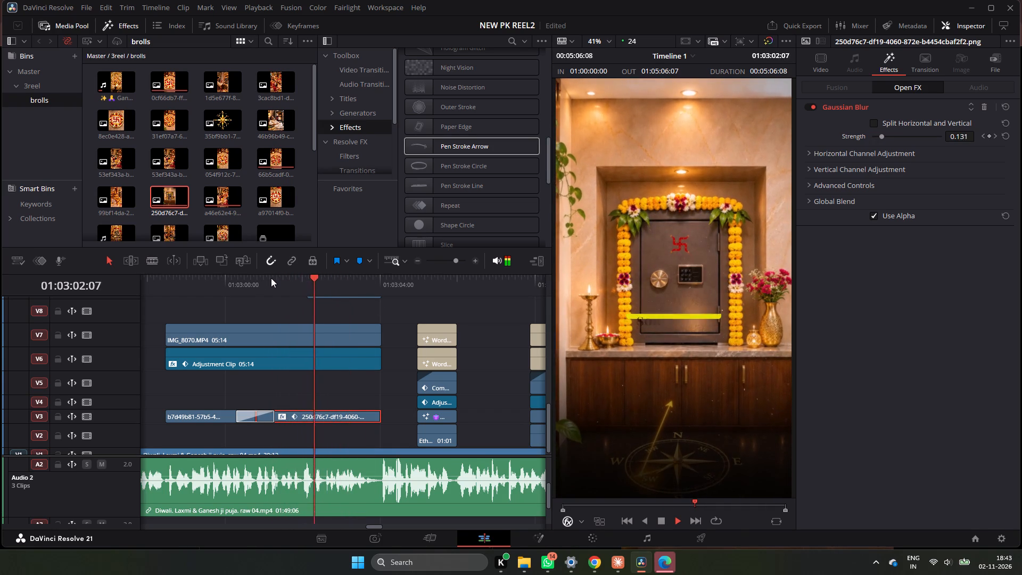
key(space)
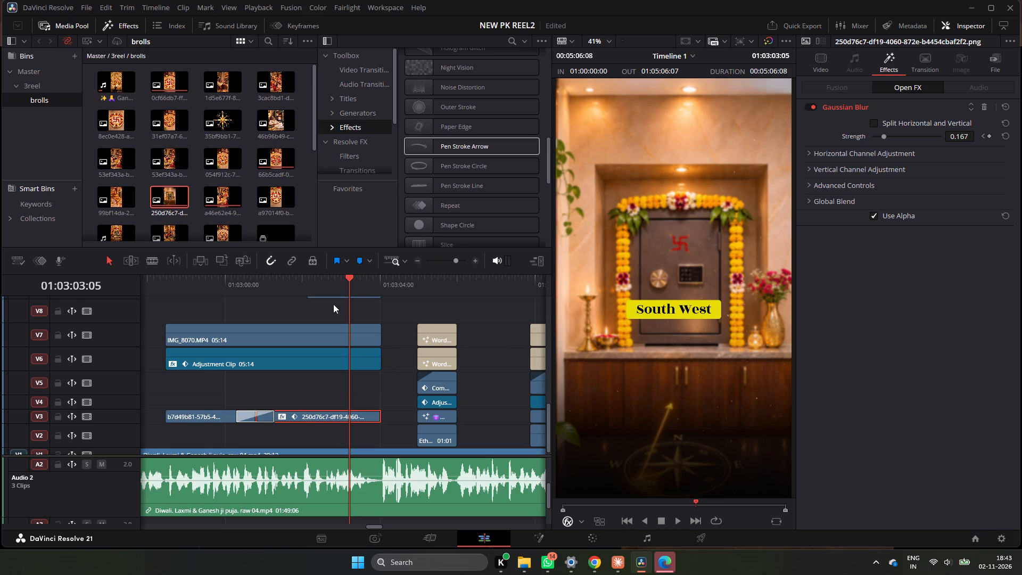
click(278, 285)
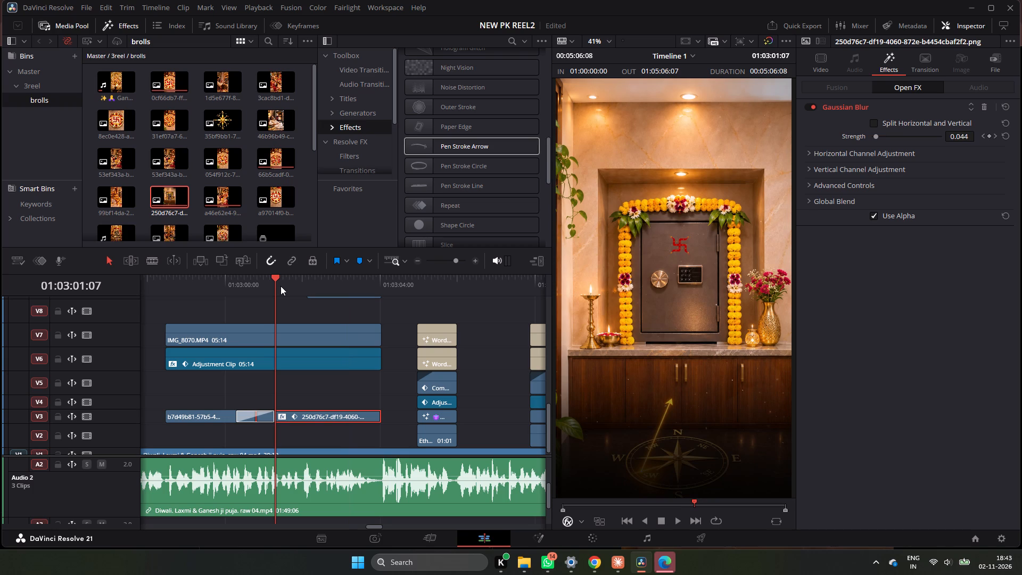
Play the Diwali Laxmi and Ganesh reel from its beginning, at about 01:01:38 on the timeline.
triple_click(415, 261)
double_click(416, 261)
drag(307, 287, 218, 300)
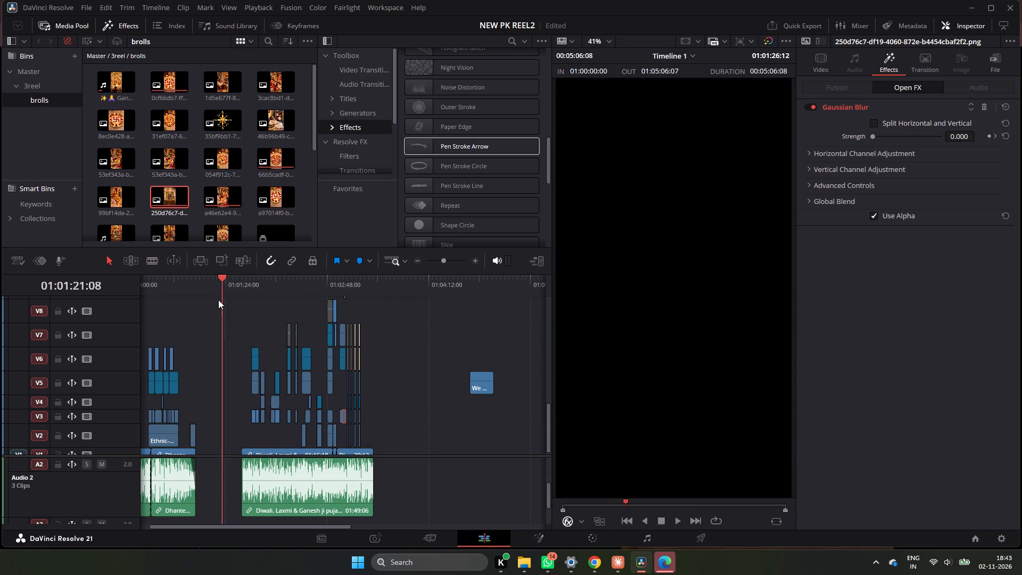
drag(218, 300, 226, 300)
drag(227, 300, 241, 306)
key(space)
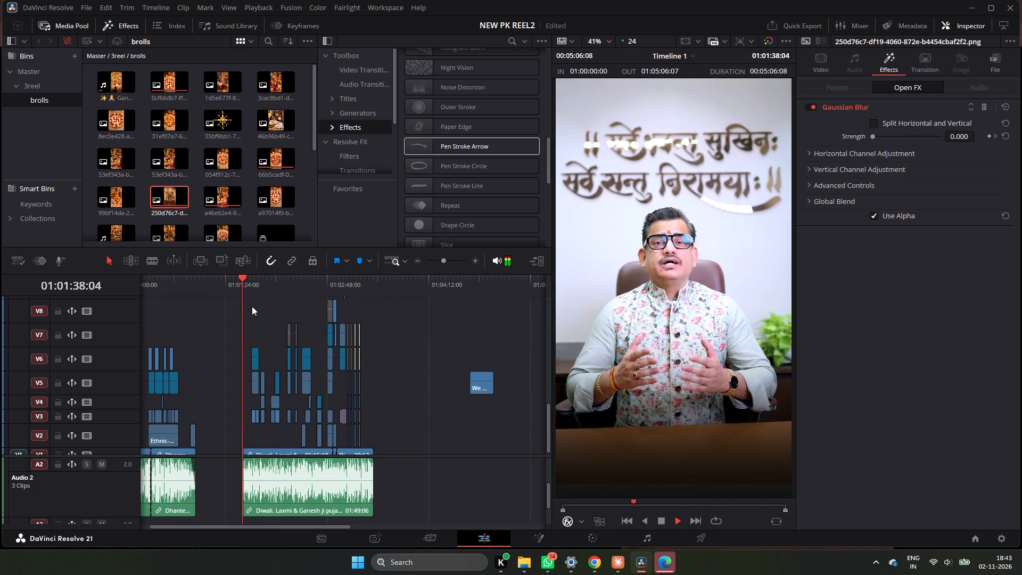
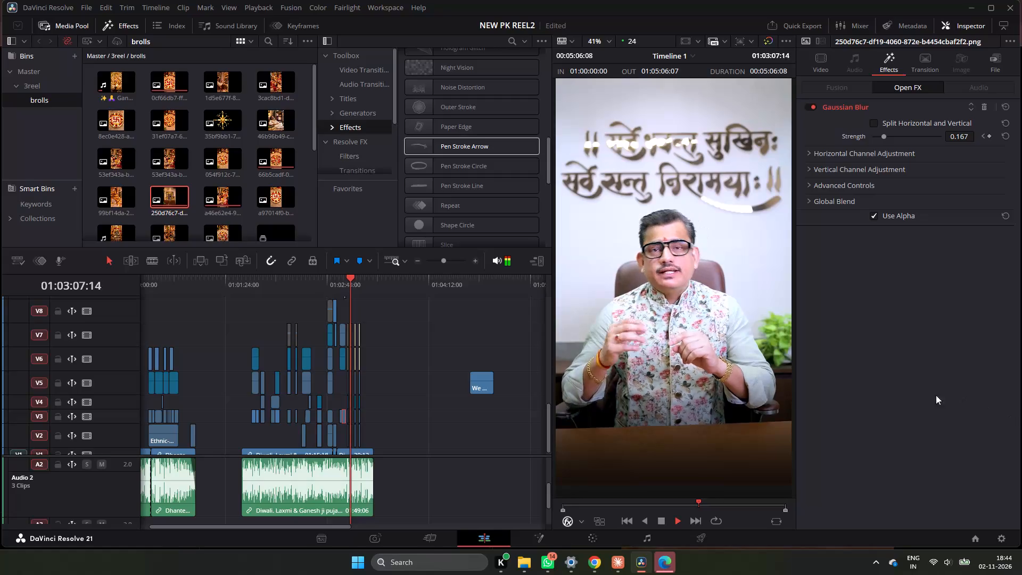
Play back the section from the locker shot through the Devi Mahalakshmi and Bhagwan Ganesh titles, about 01:02:57 to 01:03:08.
key(space)
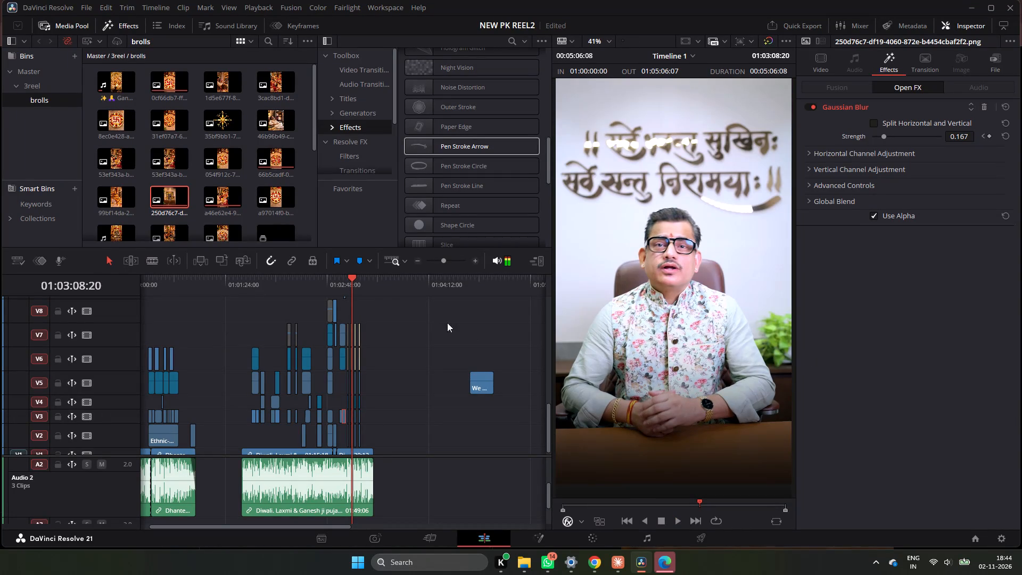
click(337, 282)
key(space)
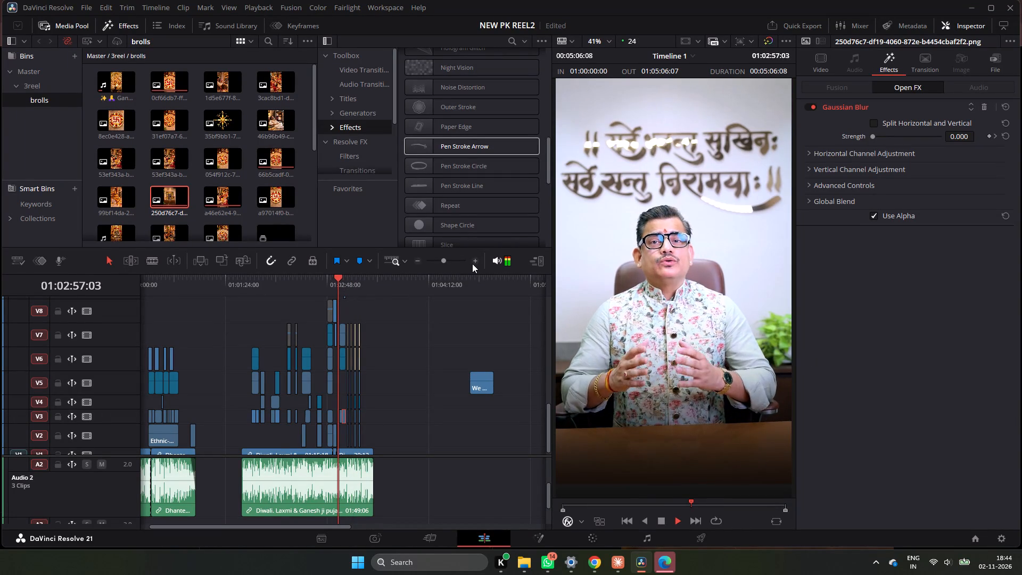
triple_click(474, 261)
click(474, 261)
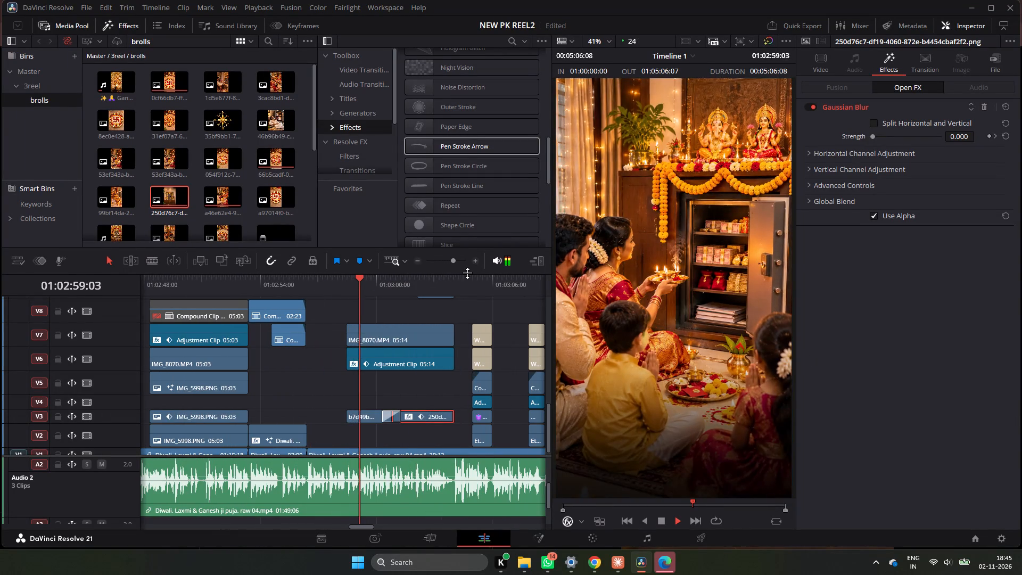
click(469, 291)
key(space)
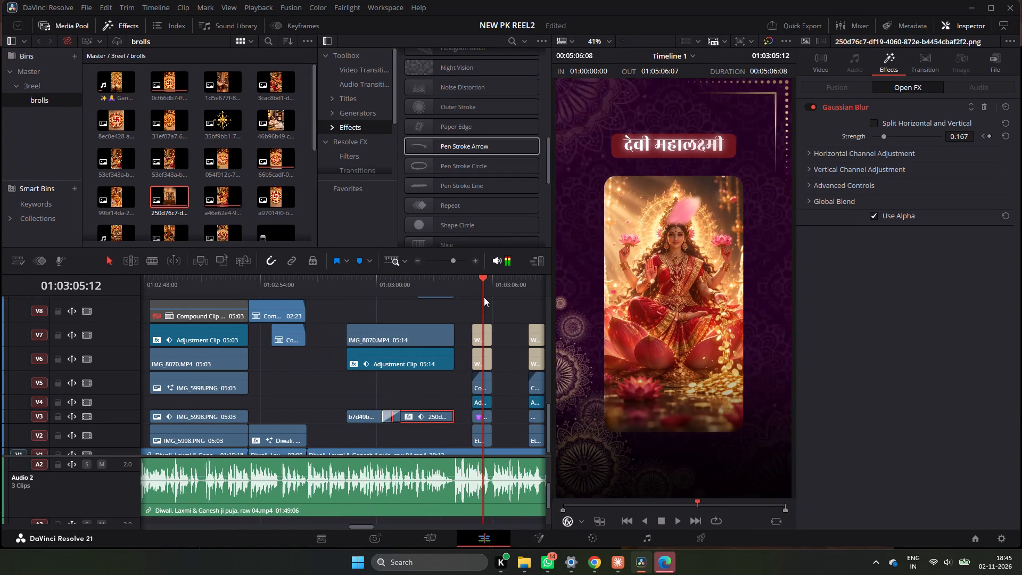
key(space)
key(space)
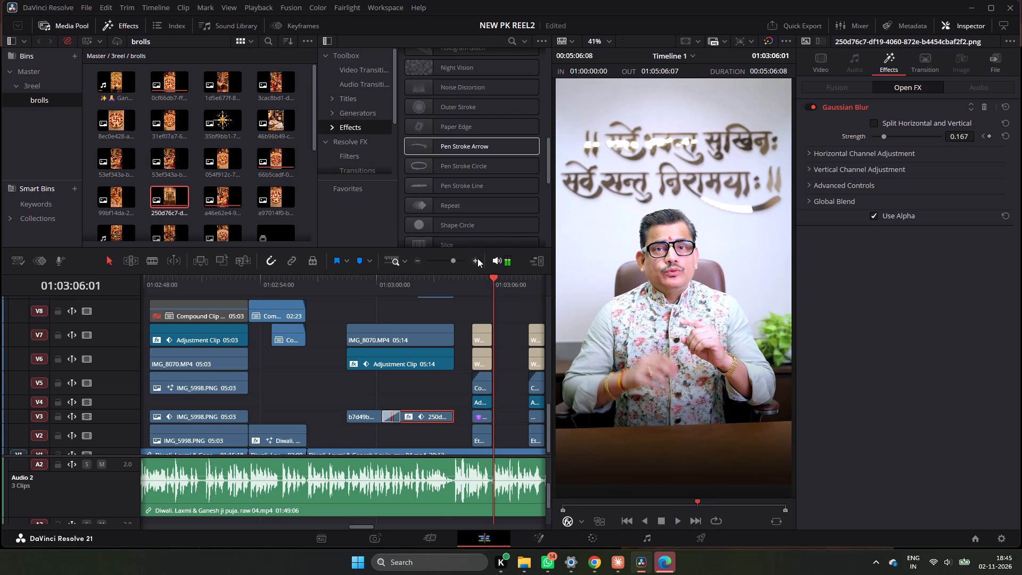
click(477, 258)
click(477, 258)
key(space)
key(space)
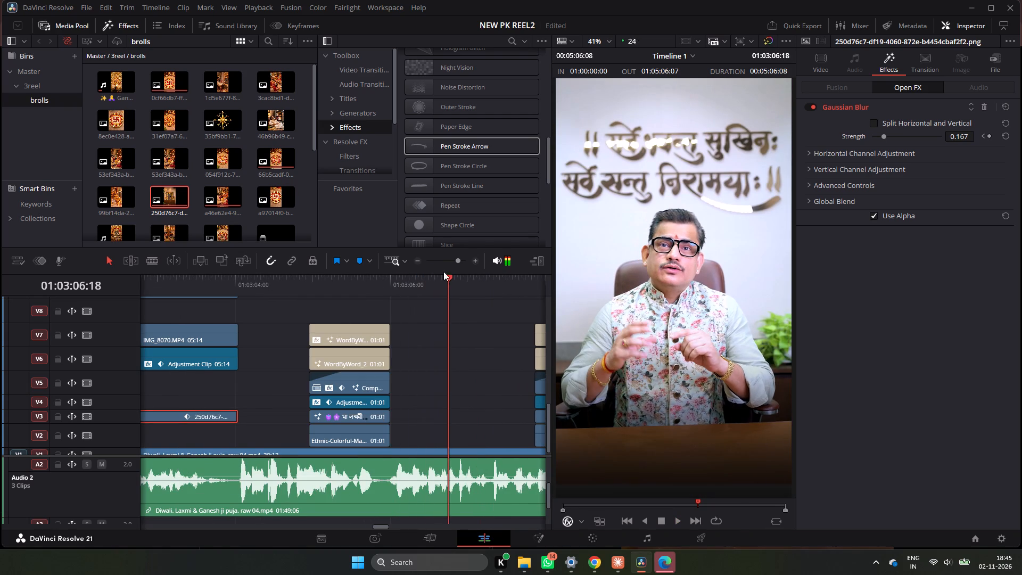
click(369, 283)
key(space)
key(space)
click(320, 285)
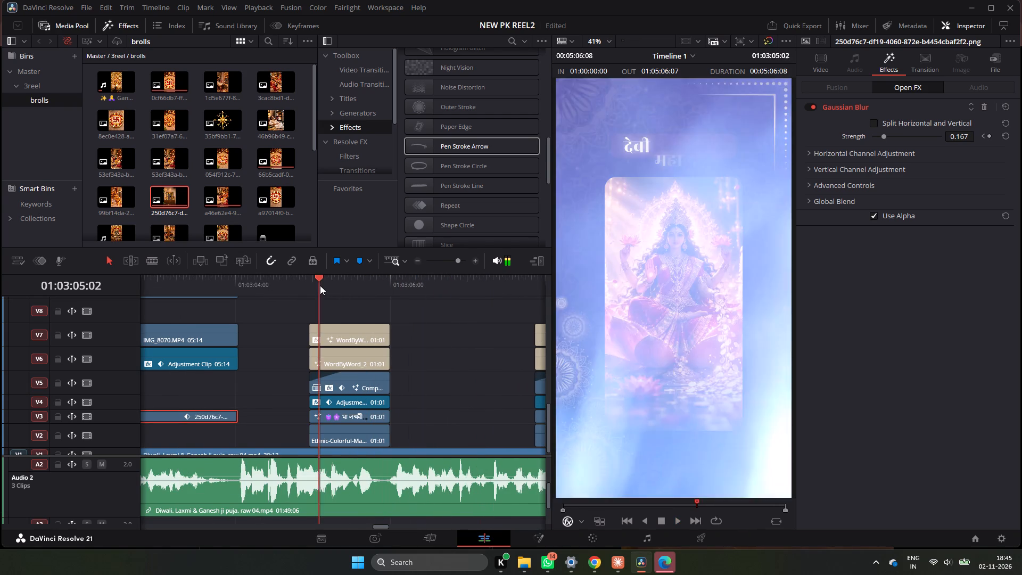
key(space)
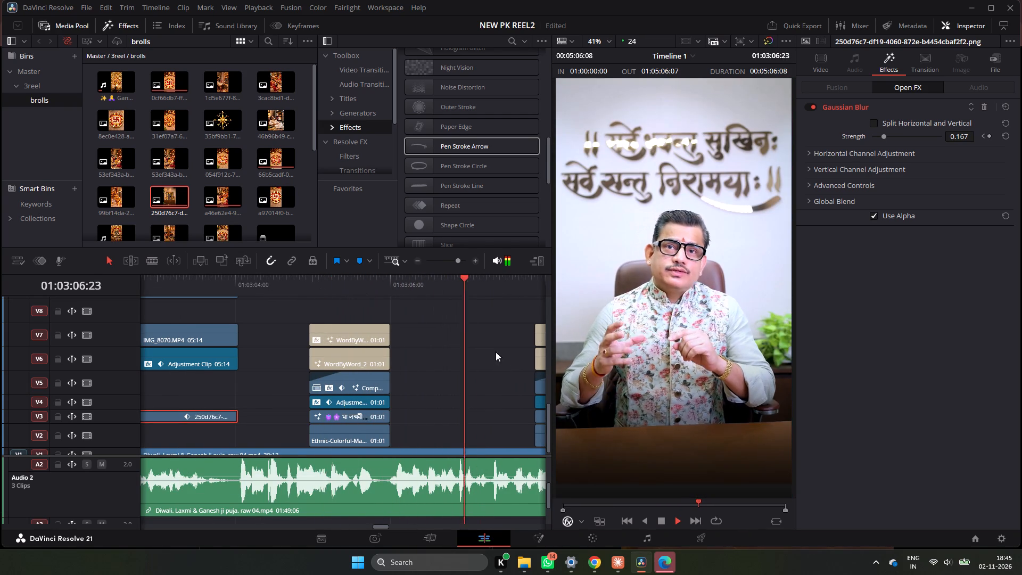
key(space)
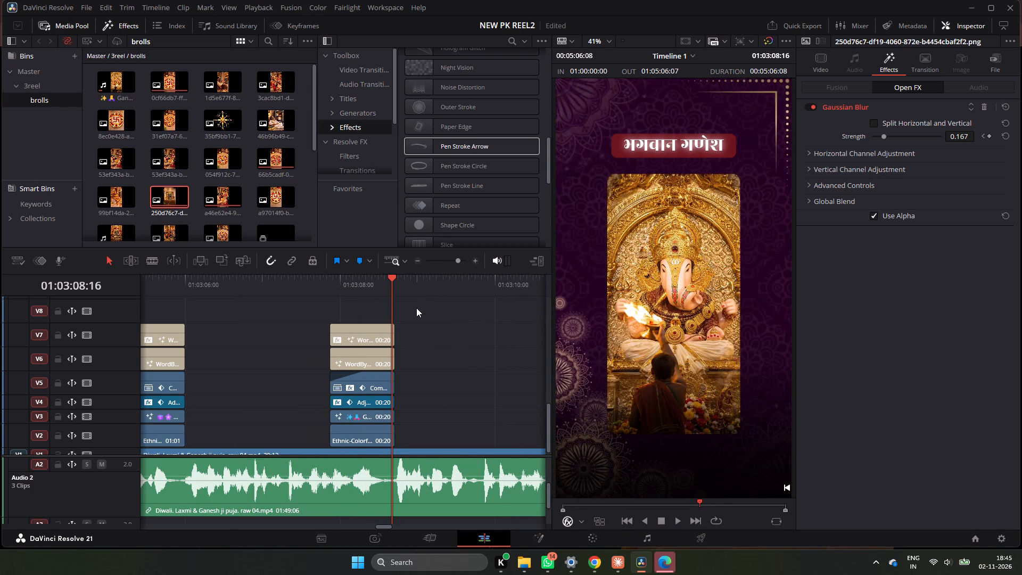
Undo the locker image's Gaussian Blur and its placement on V3, restoring the previous locker image there.
scroll(927, 125, up, 2)
ctrl+scroll(446, 339, up, 4)
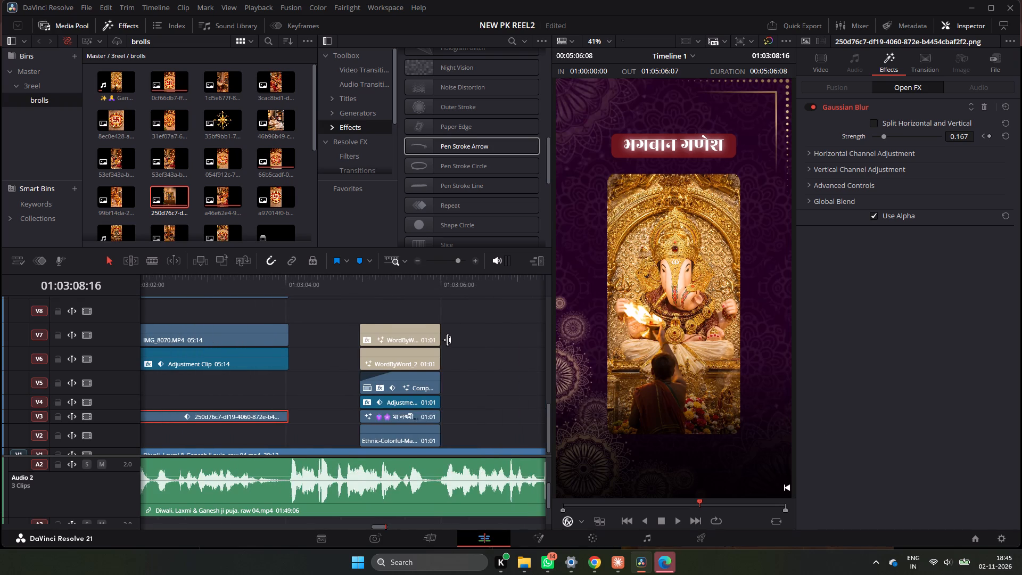
ctrl+scroll(447, 340, up, 4)
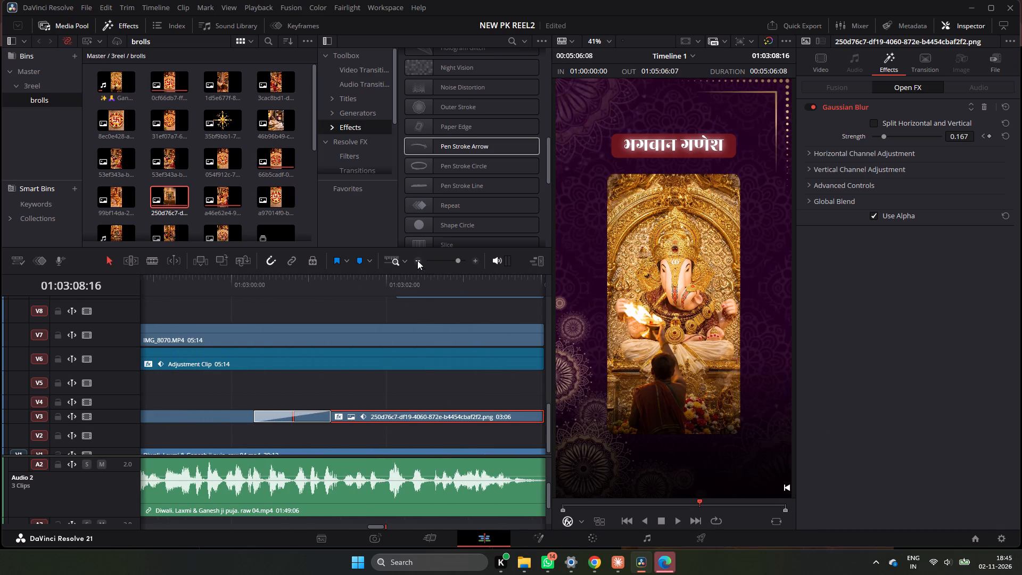
triple_click(417, 260)
key(ctrl+z)
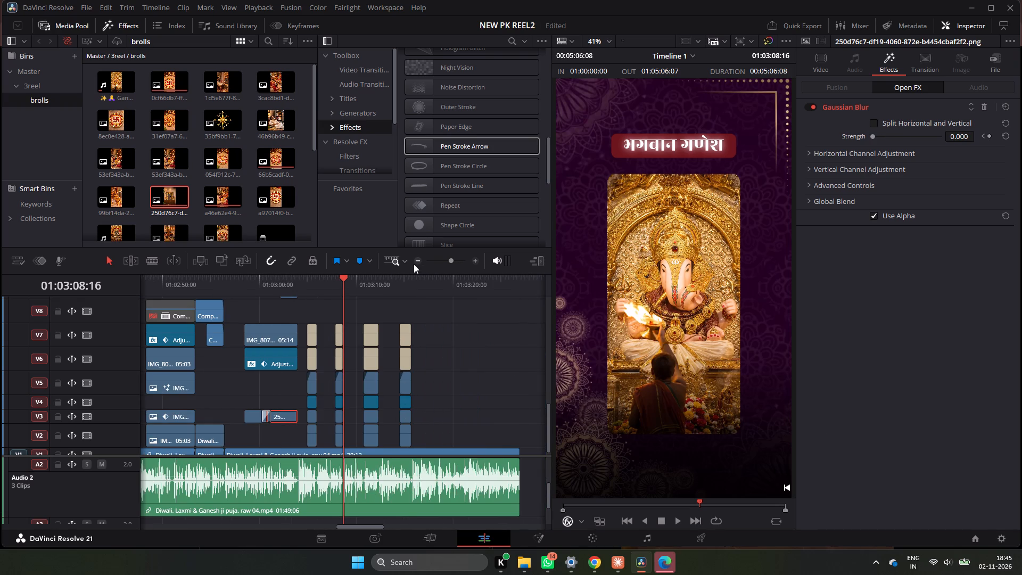
key(ctrl+z)
key(ctrl+z)
key(ctrl+z)
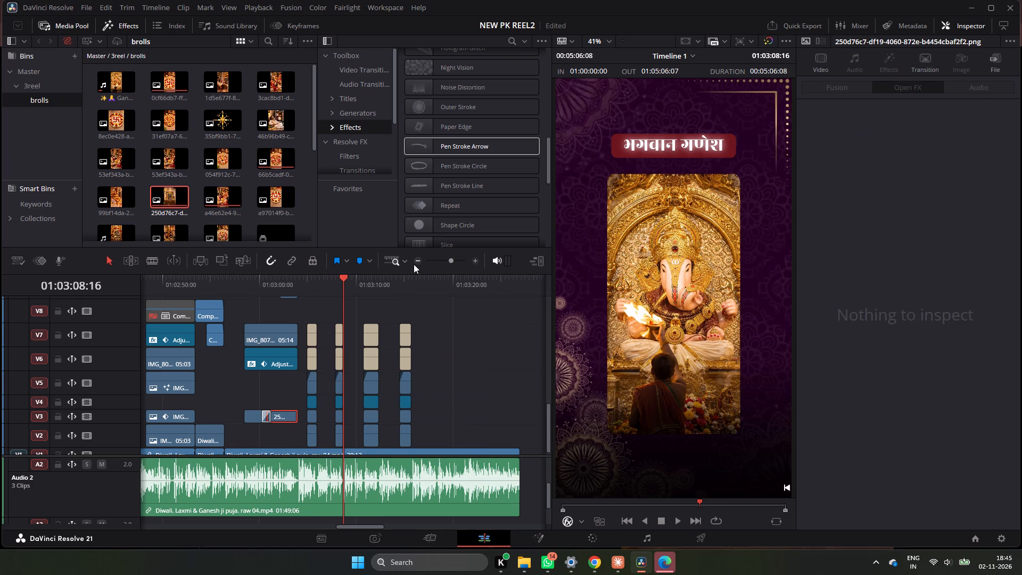
key(ctrl+z)
key(ctrl+z)
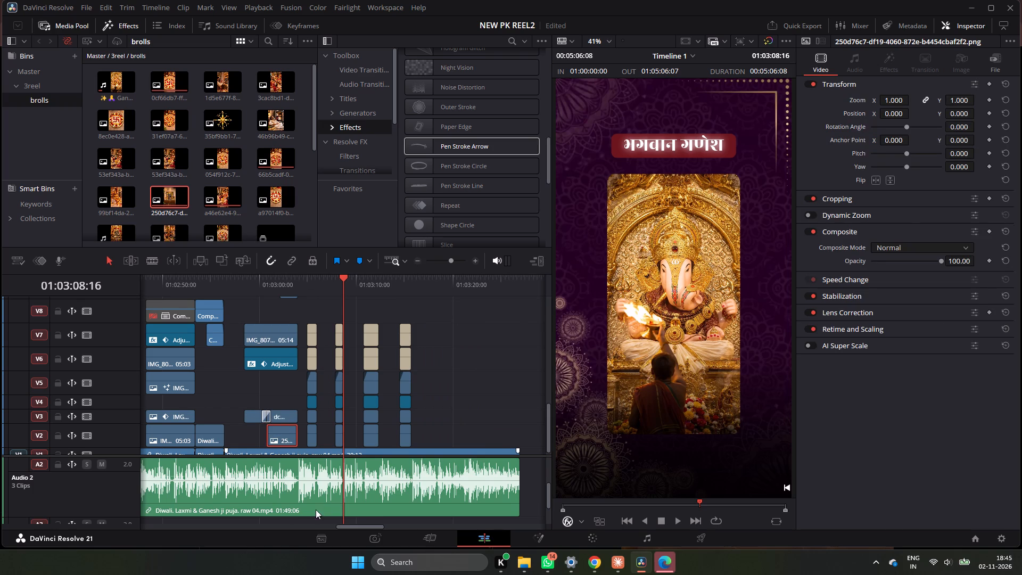
Undo the floor-compass image's trim and placement on V2 and restore the separate compass image on V4.
click(288, 436)
key(ctrl+z)
key(ctrl+z)
key(ctrl+z)
key(ctrl+z)
key(ctrl+z)
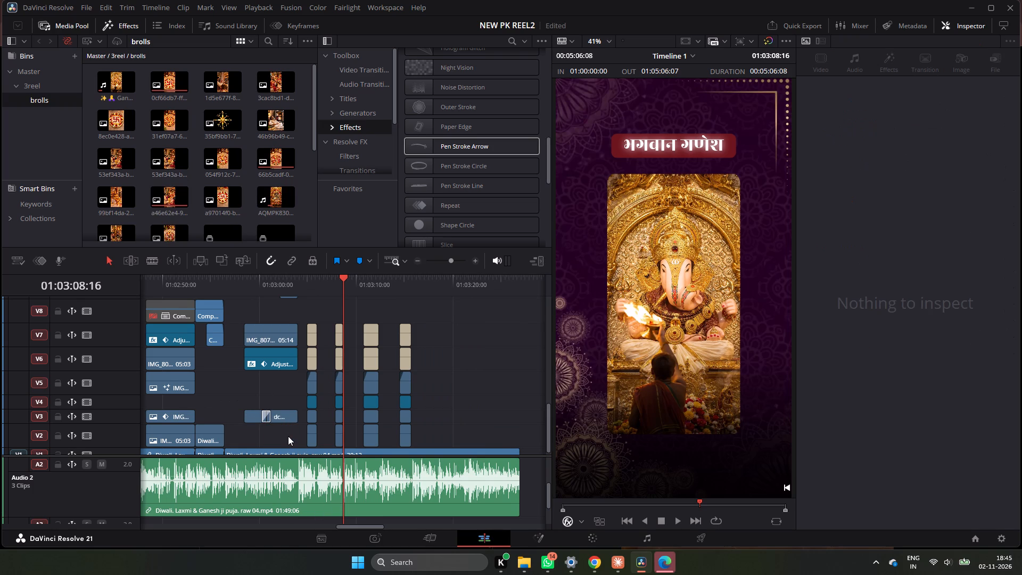
key(ctrl+z)
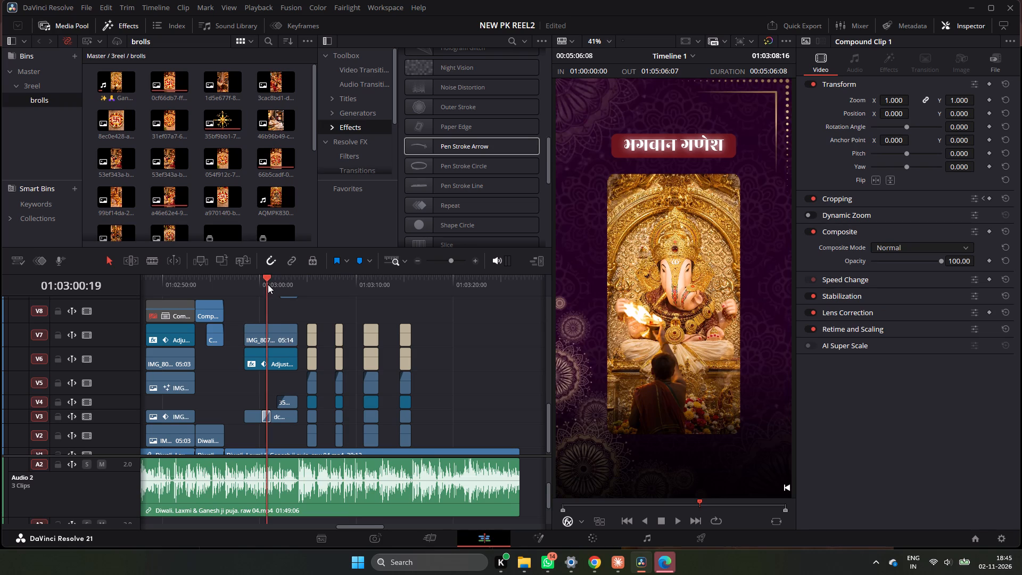
Replay the locker shot from about 01:03:00:19 to review the compass fade-in and the South West title.
click(268, 284)
key(space)
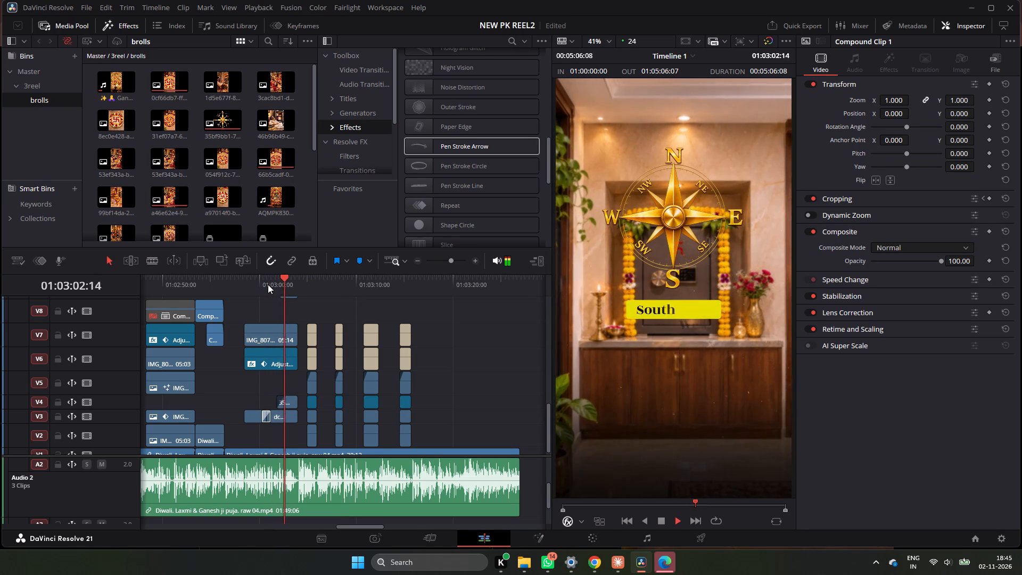
key(space)
drag(287, 285, 279, 285)
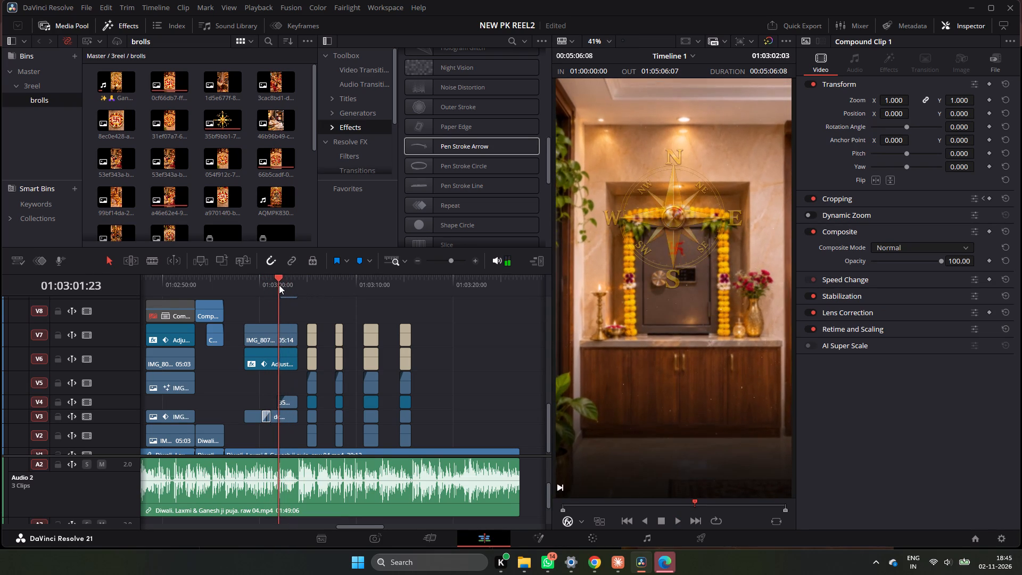
drag(279, 285, 278, 290)
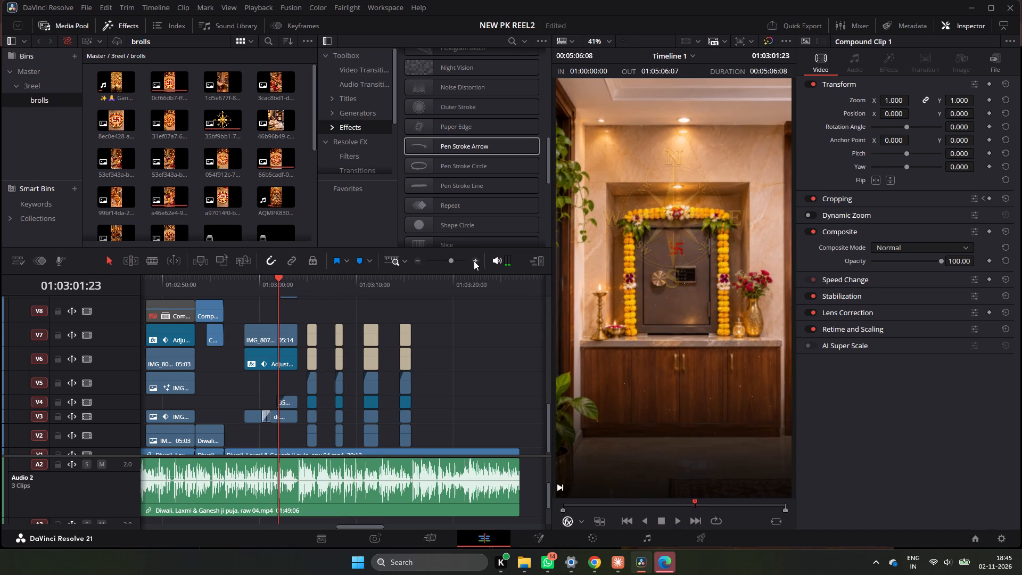
triple_click(477, 260)
drag(346, 283, 341, 283)
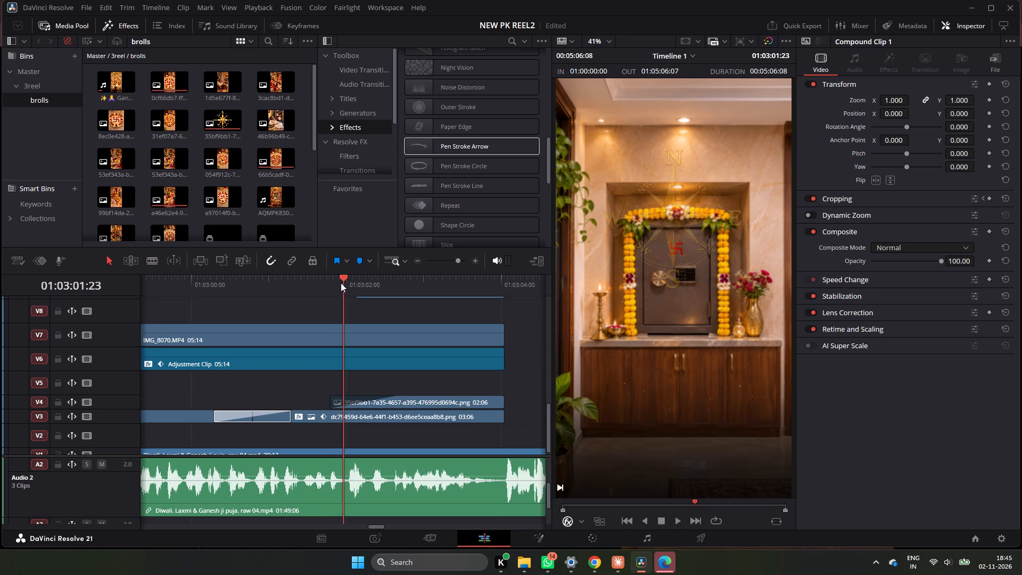
drag(341, 283, 333, 285)
key(space)
key(space)
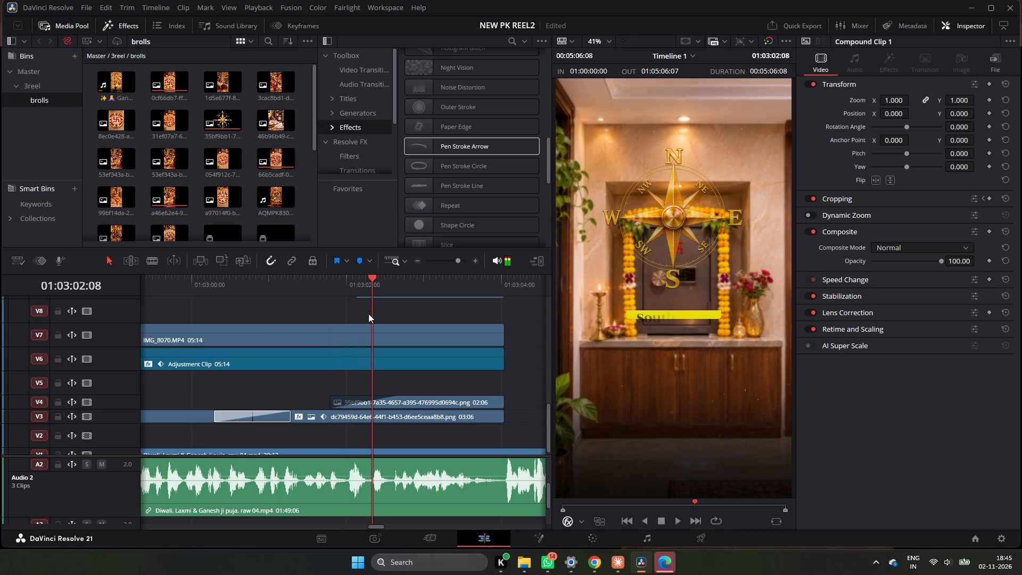
key(space)
key(space)
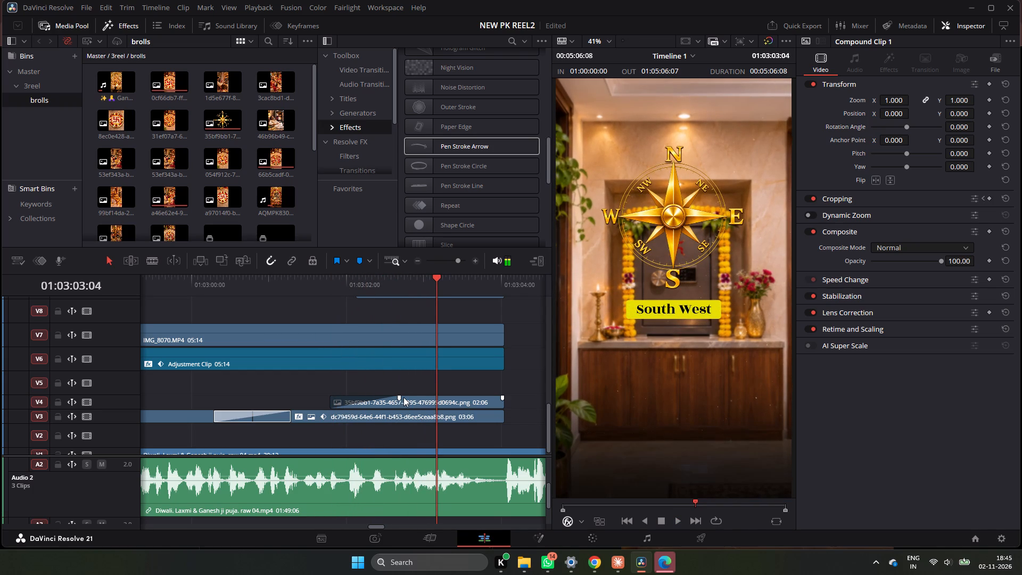
Duplicate the compass image clip from V4 onto V5 at the same timeline position.
click(403, 397)
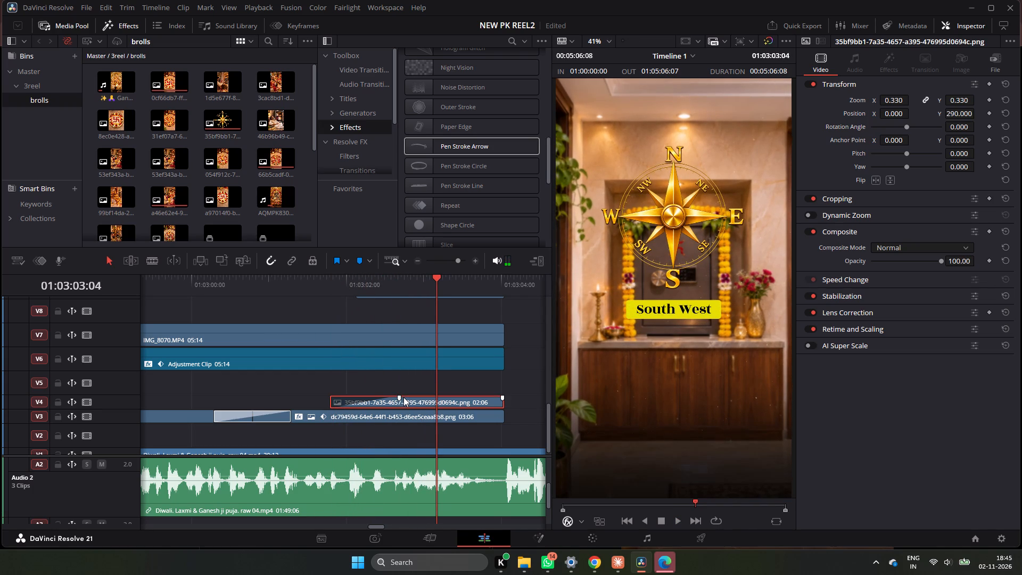
alt+drag(403, 397, 404, 386)
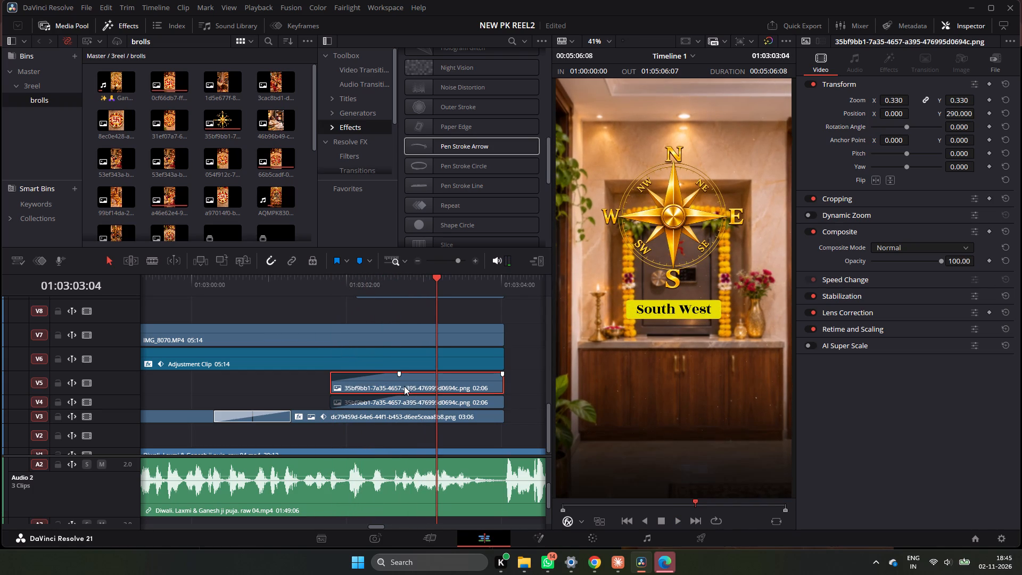
Open the V5 compass clip in Fusion and add an inverted Polygon mask to its source image.
right_click(404, 386)
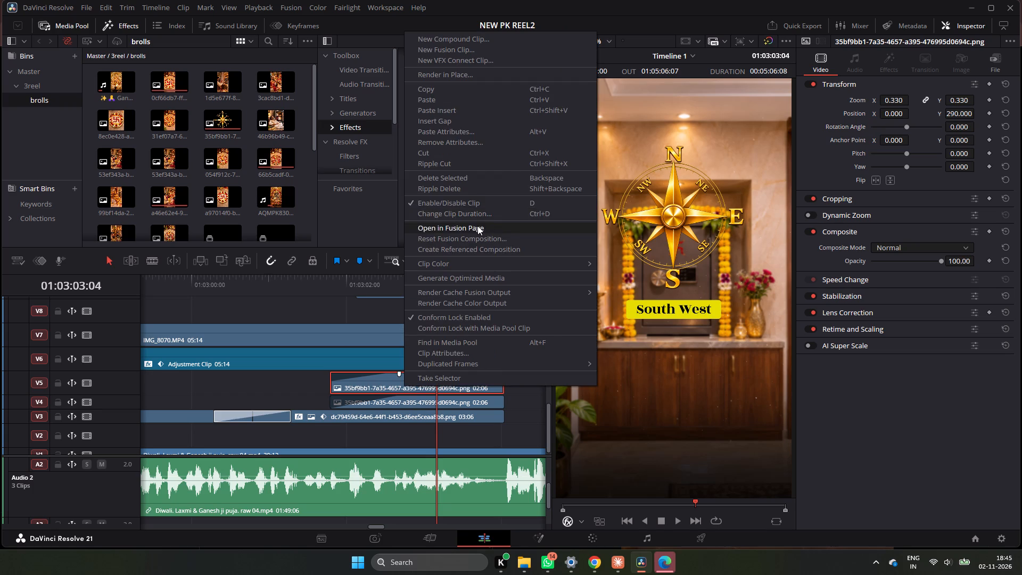
click(477, 226)
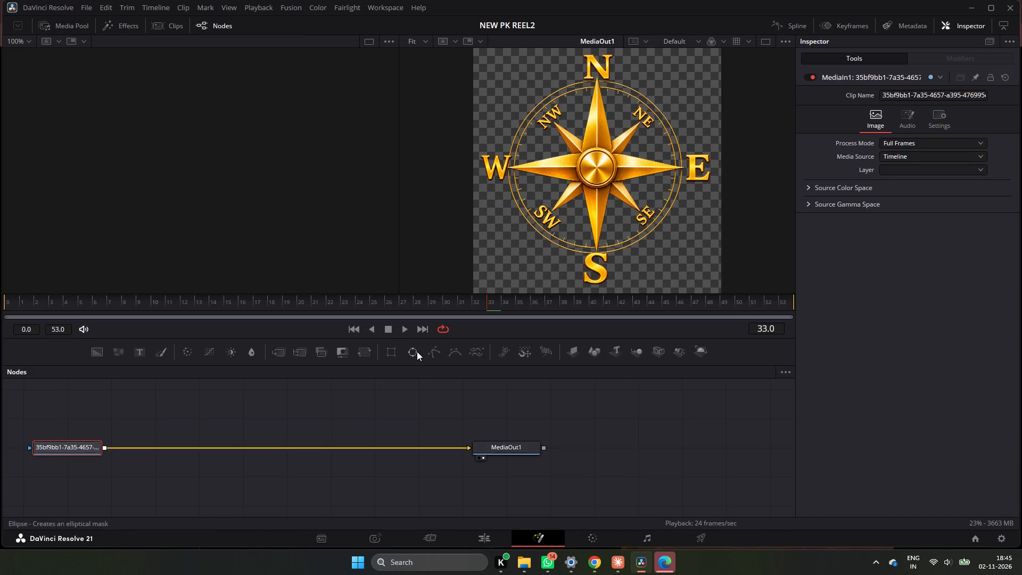
click(435, 352)
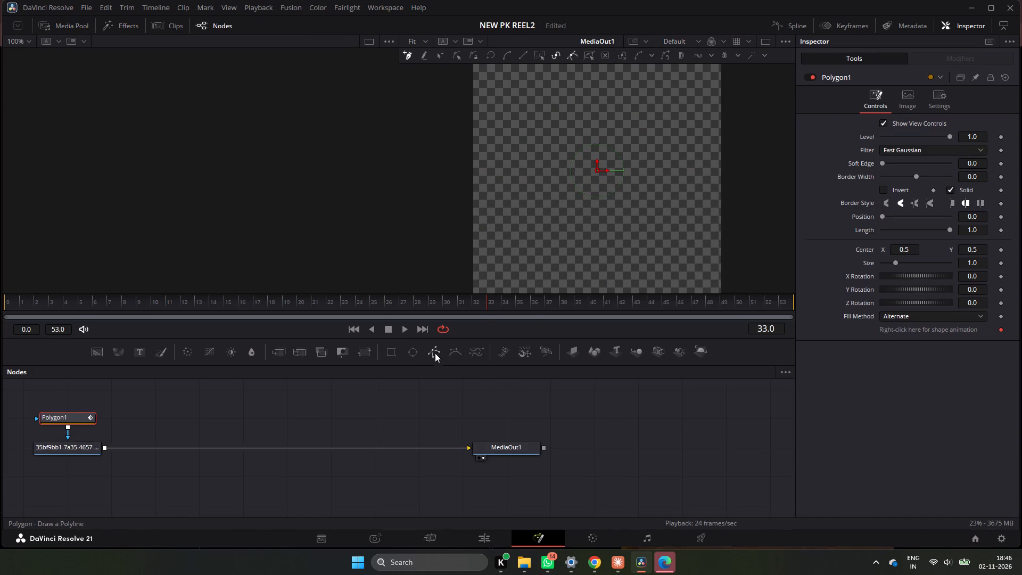
click(880, 188)
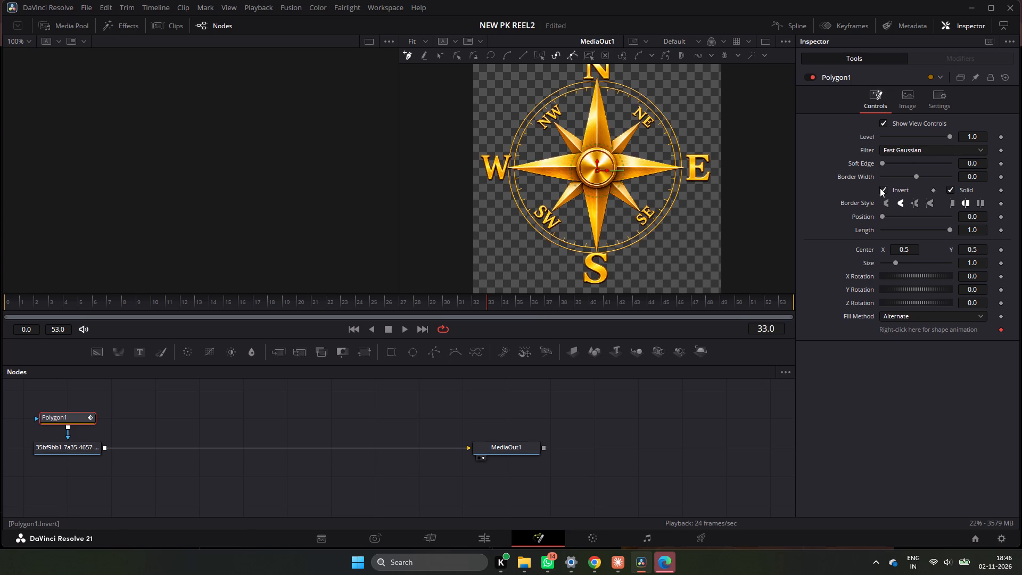
Trace a closed polygon mask around the compass's south-west pointer, from its outer tip to where it meets the central hub.
click(583, 193)
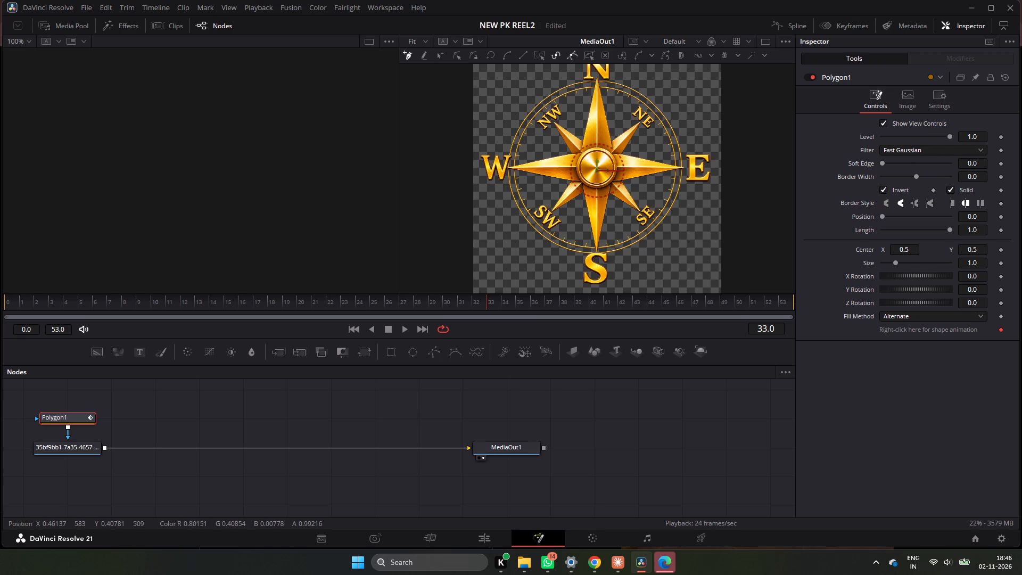
drag(600, 172, 539, 191)
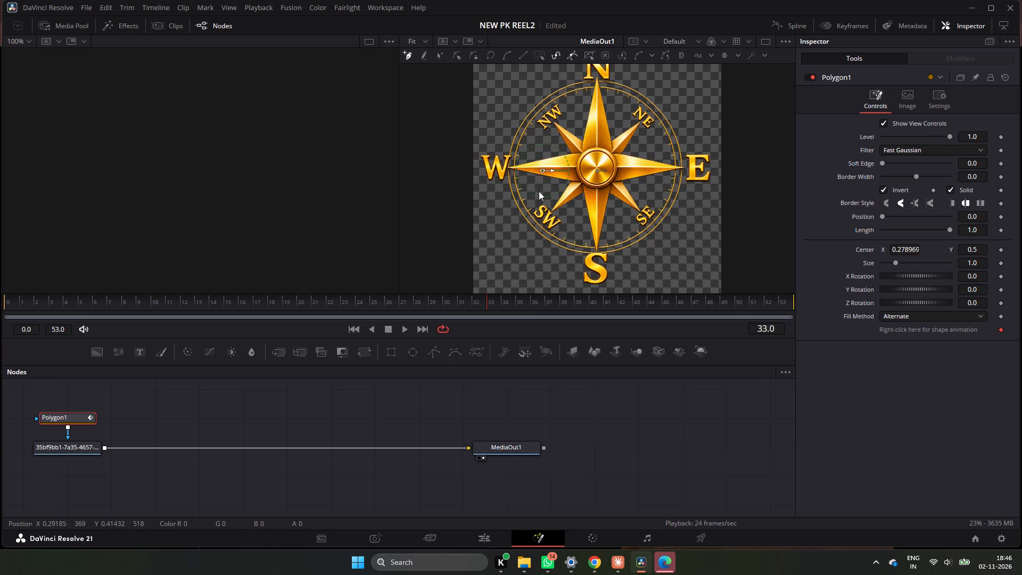
drag(539, 191, 543, 191)
click(583, 193)
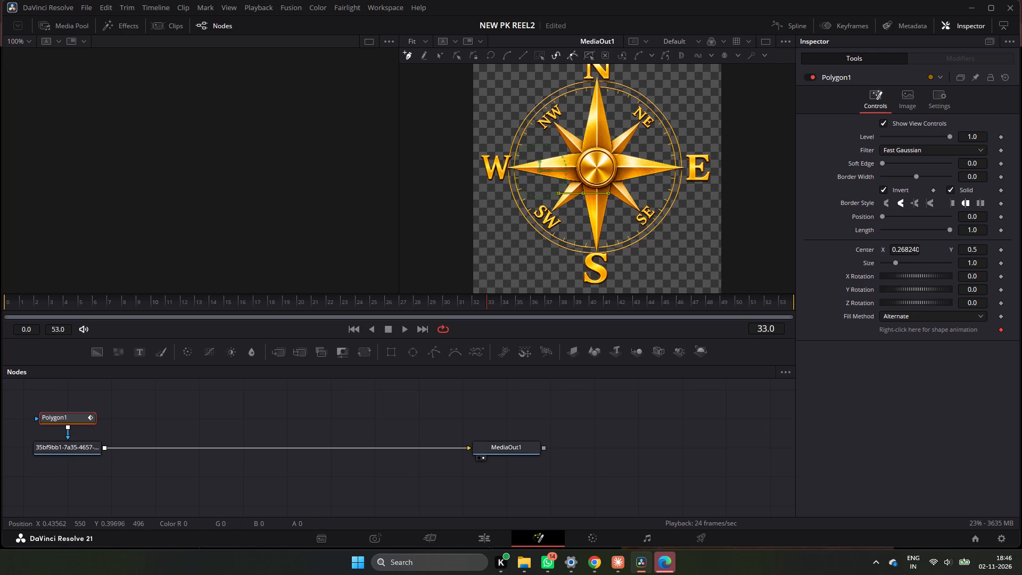
click(553, 211)
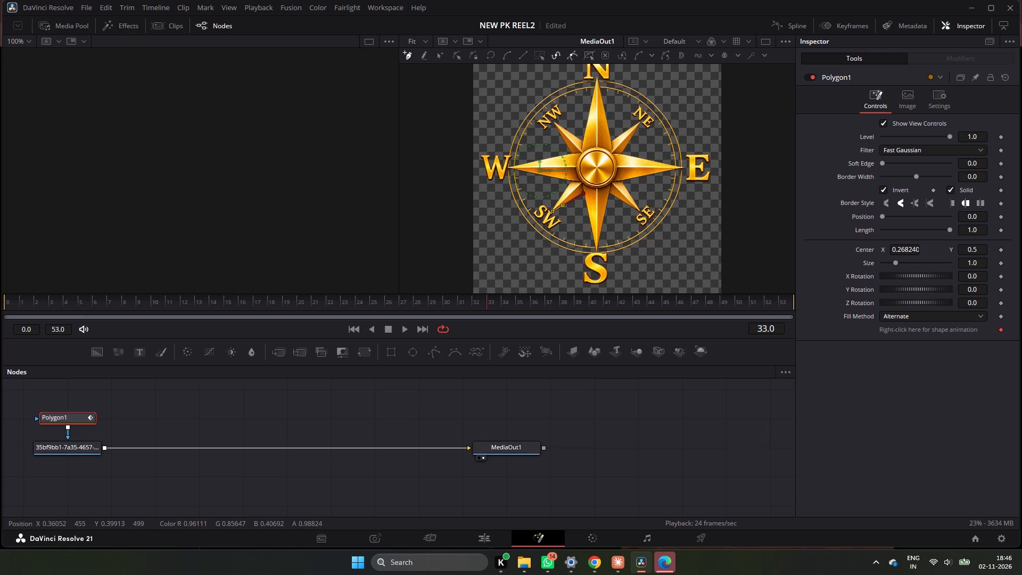
click(561, 197)
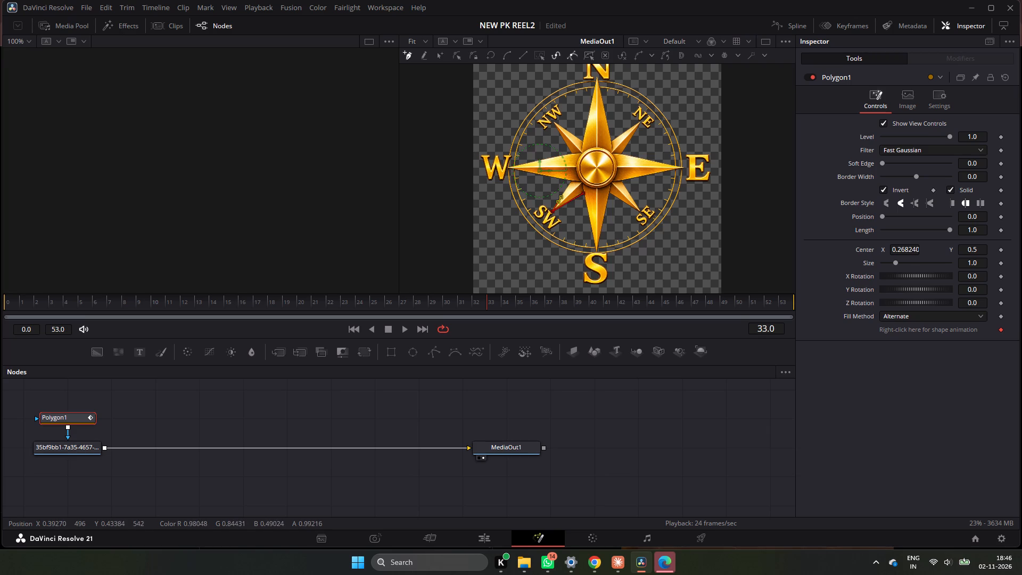
click(571, 180)
click(582, 182)
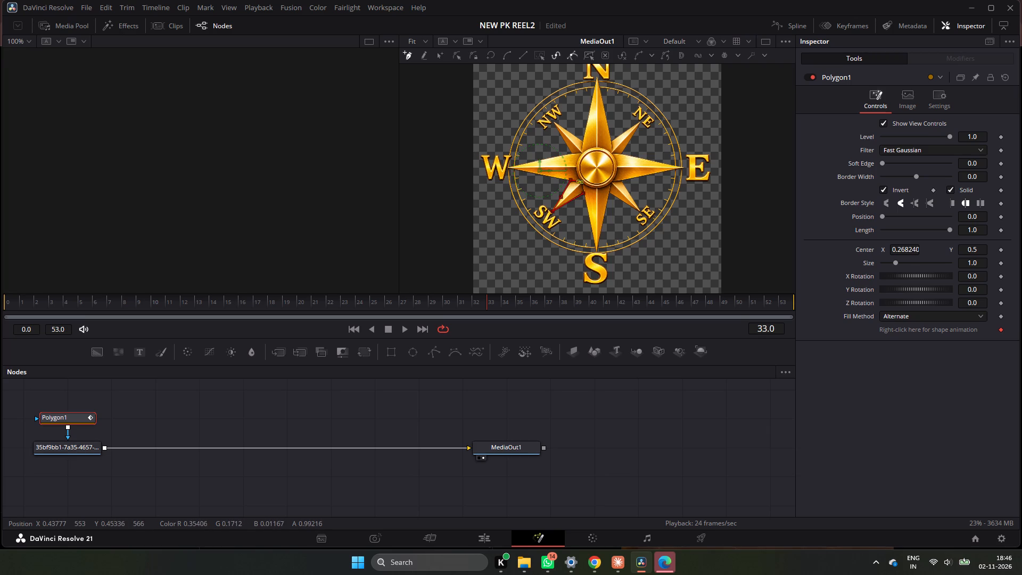
click(584, 190)
scroll(595, 199, up, 3)
ctrl+scroll(595, 199, down, 5)
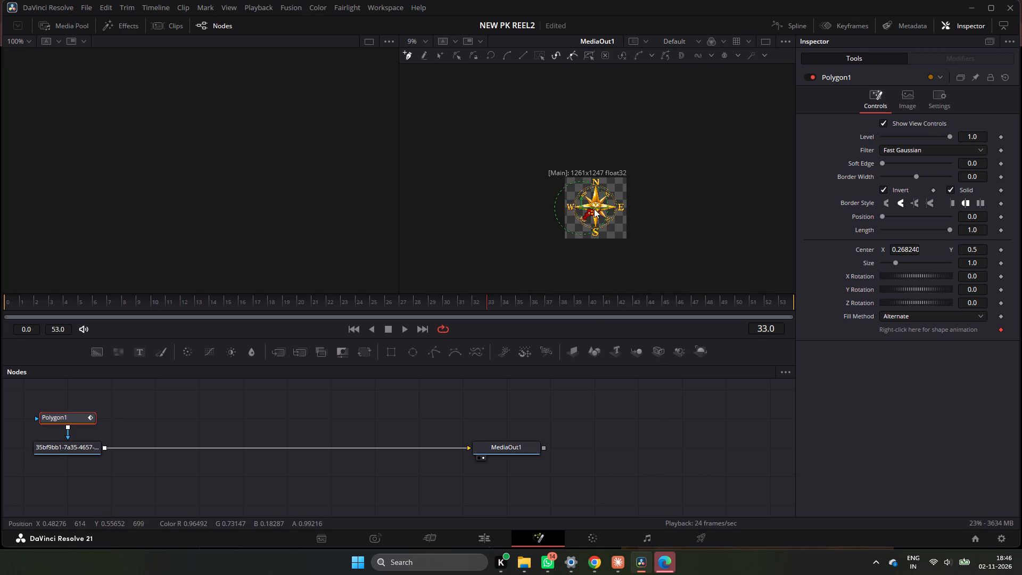
ctrl+scroll(594, 212, up, 9)
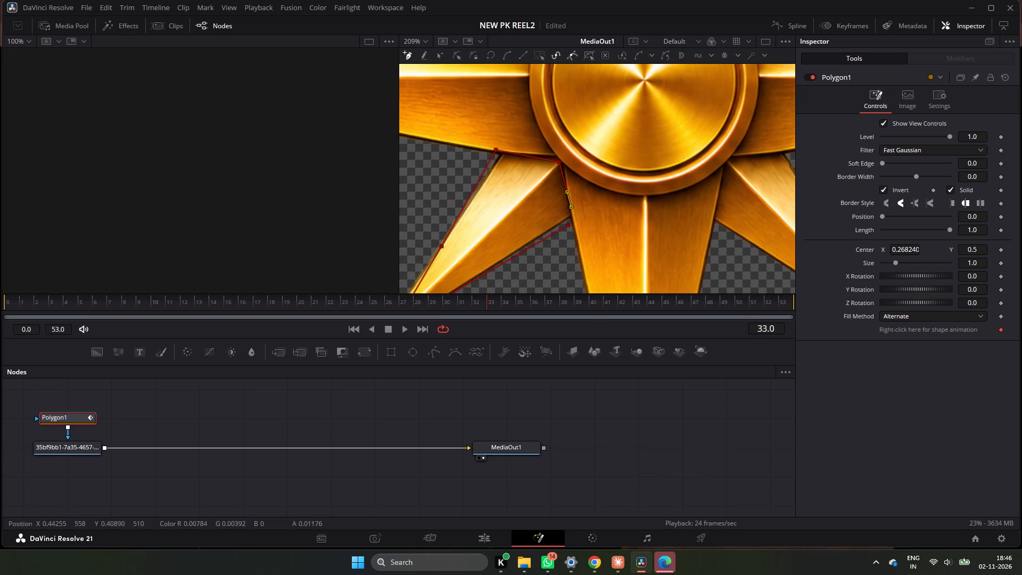
click(570, 224)
click(568, 226)
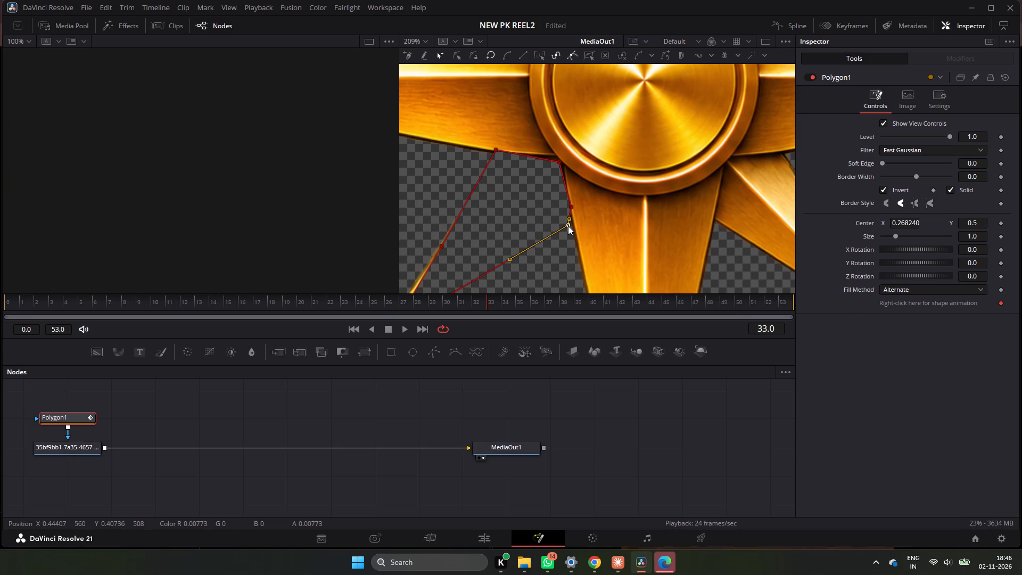
Turn off the polygon mask's inversion and tighten its inner corner points onto the south-west pointer's edges.
click(885, 189)
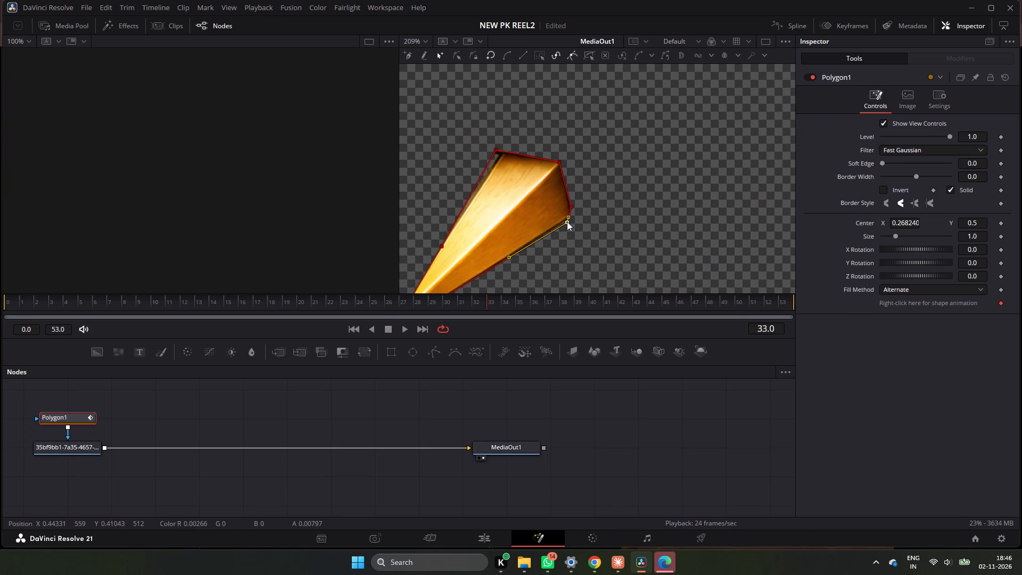
click(567, 221)
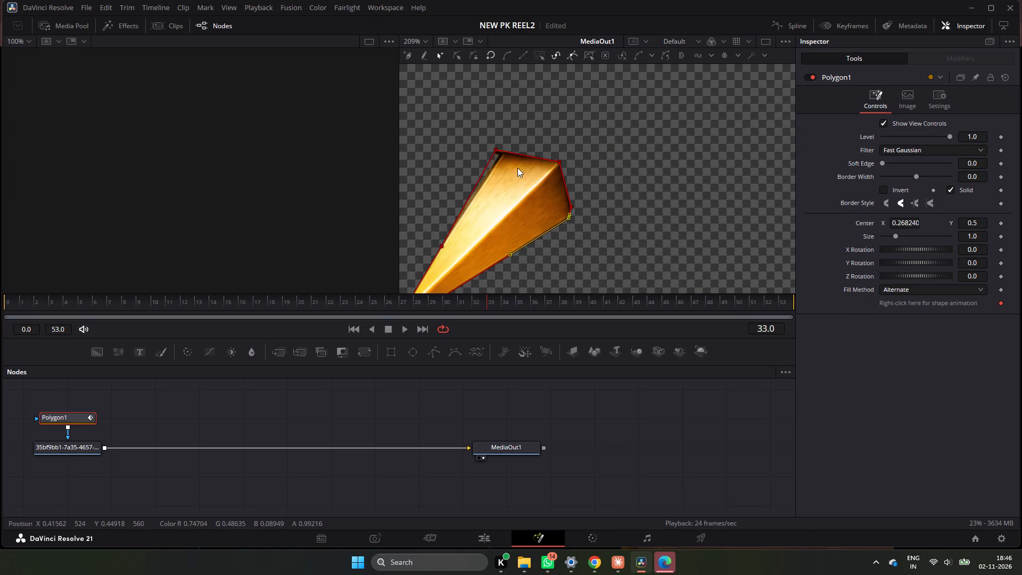
drag(496, 151, 500, 154)
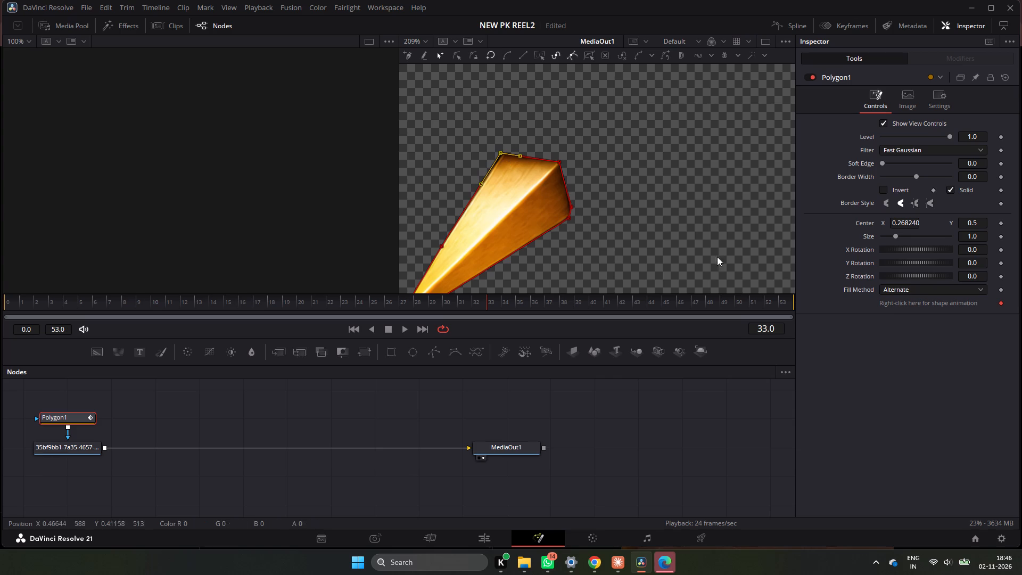
click(884, 187)
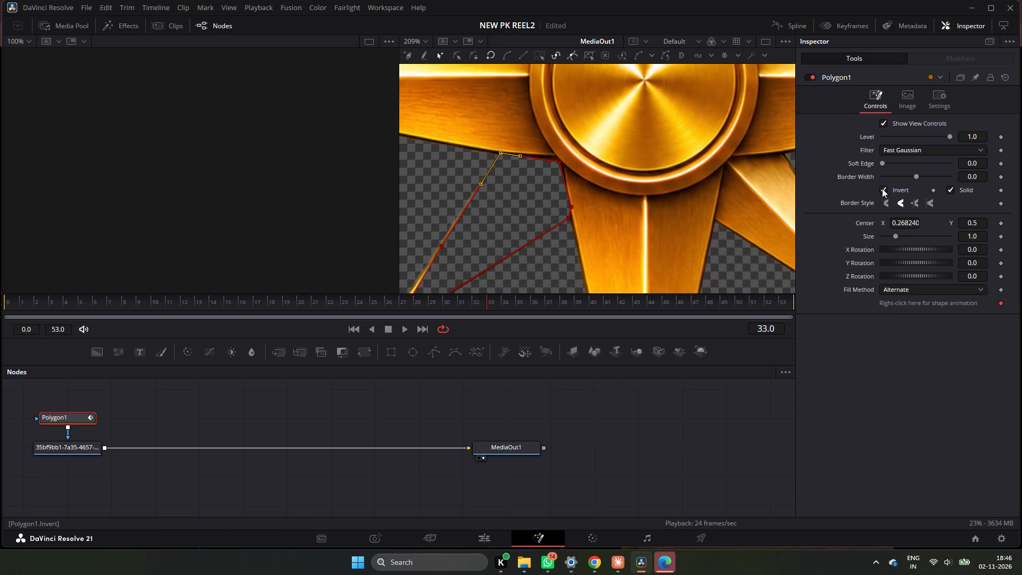
click(880, 186)
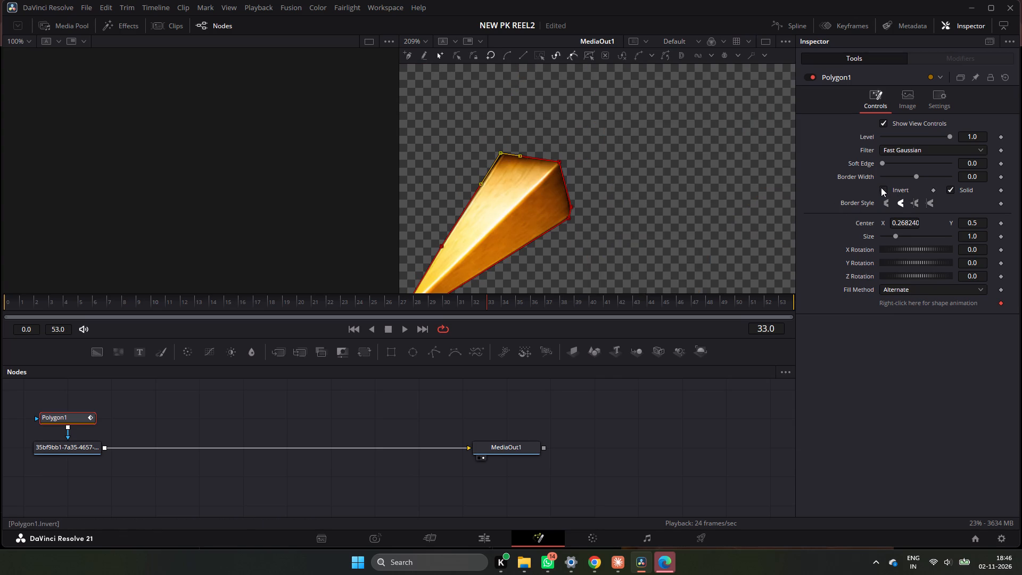
On the Color page, raise the masked V5 compass clip's Hi/Light value to 100.
click(579, 528)
click(586, 532)
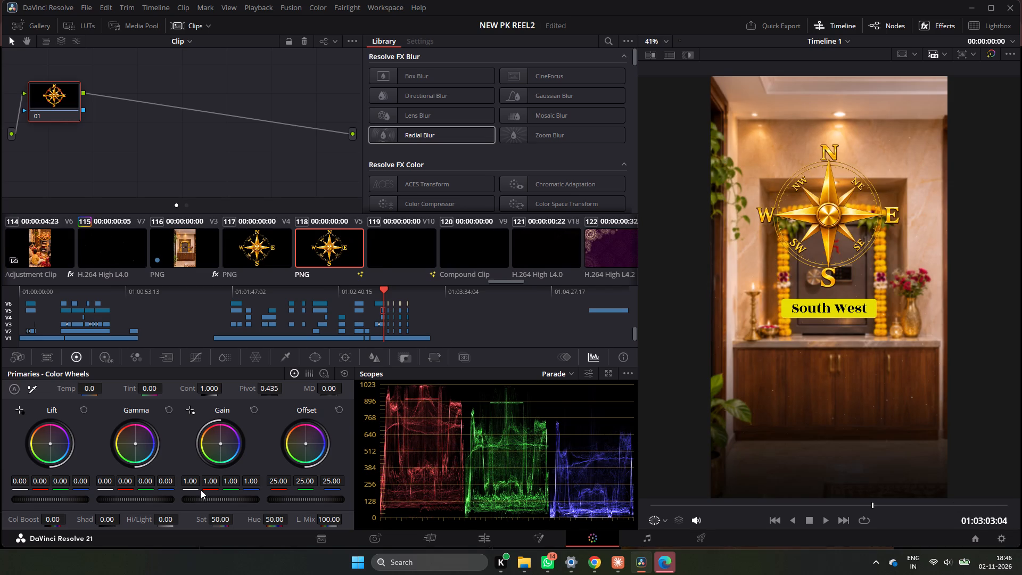
drag(167, 519, 332, 530)
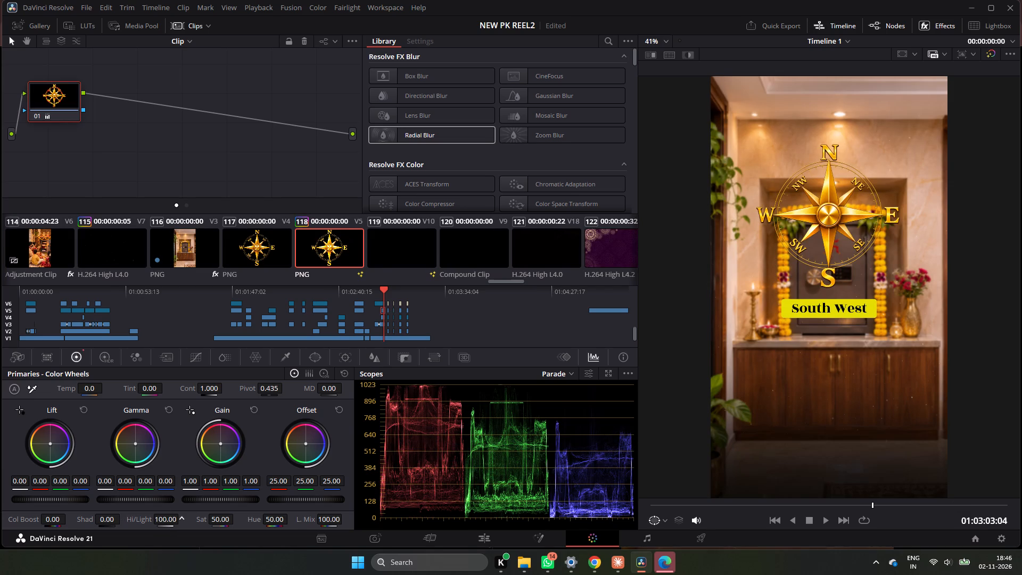
drag(332, 530, 516, 288)
drag(162, 522, 553, 289)
Return to the edit timeline and replay the locker shot from about 01:03:02 to review the compass's south-west pointer.
click(499, 532)
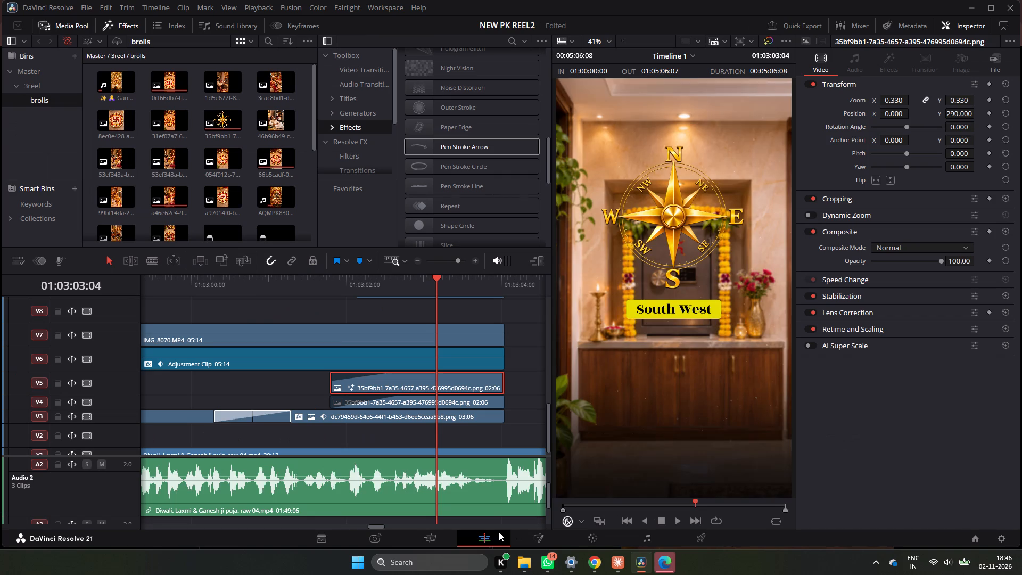
click(337, 297)
key(space)
click(341, 287)
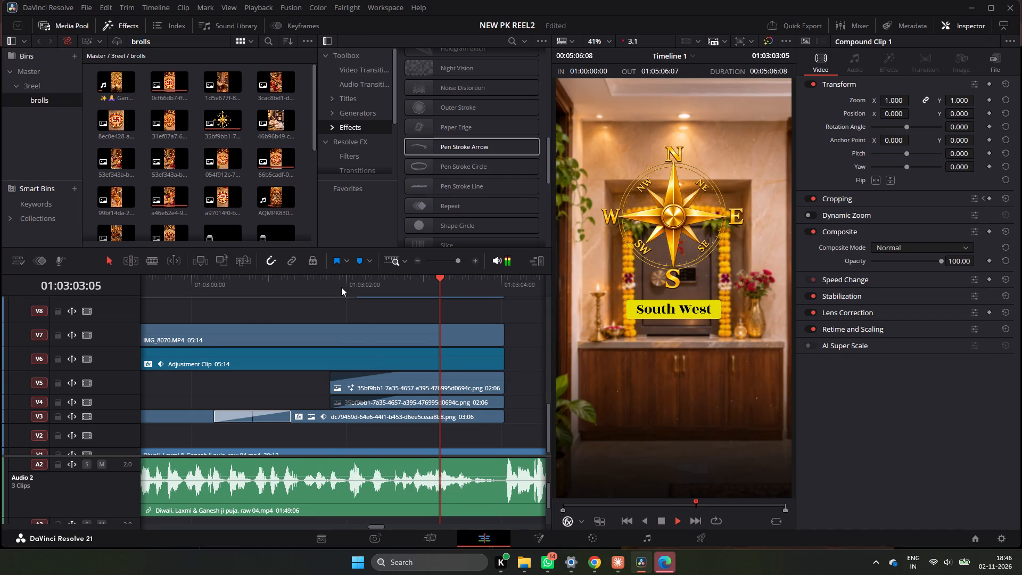
key(space)
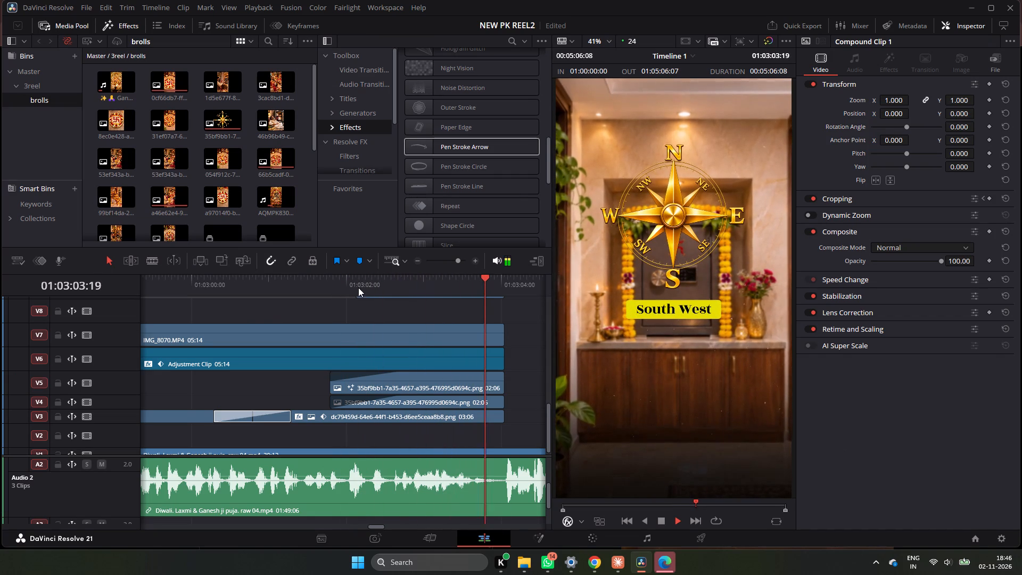
click(353, 278)
key(space)
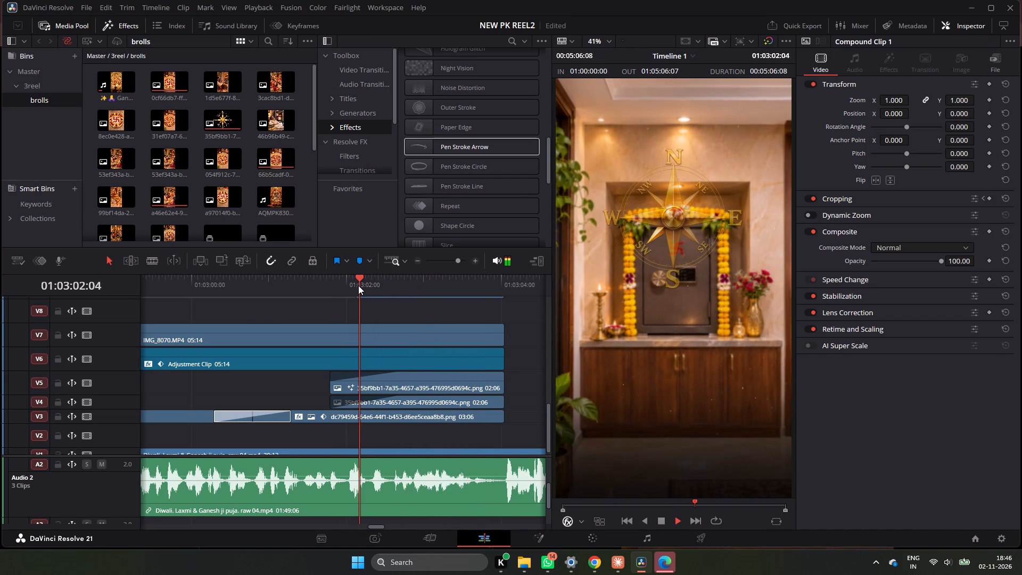
key(space)
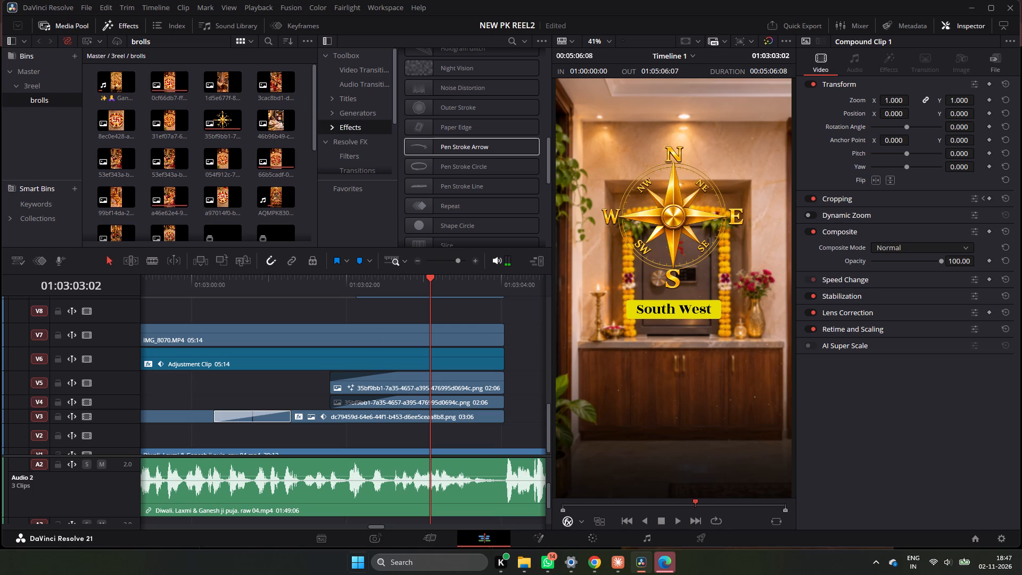
Shift the V5 pointer clip's Offset colour balance strongly toward red, to about 209.71 red, -21.61 green and -51.95 blue.
click(405, 380)
right_click(405, 380)
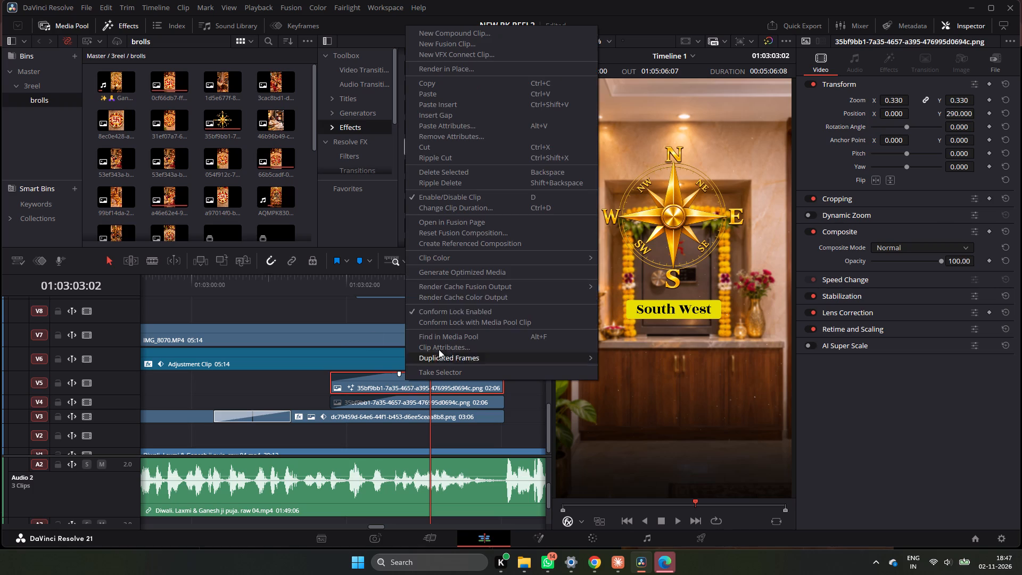
click(485, 225)
click(605, 544)
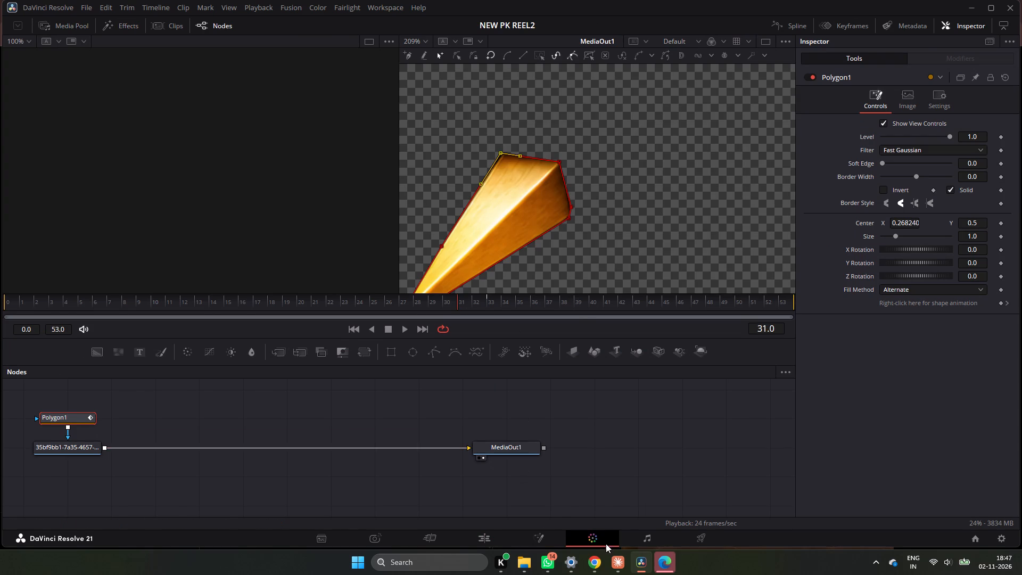
drag(304, 442, 261, 370)
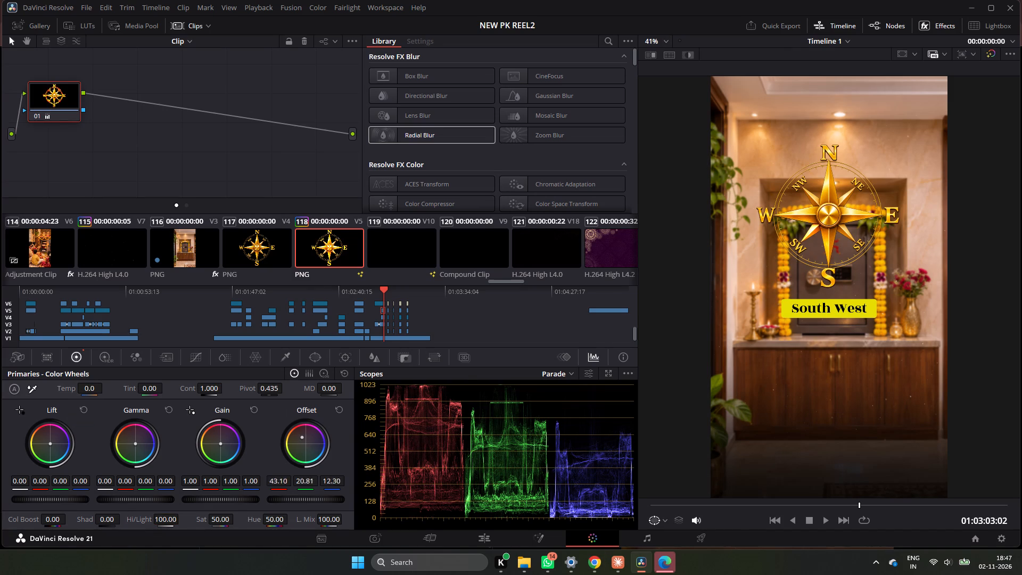
drag(261, 370, 432, 236)
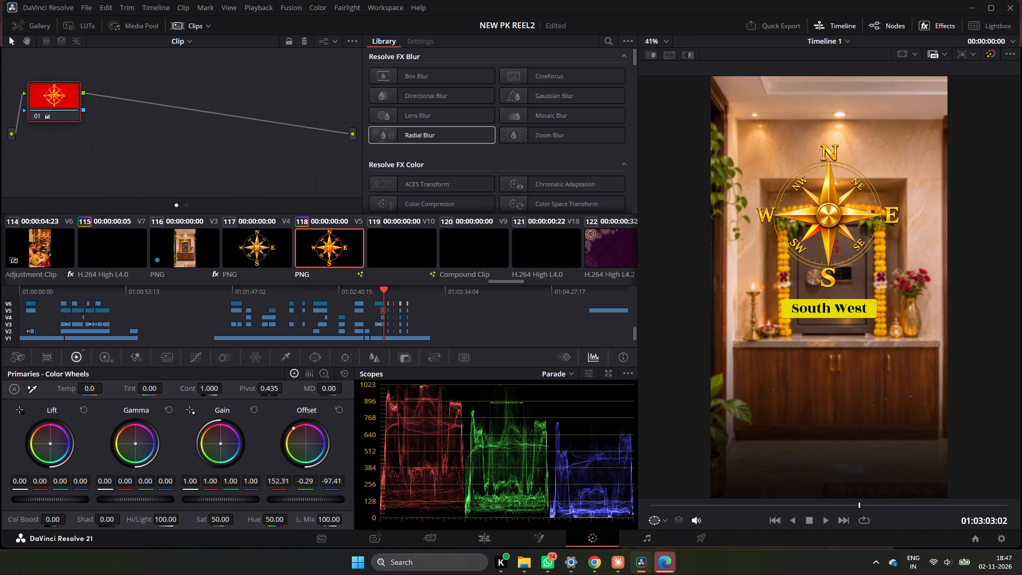
drag(432, 236, 563, 34)
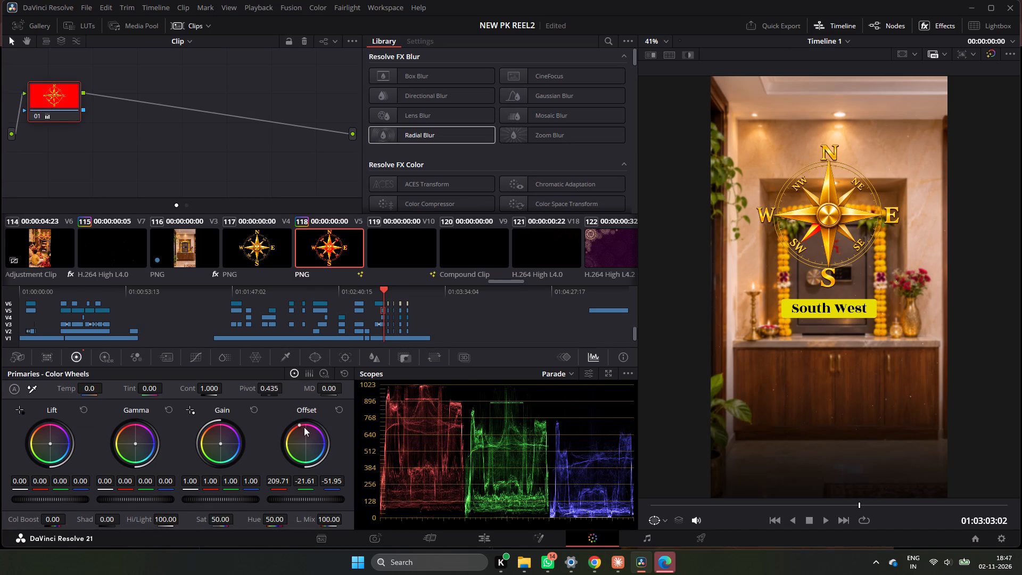
Push the pointer clip's Gain balance toward red, to about 2.50 red, 0.69 green and 0.02 blue.
drag(216, 417, 187, 381)
drag(217, 442, 119, 281)
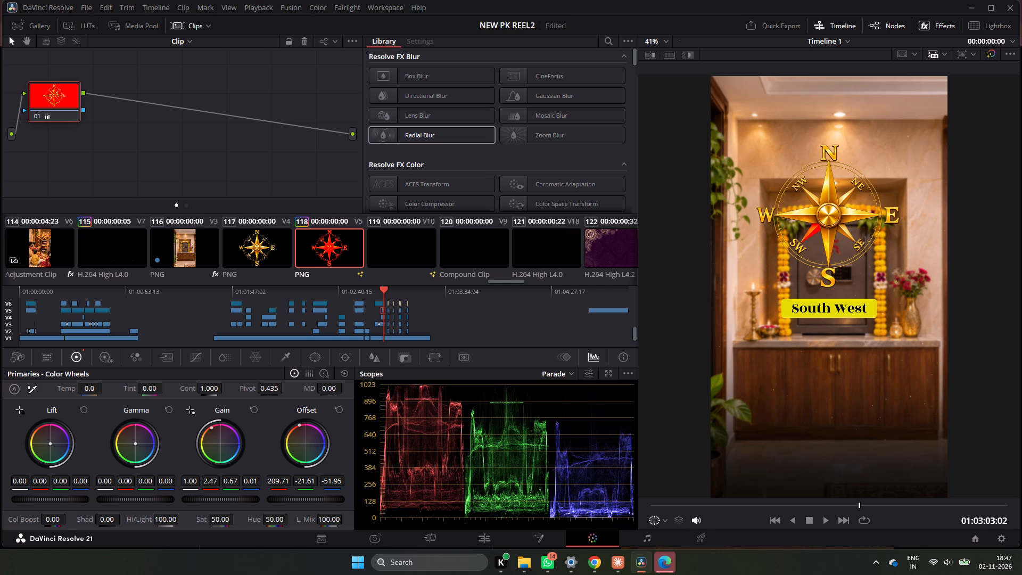
drag(119, 281, 136, 290)
drag(136, 290, 93, 277)
Adjust the pointer clip's Gamma balance to about -0.08 red, 0.00 green and 0.07 blue for a solid red pointer.
drag(134, 445, 121, 413)
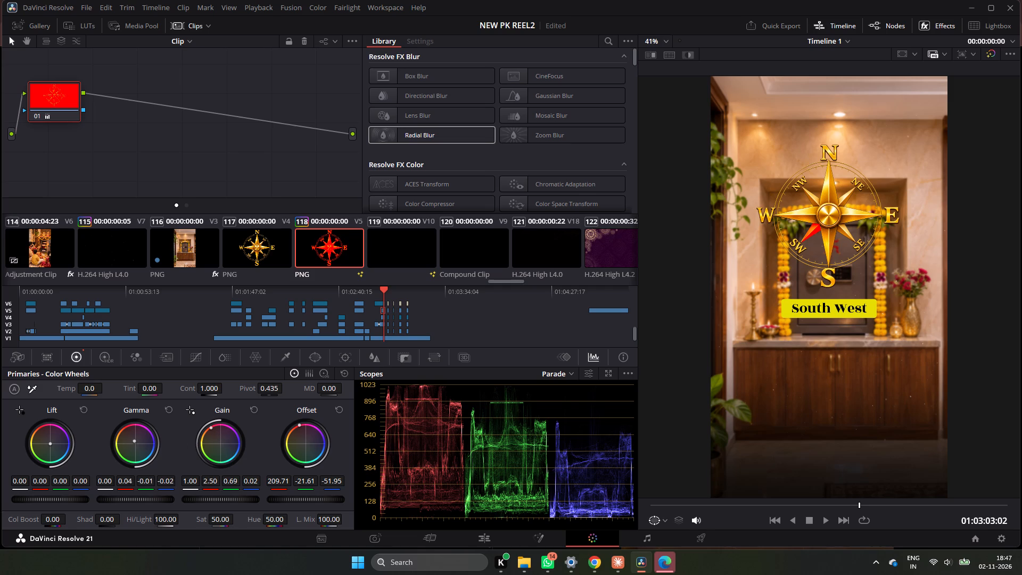
drag(121, 413, 51, 246)
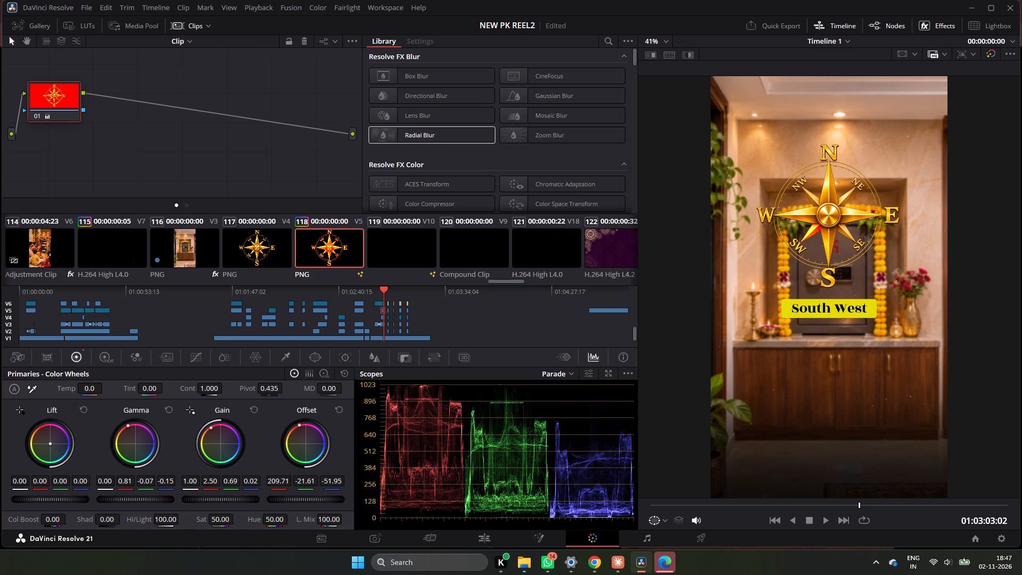
drag(51, 246, 491, 227)
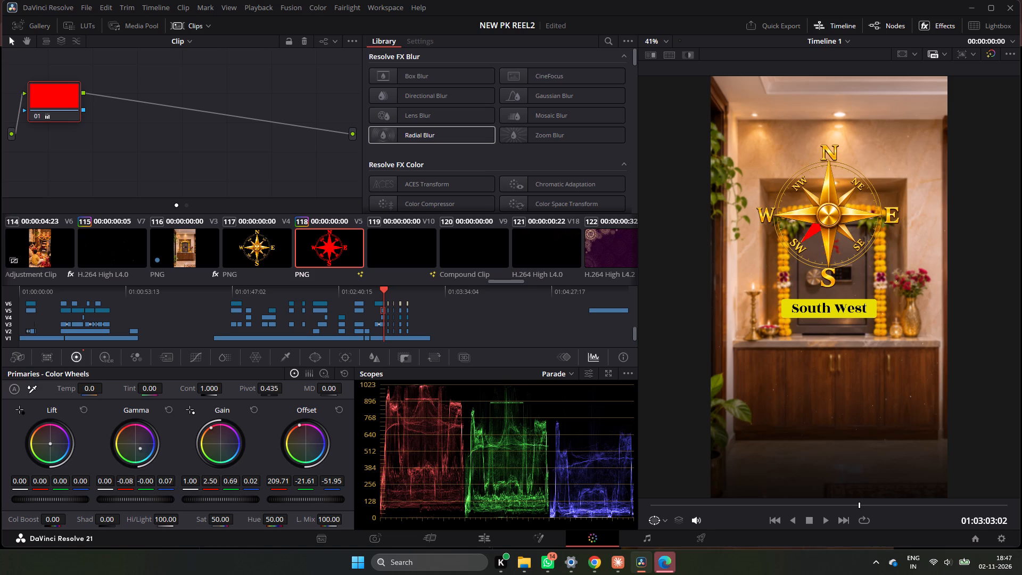
Rebalance the V5 pointer clip's Gamma to about -0.05 luminance, 0.02 red, -0.08 green and -0.17 blue.
drag(491, 227, 390, 120)
drag(145, 499, 219, 510)
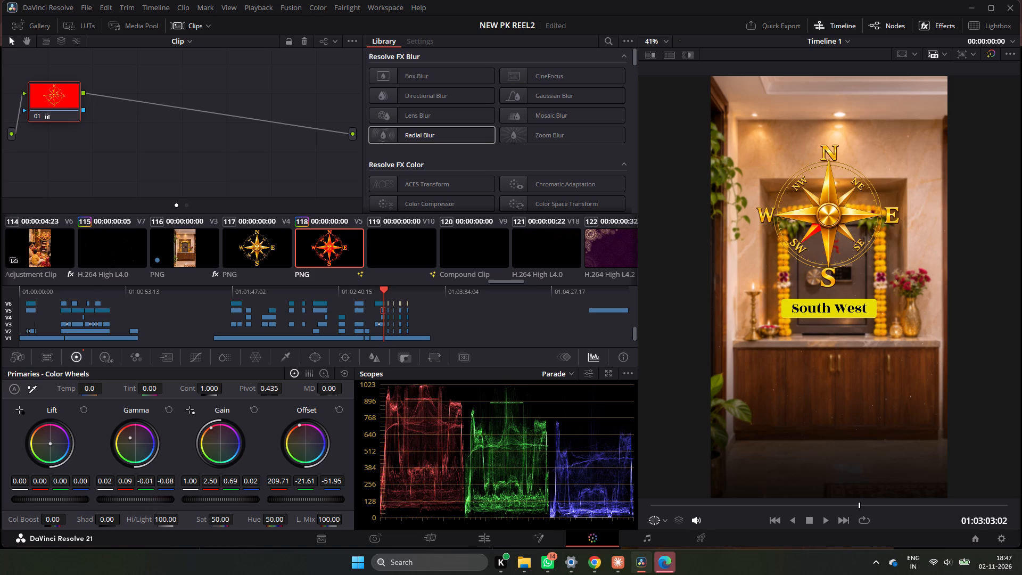
drag(219, 510, 525, 287)
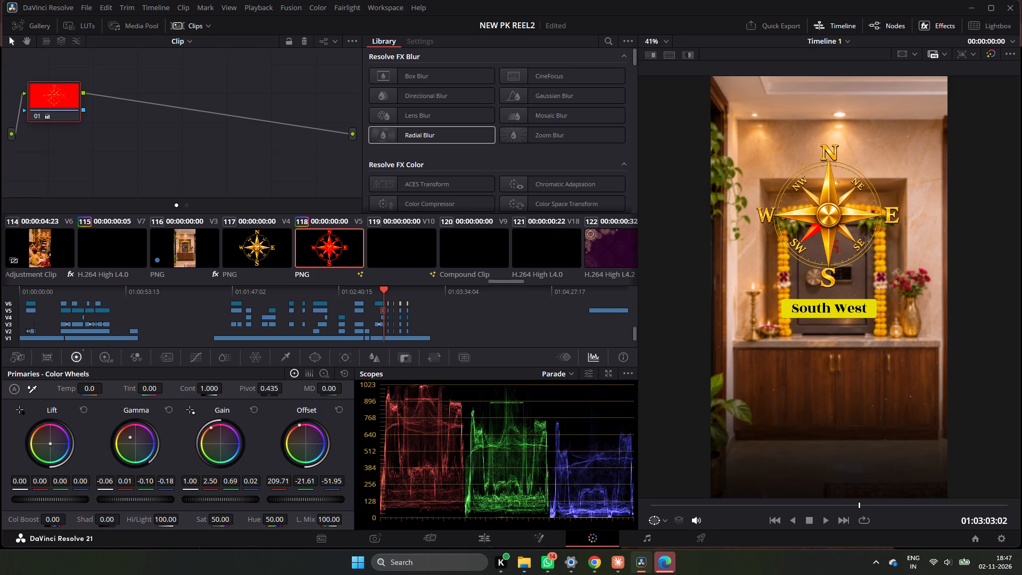
drag(525, 287, 577, 299)
Return to the edit timeline and replay the locker shot from just before the compass appears to review the regraded pointer.
click(477, 537)
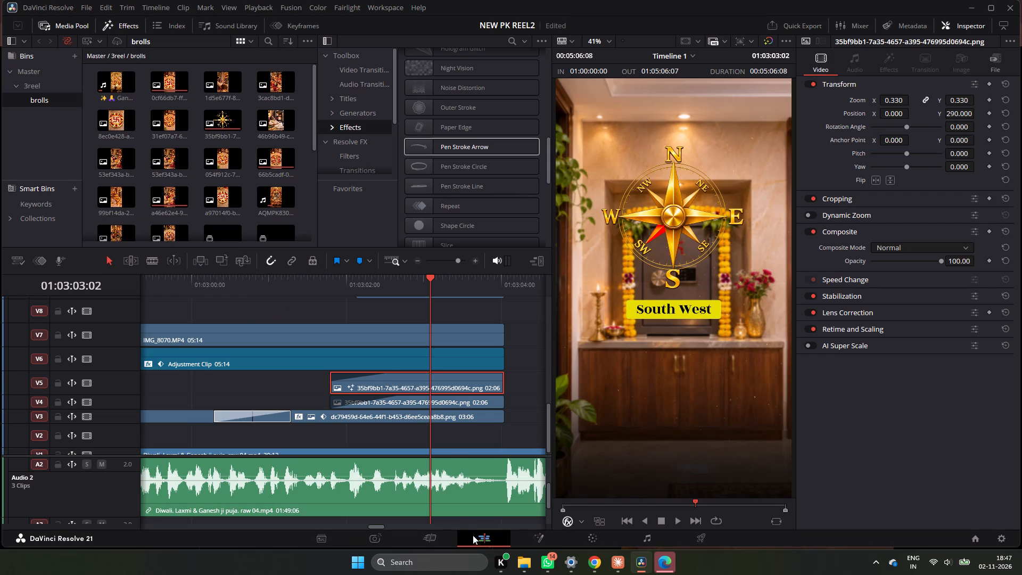
click(327, 289)
key(space)
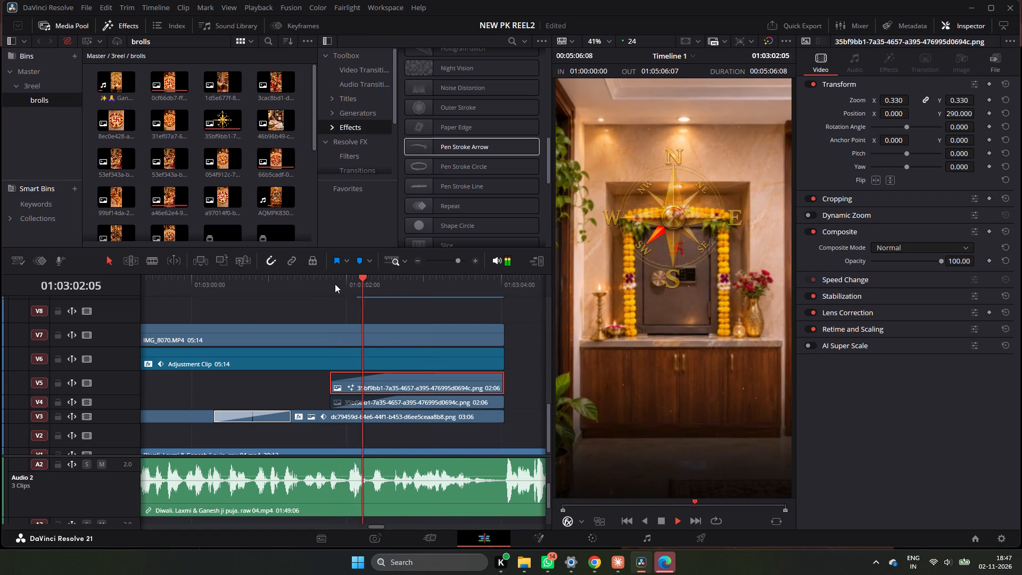
key(space)
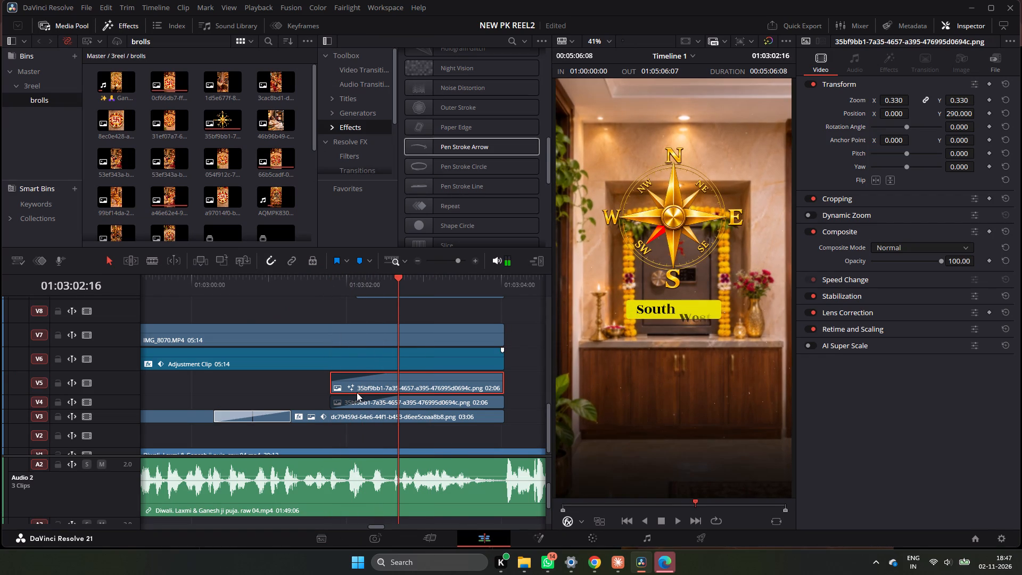
Shift the V5 pointer clip slightly later so it starts at 01:03:01:23, and remove its fade-in.
drag(370, 382, 383, 381)
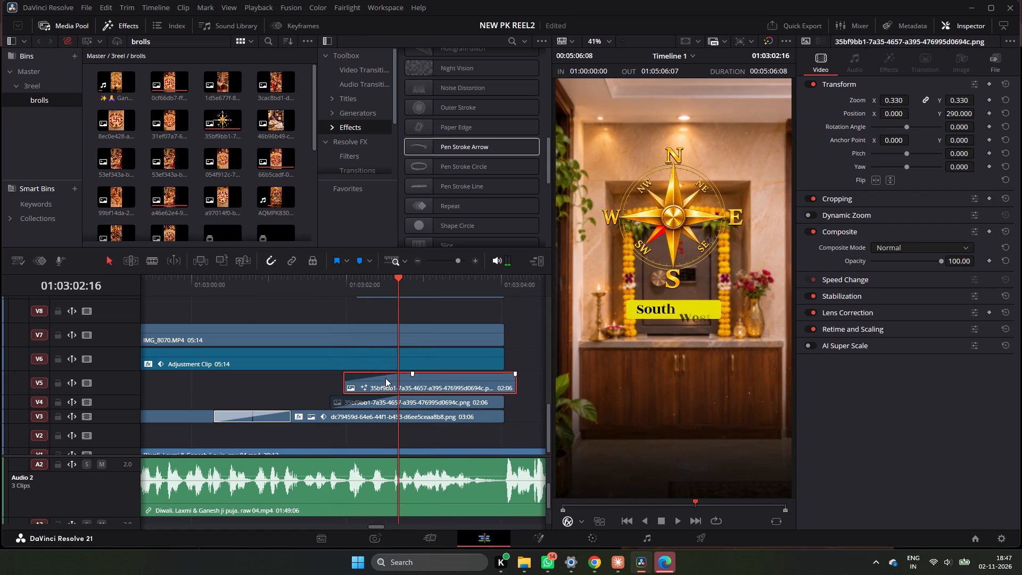
drag(412, 373, 323, 380)
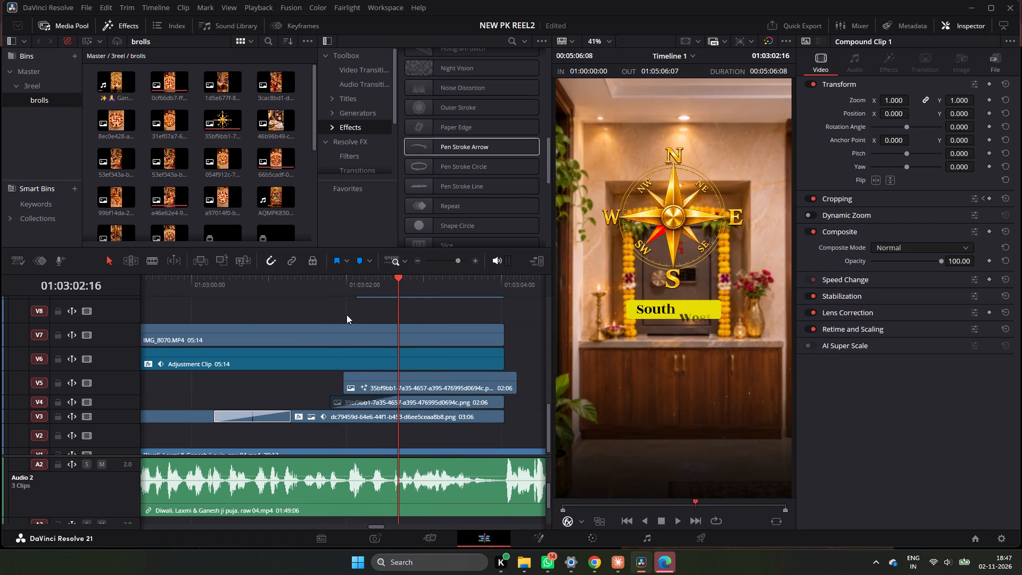
Add the Transform effect to the V5 pointer clip with the playhead at its first frame.
click(348, 283)
click(374, 377)
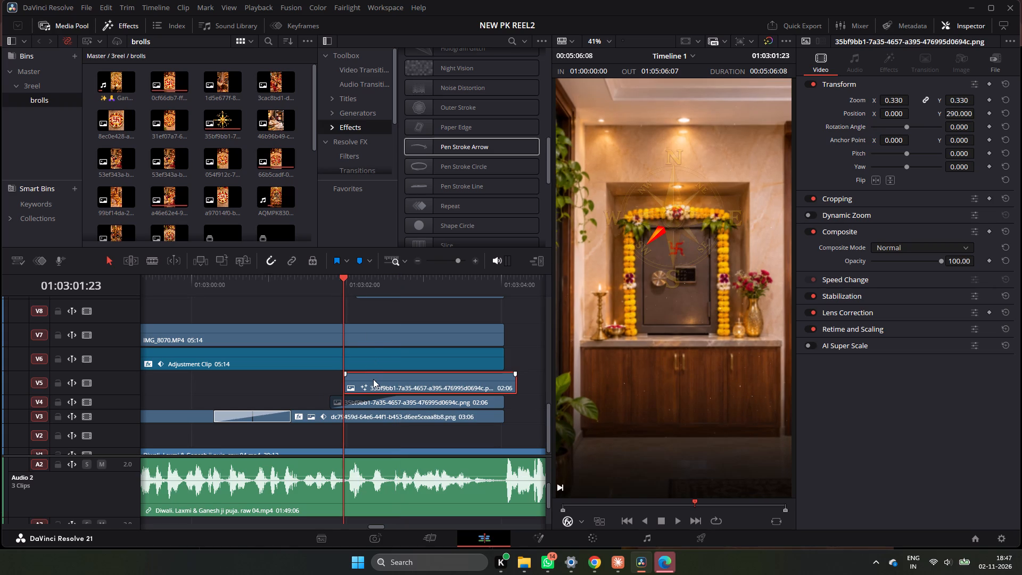
key(shift+space)
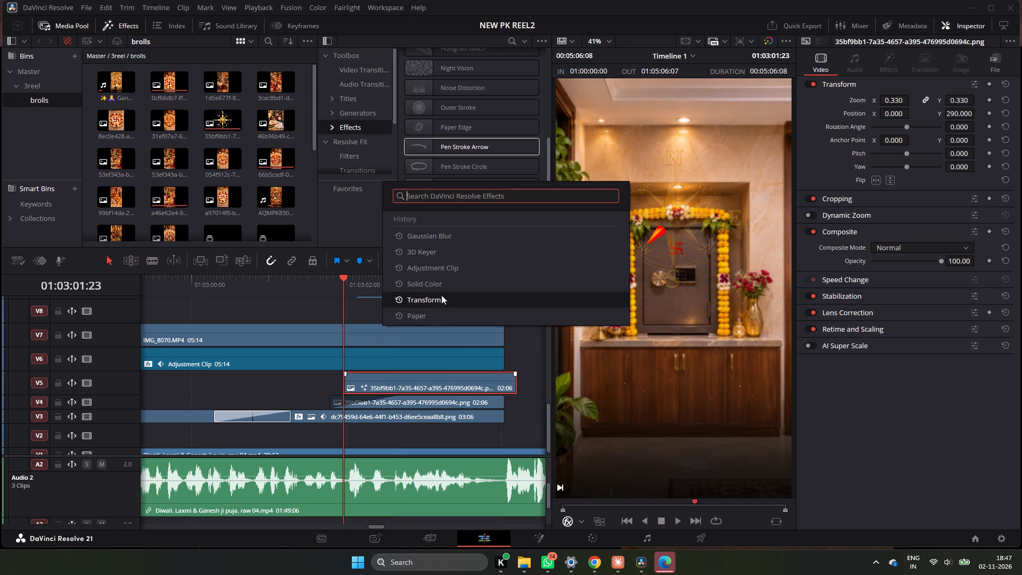
click(440, 301)
click(467, 276)
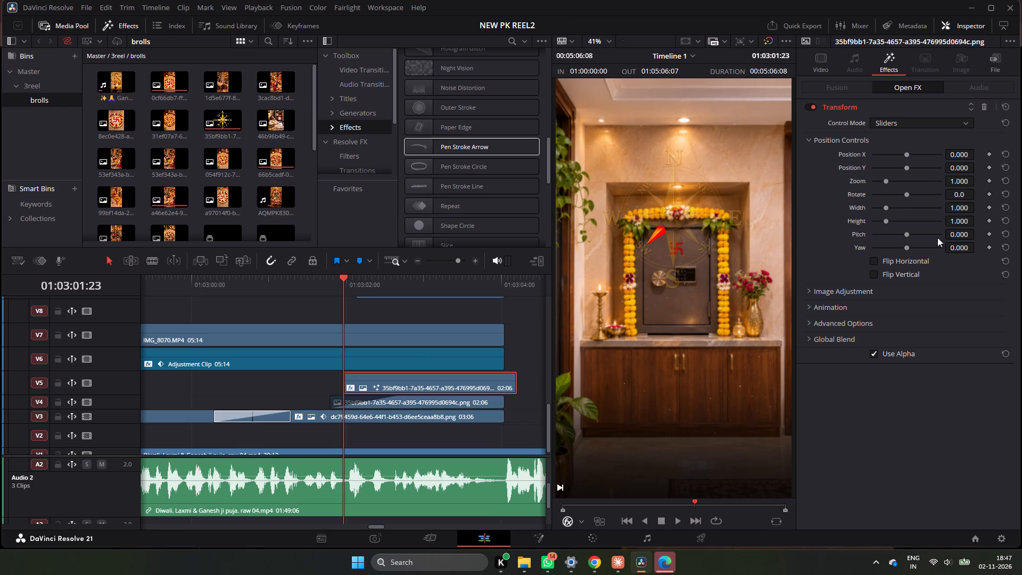
Trim the V5 pointer clip's end to 02:02 long so it finishes together with the V4 compass clip.
drag(518, 387, 504, 389)
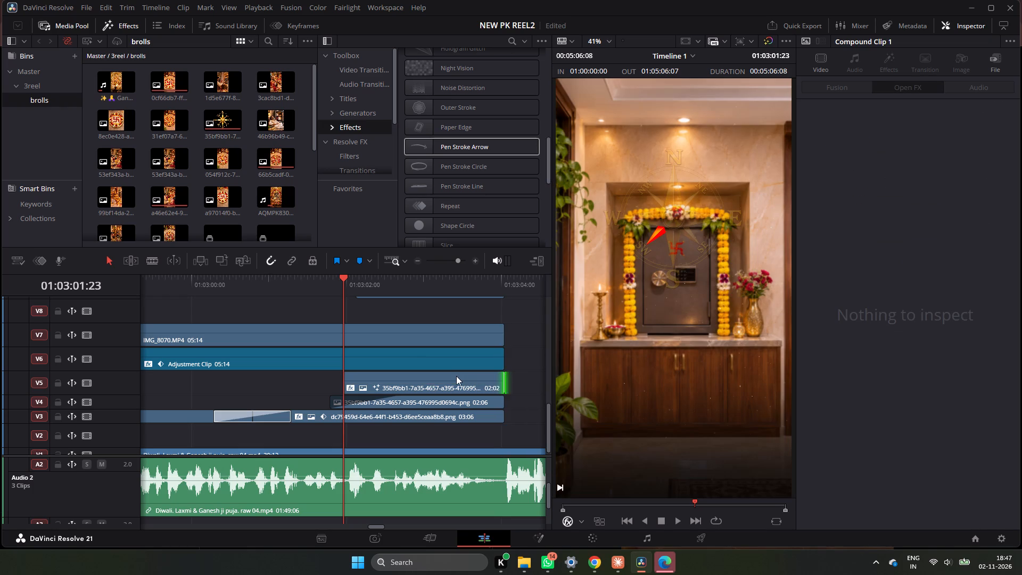
click(454, 376)
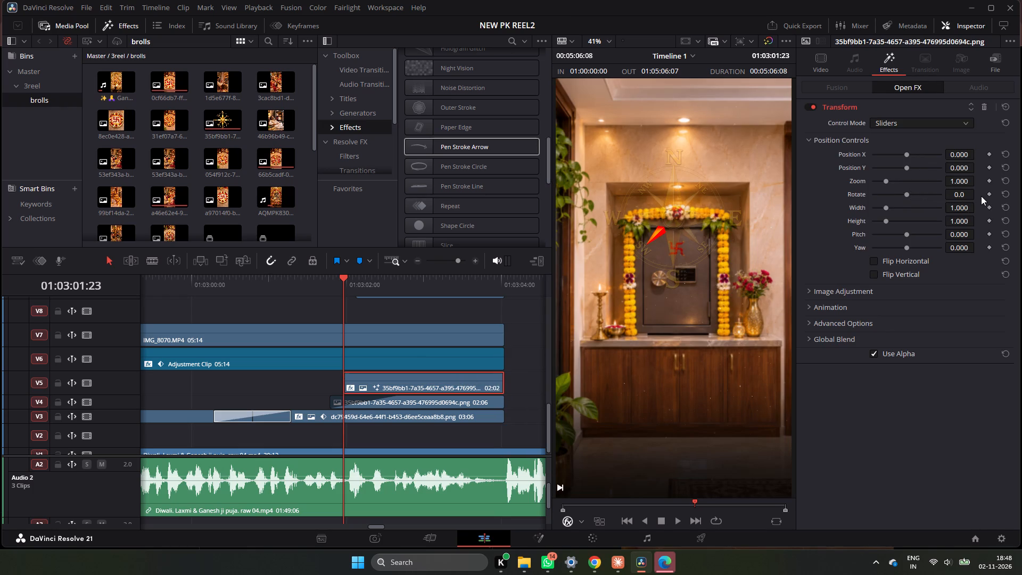
Set the Transform effect's Motion Blur to 1.000 on the pointer clip.
click(858, 292)
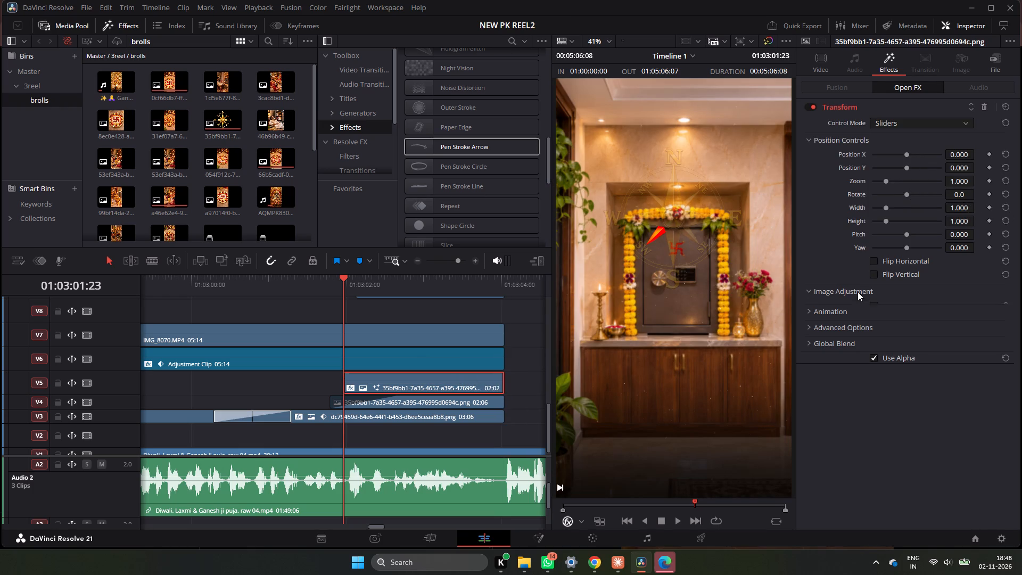
click(856, 355)
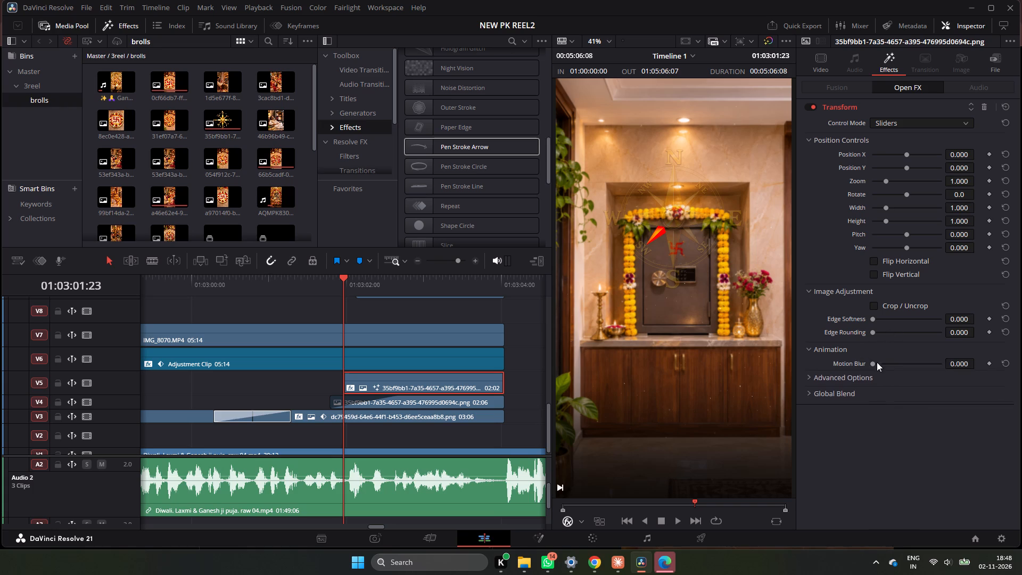
drag(912, 365, 987, 364)
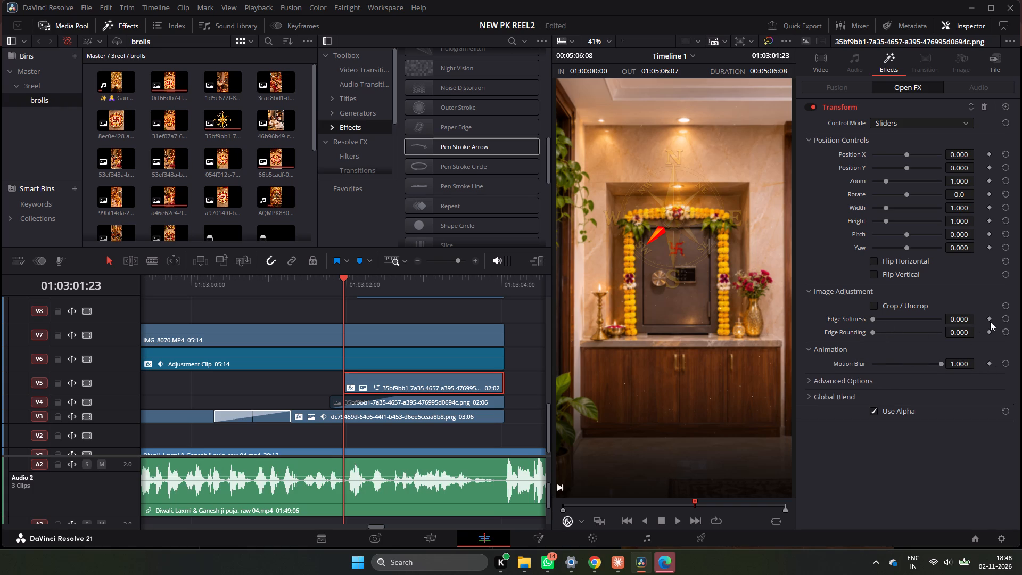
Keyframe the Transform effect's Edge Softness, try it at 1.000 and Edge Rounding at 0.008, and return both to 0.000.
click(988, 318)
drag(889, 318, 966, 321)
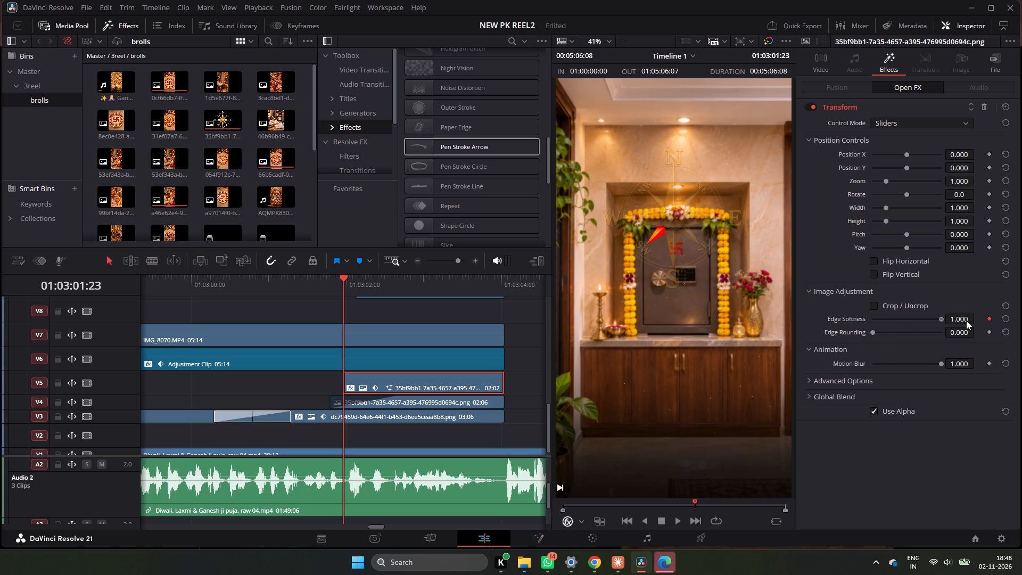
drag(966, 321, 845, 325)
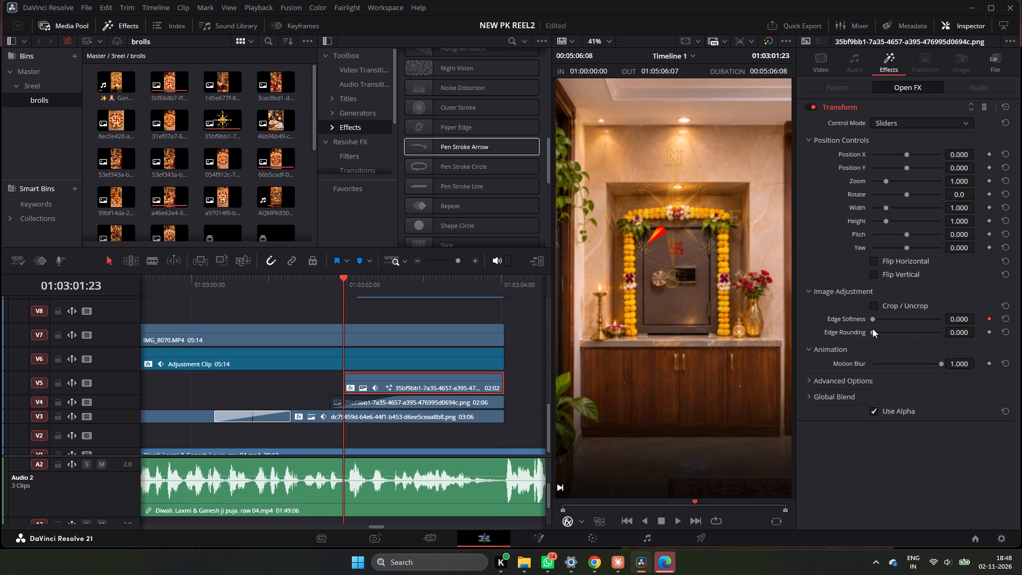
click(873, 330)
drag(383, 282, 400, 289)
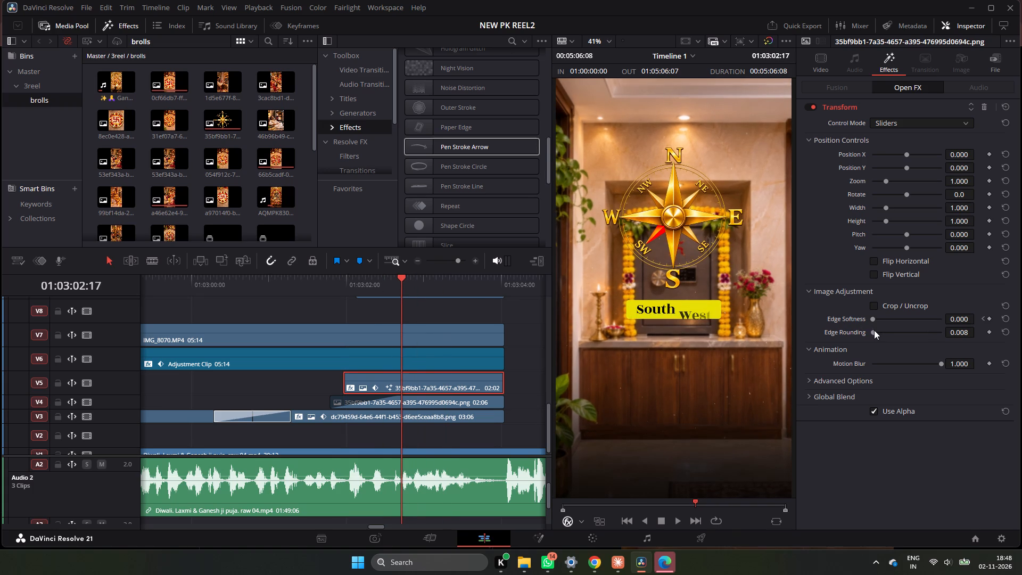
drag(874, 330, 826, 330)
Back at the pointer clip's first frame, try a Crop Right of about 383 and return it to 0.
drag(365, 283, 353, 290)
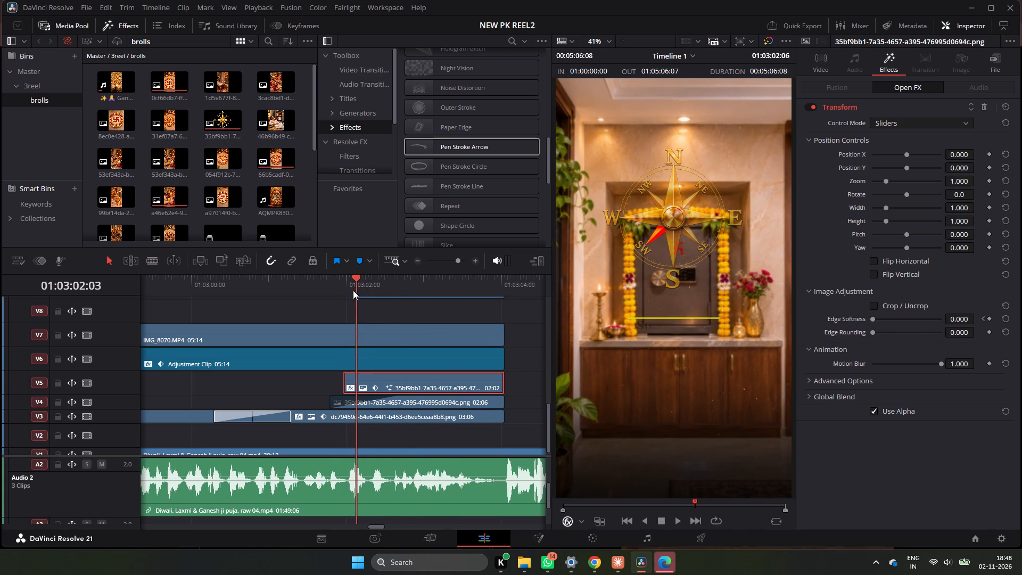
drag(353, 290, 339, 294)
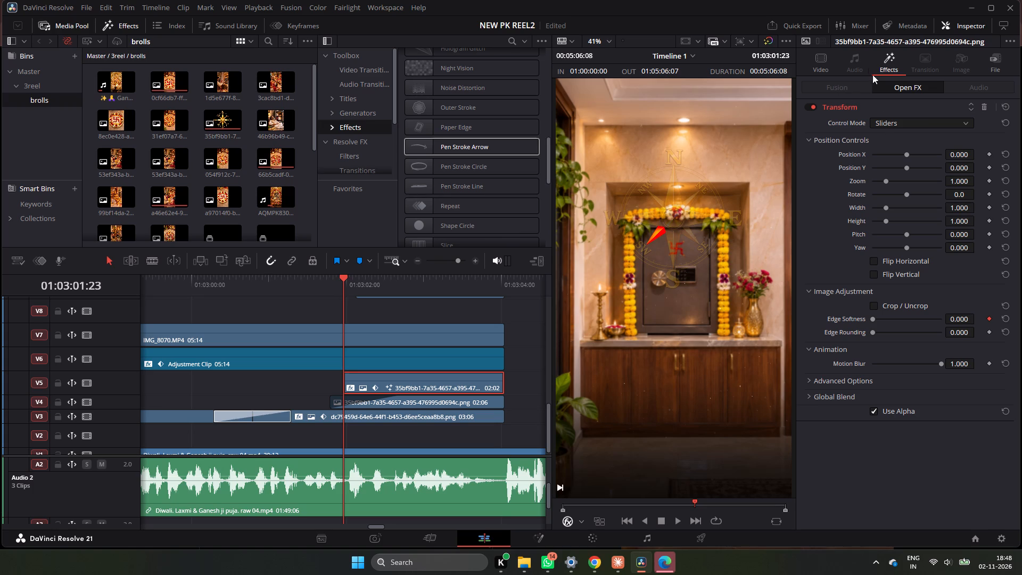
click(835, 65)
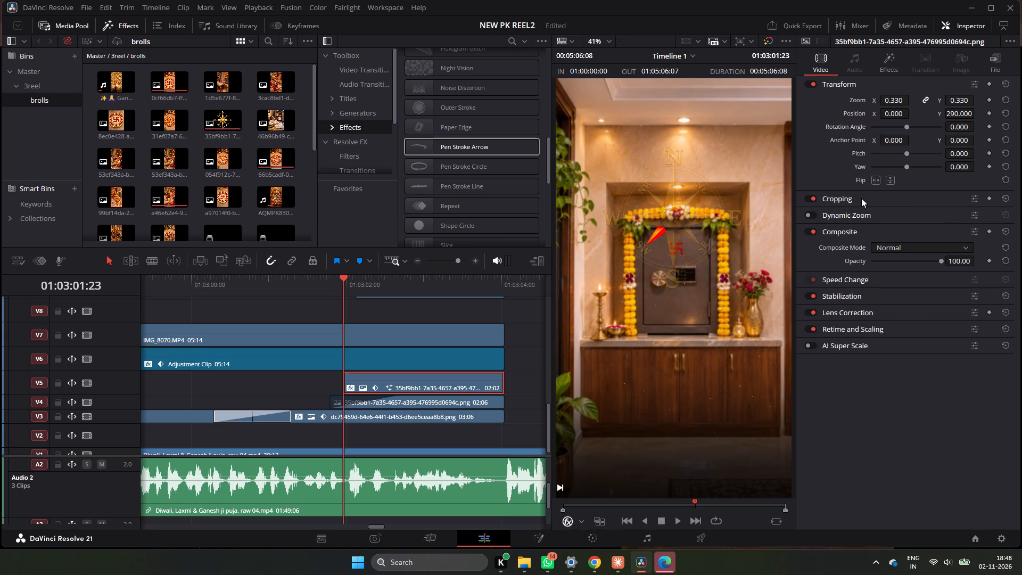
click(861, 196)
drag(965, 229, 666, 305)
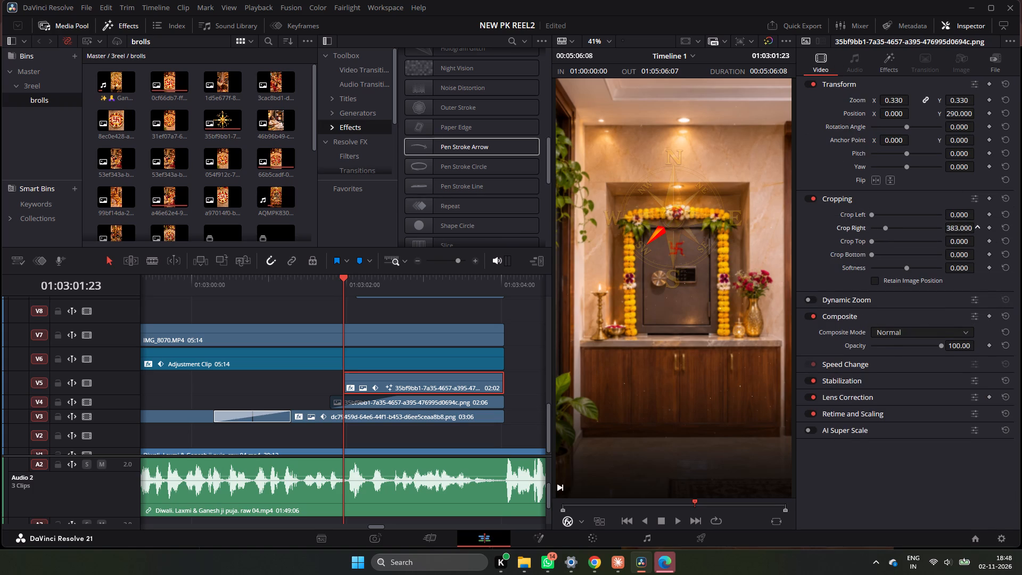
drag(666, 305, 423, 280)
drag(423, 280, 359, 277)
Set the pointer clip's Crop Left to 1275 with crop Softness 100, and keyframe Crop Left at 01:03:01:23.
drag(959, 214, 631, 297)
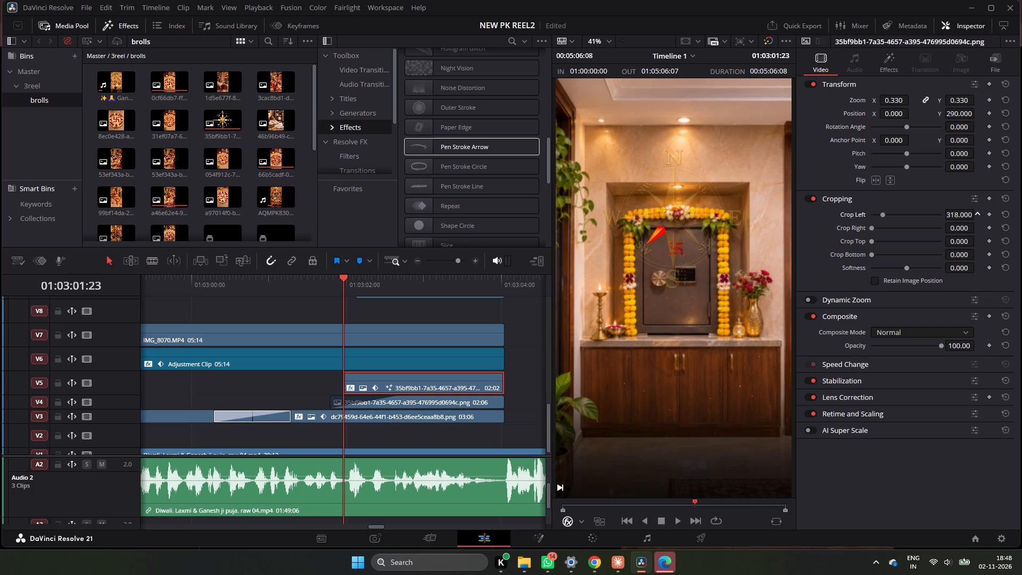
drag(631, 297, 1002, 332)
drag(950, 270, 970, 333)
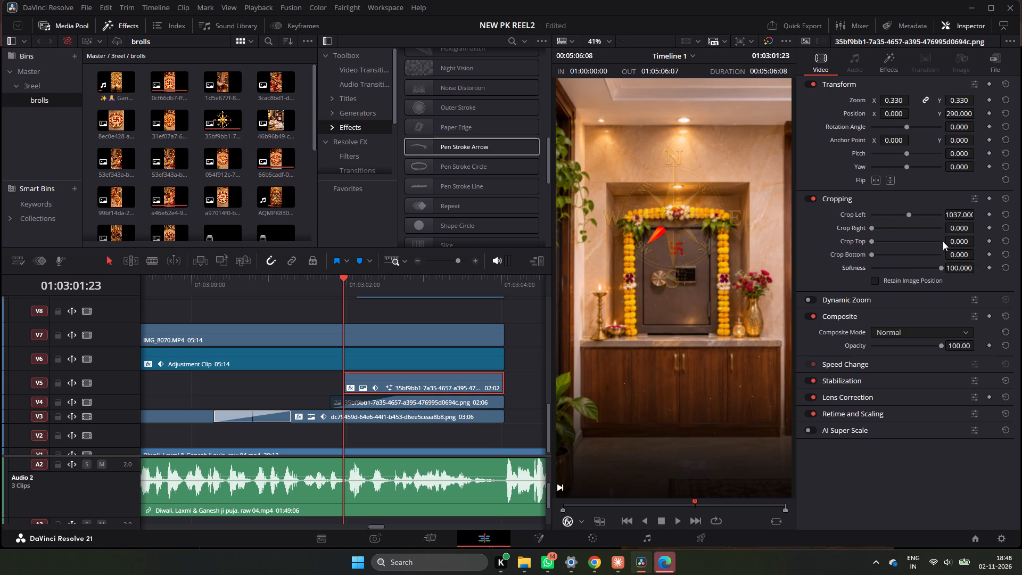
drag(968, 271, 1021, 319)
drag(954, 216, 623, 323)
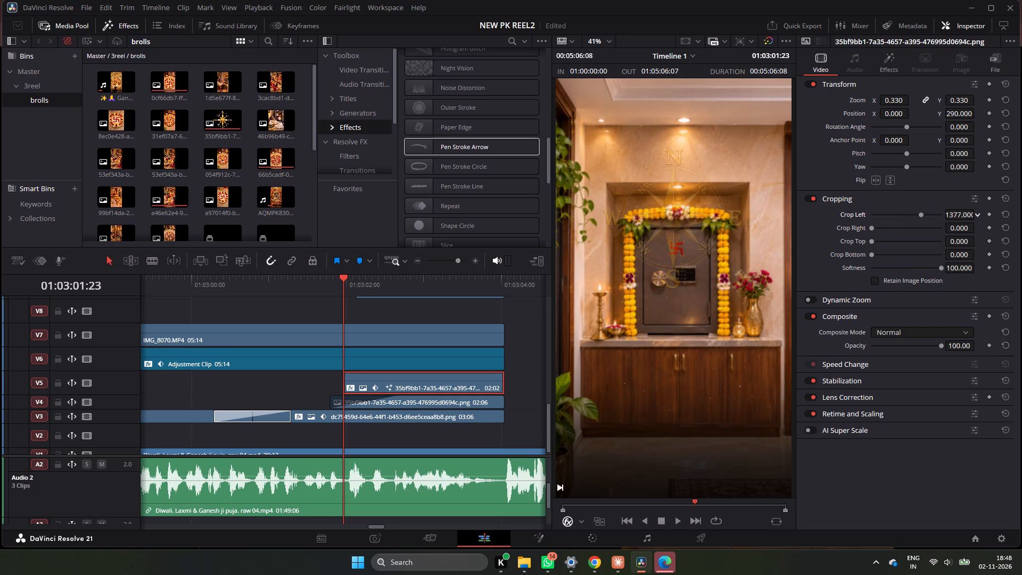
drag(623, 323, 570, 343)
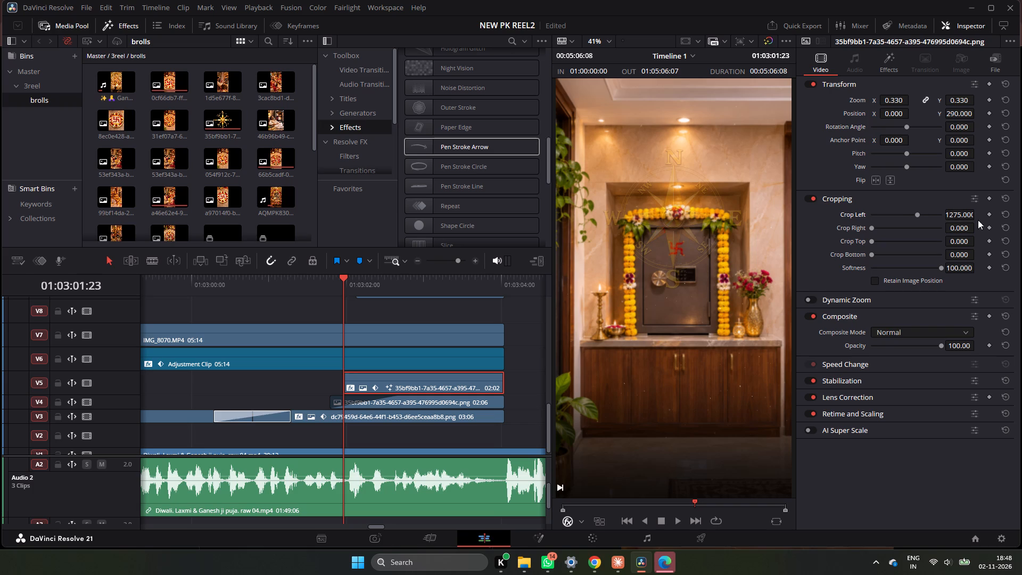
click(988, 215)
At 01:03:02:09, set the pointer clip's Crop Left to 1033 as a second keyframe for the wipe-on.
drag(365, 284, 377, 283)
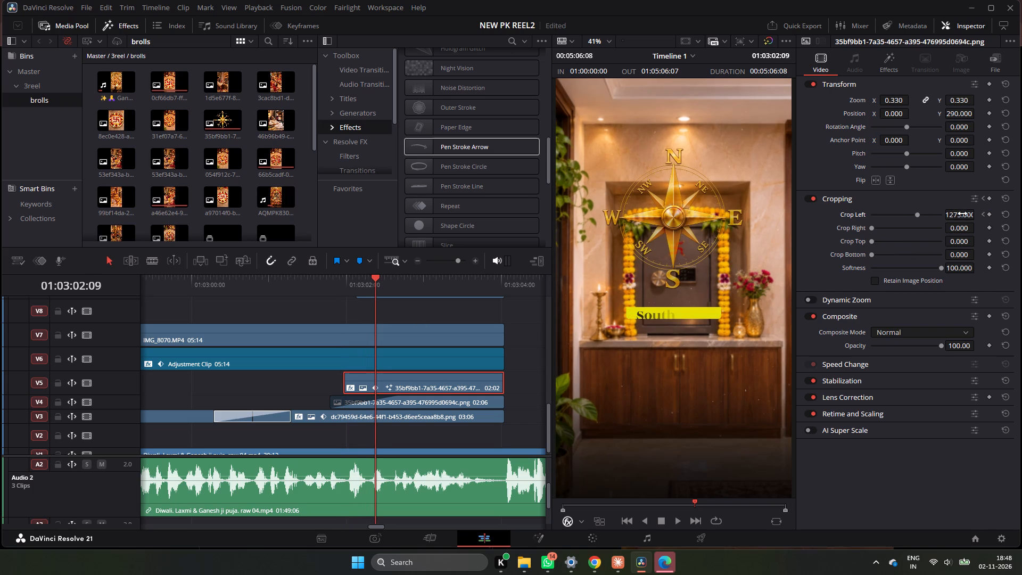
drag(962, 212, 837, 253)
drag(837, 253, 834, 259)
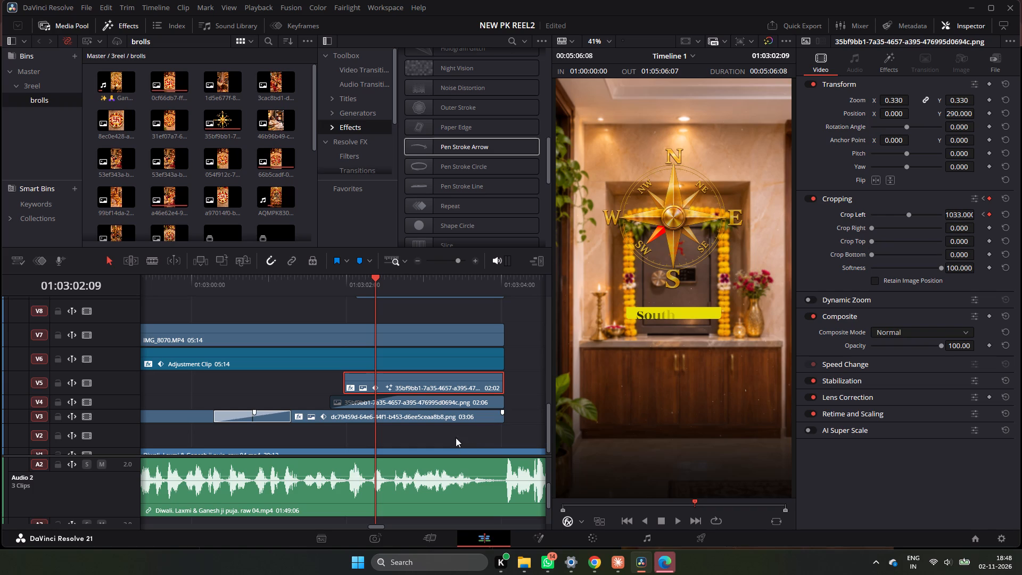
Play back the compass shot from about 01:03:01:20 to review the pointer's wipe-on and the South West title.
click(329, 278)
key(space)
click(329, 281)
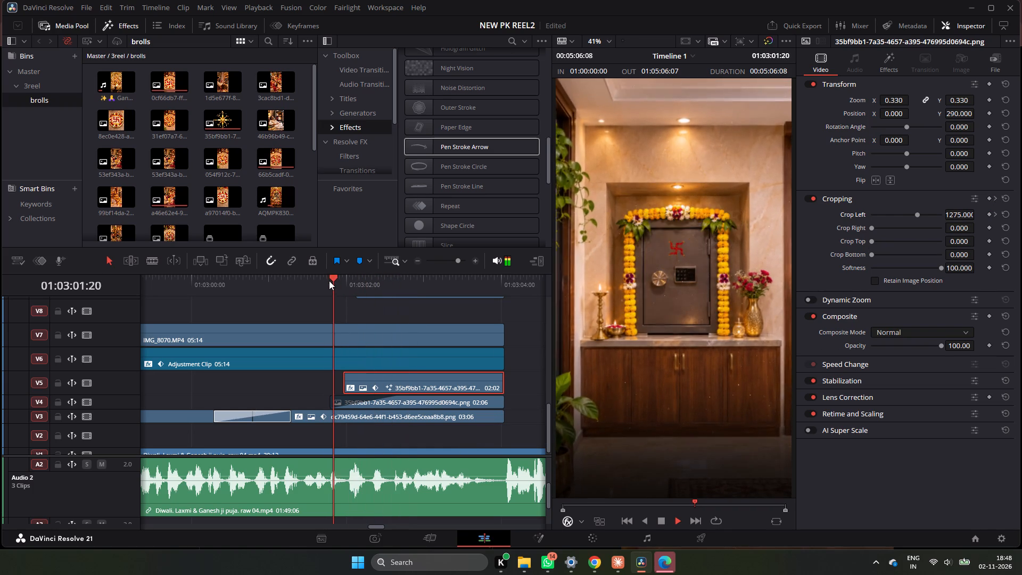
click(329, 280)
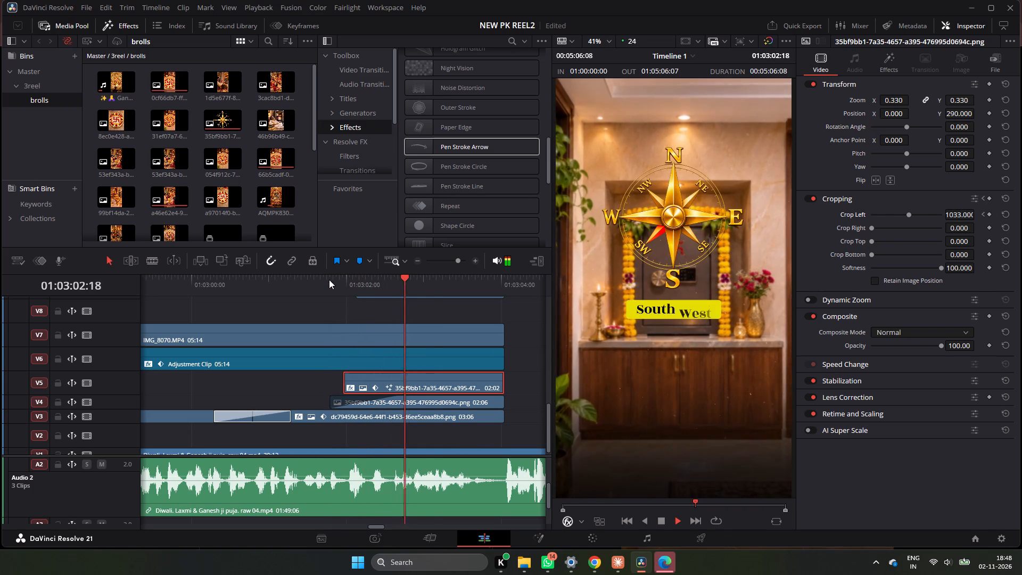
key(space)
scroll(374, 359, up, 3)
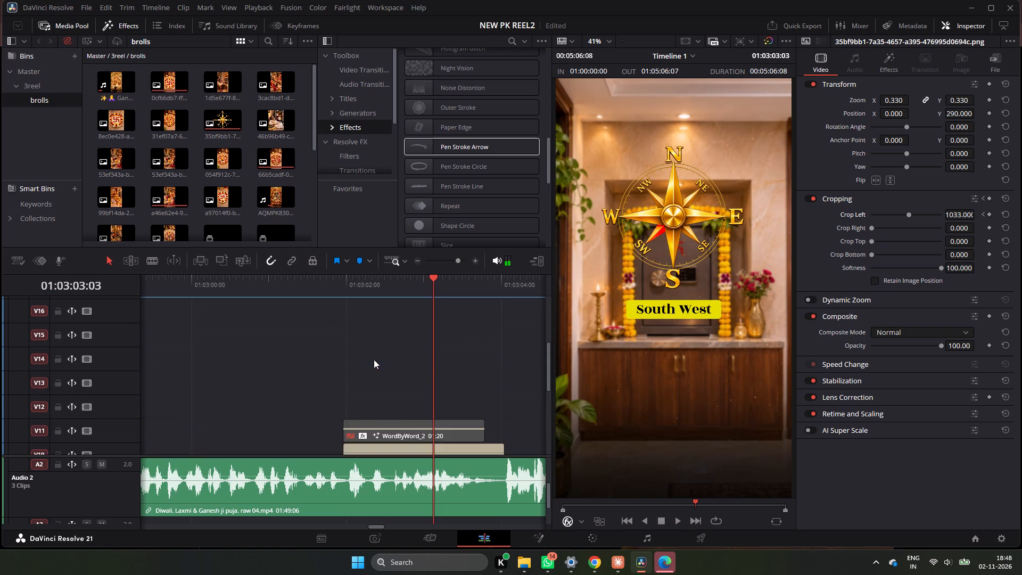
scroll(374, 359, down, 2)
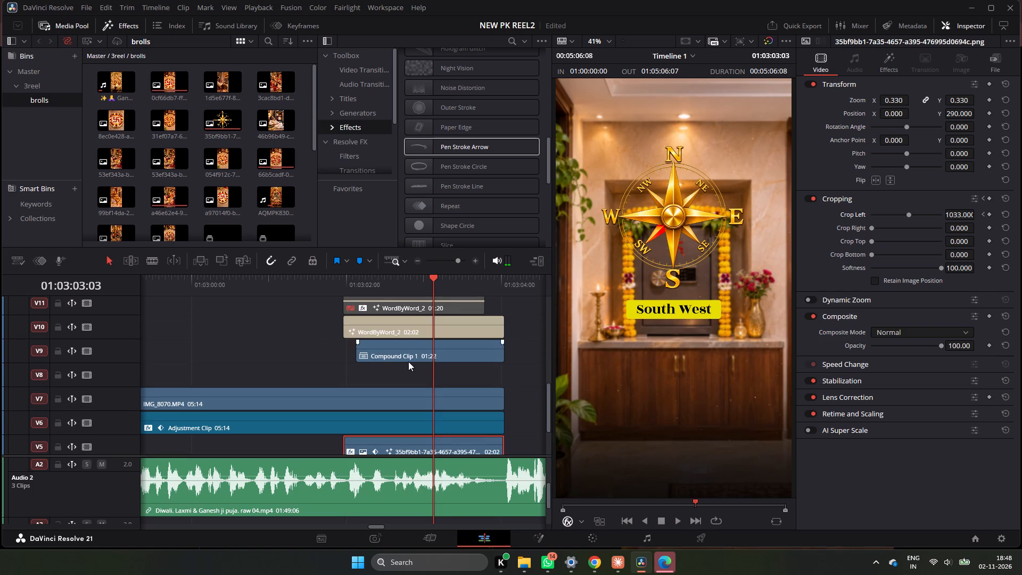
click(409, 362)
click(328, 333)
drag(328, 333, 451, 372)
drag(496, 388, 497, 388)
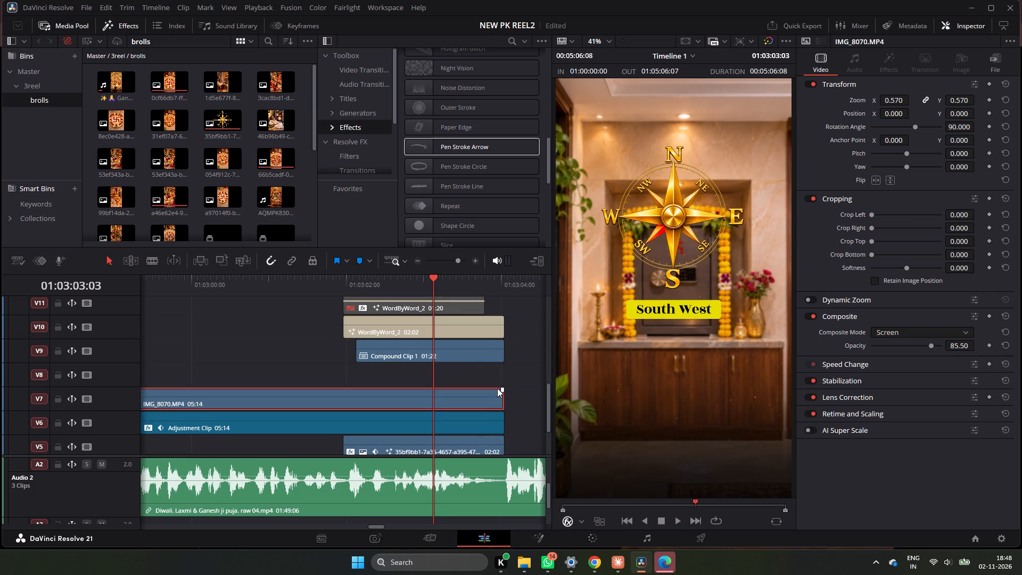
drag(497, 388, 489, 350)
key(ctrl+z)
Enlarge the South West title on V10 to a Zoom of 1.470.
drag(527, 364, 451, 370)
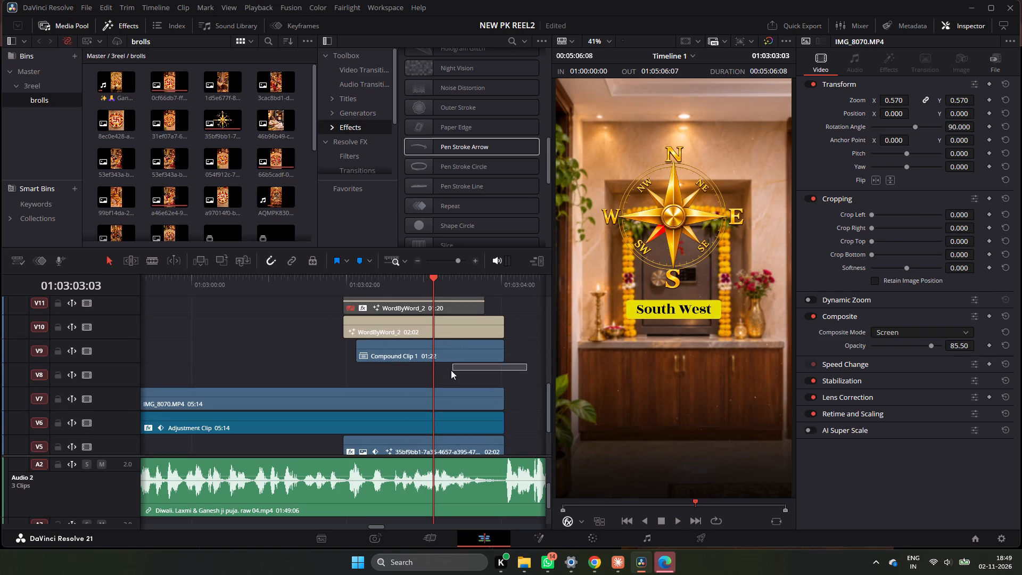
drag(451, 370, 421, 332)
drag(965, 102, 984, 108)
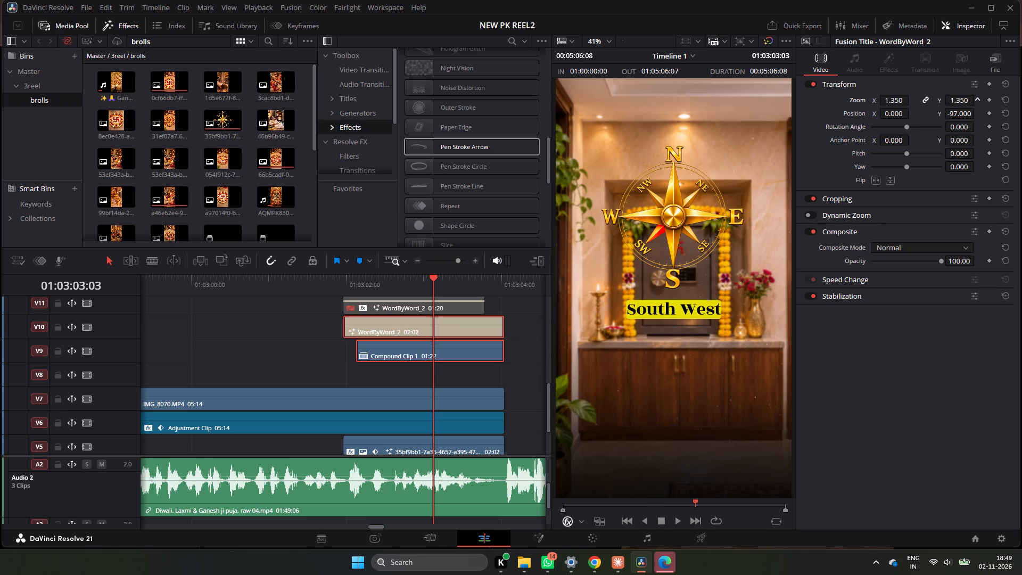
drag(984, 108, 990, 119)
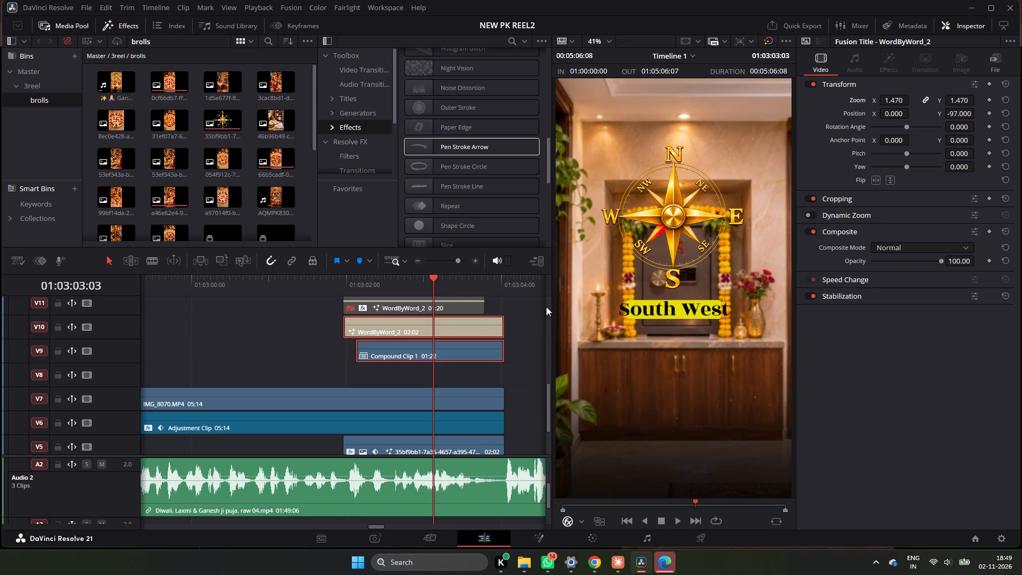
Fit the yellow box clip on V9 behind the title by setting its Zoom to 0.970 and Position Y to -5.
click(523, 362)
click(485, 361)
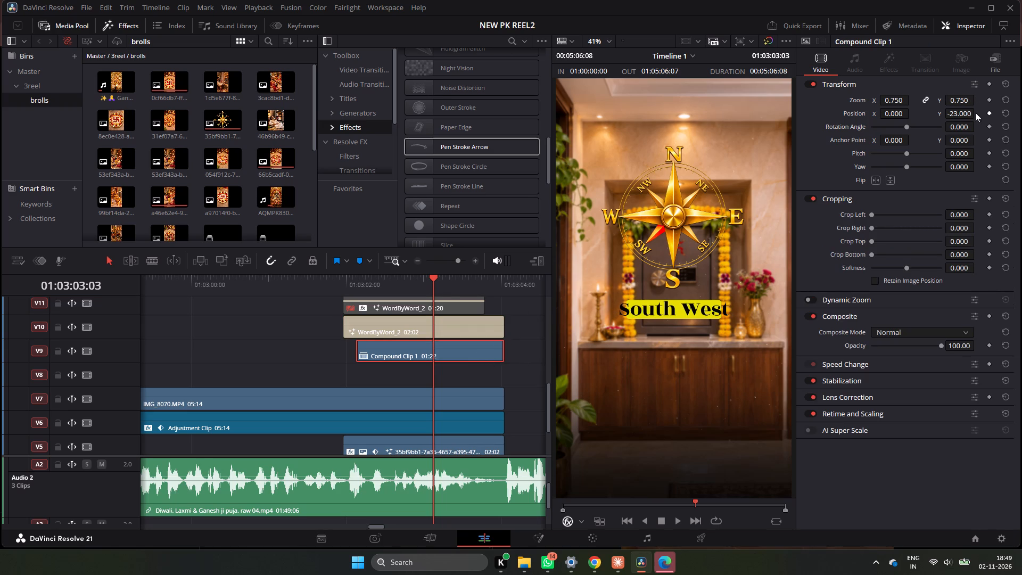
drag(959, 101, 969, 110)
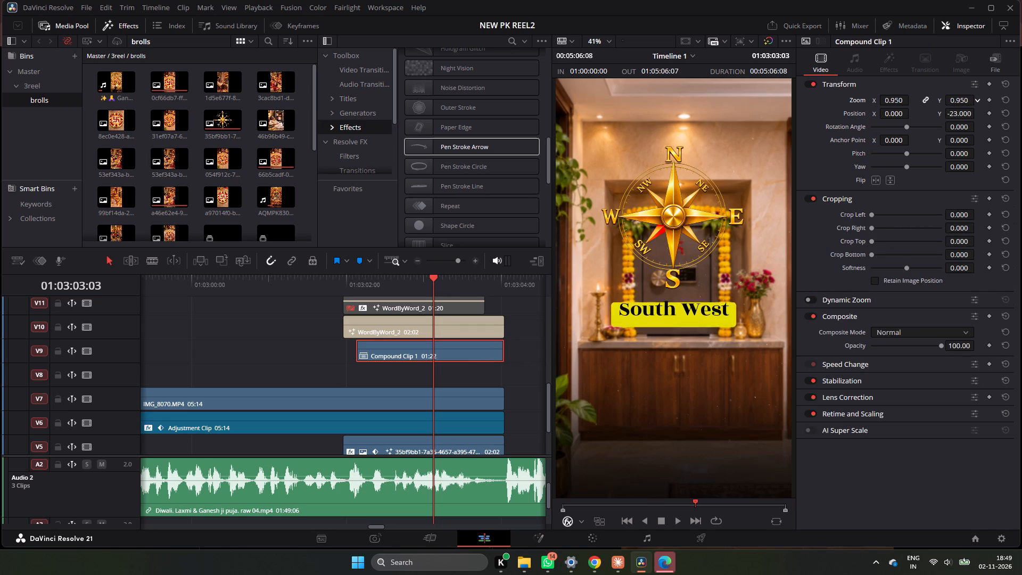
drag(969, 110, 970, 113)
drag(965, 118, 971, 119)
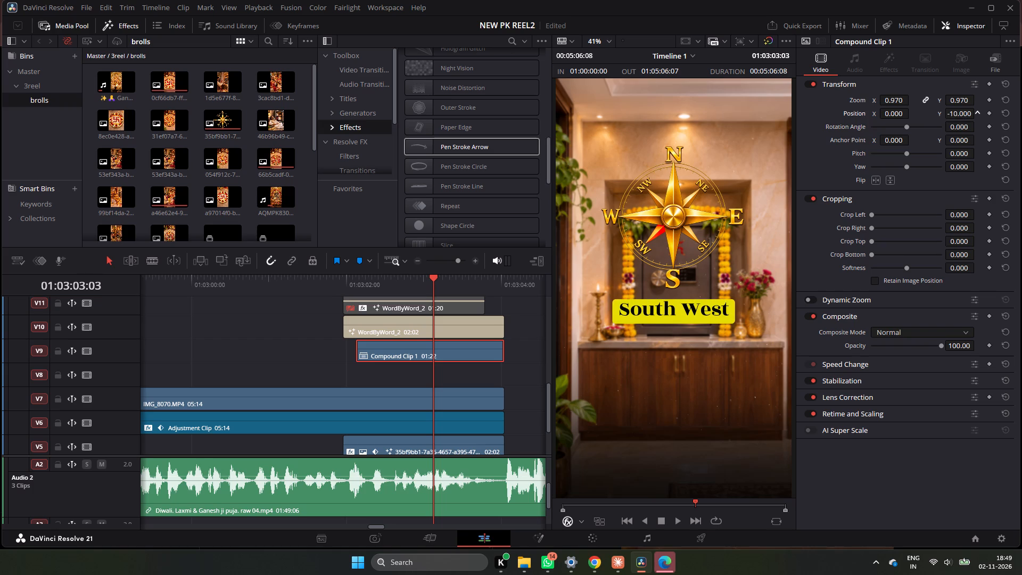
drag(971, 119, 974, 119)
Play back the South West shot from just before the compass appears to review the resized title and yellow box.
click(349, 282)
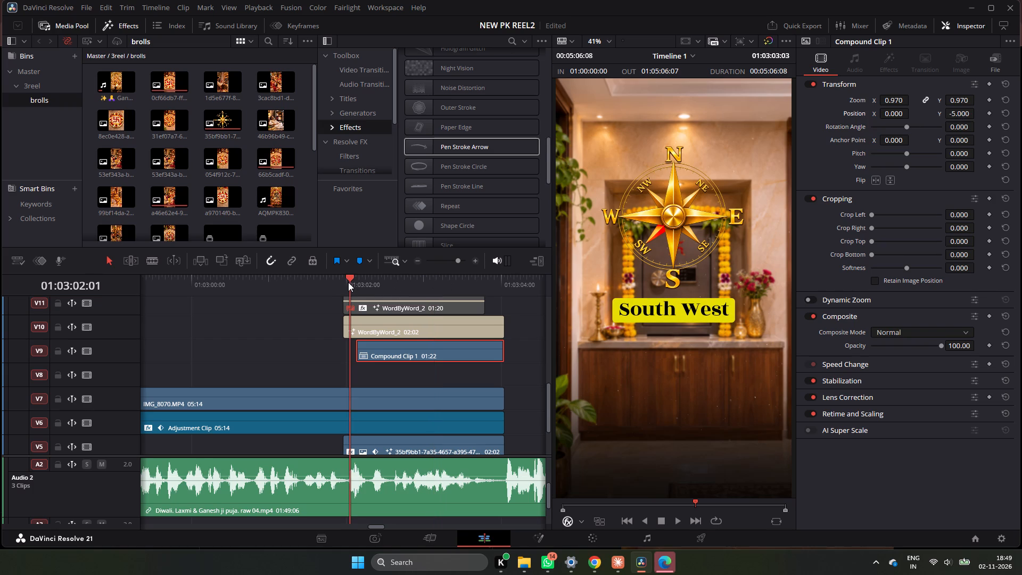
key(space)
key(space)
key(space)
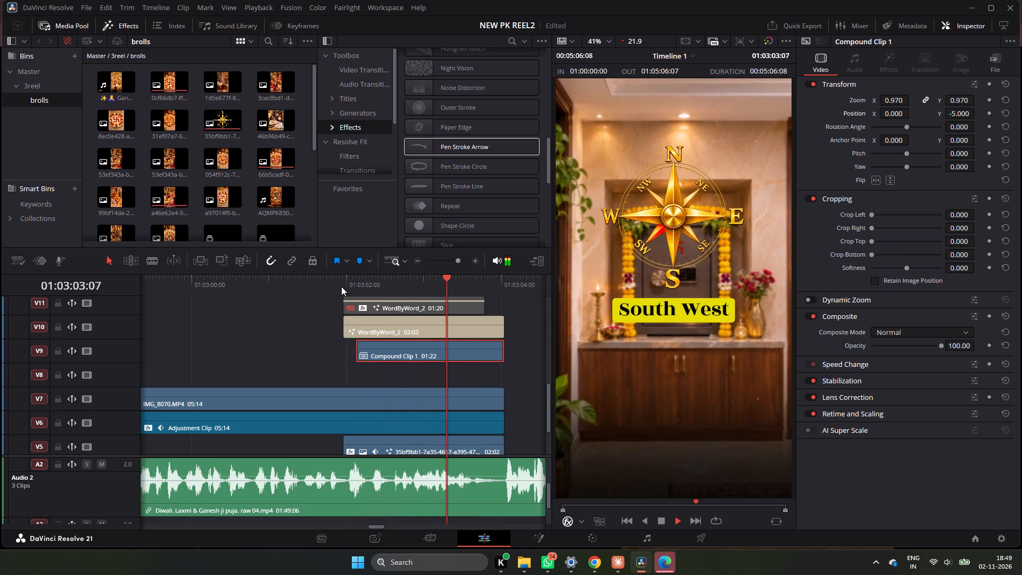
key(space)
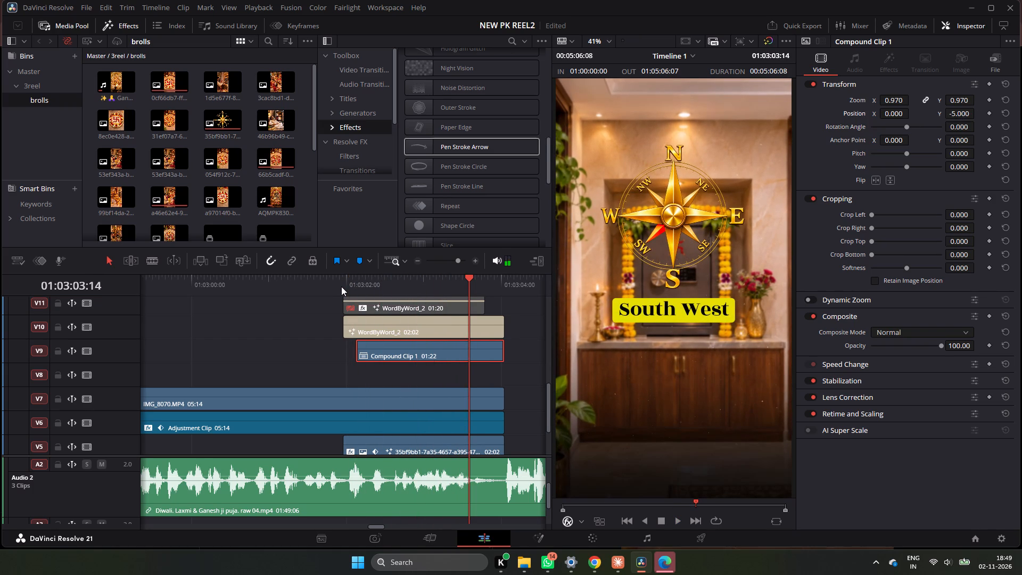
click(329, 292)
key(space)
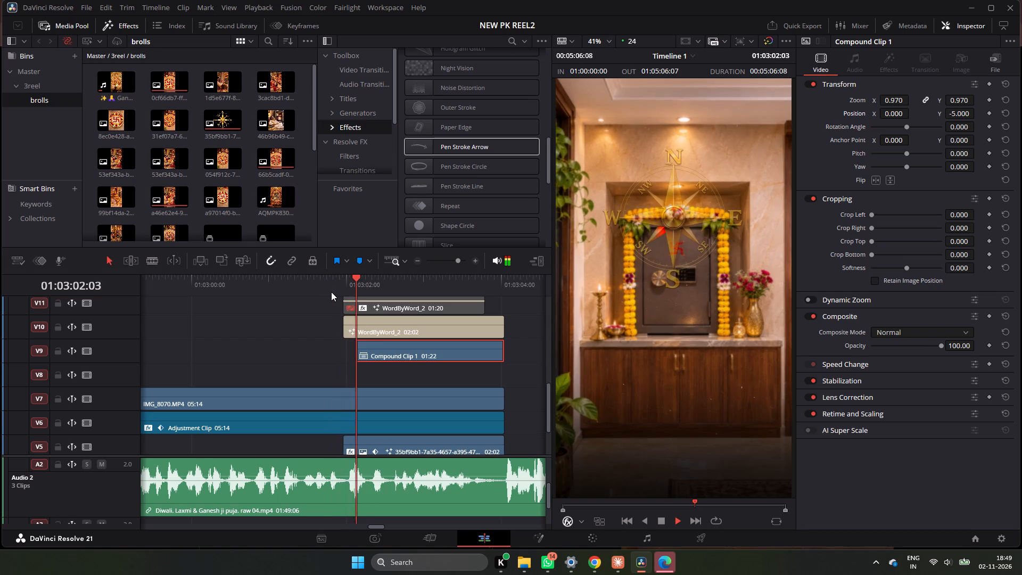
key(space)
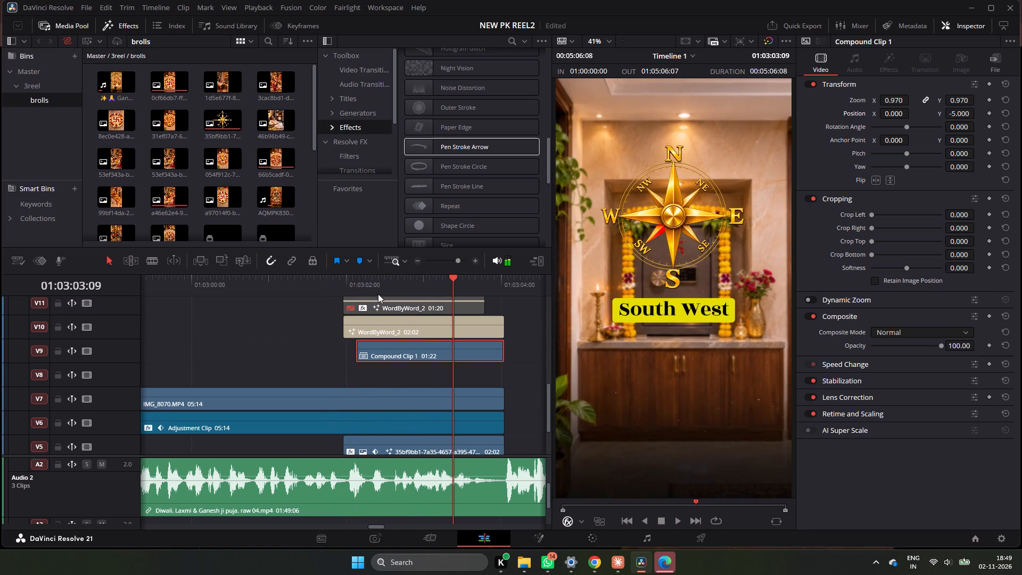
Combine the red pointer clip on V5 and the compass clip on V4 into a new compound clip.
scroll(383, 311, up, 2)
scroll(383, 311, down, 6)
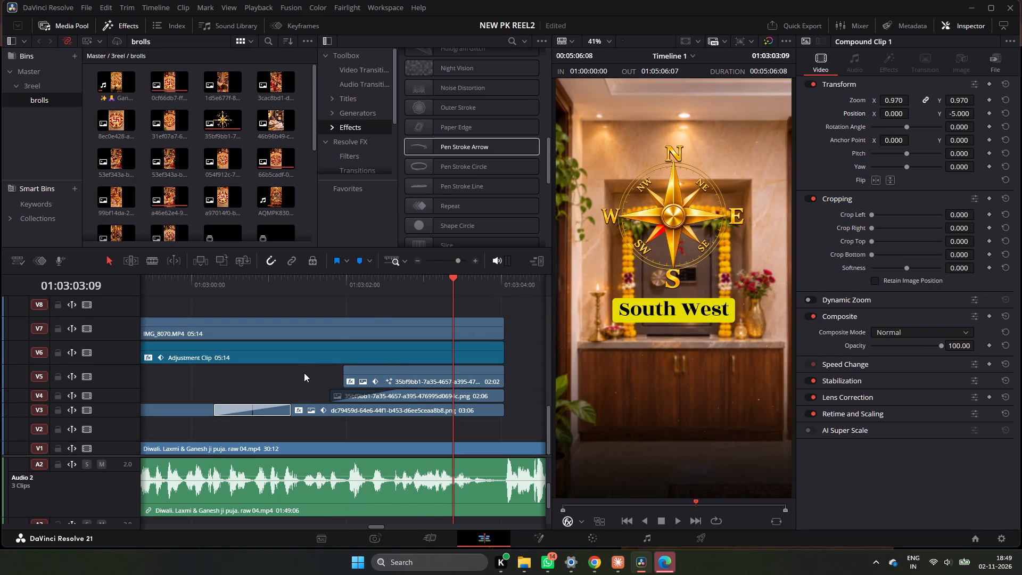
drag(304, 373, 390, 397)
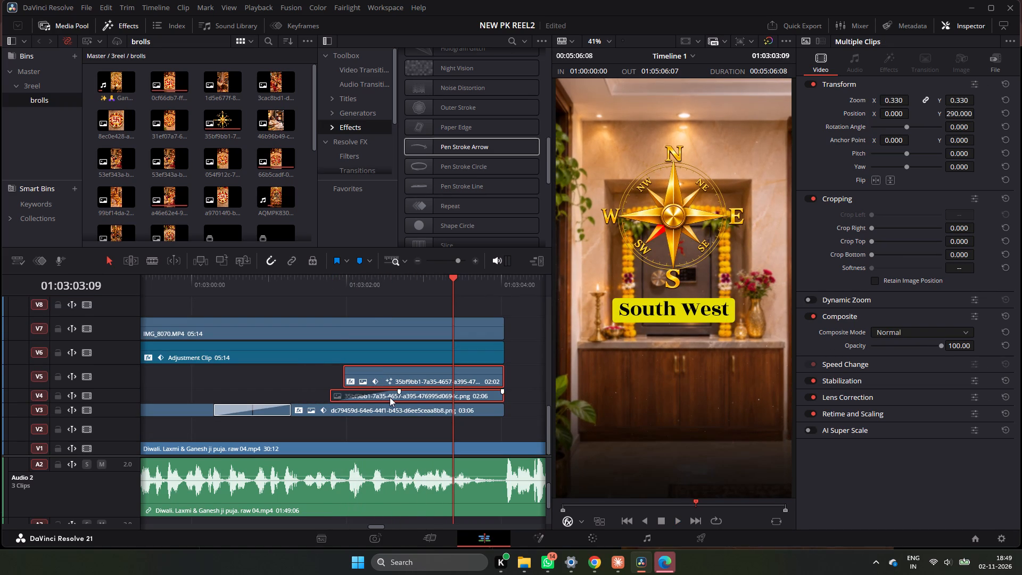
right_click(409, 384)
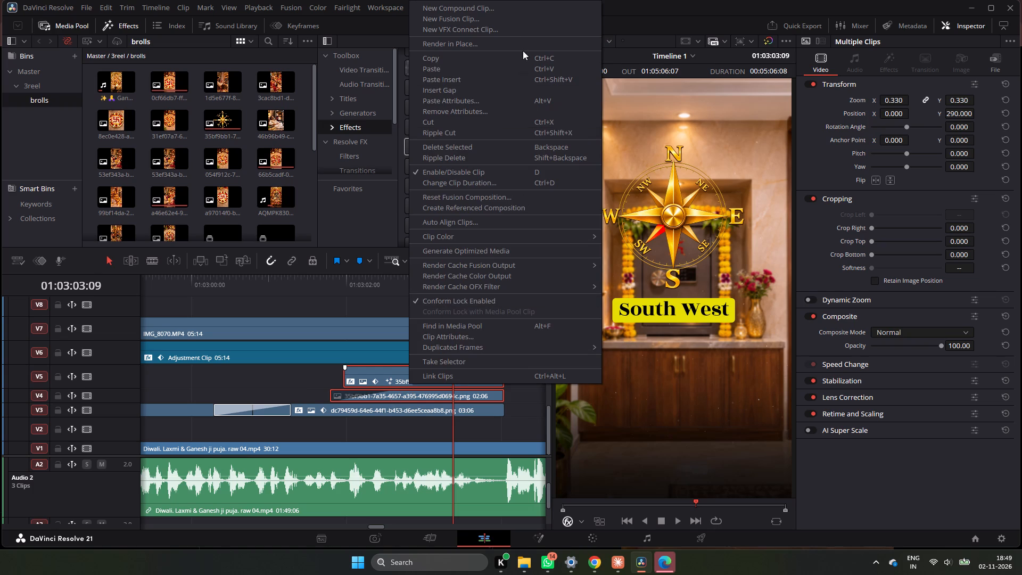
click(504, 8)
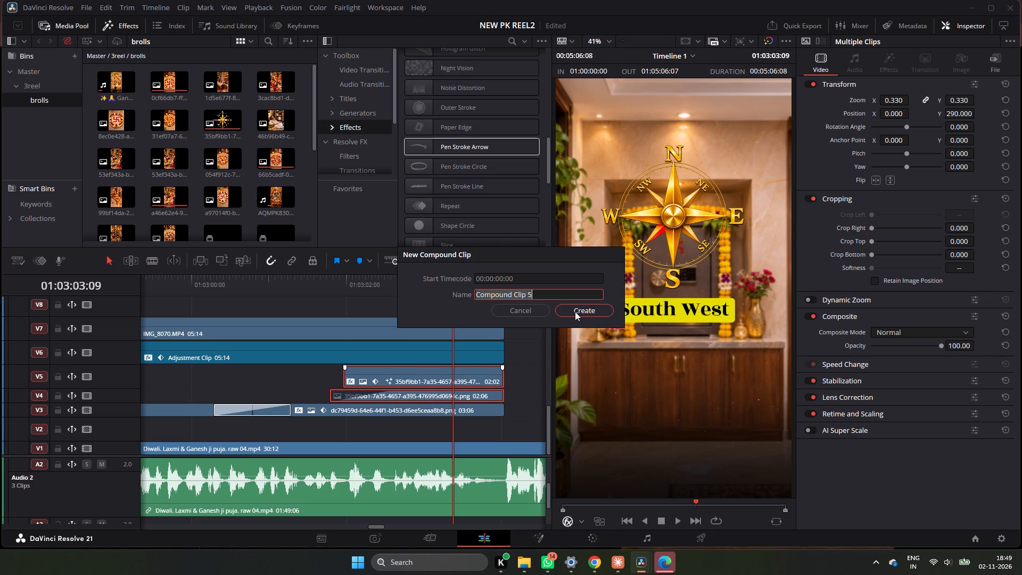
click(575, 311)
Preview the combined compass, add the Transform effect to its compound clip, and keyframe Position Y at 0.000 at 01:03:01:19.
click(341, 278)
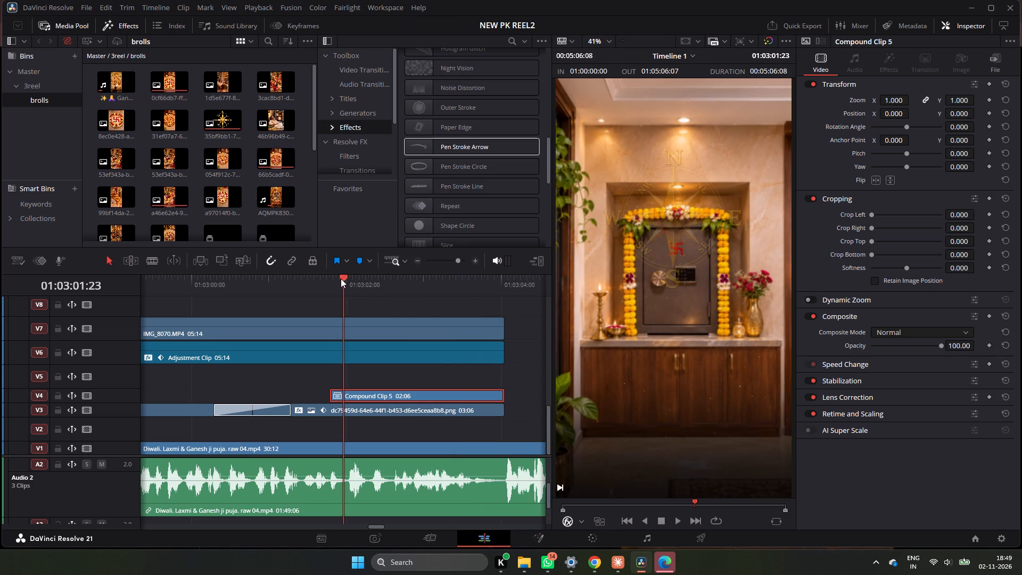
click(327, 281)
key(space)
click(327, 281)
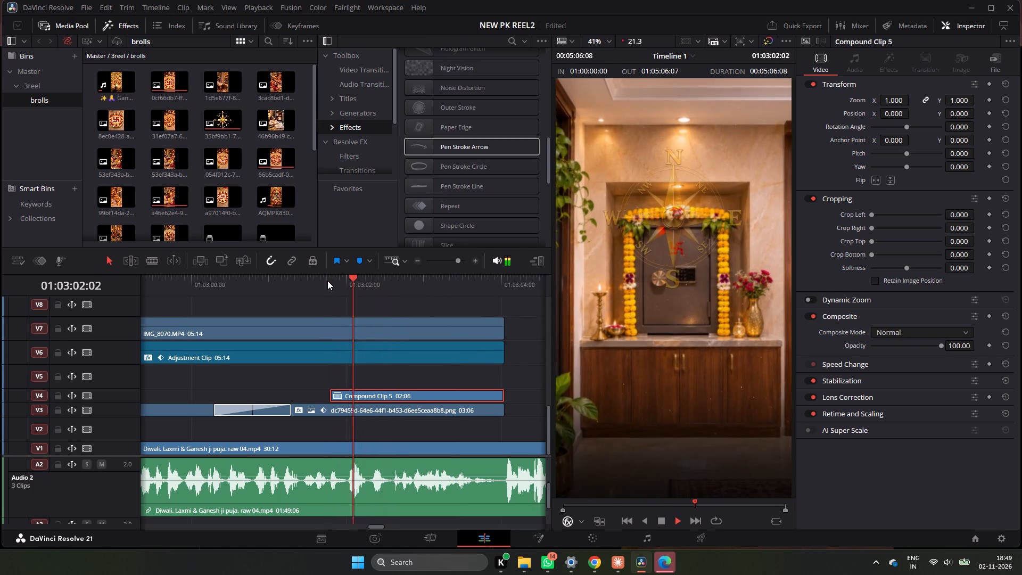
key(space)
click(327, 281)
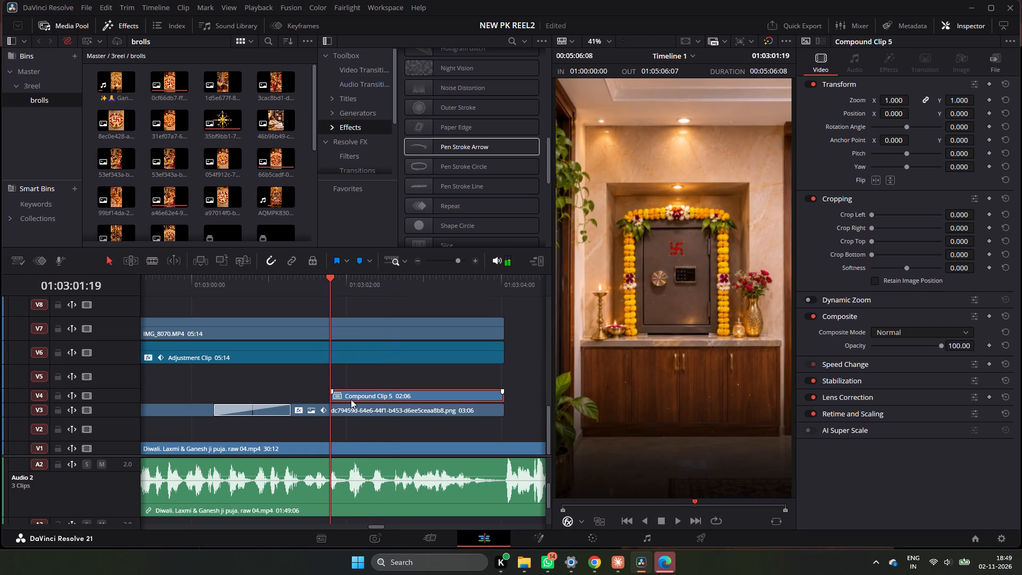
key(shift+space)
click(454, 295)
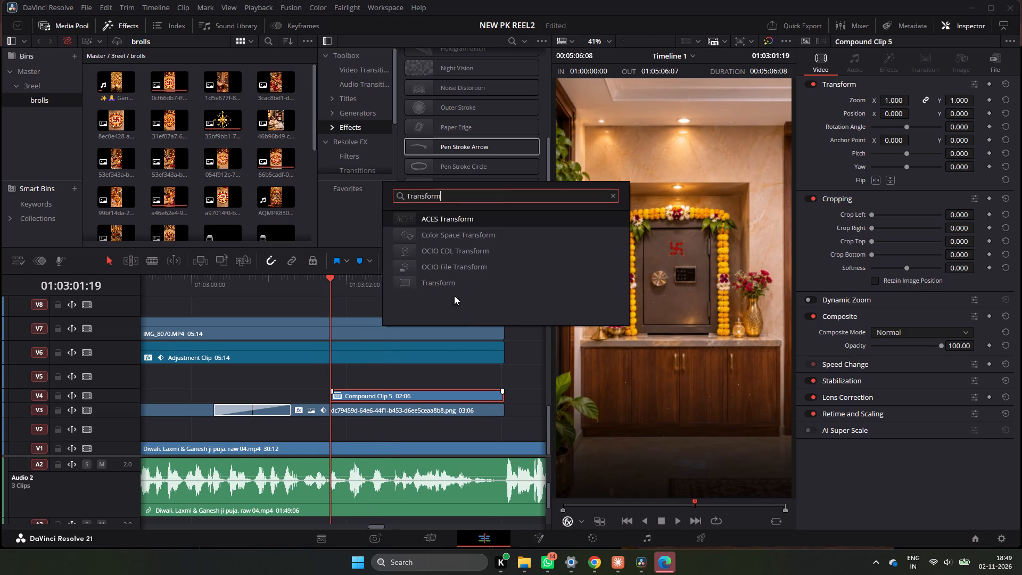
click(440, 281)
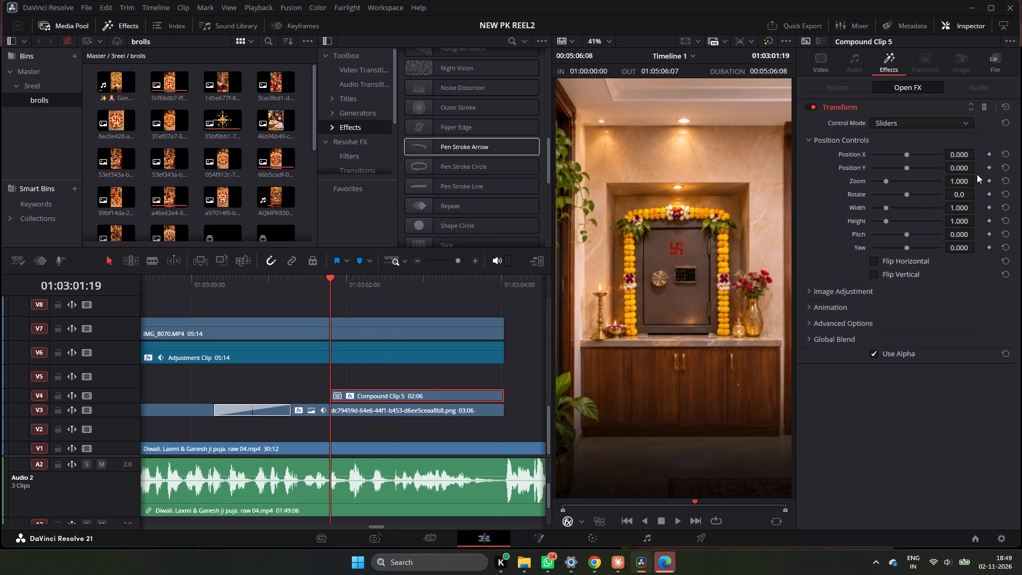
click(989, 168)
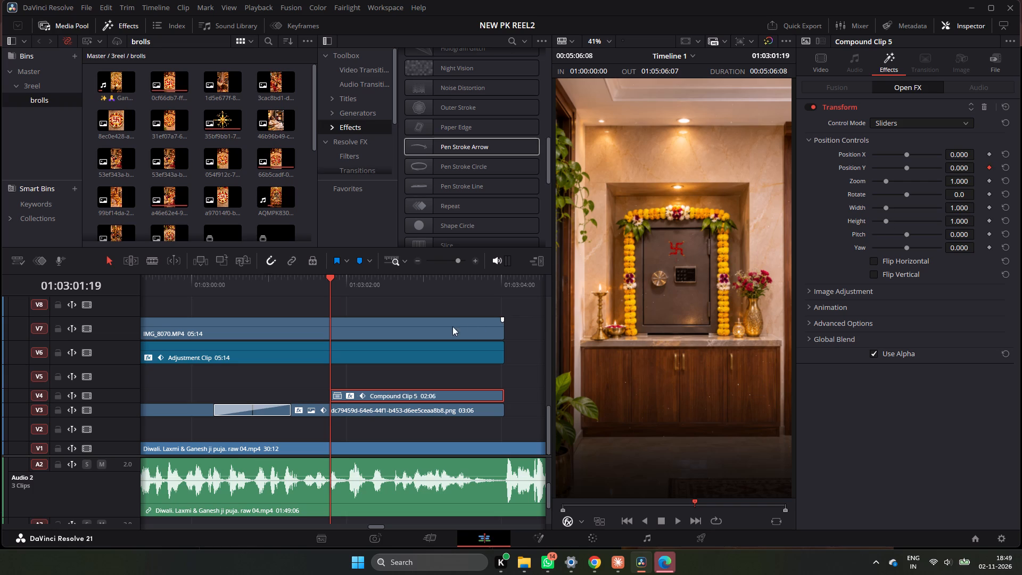
At 01:03:04:01, set the compass Transform effect's Position Y to -0.004 as a second keyframe.
drag(509, 274, 509, 280)
drag(509, 287, 502, 291)
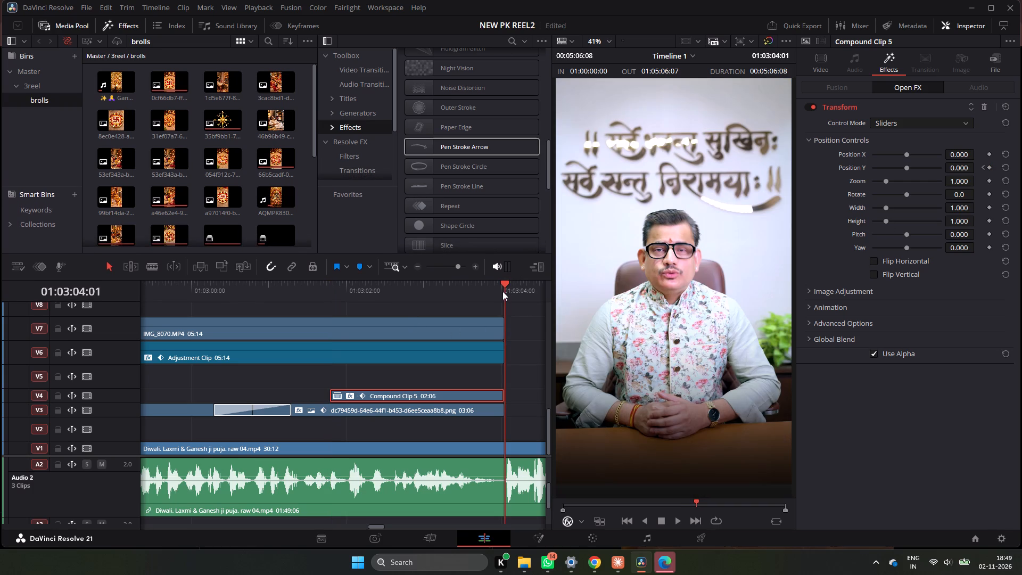
drag(970, 165, 966, 171)
drag(966, 171, 968, 171)
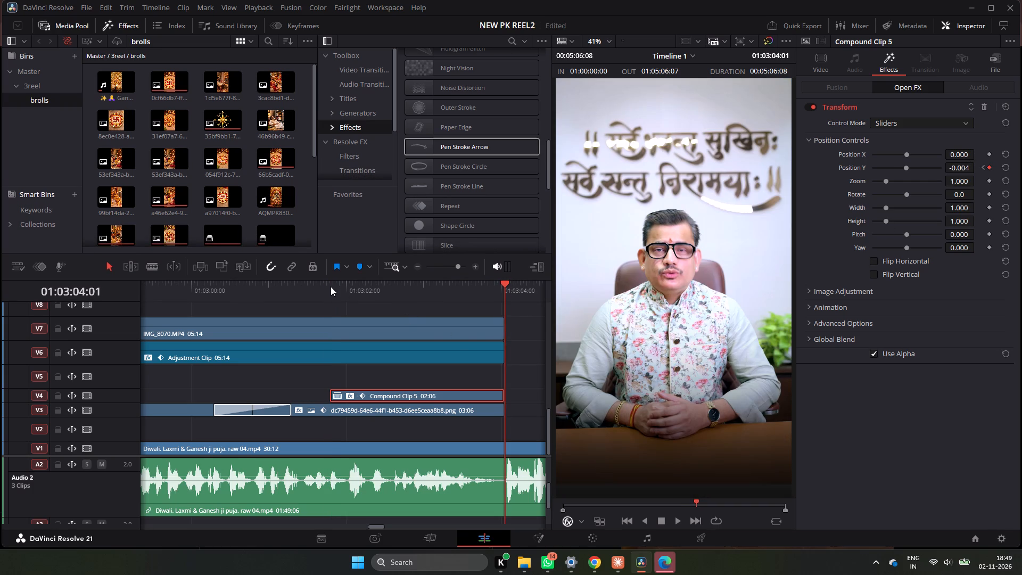
Play back the South West shot from its start to review the compass's keyframed vertical drift.
click(331, 286)
key(space)
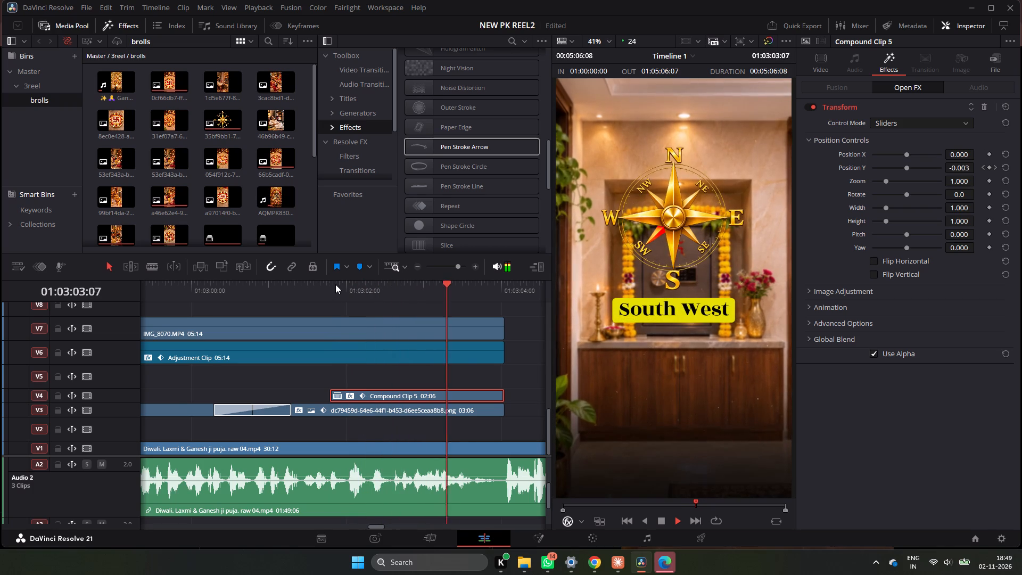
key(space)
click(335, 284)
key(space)
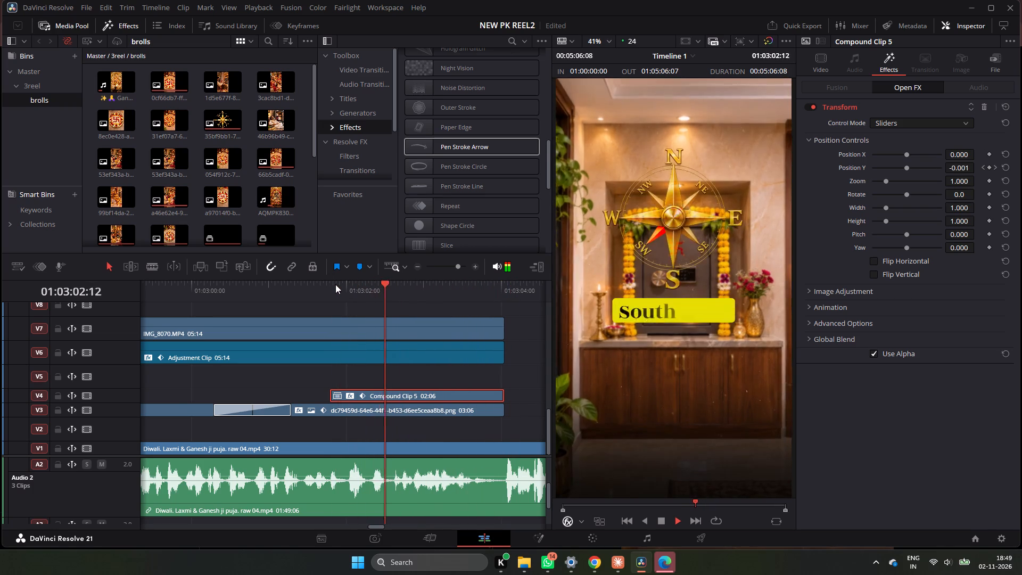
key(space)
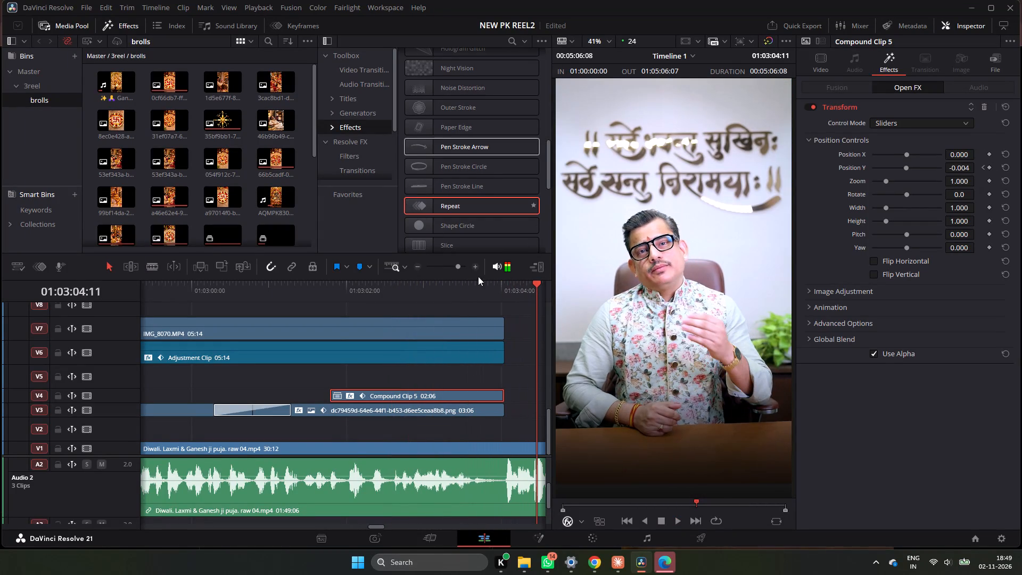
Duplicate the IMG_8069.MP4 flash clip from V18 onto V19 over the cut at 01:03:04:01 and play back across it.
drag(512, 288, 501, 298)
scroll(512, 330, up, 5)
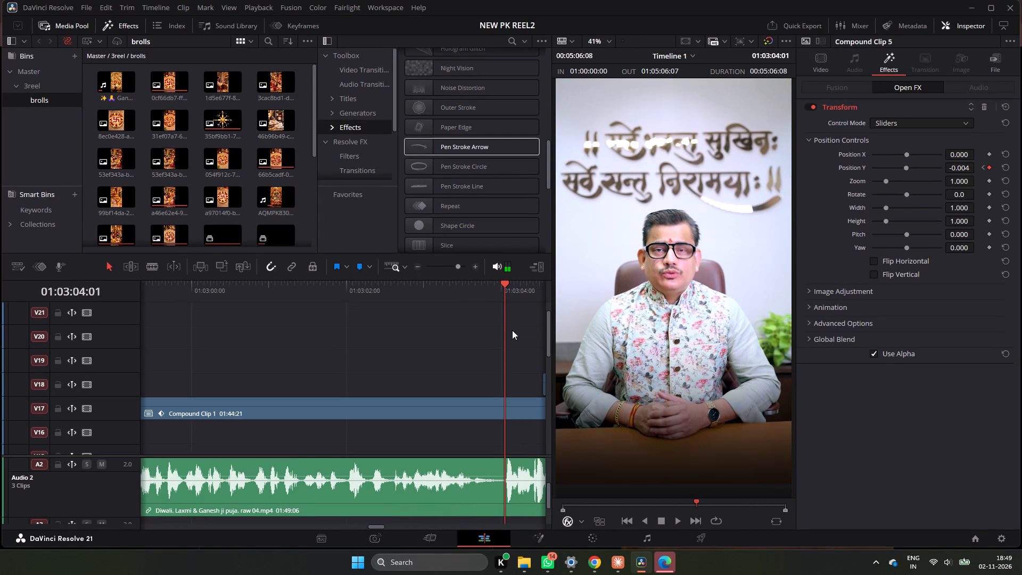
ctrl+scroll(466, 287, down, 3)
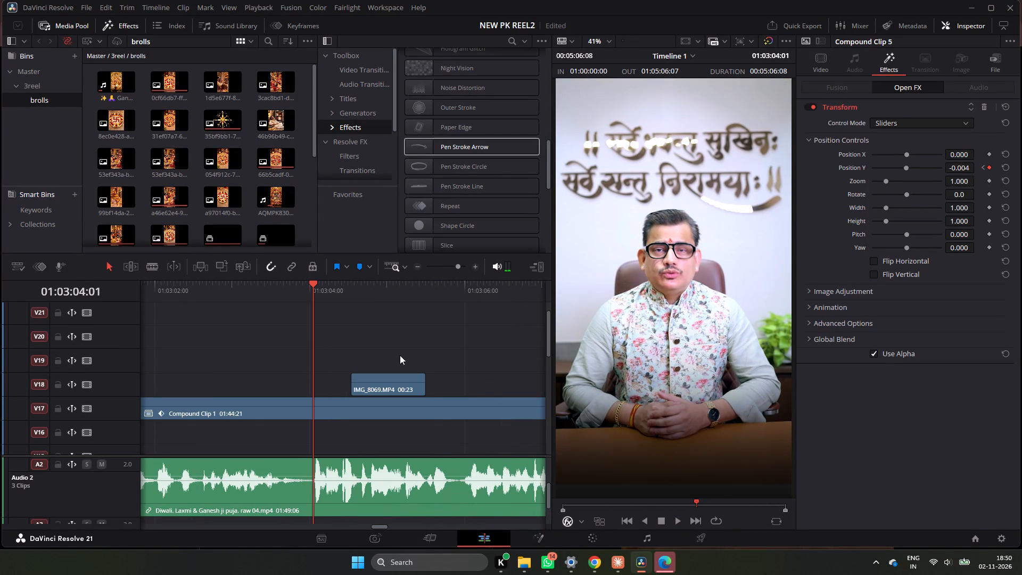
scroll(398, 363, down, 5)
scroll(398, 360, up, 4)
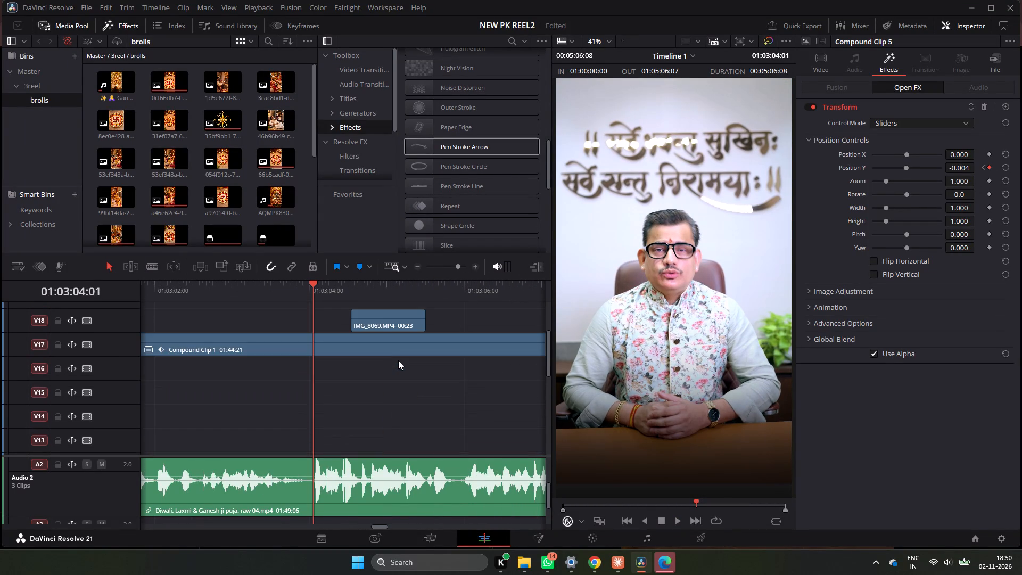
scroll(398, 360, up, 1)
drag(393, 382, 324, 357)
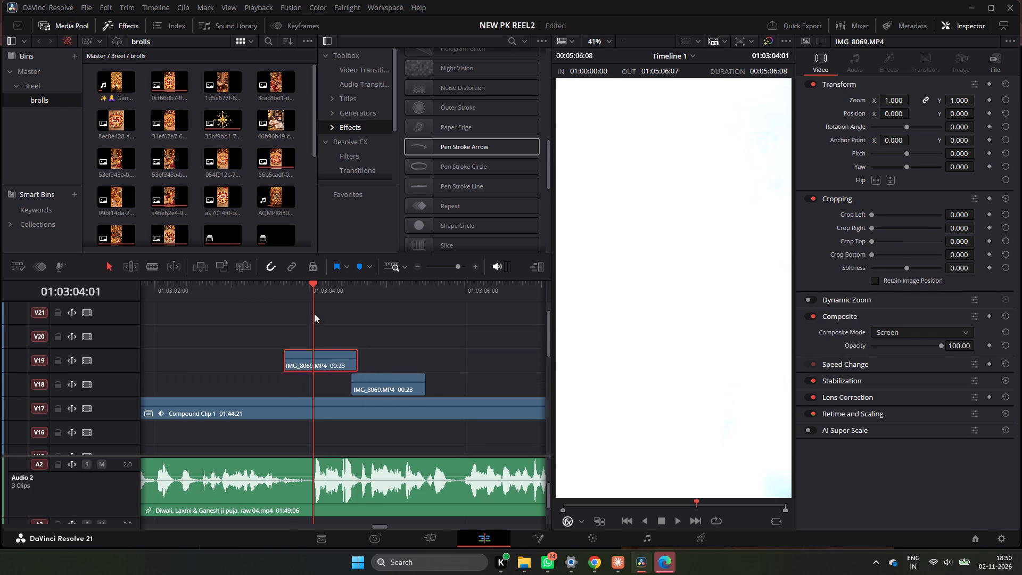
click(286, 289)
key(space)
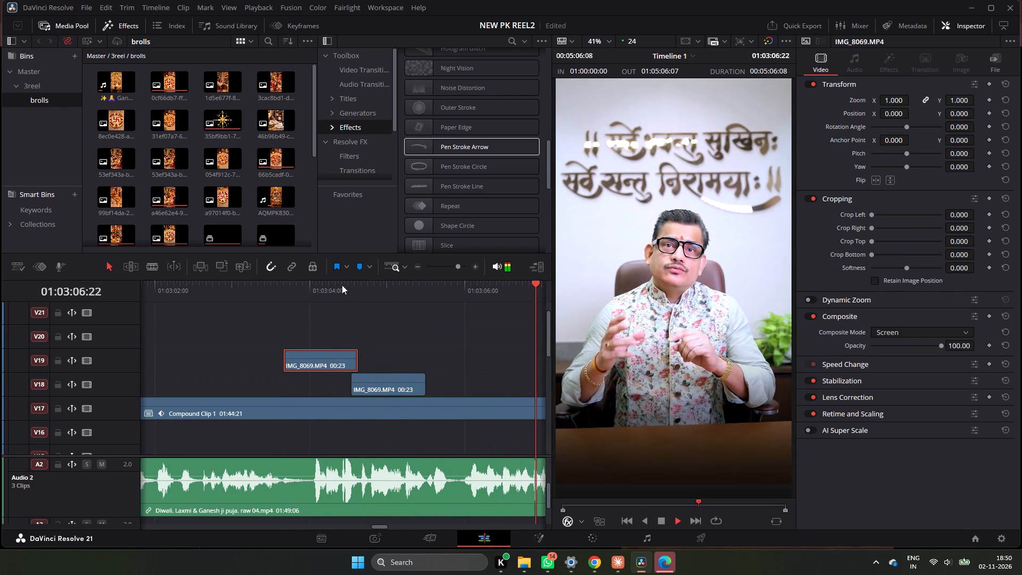
Review the rest of the Diwali reel from the locker section through to the end of its footage.
triple_click(419, 262)
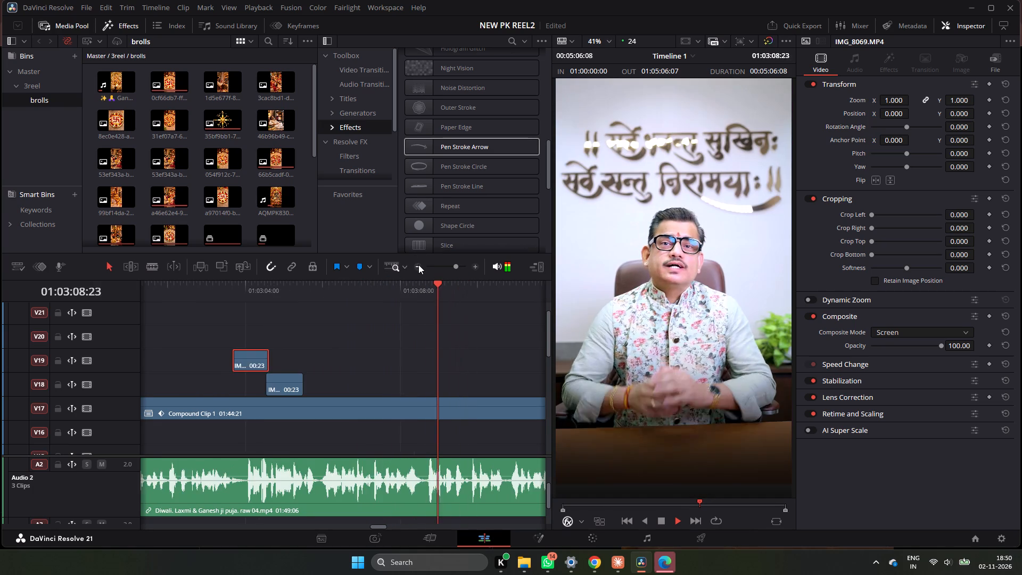
double_click(418, 265)
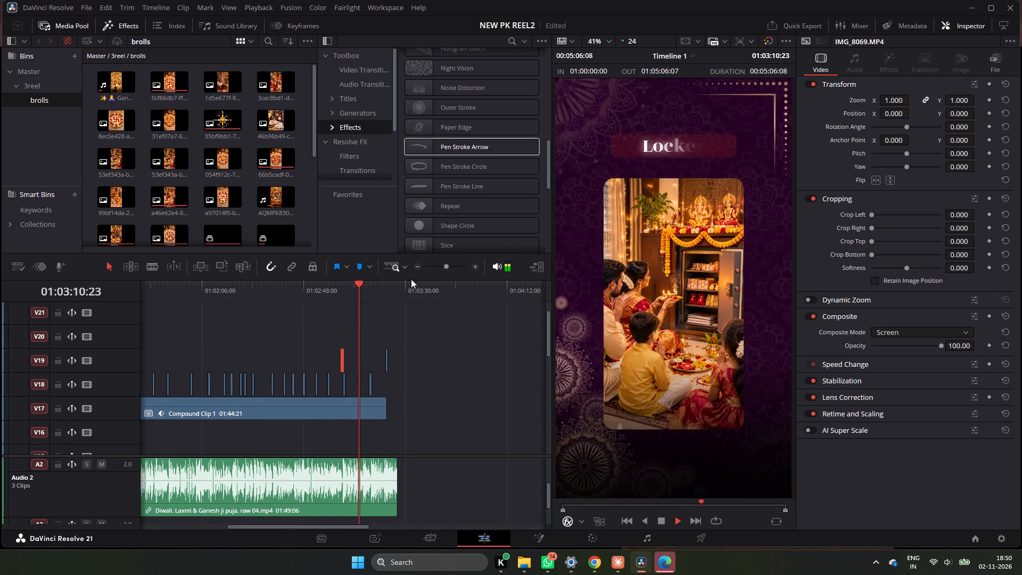
key(space)
drag(395, 290, 400, 292)
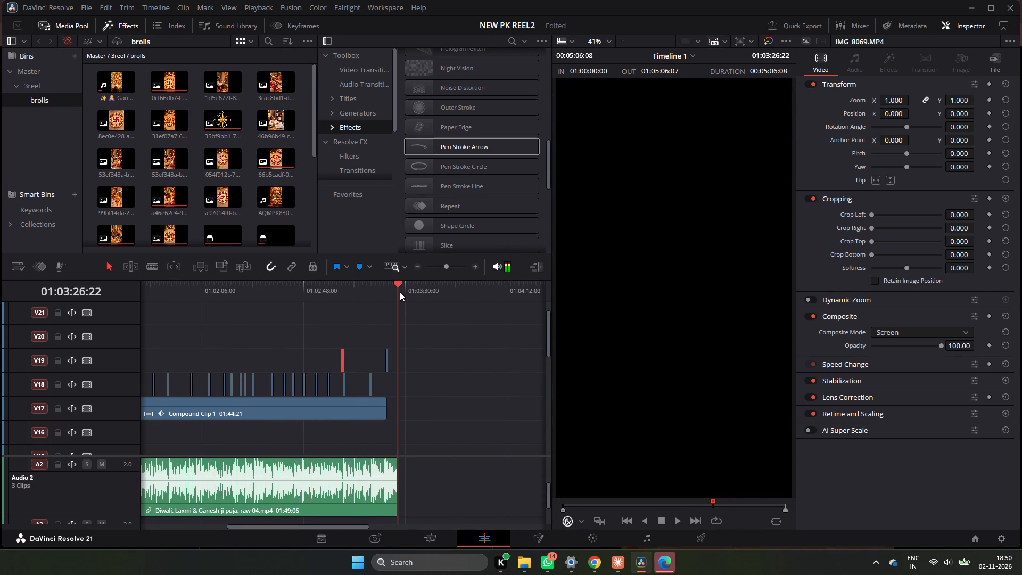
scroll(400, 344, down, 11)
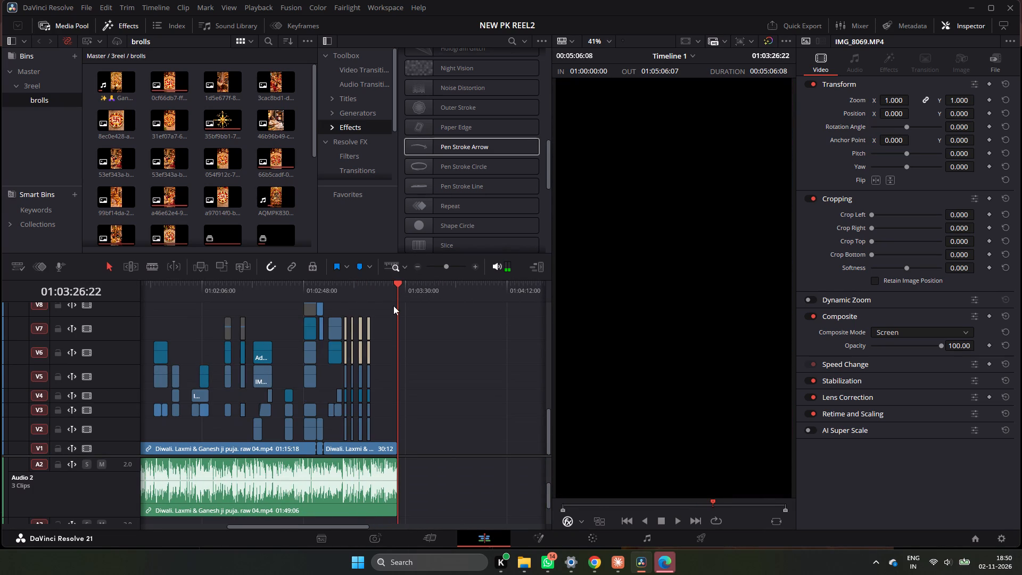
drag(401, 291, 388, 293)
drag(387, 292, 358, 296)
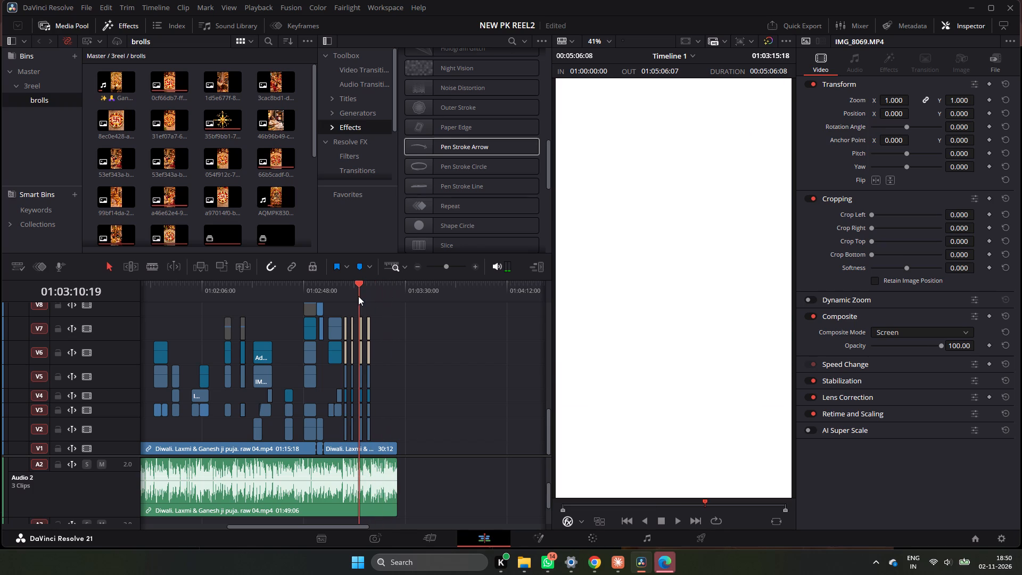
drag(358, 296, 358, 296)
click(390, 285)
key(space)
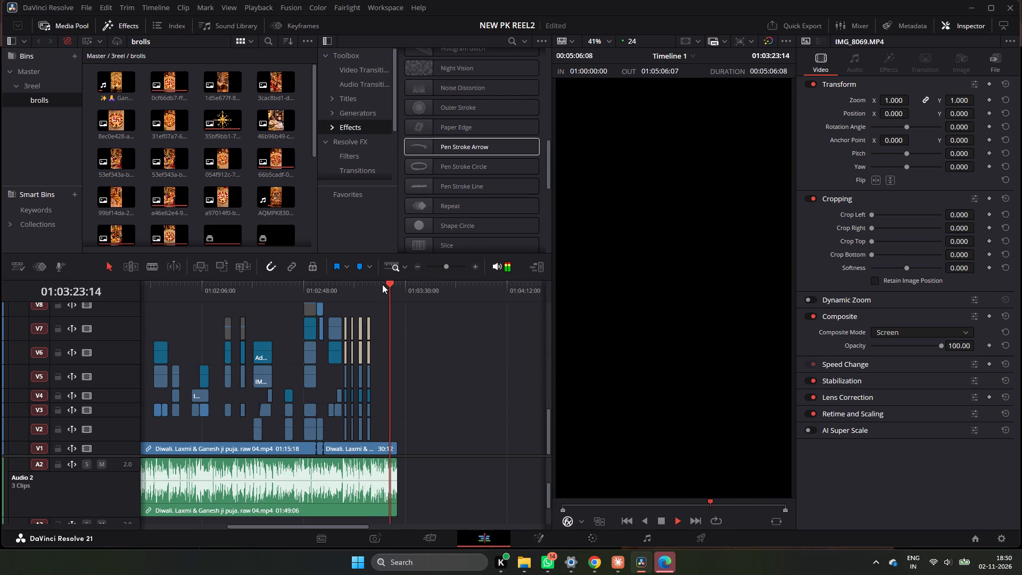
click(374, 281)
triple_click(477, 268)
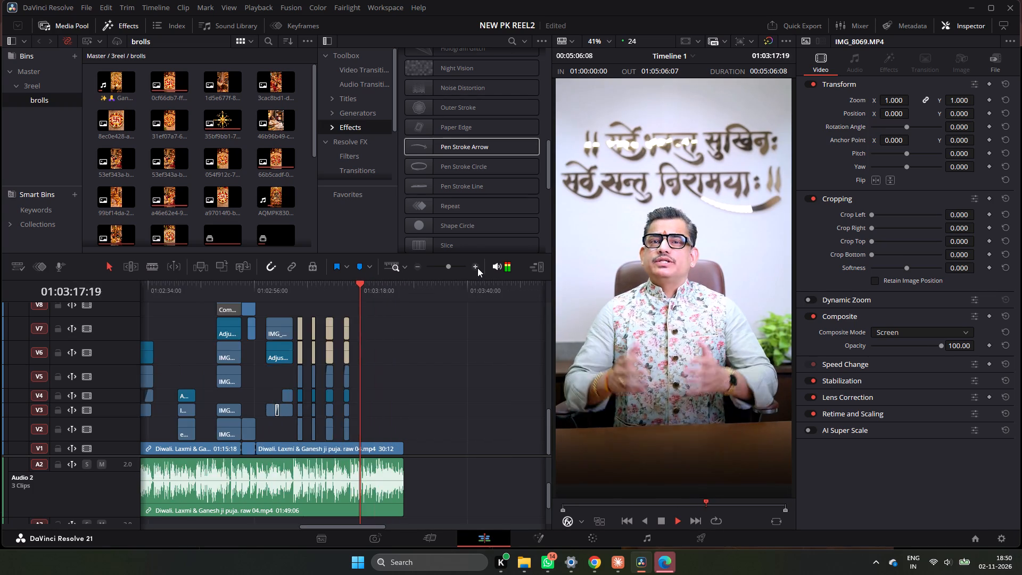
scroll(446, 335, down, 5)
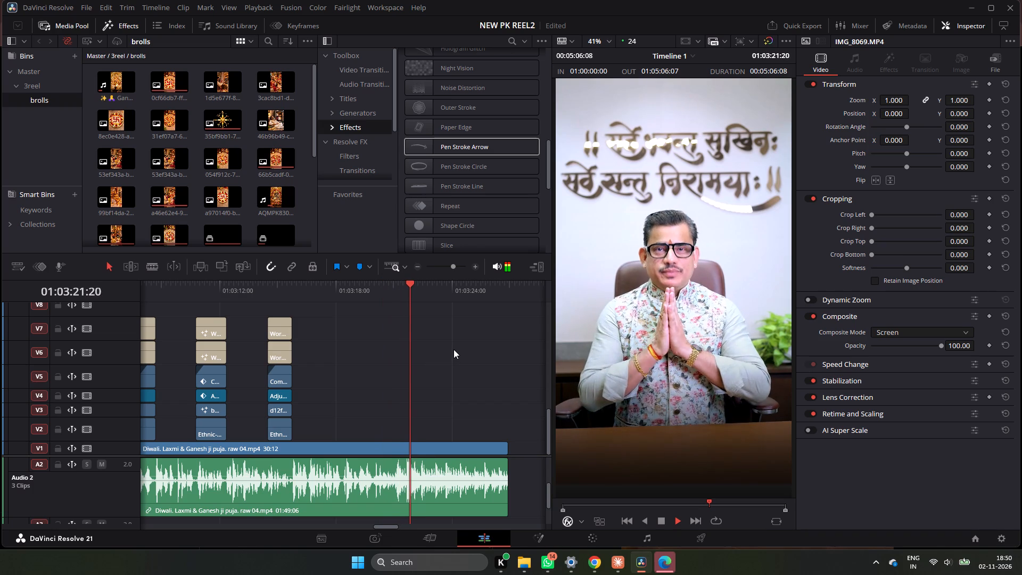
key(space)
Copy the Astro Koushik logo animation on V2 from the end of the first reel to the end of the Diwali reel.
scroll(454, 349, up, 3)
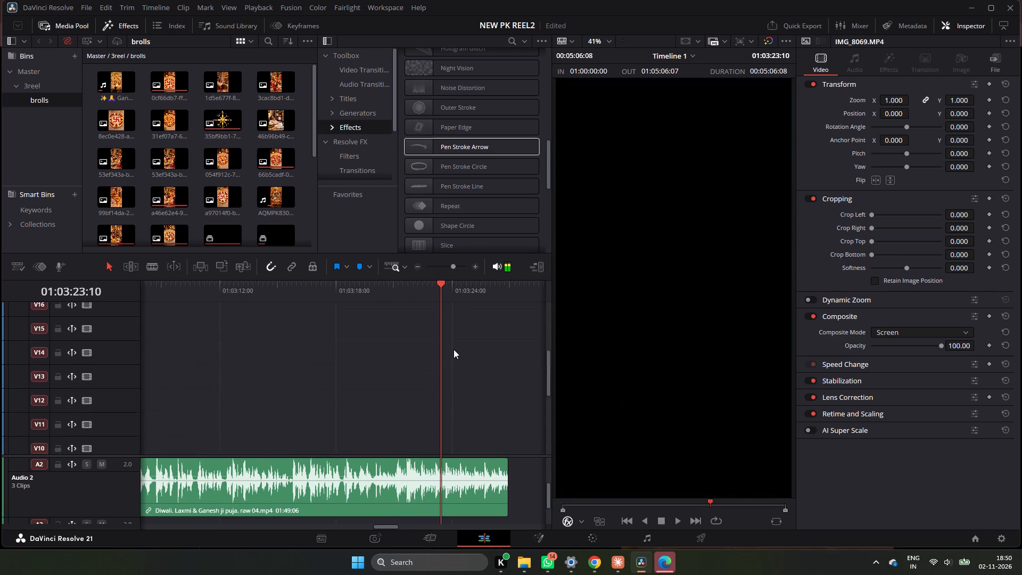
scroll(454, 349, up, 2)
scroll(454, 349, down, 8)
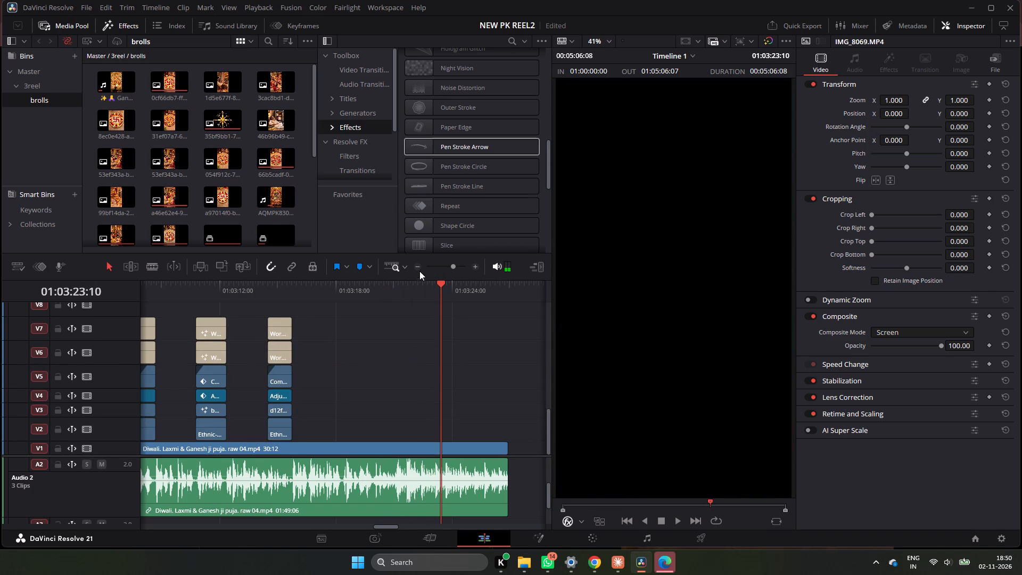
triple_click(417, 264)
click(417, 264)
click(417, 264)
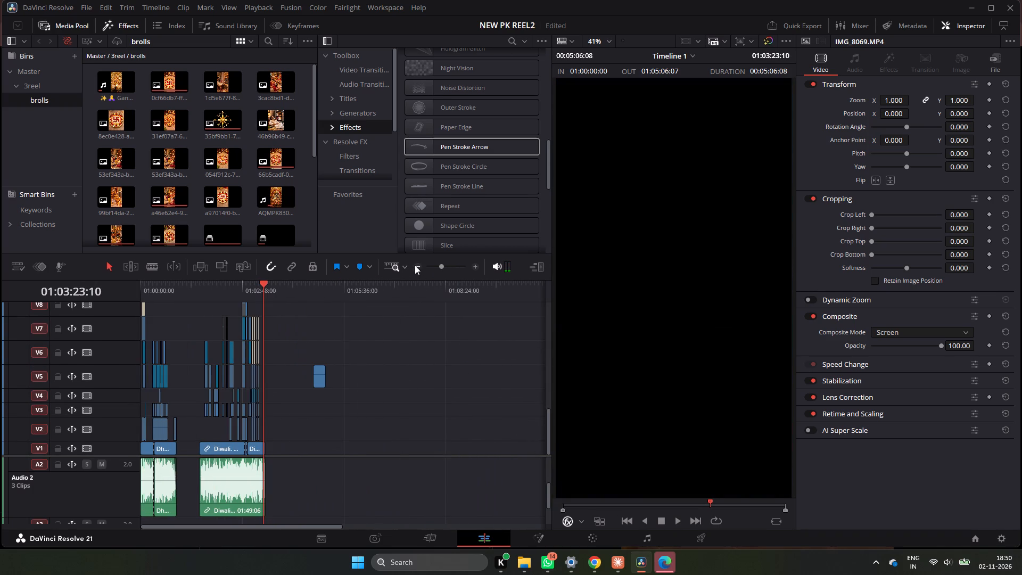
click(177, 436)
alt+drag(177, 436, 229, 433)
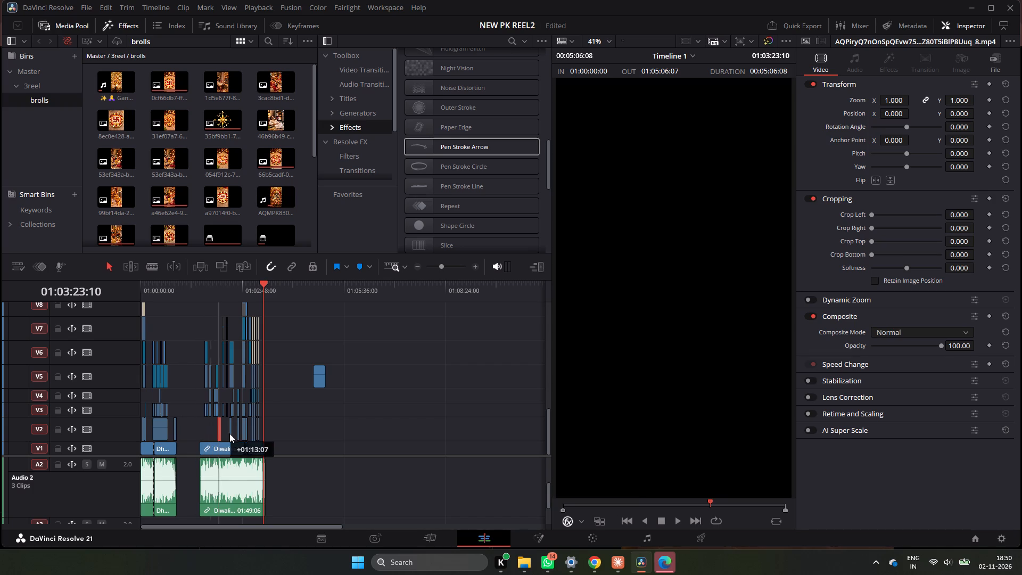
alt+drag(229, 433, 266, 435)
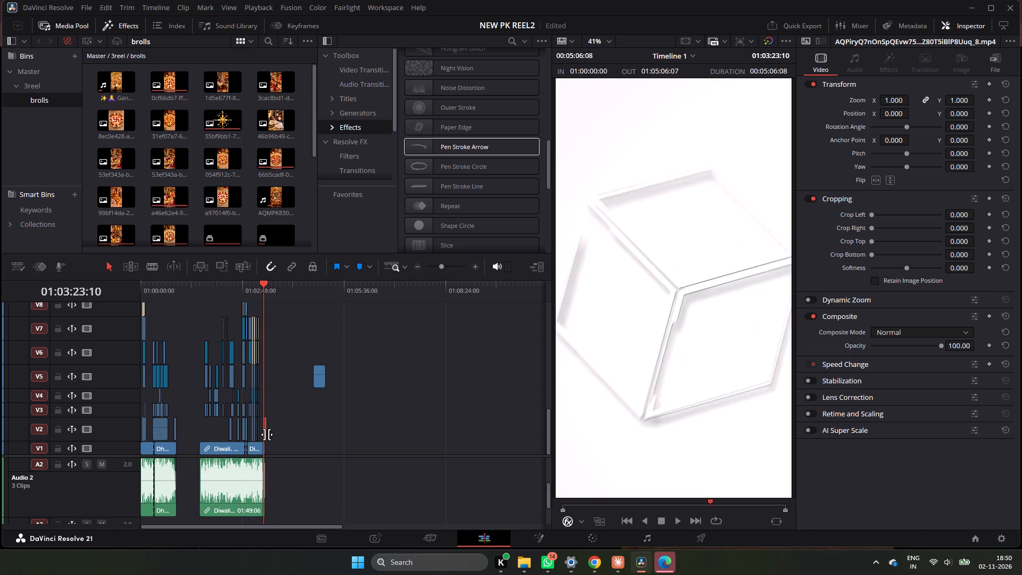
Align the copied logo animation on V2 to start at 01:03:22:13, where Compound Clip 1 ends, and play back the ending.
scroll(280, 326, up, 5)
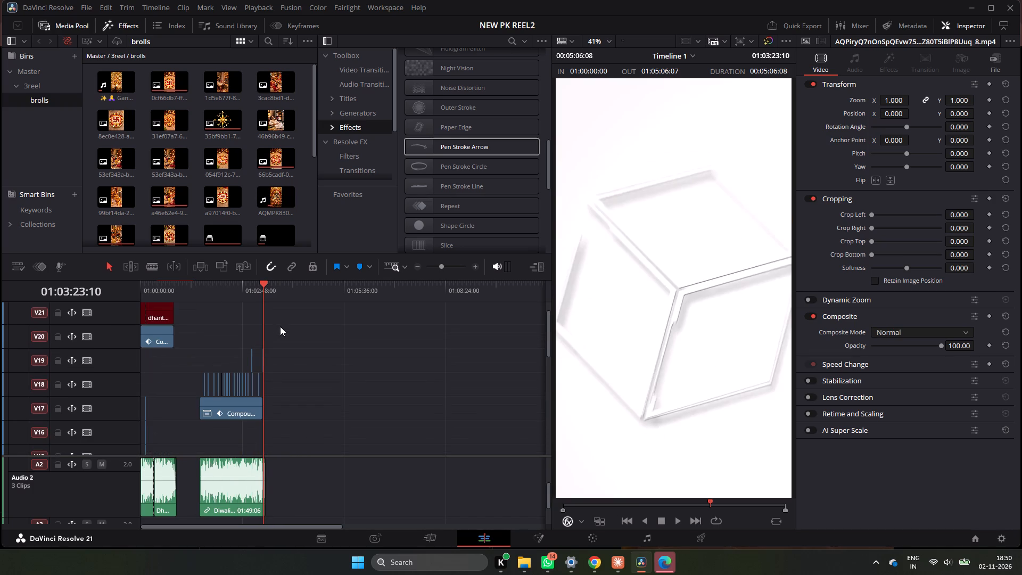
triple_click(475, 270)
click(475, 269)
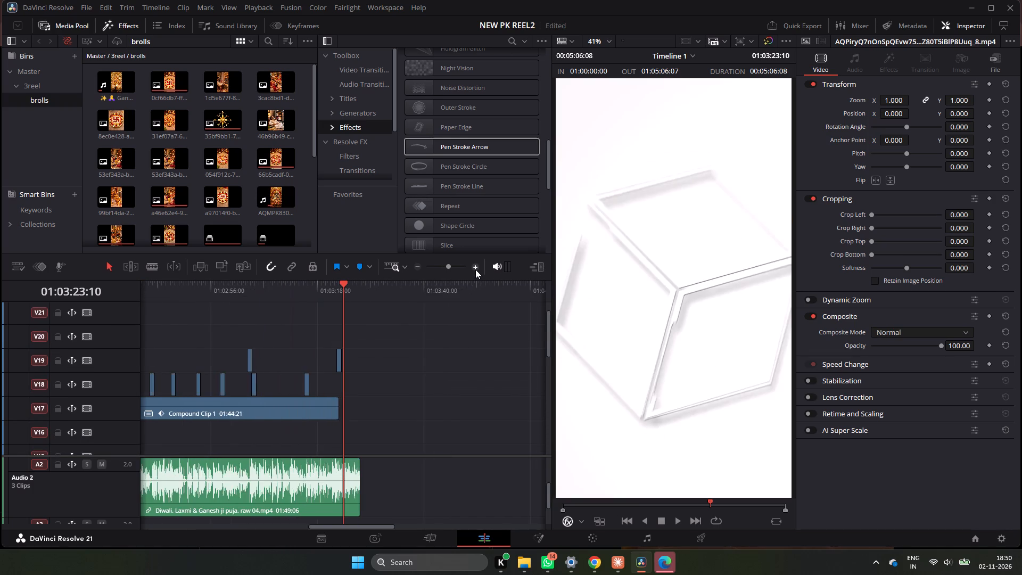
double_click(475, 269)
drag(341, 292, 312, 302)
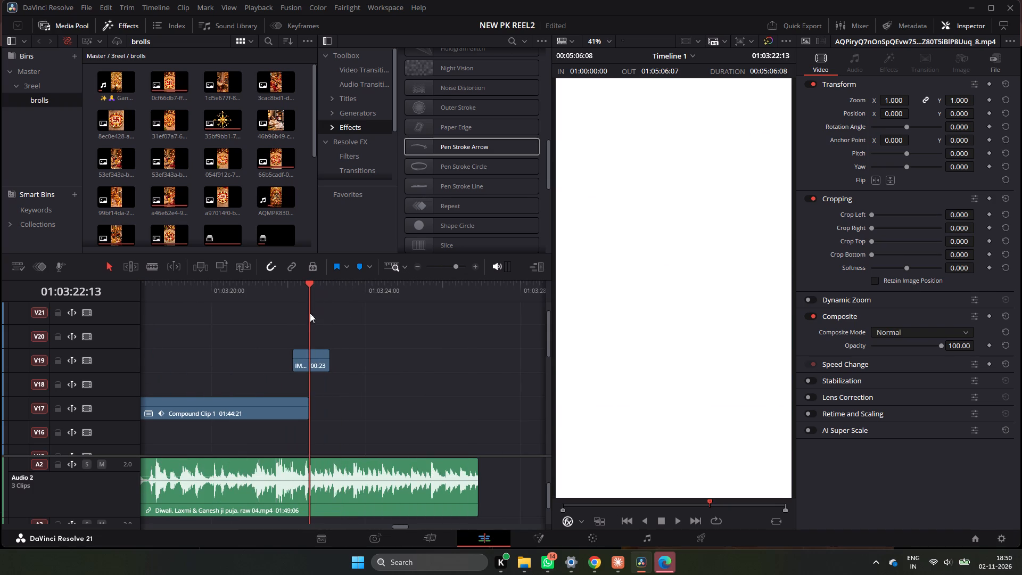
scroll(318, 335, down, 6)
scroll(355, 358, down, 4)
drag(382, 433, 360, 431)
click(278, 291)
key(space)
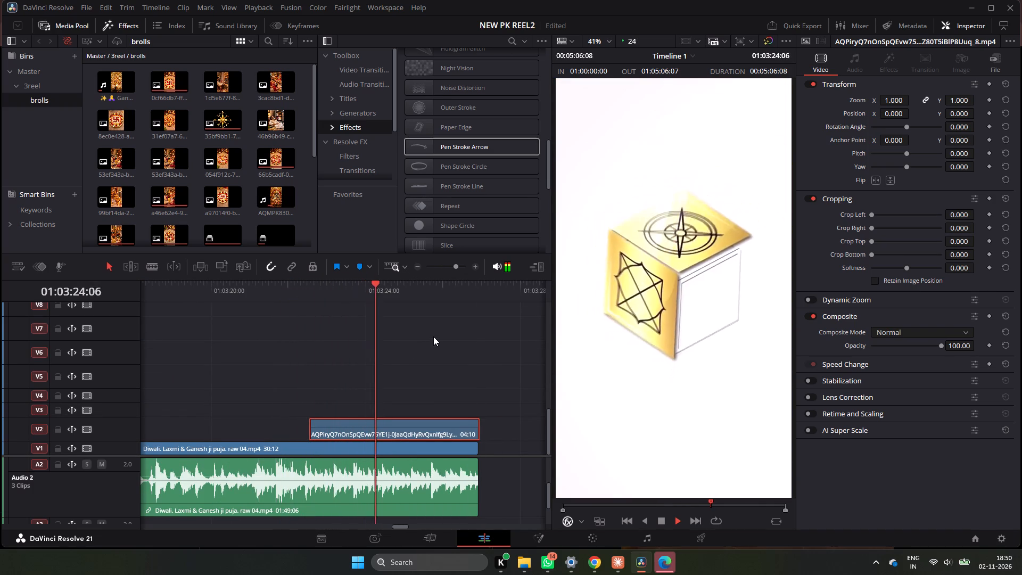
click(476, 300)
key(space)
Mark the Diwali reel's range with an Out point at 01:03:26:22 and an In point at 01:01:37:16.
drag(487, 292, 487, 293)
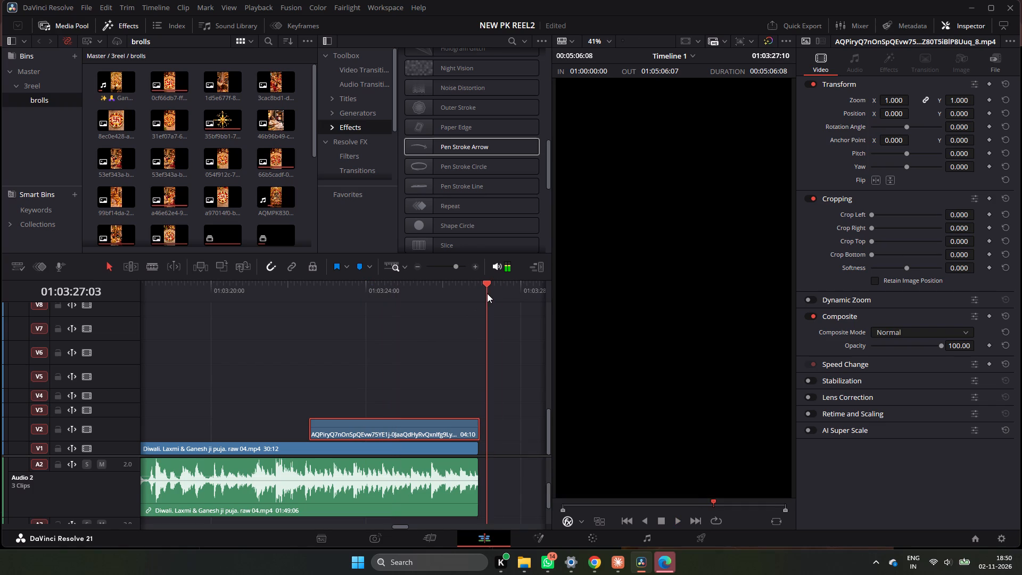
drag(487, 293, 475, 305)
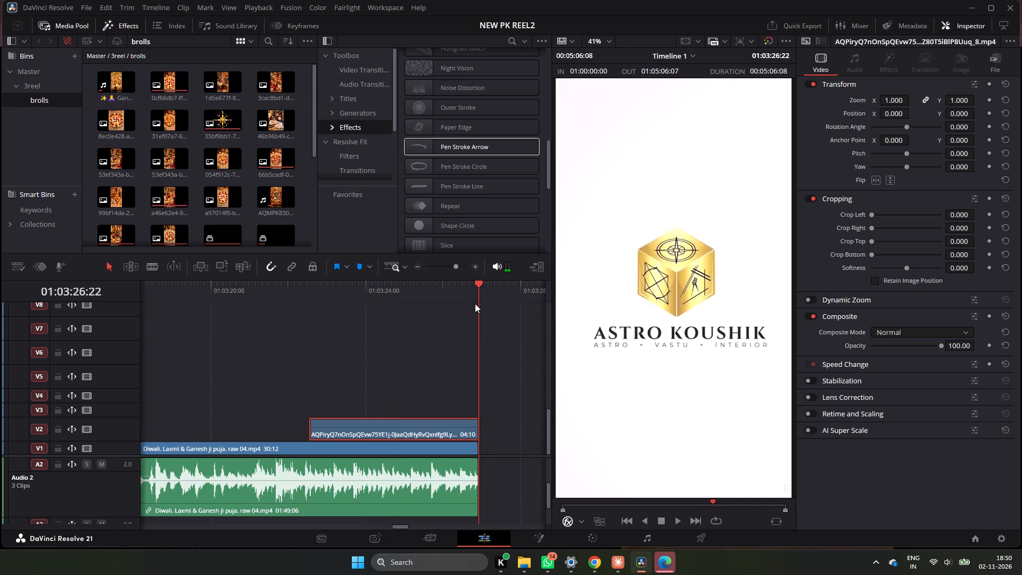
key(o)
triple_click(418, 267)
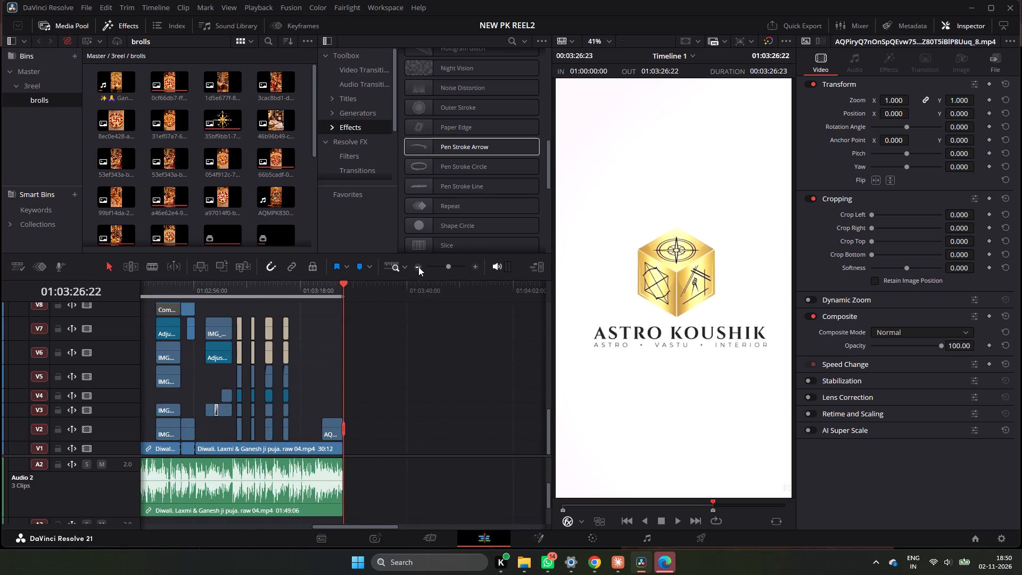
triple_click(418, 267)
drag(276, 291, 200, 299)
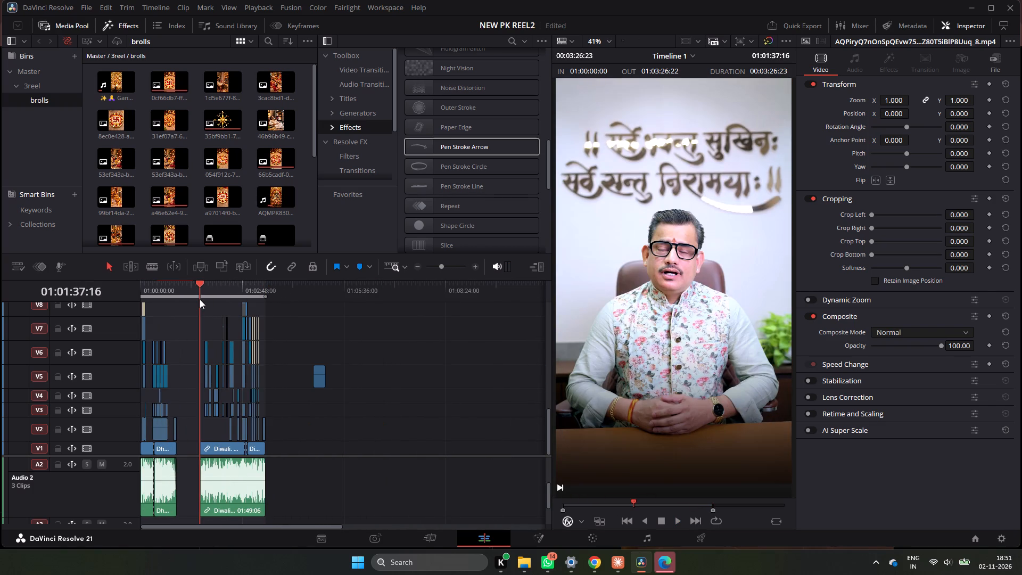
drag(200, 299, 199, 300)
text(i)
Play back the marked Diwali reel from its In point for a full review.
key(space)
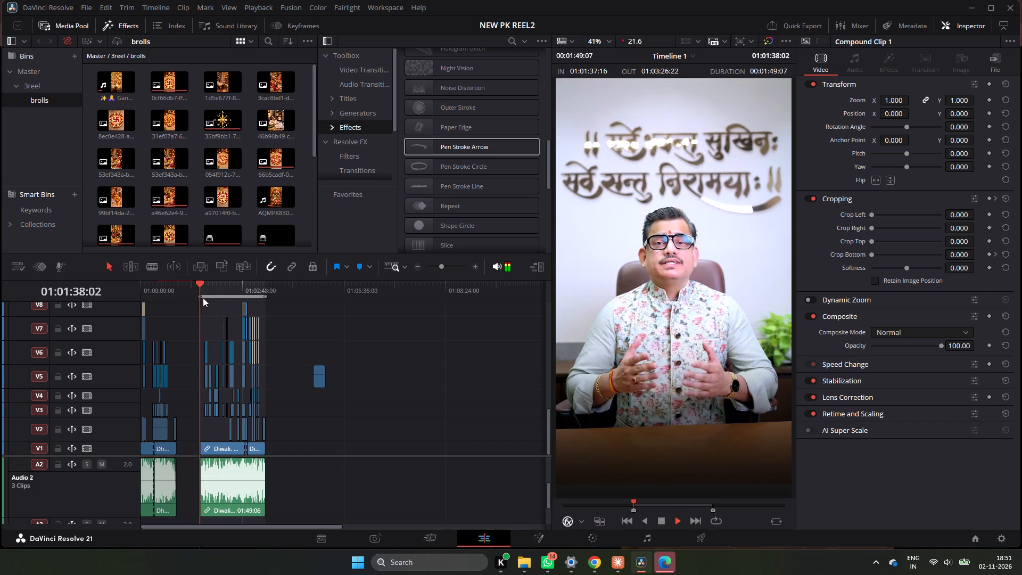
double_click(476, 267)
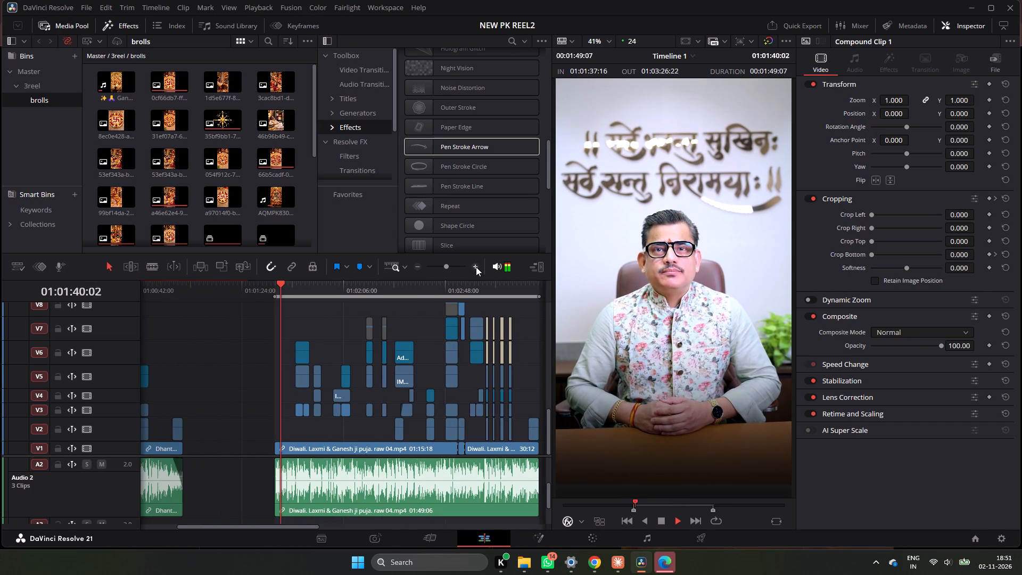
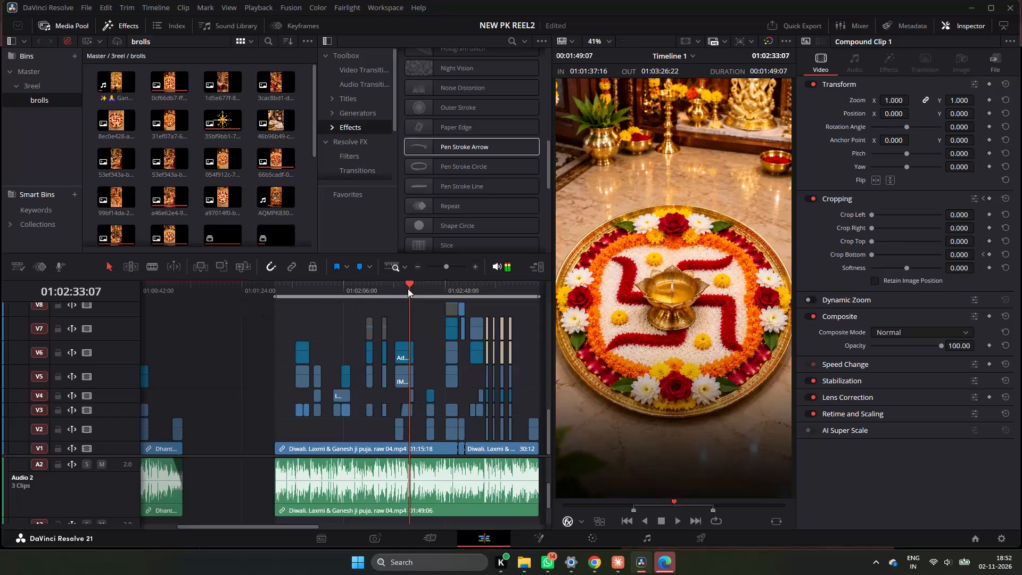
Return the playhead to 01:01:35:00, just before the Diwali reel, and bring up the render settings for exporting its marked range.
drag(408, 289, 268, 332)
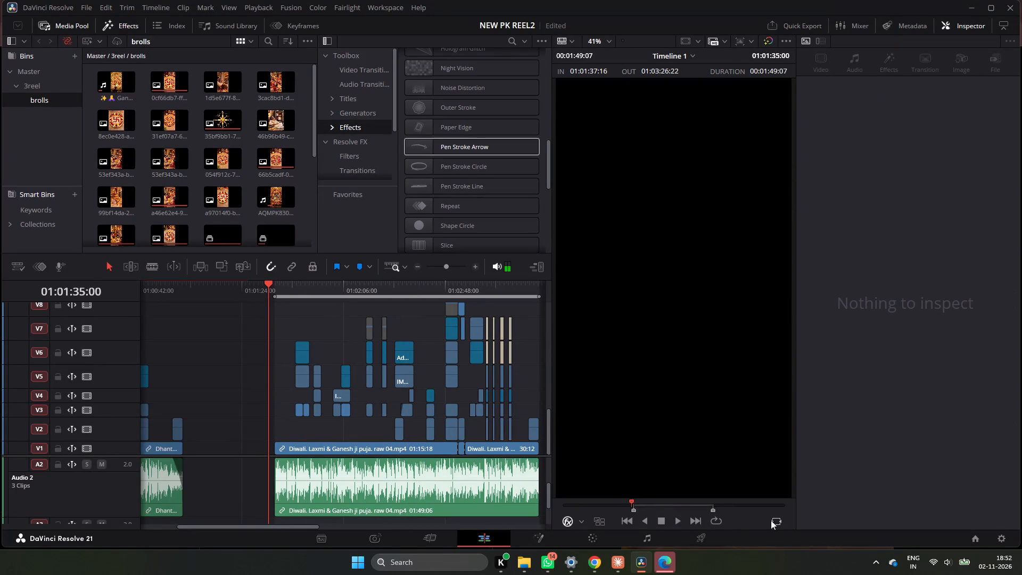
click(712, 544)
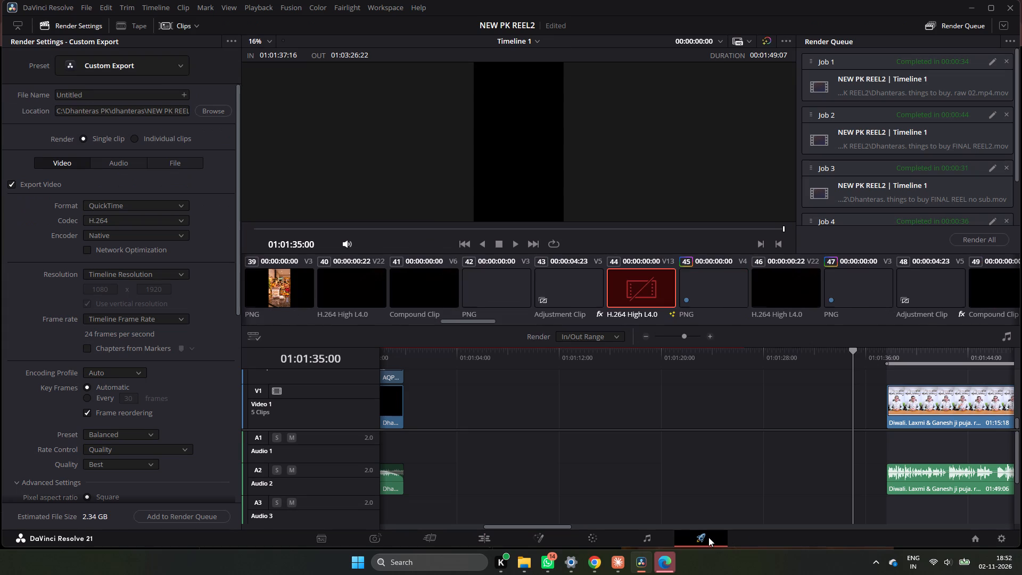
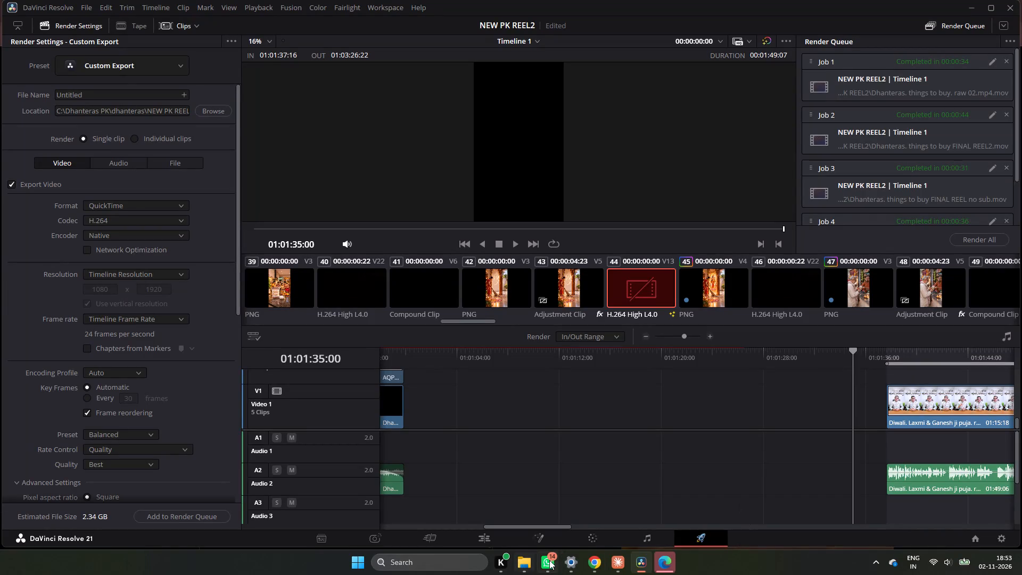
Switch to File Explorer and look through the Final, dhanteras and NEW PK REEL2 folders for the reel files and their names.
click(530, 563)
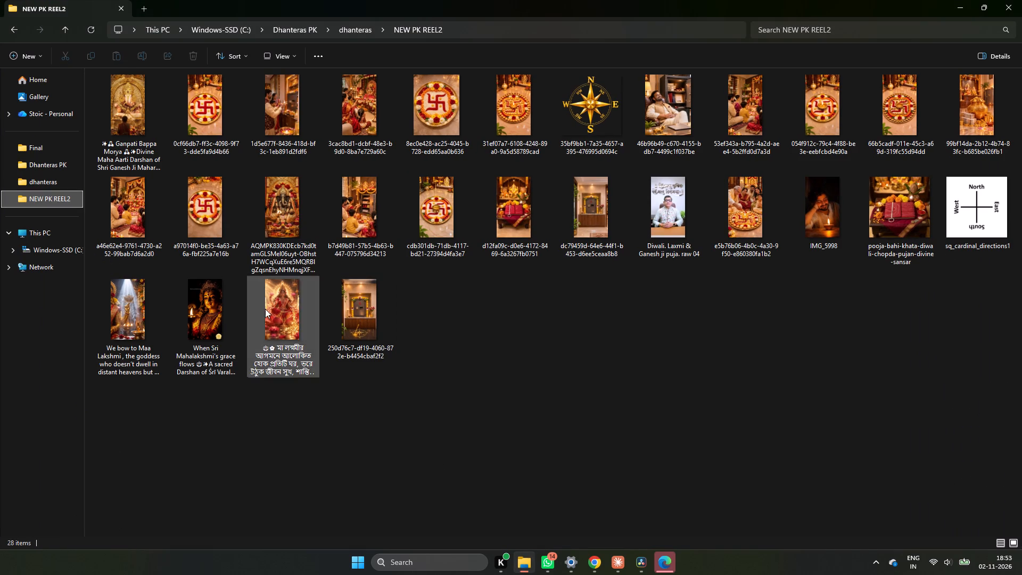
click(48, 155)
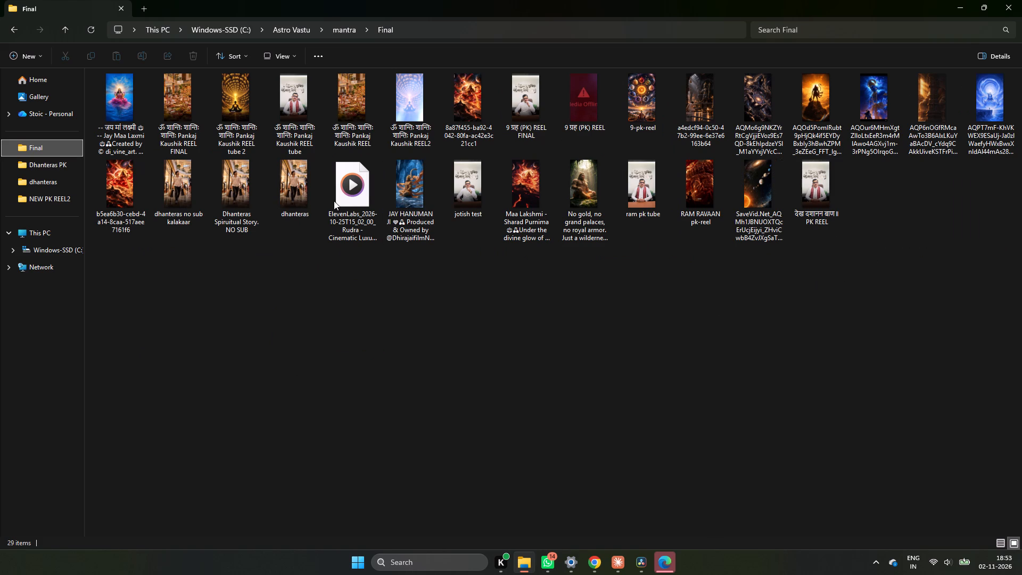
click(60, 200)
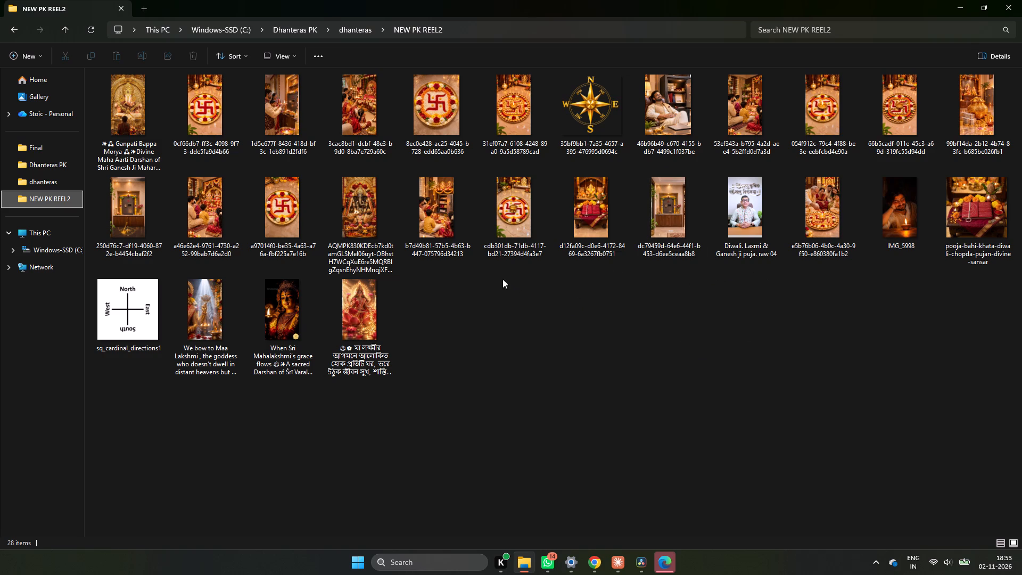
scroll(426, 344, up, 2)
click(44, 187)
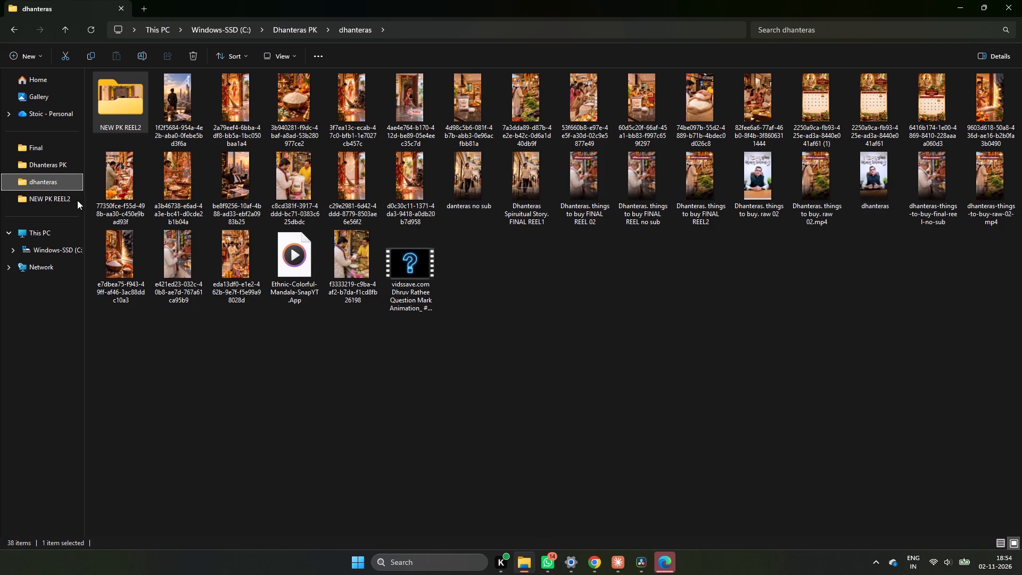
click(47, 194)
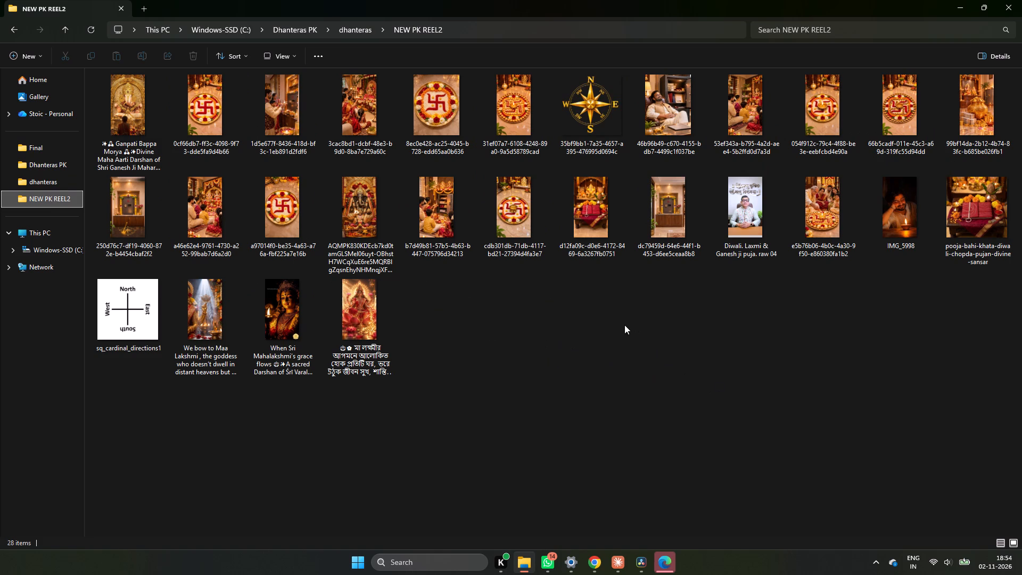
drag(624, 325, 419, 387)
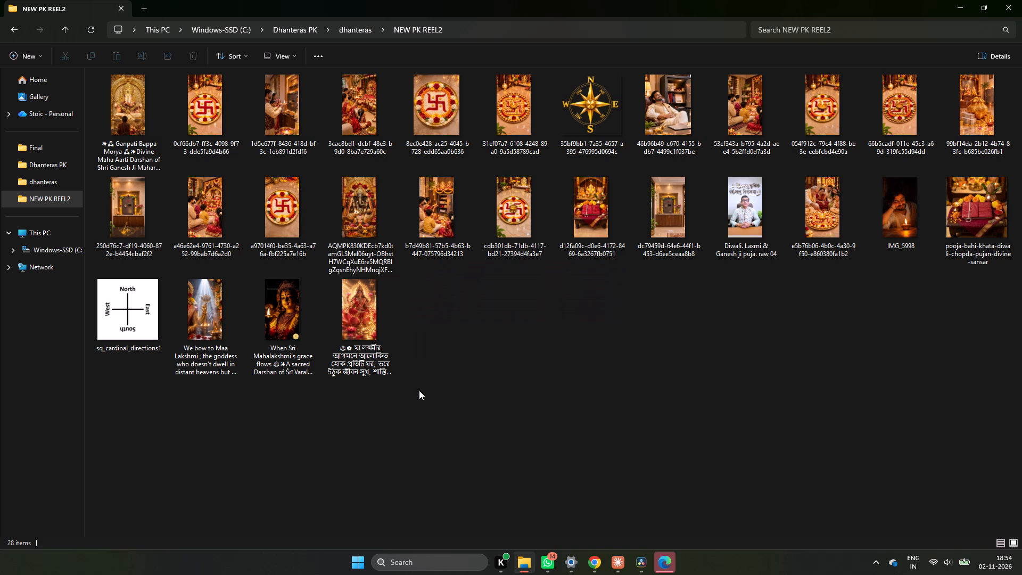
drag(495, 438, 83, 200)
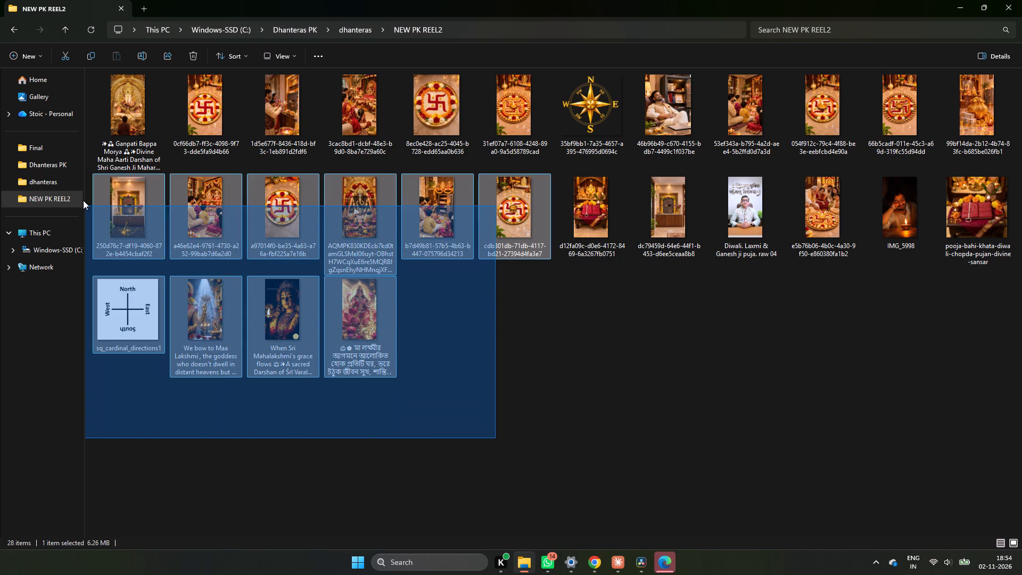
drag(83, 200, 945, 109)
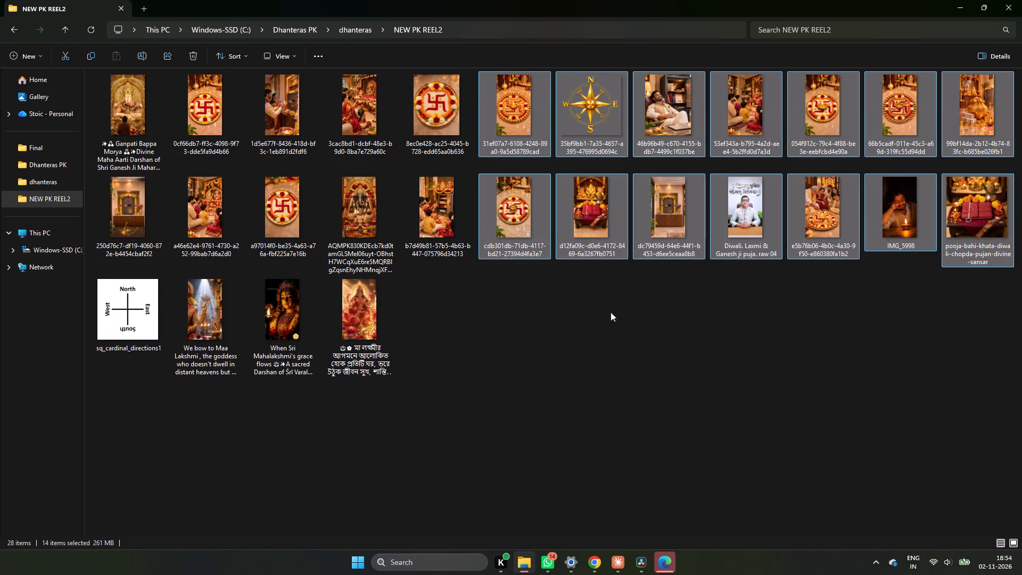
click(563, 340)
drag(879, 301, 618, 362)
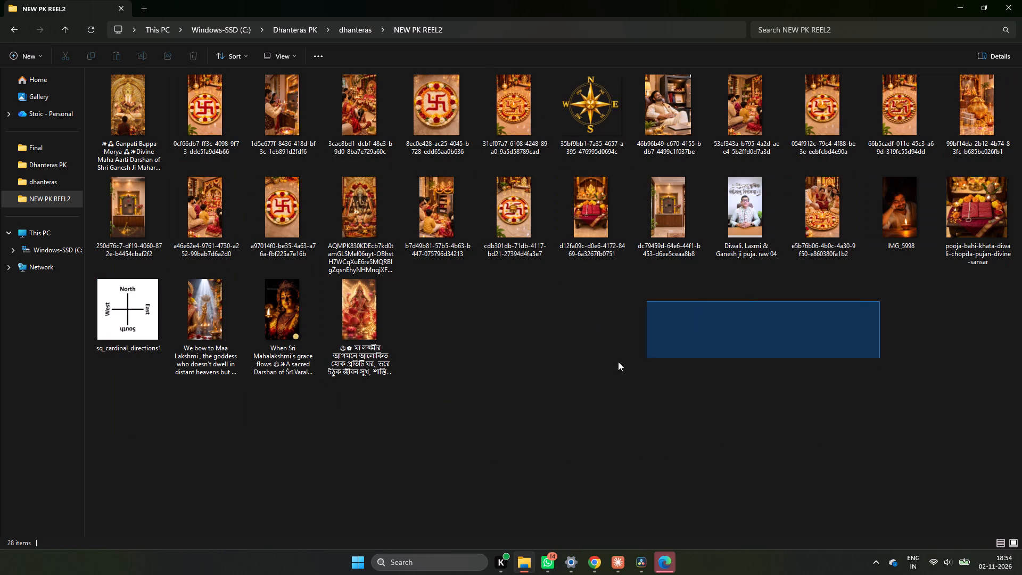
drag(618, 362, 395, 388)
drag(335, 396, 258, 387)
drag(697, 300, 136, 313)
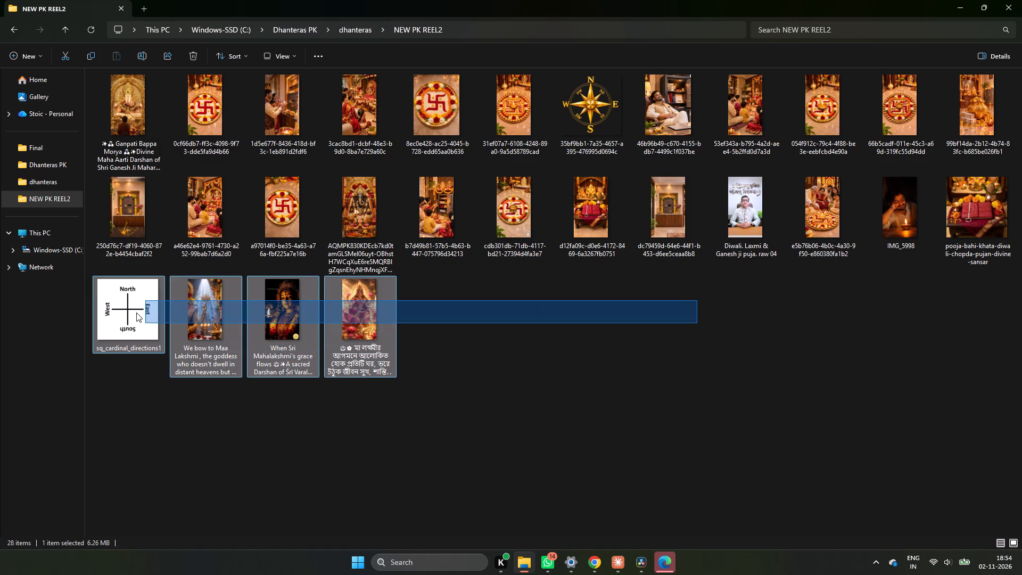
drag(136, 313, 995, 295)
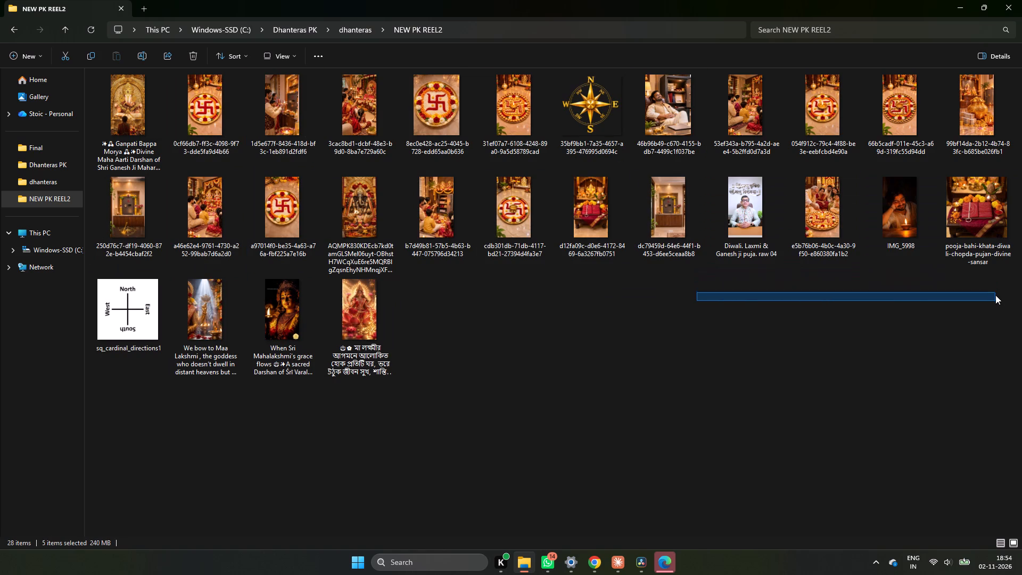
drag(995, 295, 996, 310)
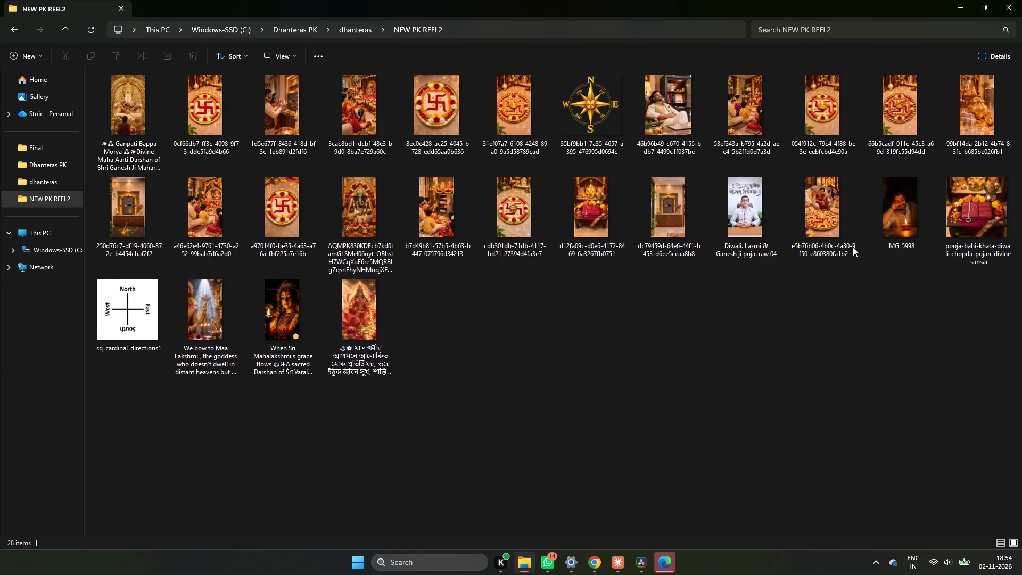
Examine the earlier reel exports in the dhanteras folder for how the final files are named.
click(51, 178)
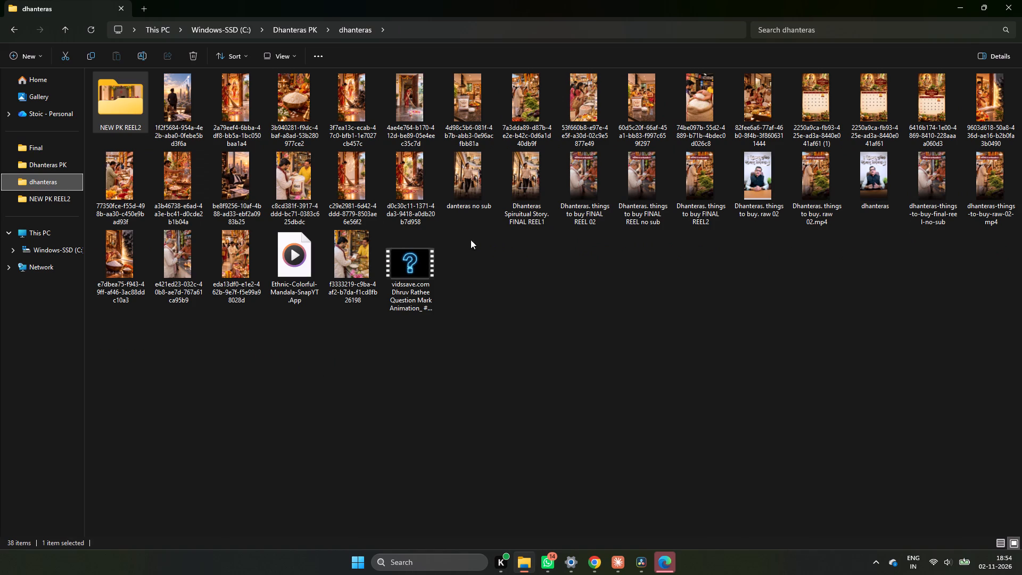
drag(621, 297, 163, 323)
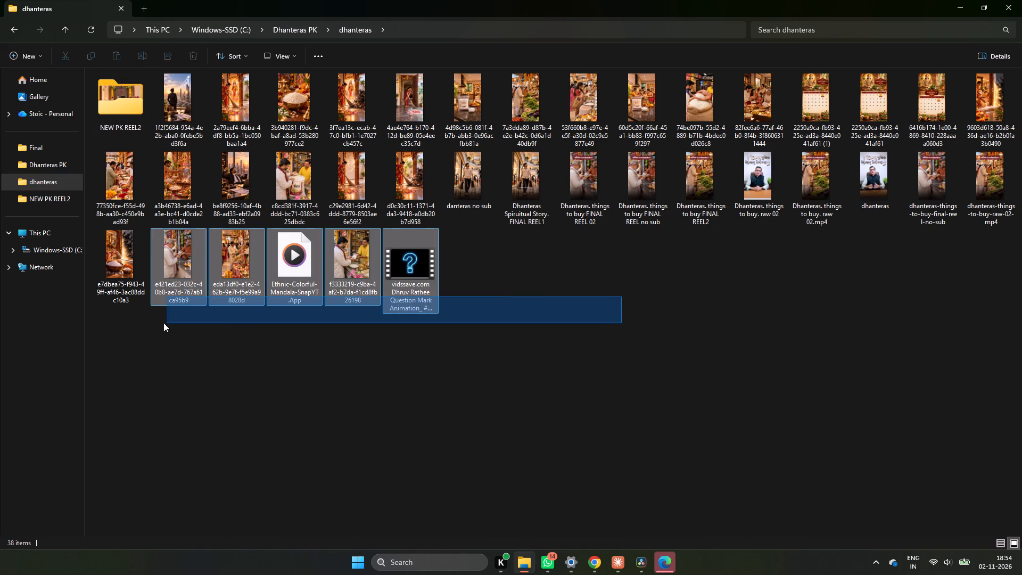
drag(163, 323, 750, 220)
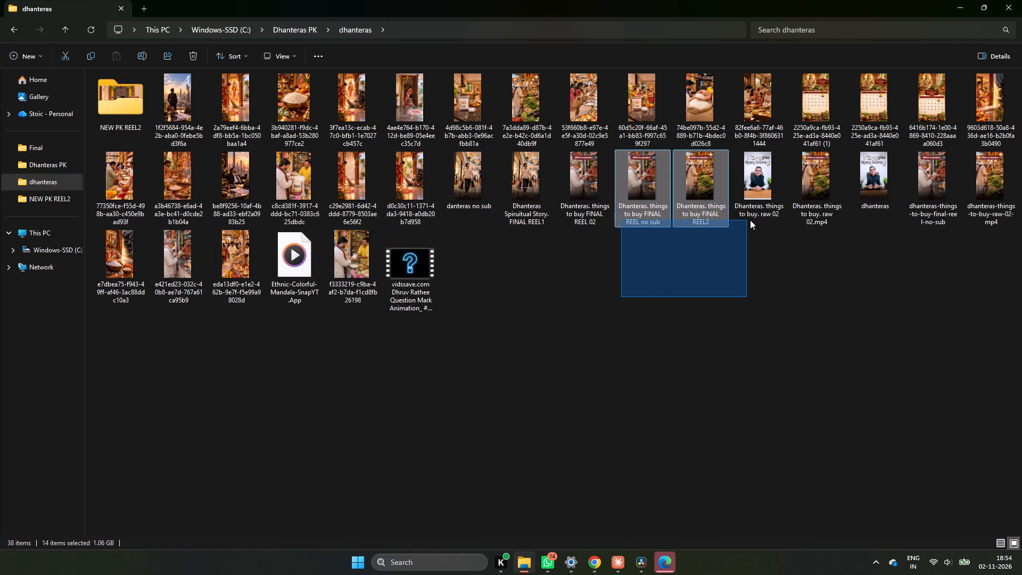
drag(750, 220, 990, 190)
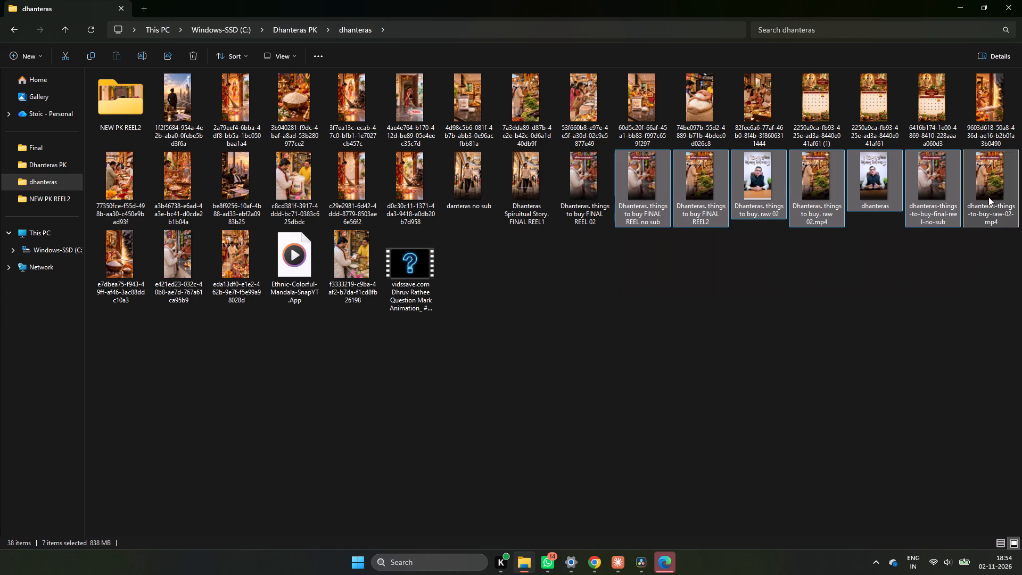
click(982, 277)
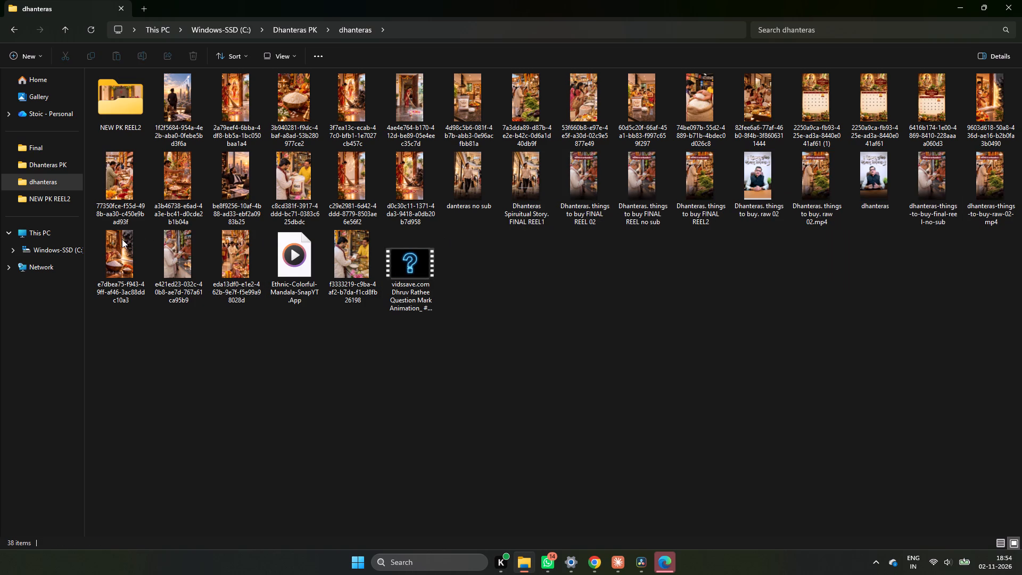
drag(829, 276, 1008, 168)
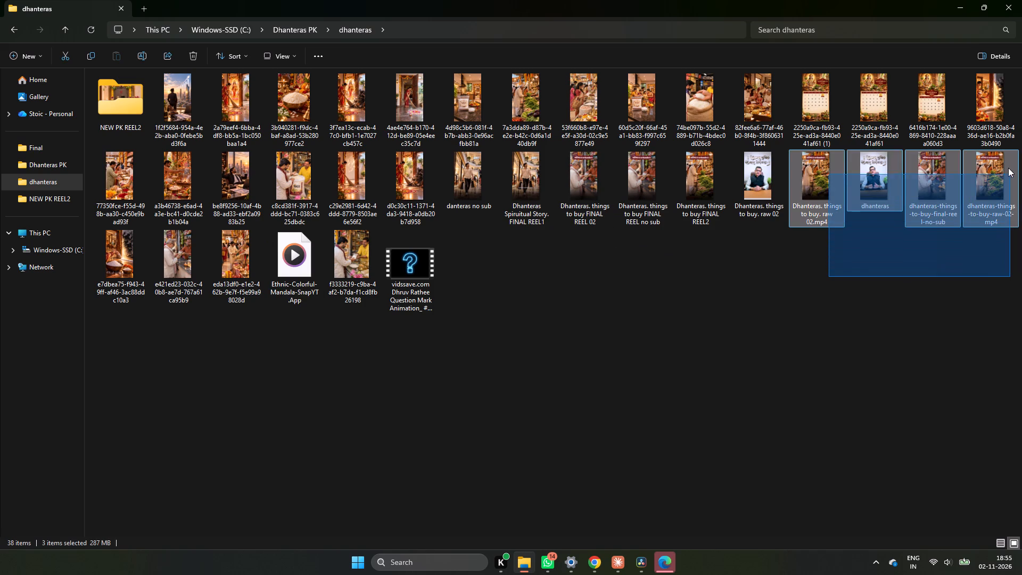
drag(1008, 168, 433, 101)
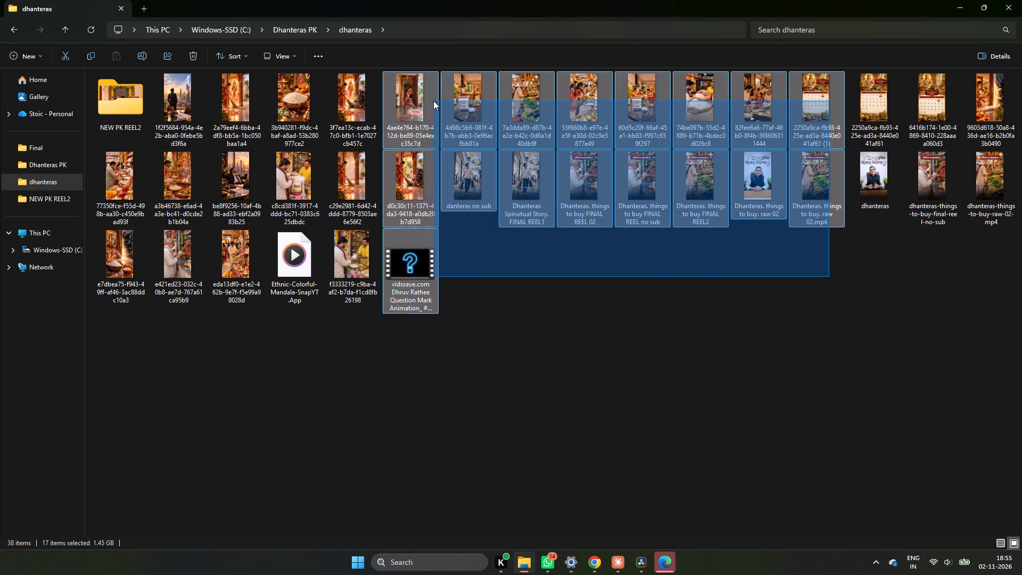
drag(433, 101, 146, 105)
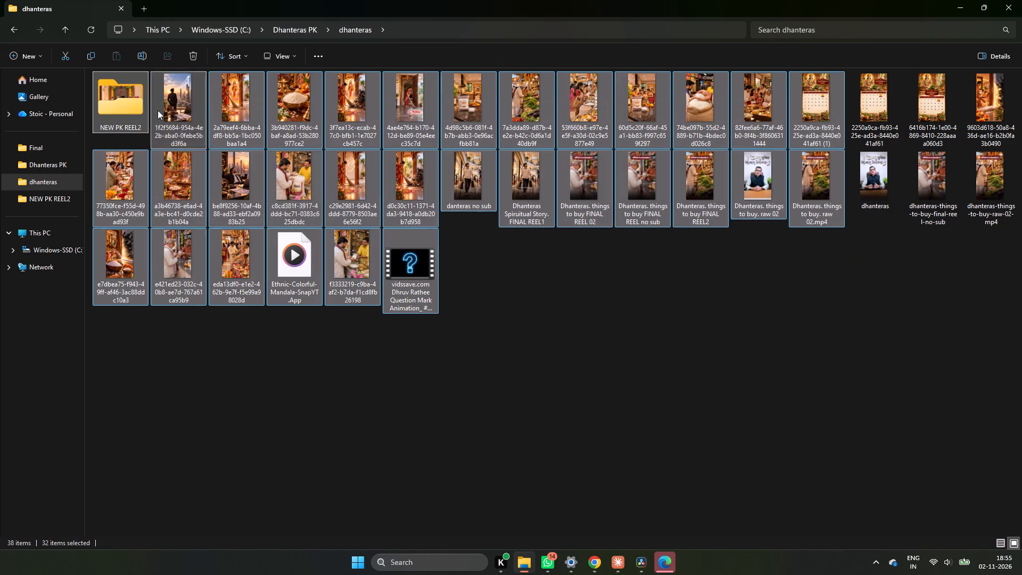
click(627, 262)
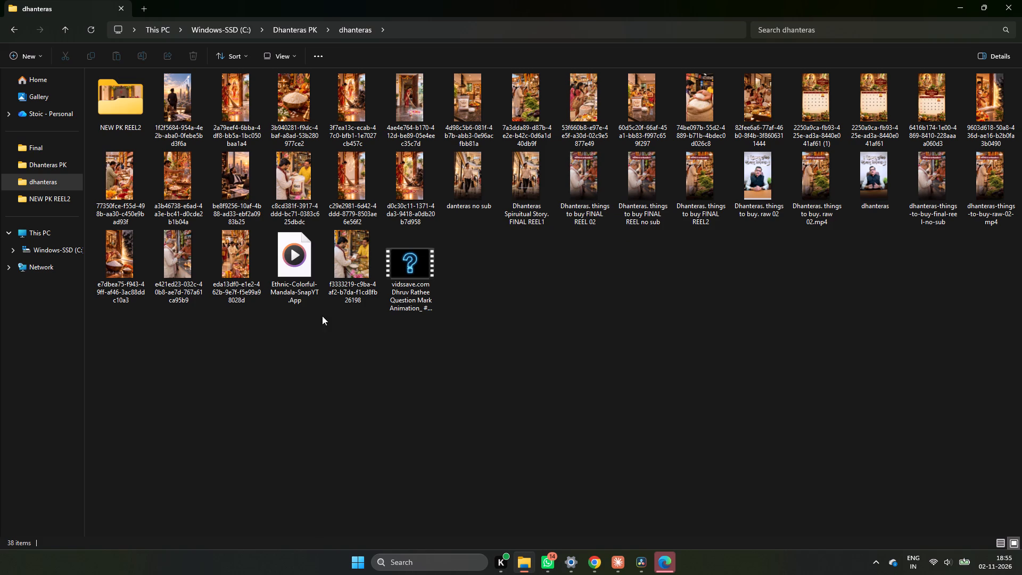
Copy the file name of the raw clip "Diwali. Laxmi & Ganesh ji puja. raw 04" in the NEW PK REEL2 folder without renaming it.
click(60, 196)
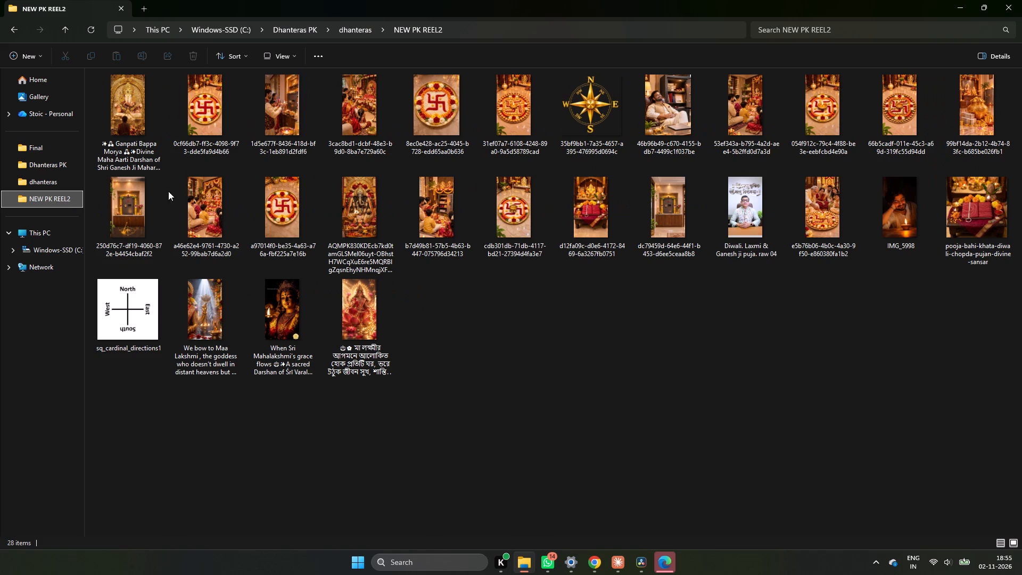
right_click(748, 226)
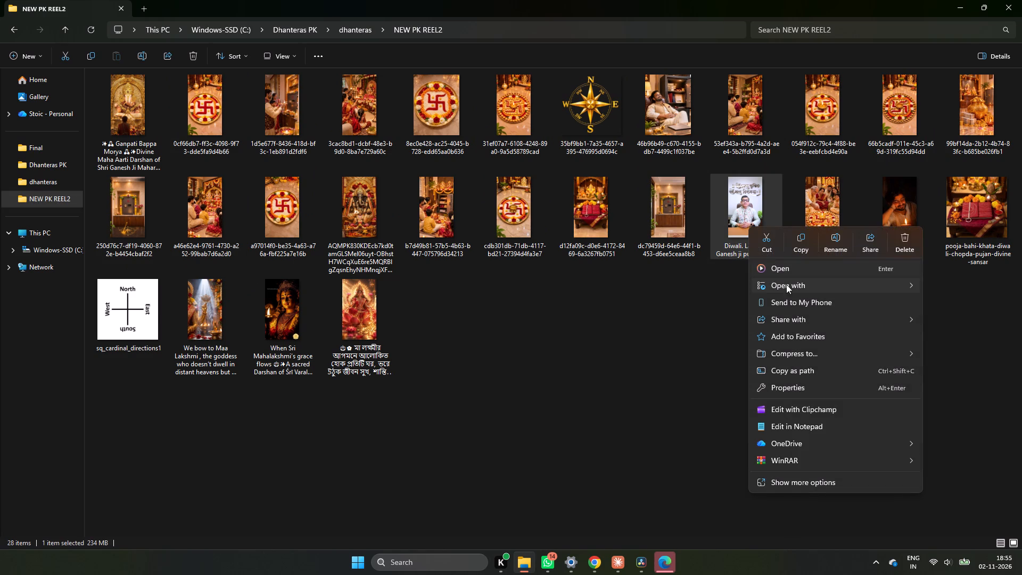
click(830, 247)
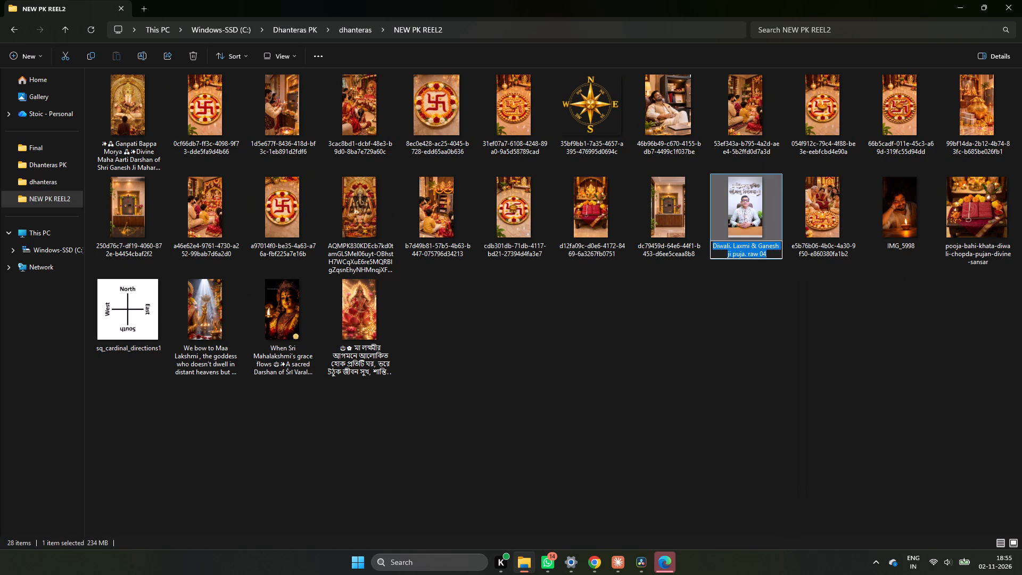
key(ctrl+c)
key(ctrl+c)
key(ctrl+c)
key(ctrl+c)
click(745, 404)
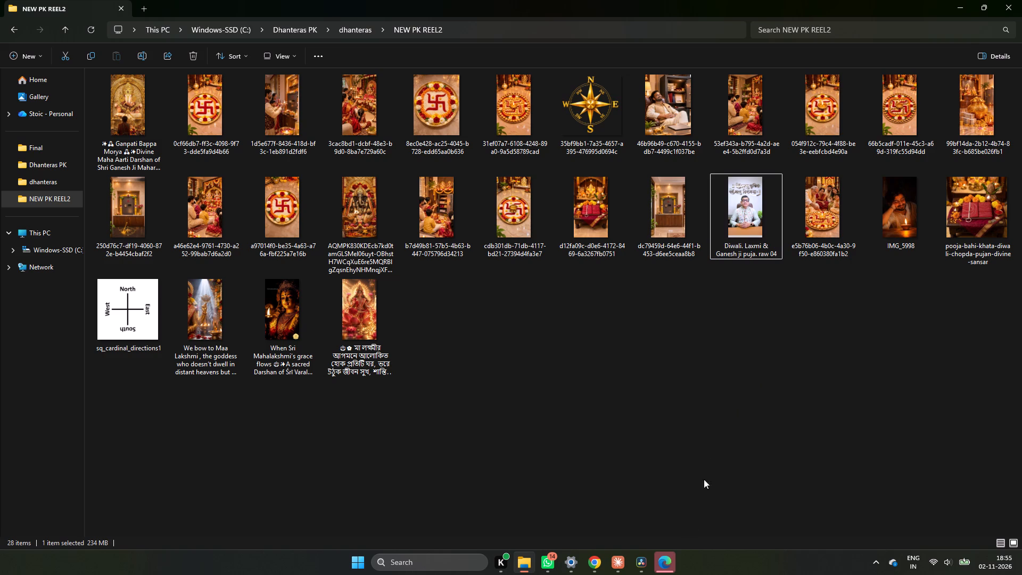
Switch to DaVinci Resolve and set the render file name to the copied clip name, shortened to "Diwali. Laxmi & Ganesh ji puja".
click(648, 565)
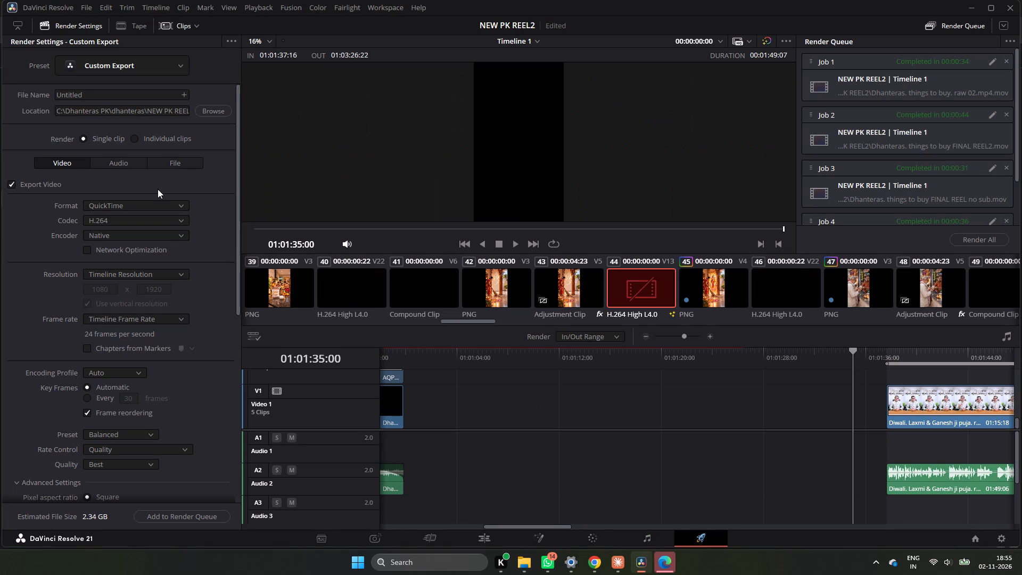
scroll(158, 182, up, 1)
click(156, 96)
key(ctrl+a)
key(ctrl+v)
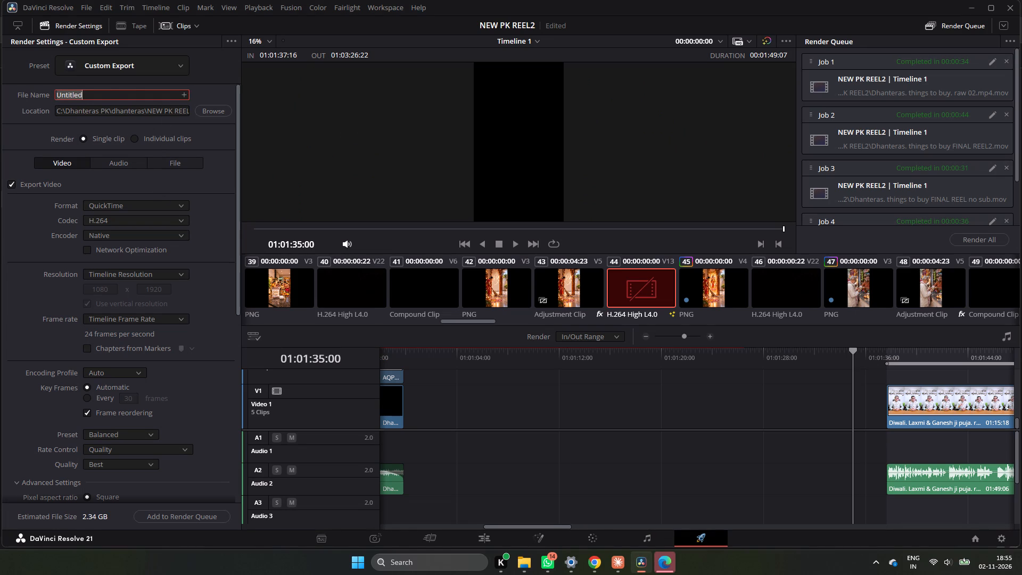
scroll(213, 242, down, 5)
scroll(216, 248, up, 4)
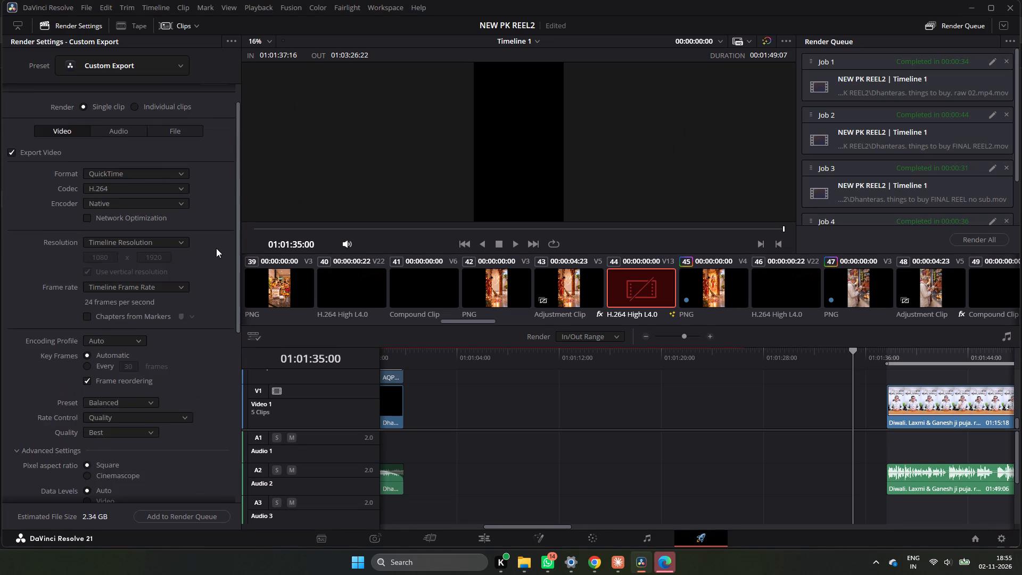
scroll(216, 248, up, 3)
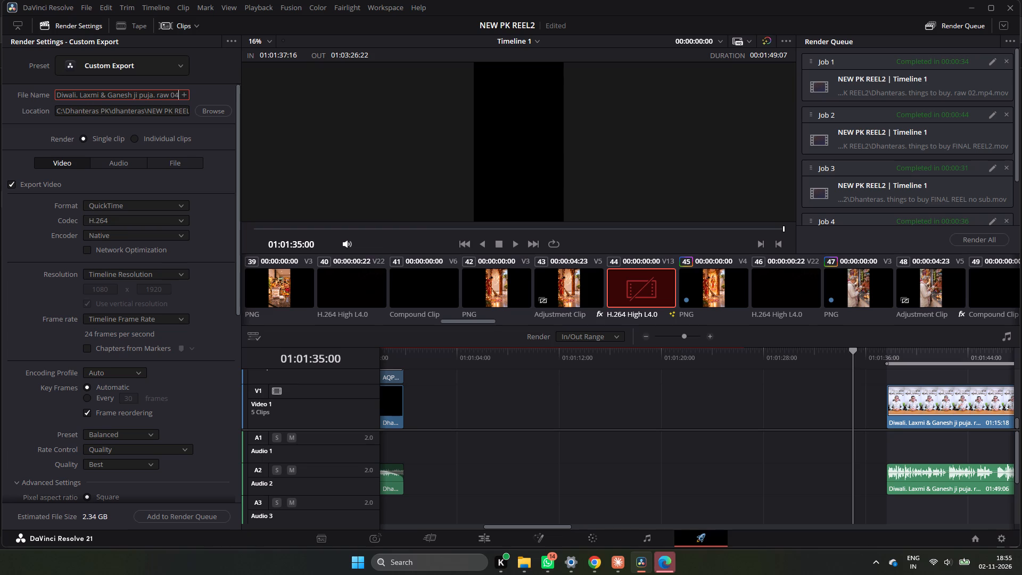
key(BackSpace)
key(BackSpace)
key(BackSpace)
key(BackSpace)
key(BackSpace)
key(BackSpace)
key(BackSpace)
key(BackSpace)
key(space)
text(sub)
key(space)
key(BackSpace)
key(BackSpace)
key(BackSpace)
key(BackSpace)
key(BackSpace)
Append "Final Raw" to the render file name, making it "Diwali. Laxmi & Ganesh ji puja Final Raw".
key(space)
text(Final)
key(space)
key(BackSpace)
key(space)
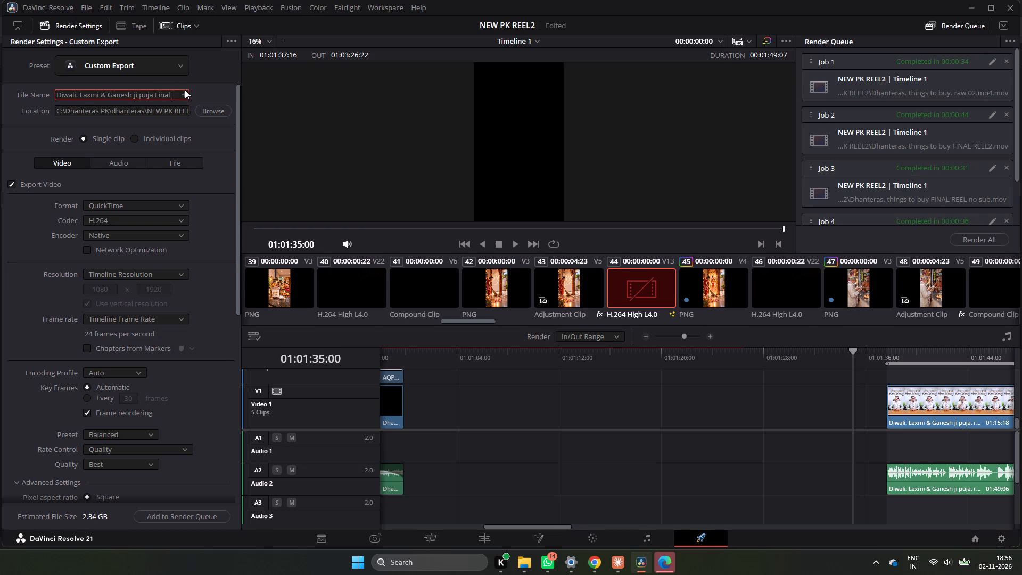
text(RA)
key(BackSpace)
key(w)
key(BackSpace)
text(aw)
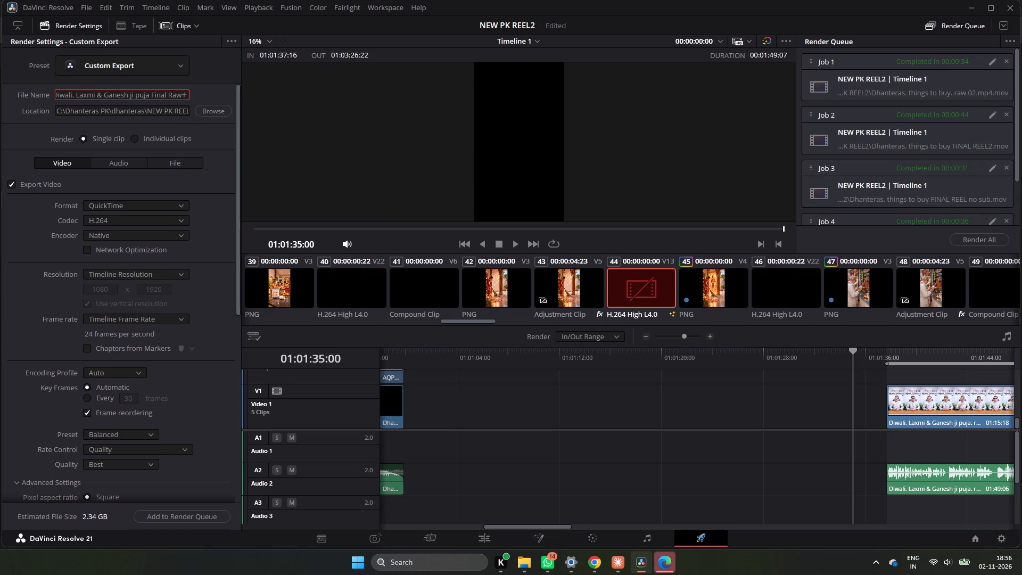
drag(179, 97, 147, 94)
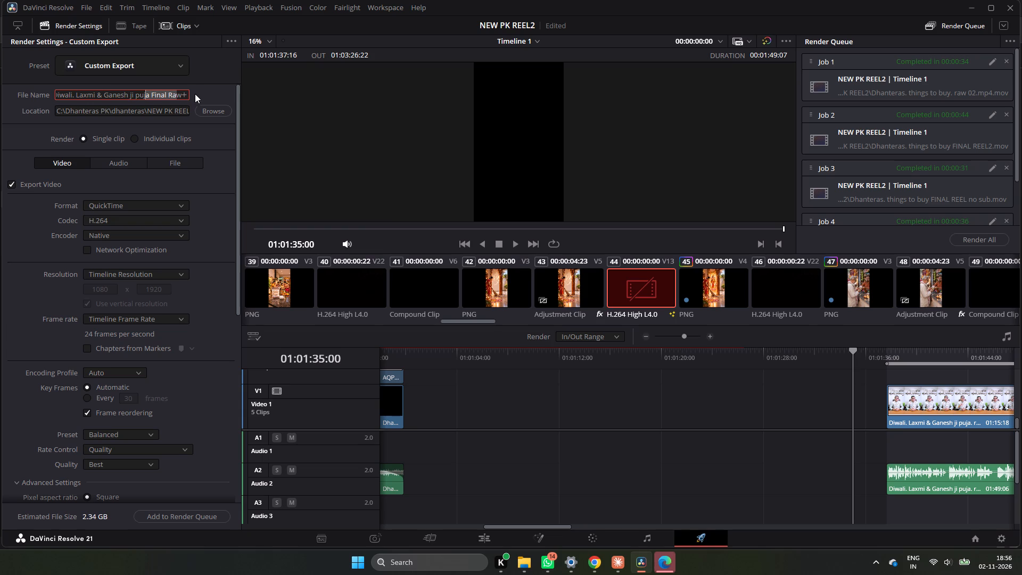
click(202, 89)
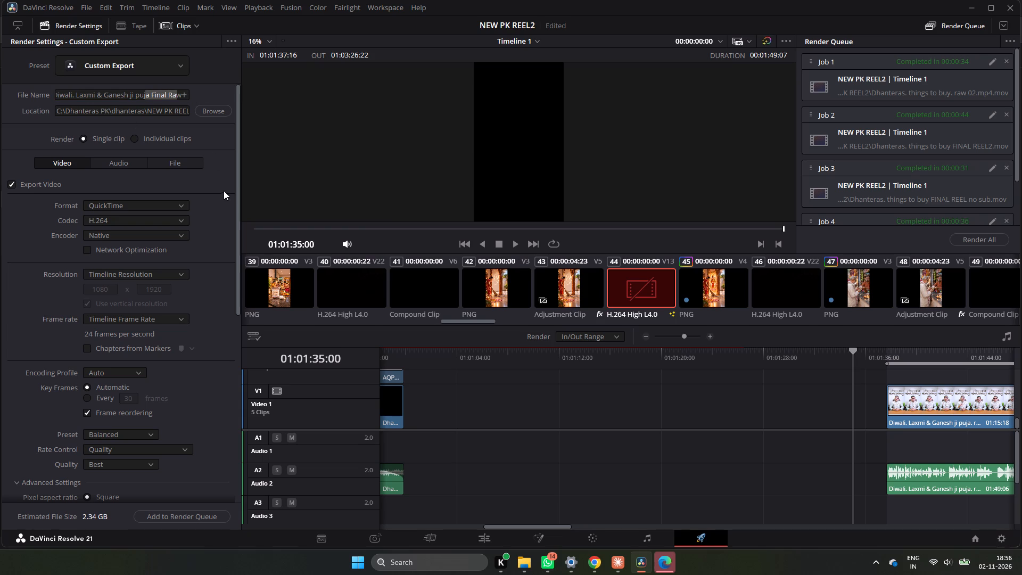
Examine the Custom Export render settings, from file name, format and resolution through to the advanced and subtitle options.
scroll(225, 208, down, 8)
scroll(196, 297, down, 5)
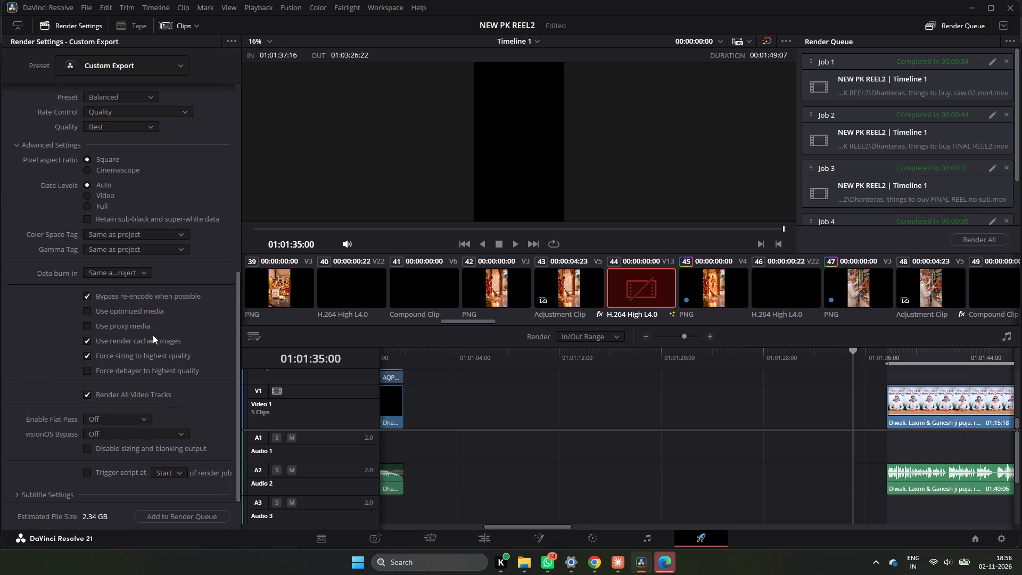
scroll(217, 302, down, 6)
scroll(197, 307, up, 13)
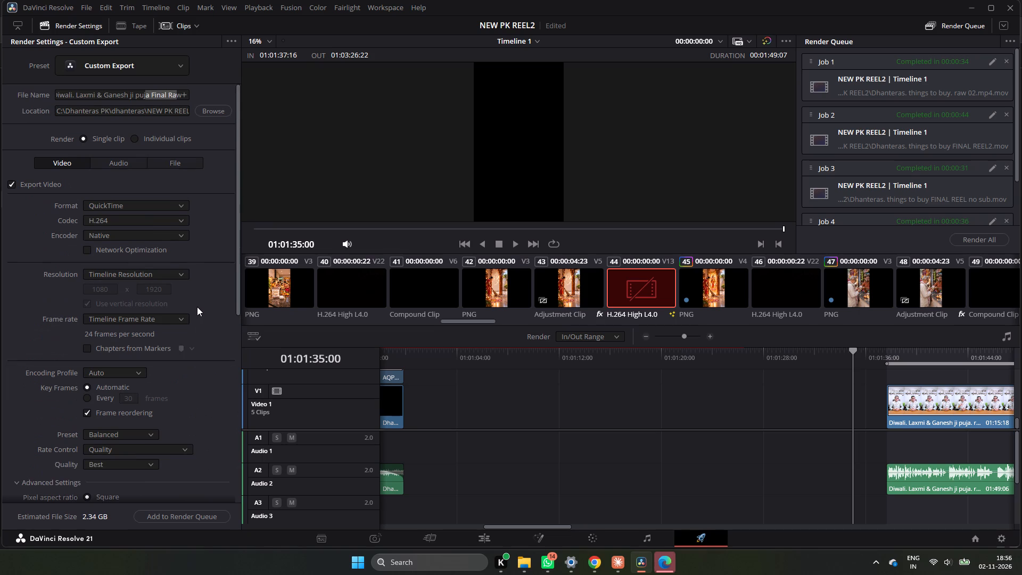
scroll(218, 332, up, 3)
scroll(218, 332, down, 7)
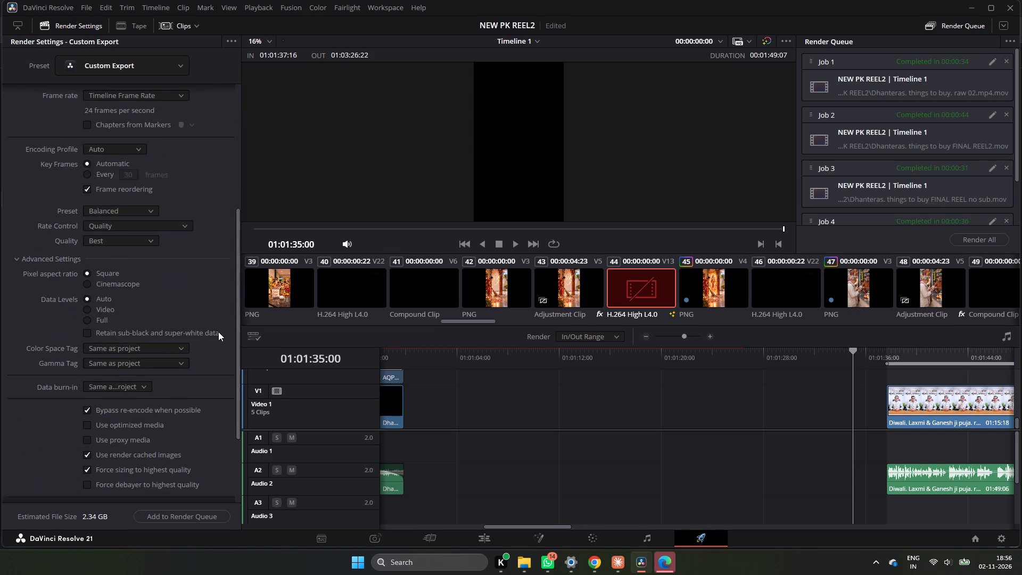
scroll(218, 332, down, 5)
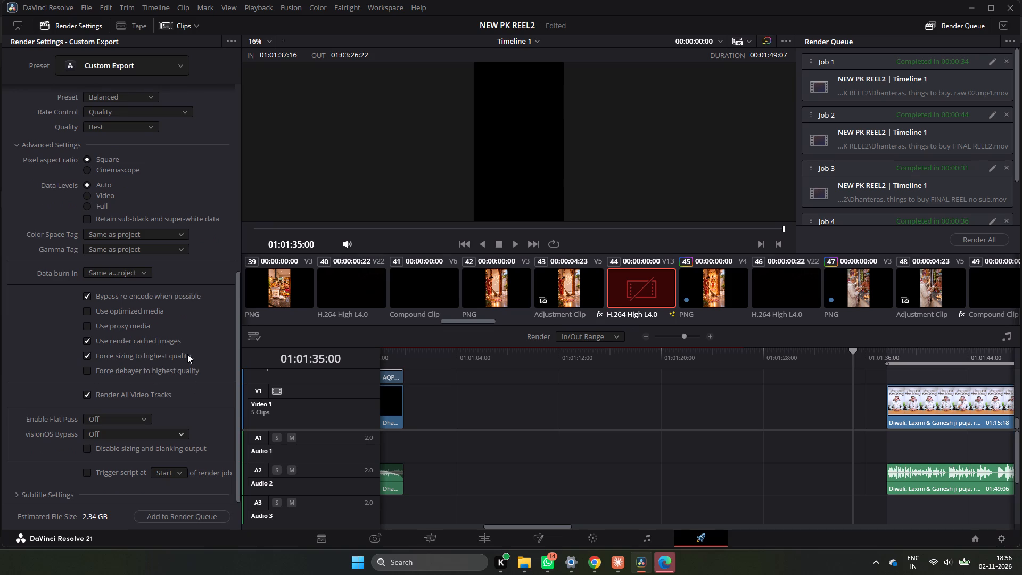
scroll(195, 325, up, 18)
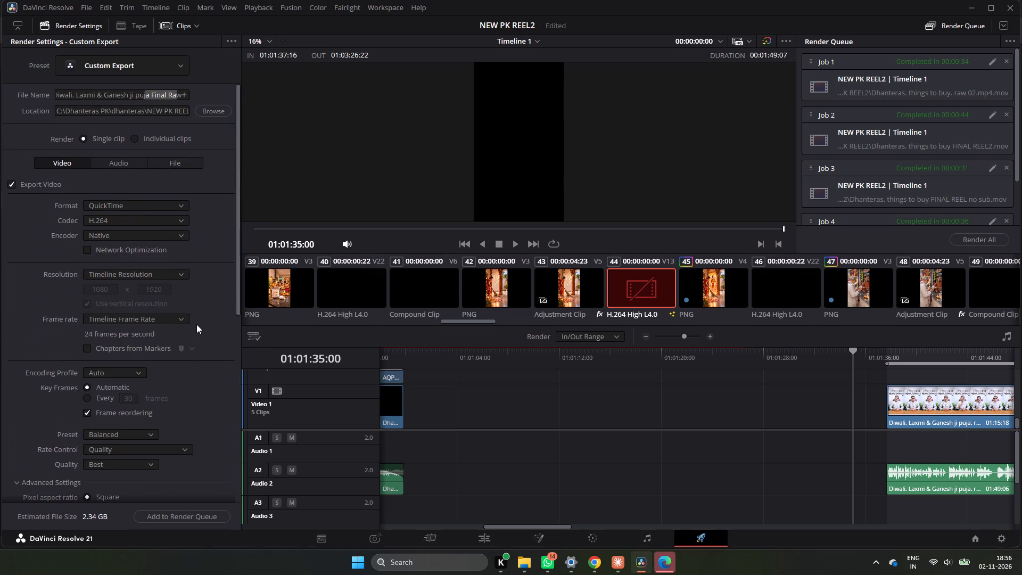
scroll(180, 136, up, 4)
scroll(224, 284, down, 5)
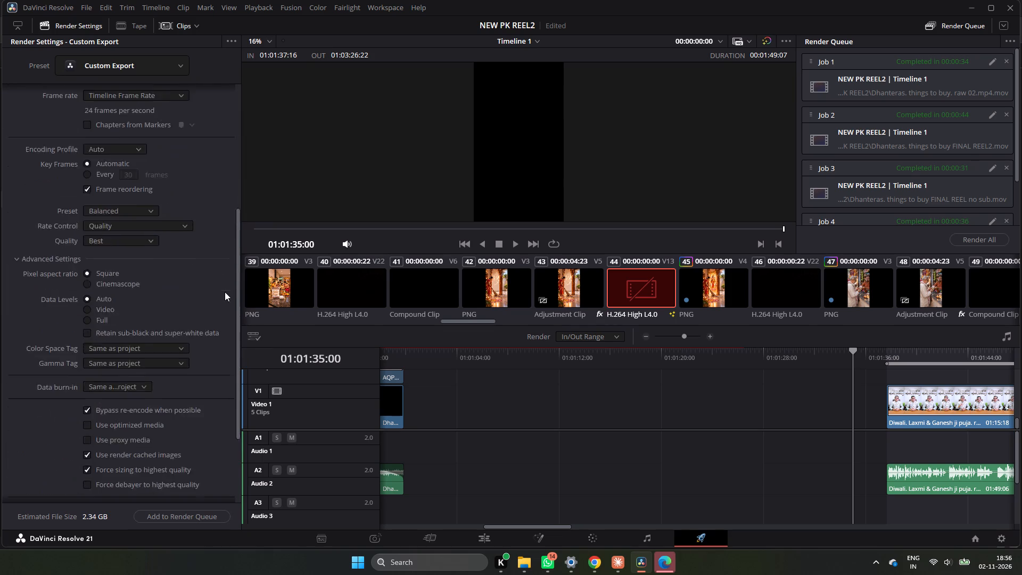
scroll(225, 292, down, 4)
scroll(224, 338, down, 6)
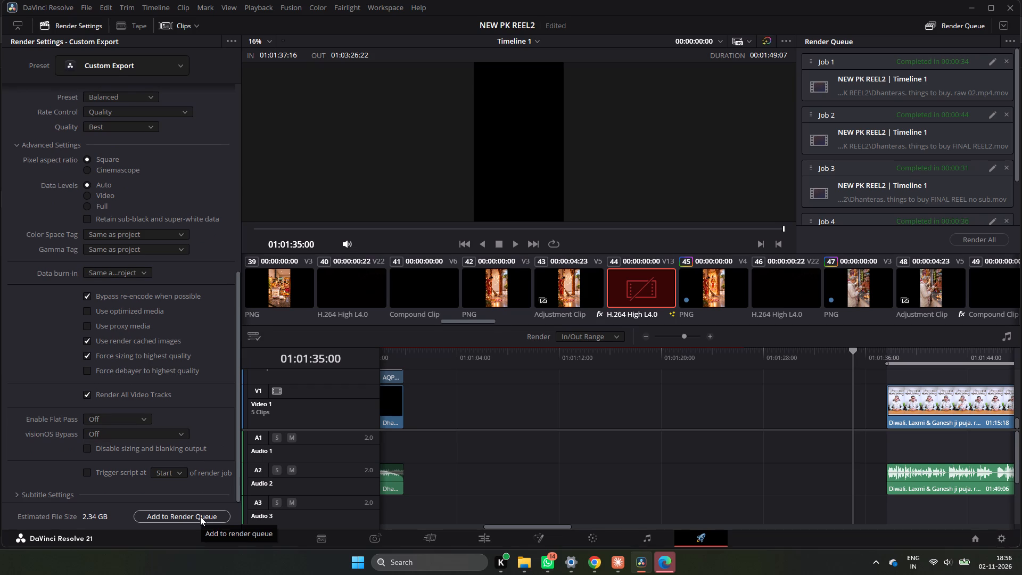
scroll(201, 363, up, 2)
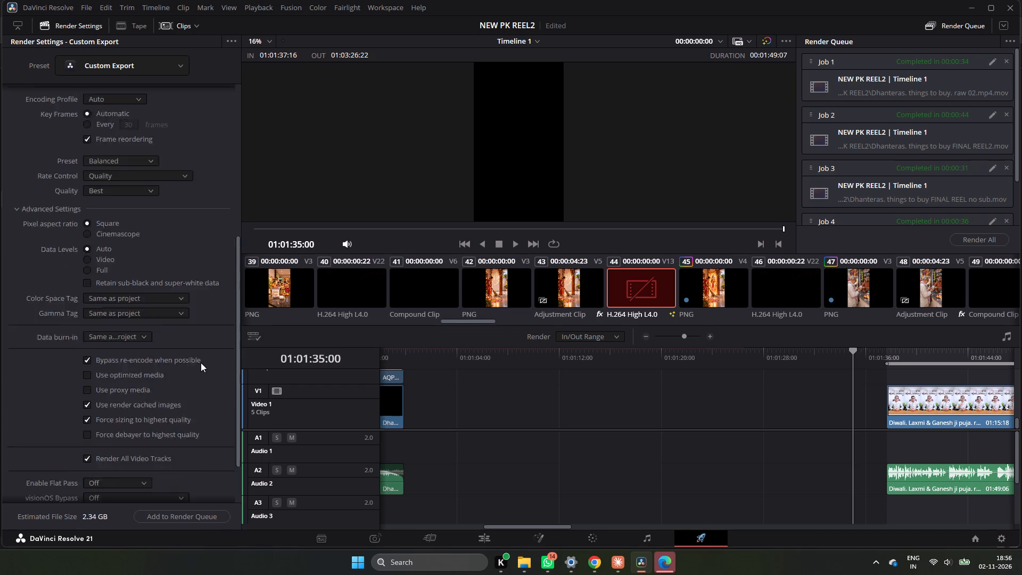
scroll(201, 363, up, 10)
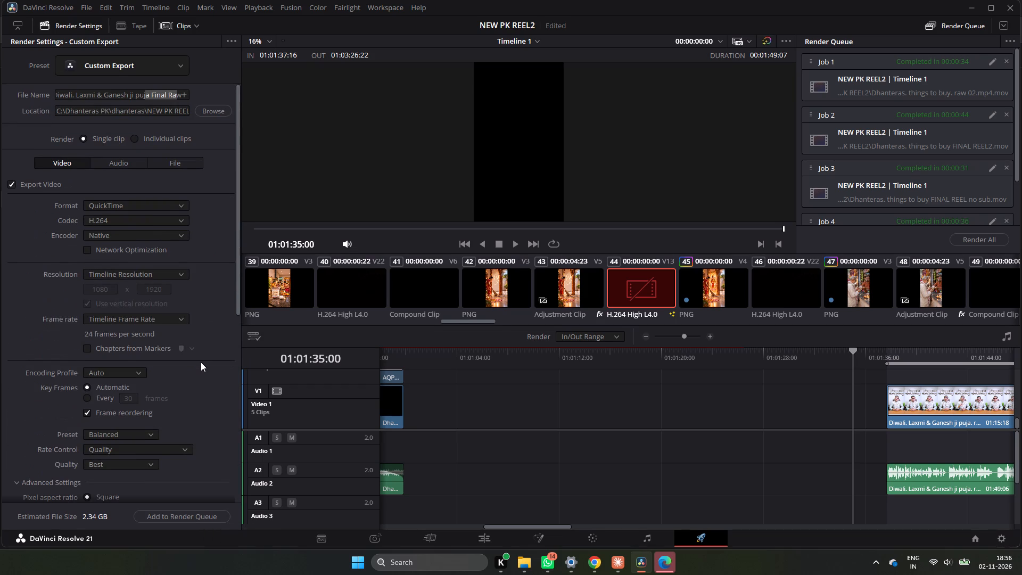
scroll(201, 362, down, 12)
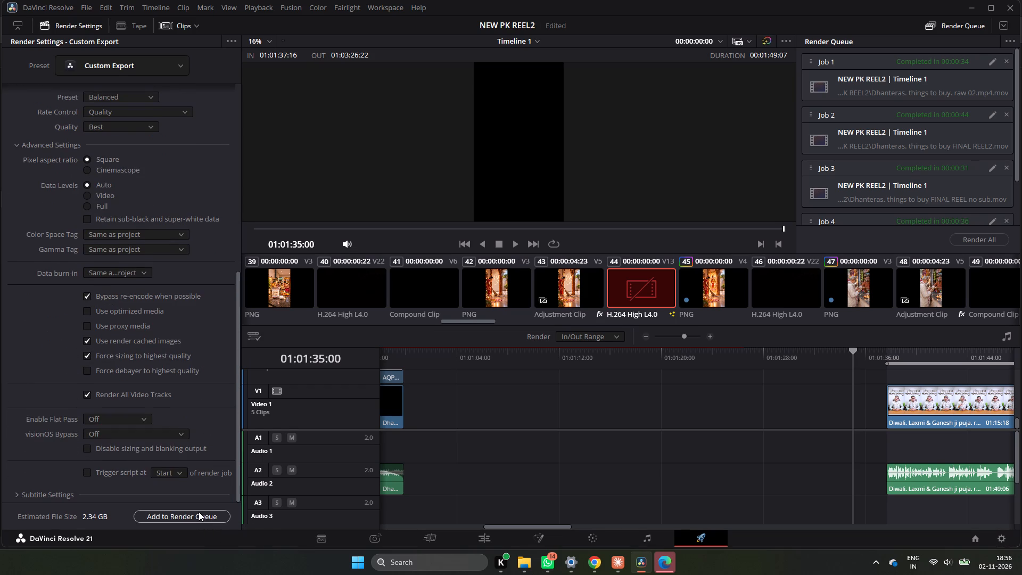
Add the Diwali reel's In/Out range export to the render queue.
click(196, 513)
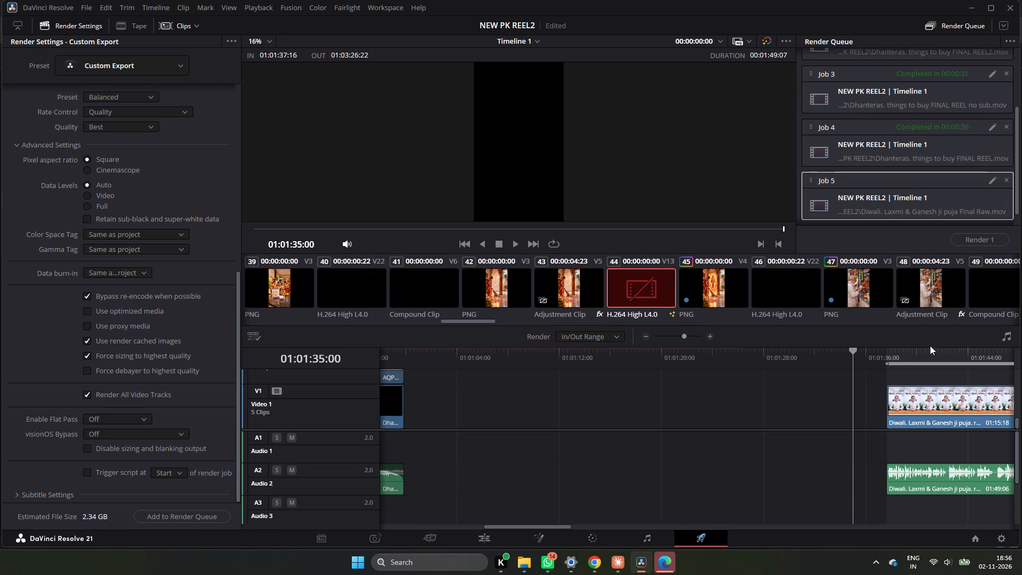
Check the Diwali reel's picture at about 01:02:10:18 and render the queued "Diwali. Laxmi & Ganesh ji puja Final Raw" job.
ctrl+scroll(806, 392, up, 3)
ctrl+scroll(805, 392, down, 11)
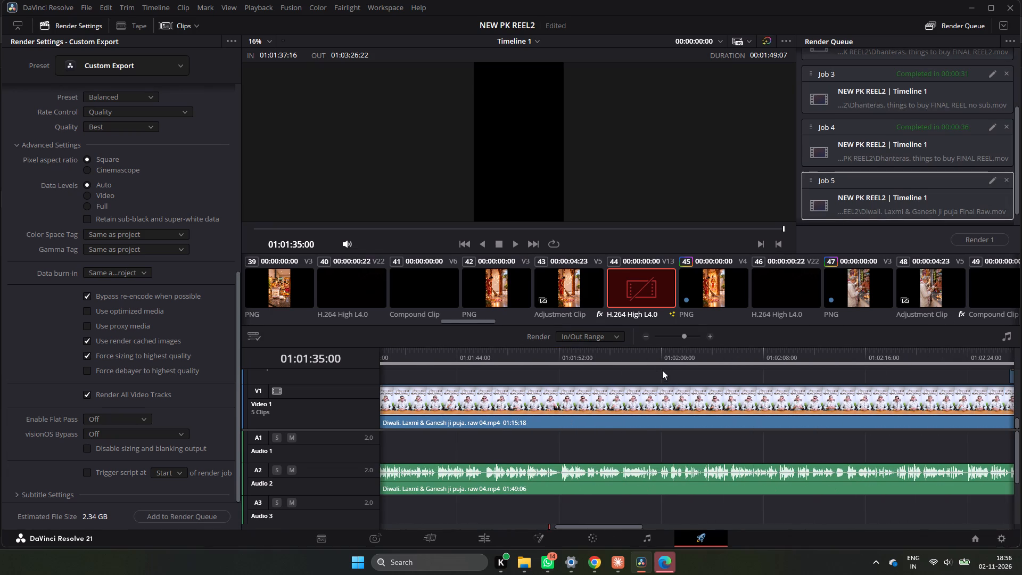
drag(647, 357, 798, 359)
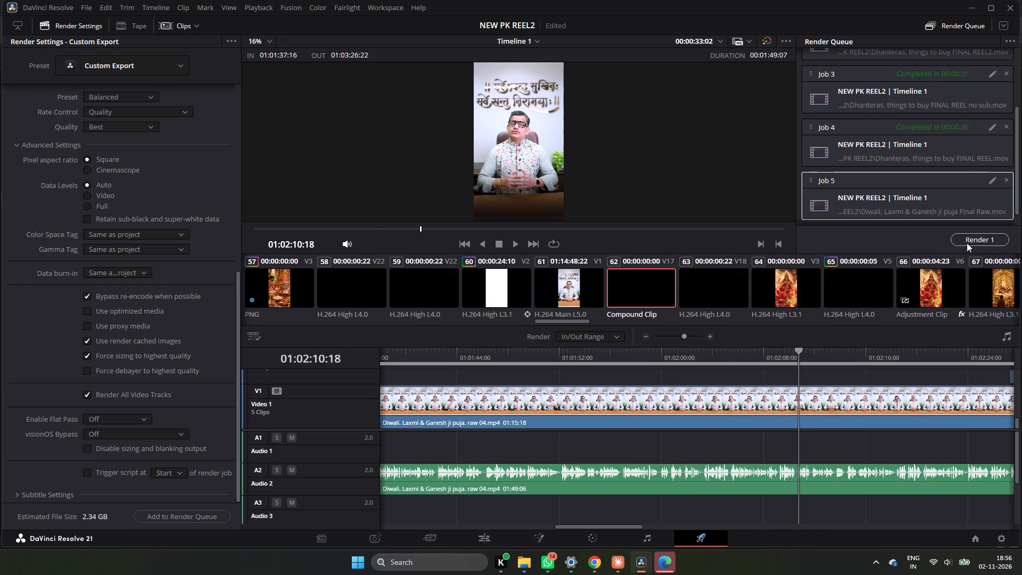
click(967, 243)
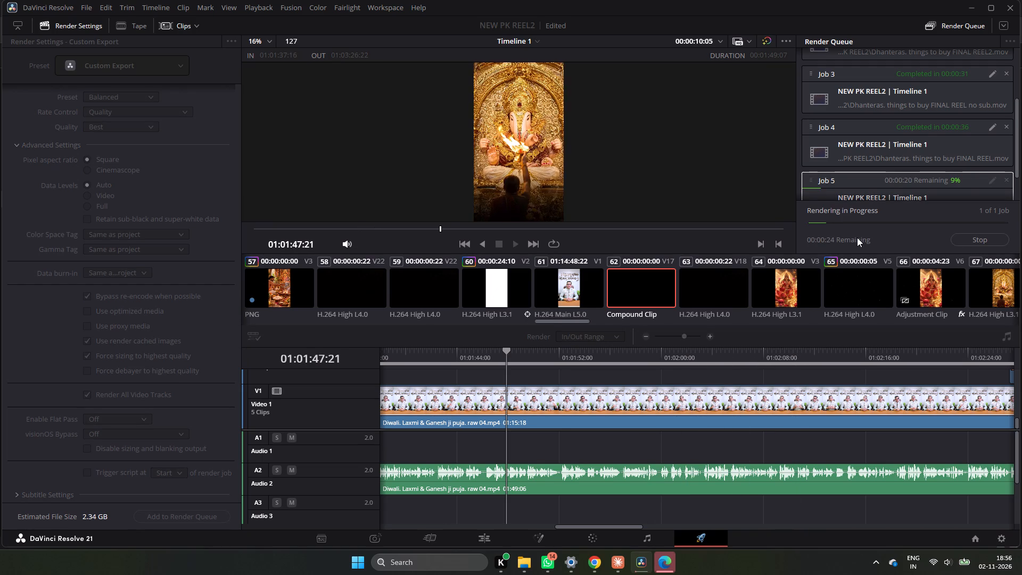
scroll(861, 200, down, 5)
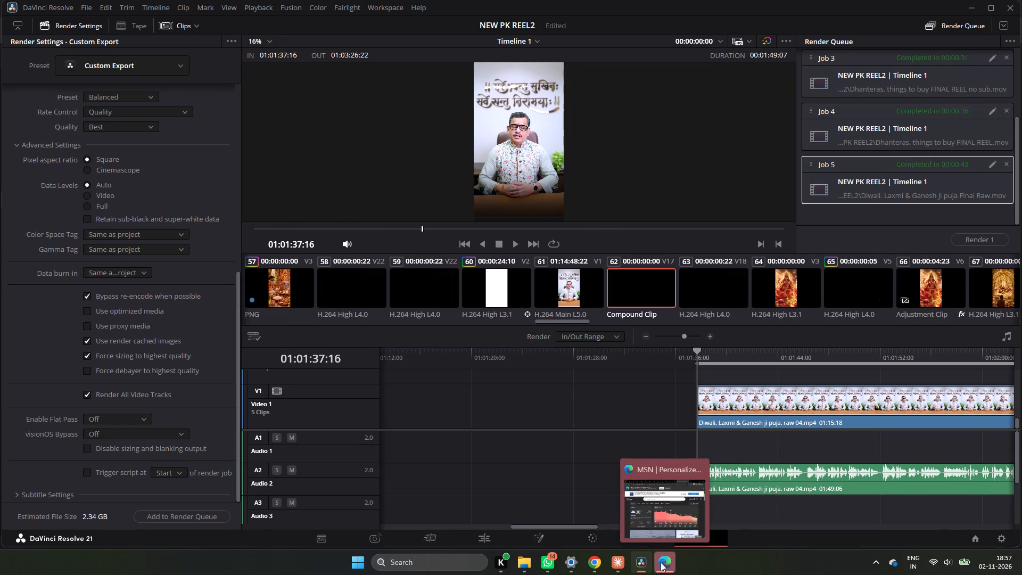
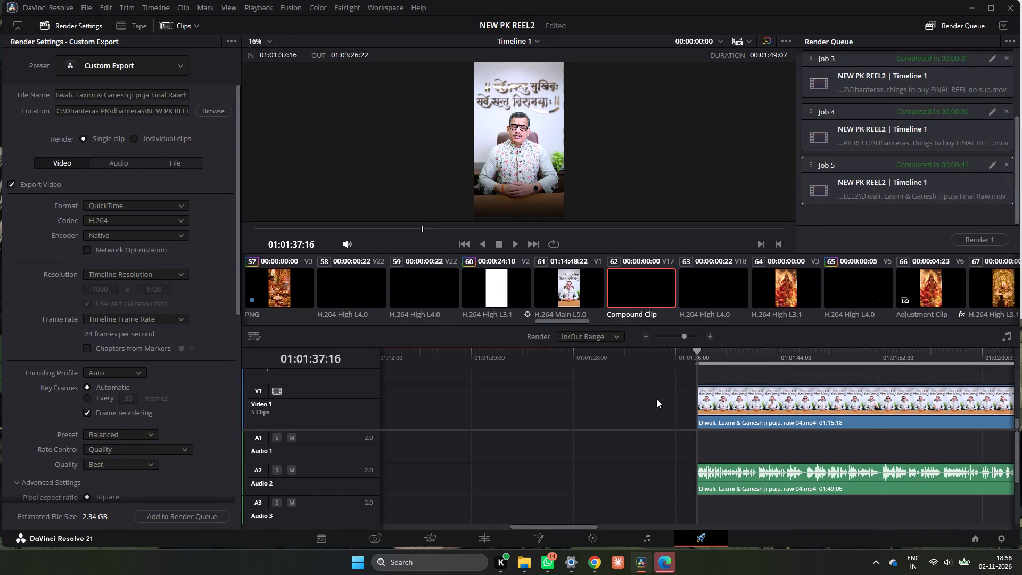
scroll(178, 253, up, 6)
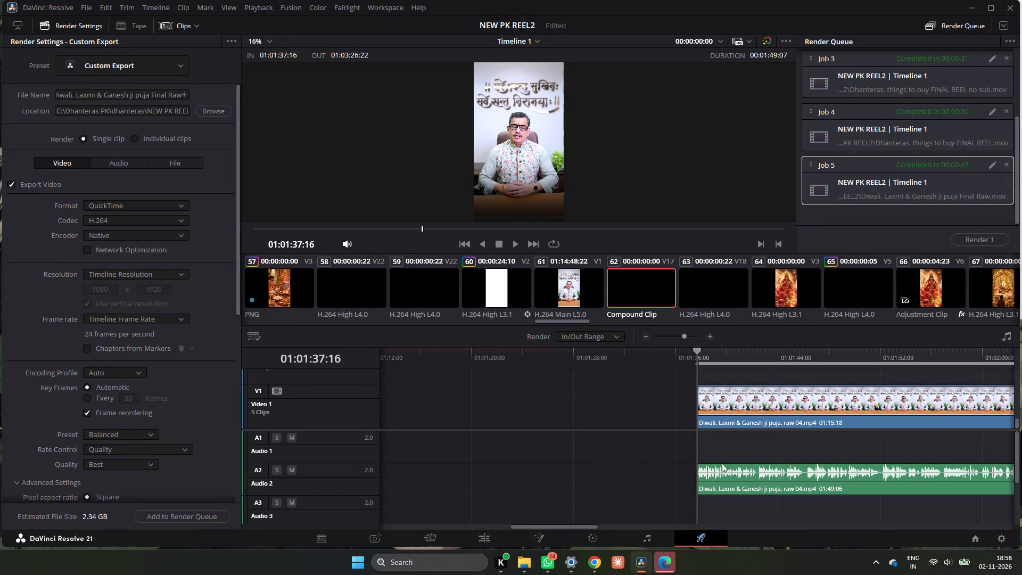
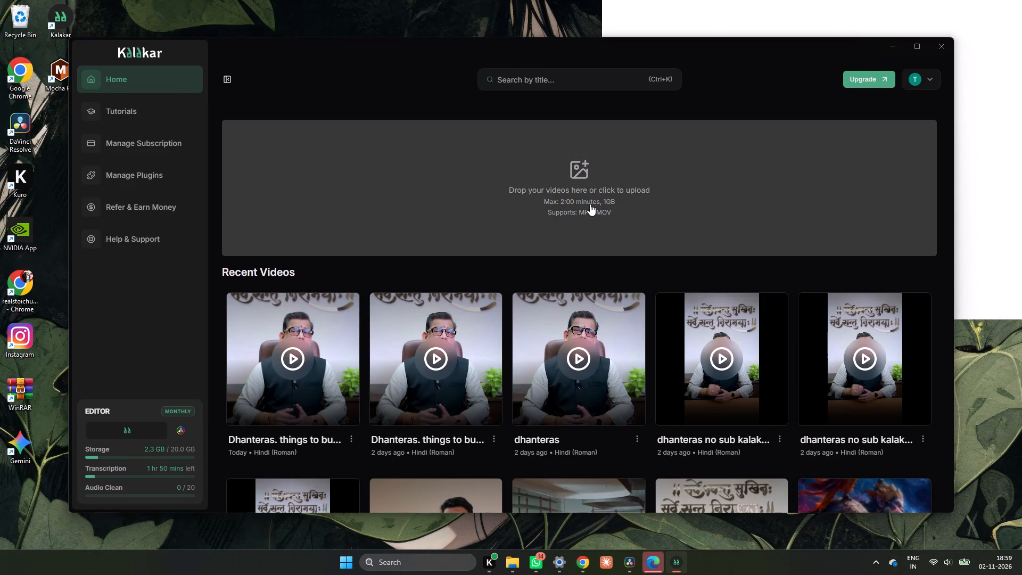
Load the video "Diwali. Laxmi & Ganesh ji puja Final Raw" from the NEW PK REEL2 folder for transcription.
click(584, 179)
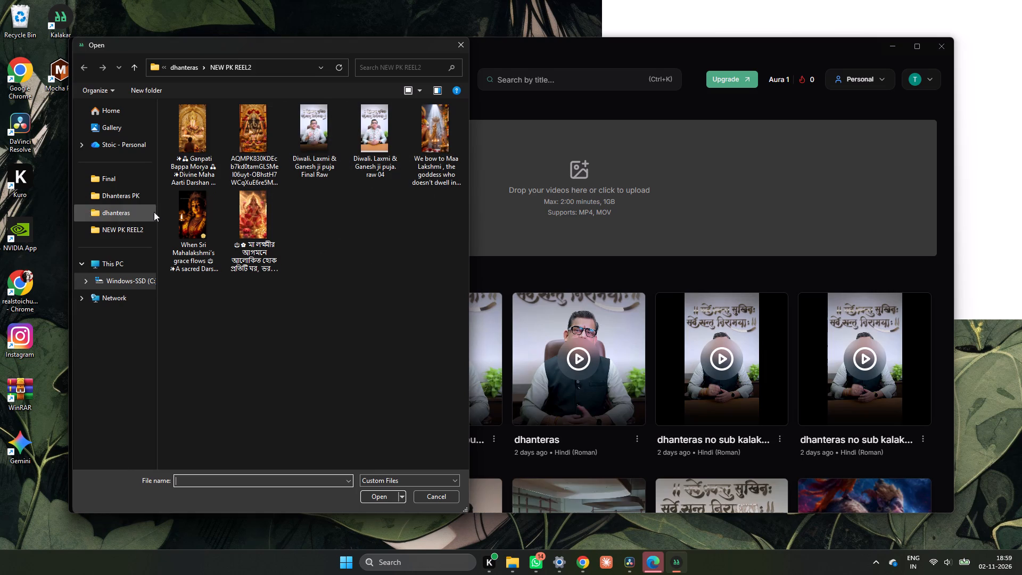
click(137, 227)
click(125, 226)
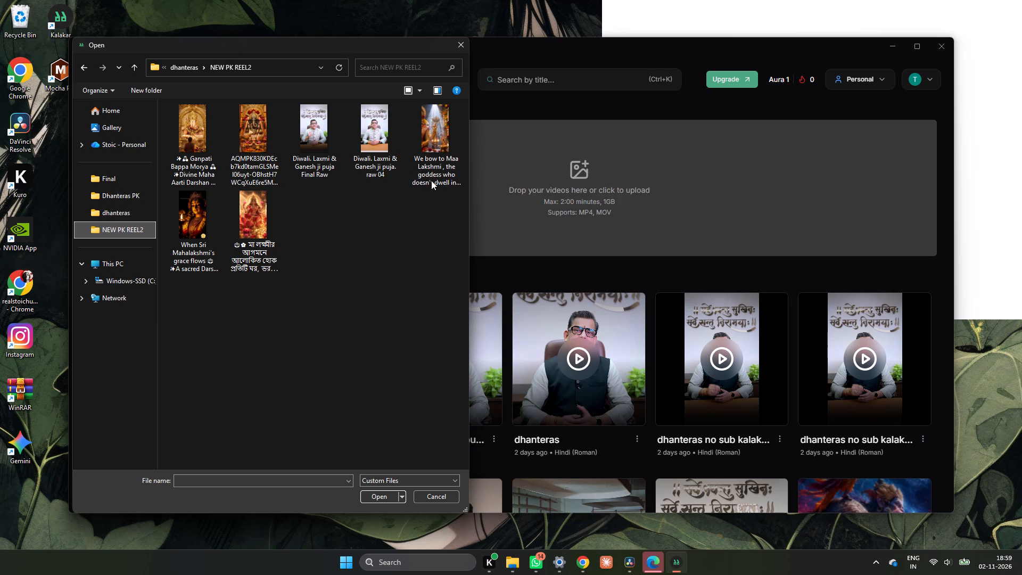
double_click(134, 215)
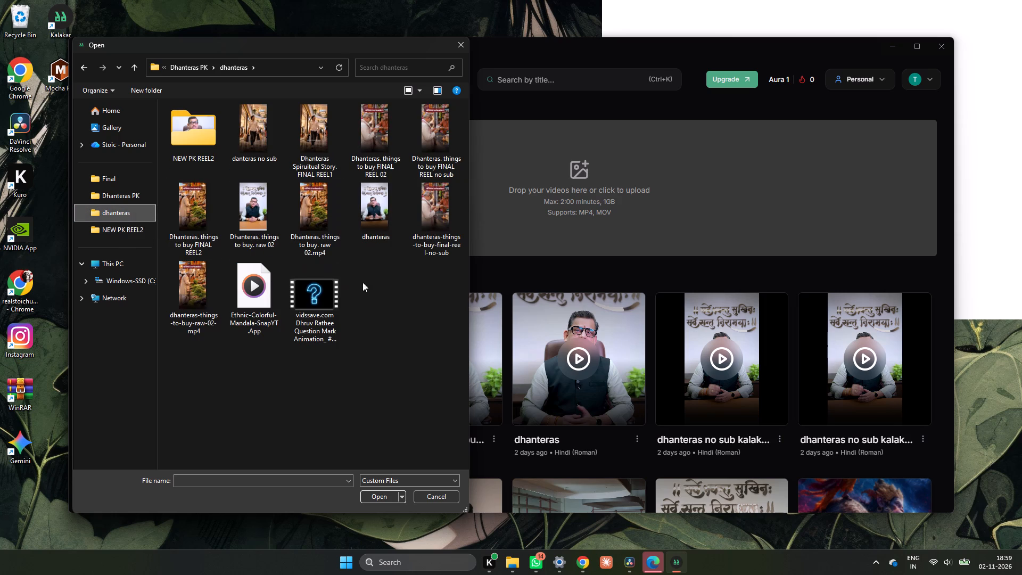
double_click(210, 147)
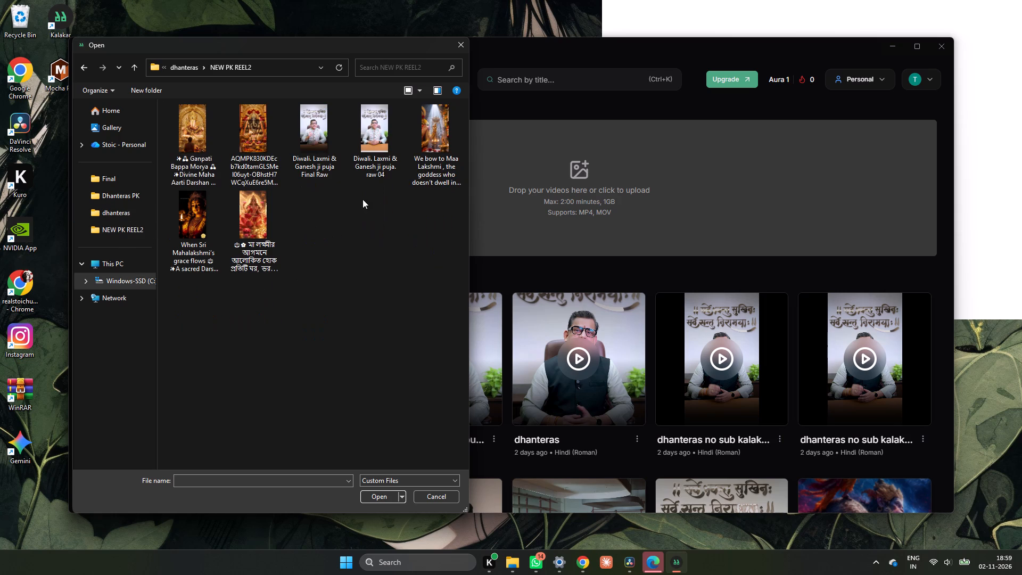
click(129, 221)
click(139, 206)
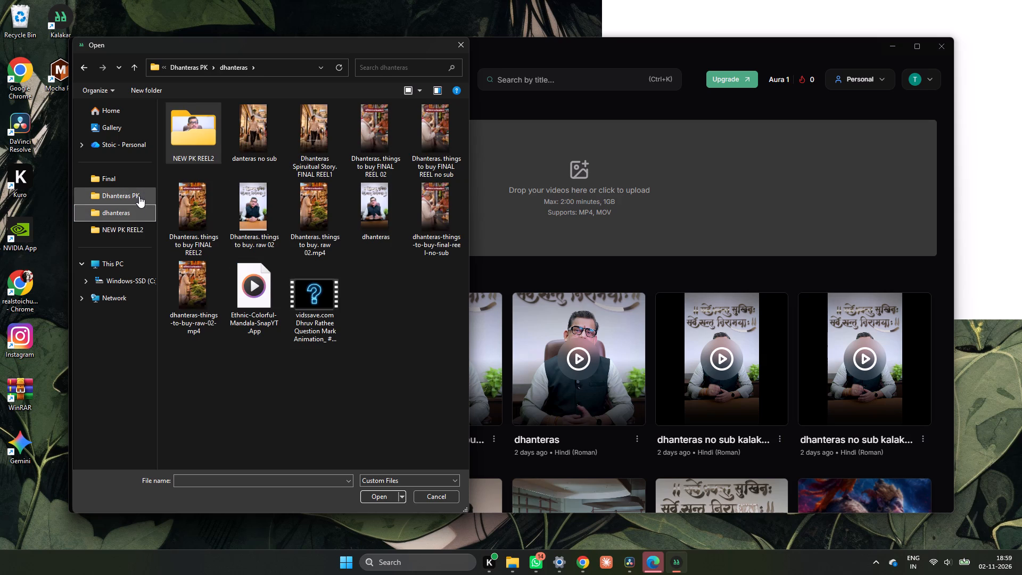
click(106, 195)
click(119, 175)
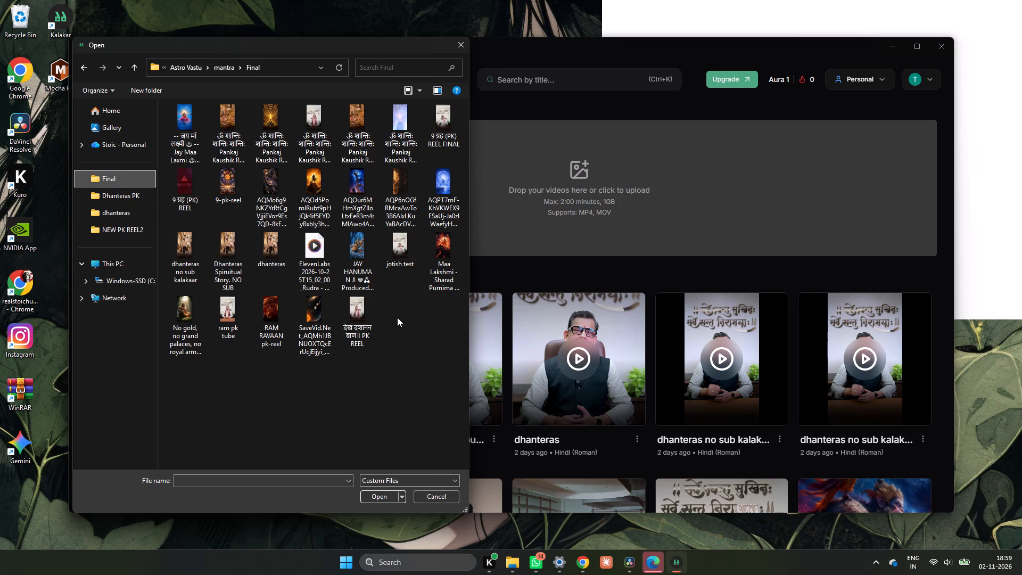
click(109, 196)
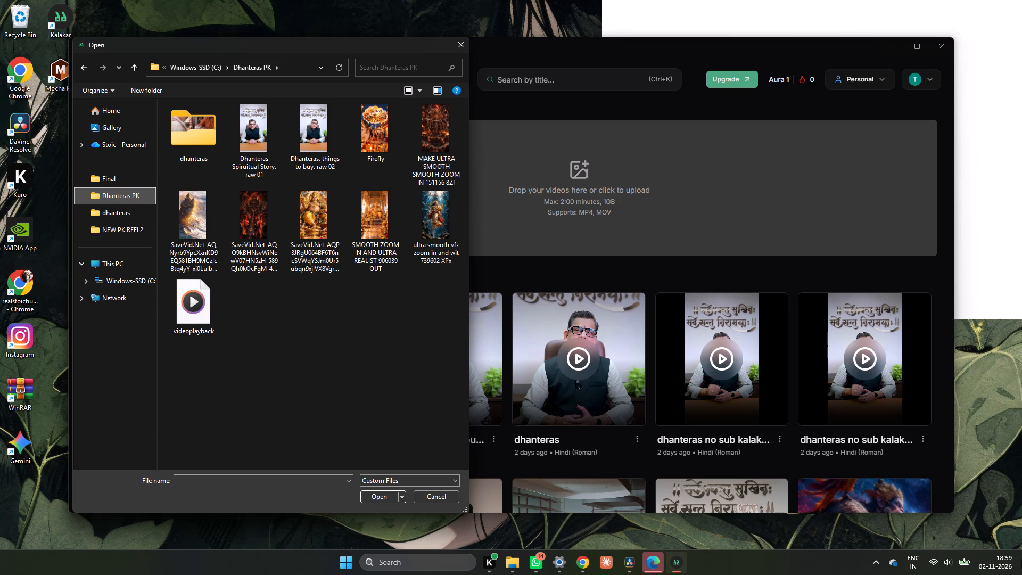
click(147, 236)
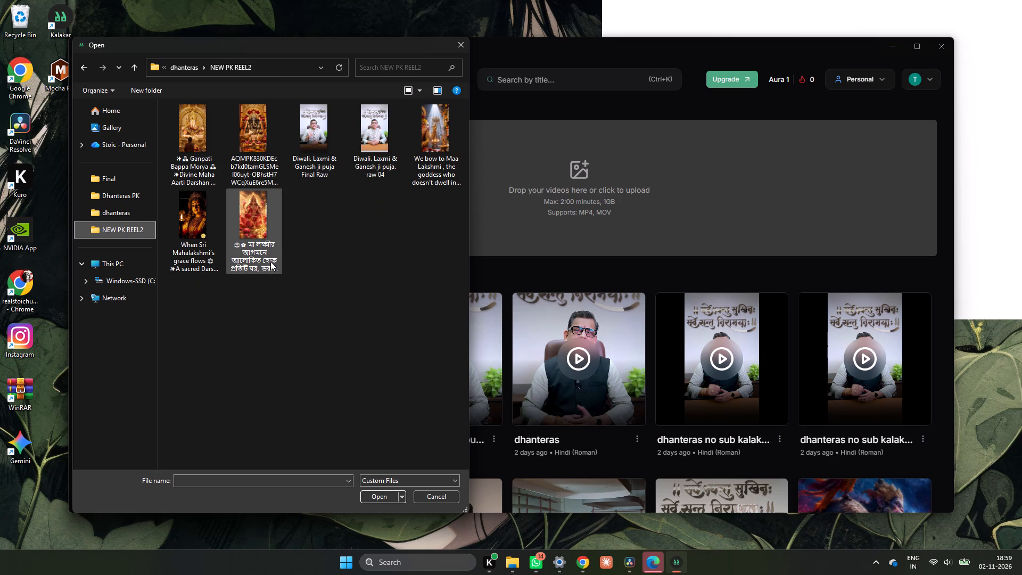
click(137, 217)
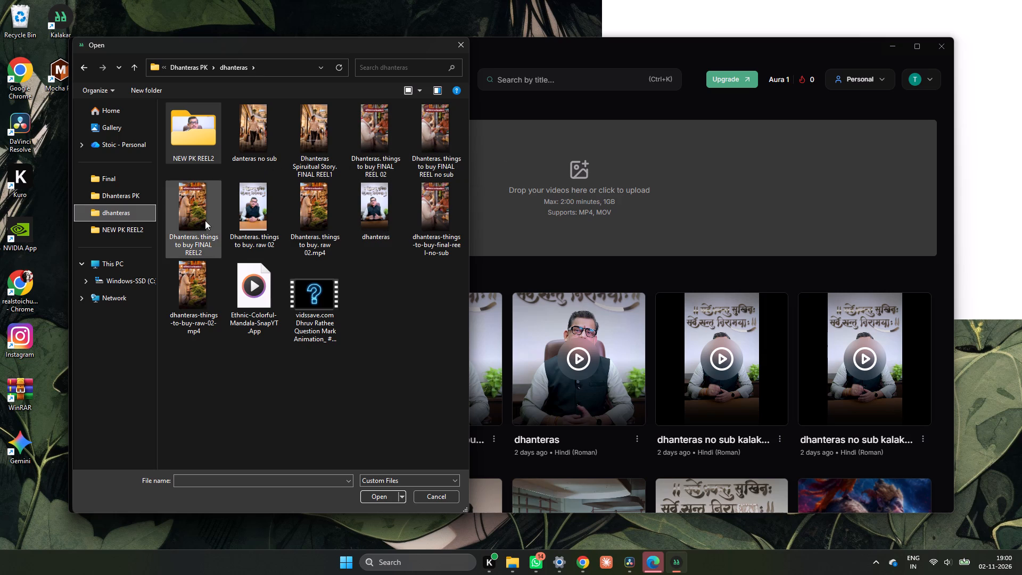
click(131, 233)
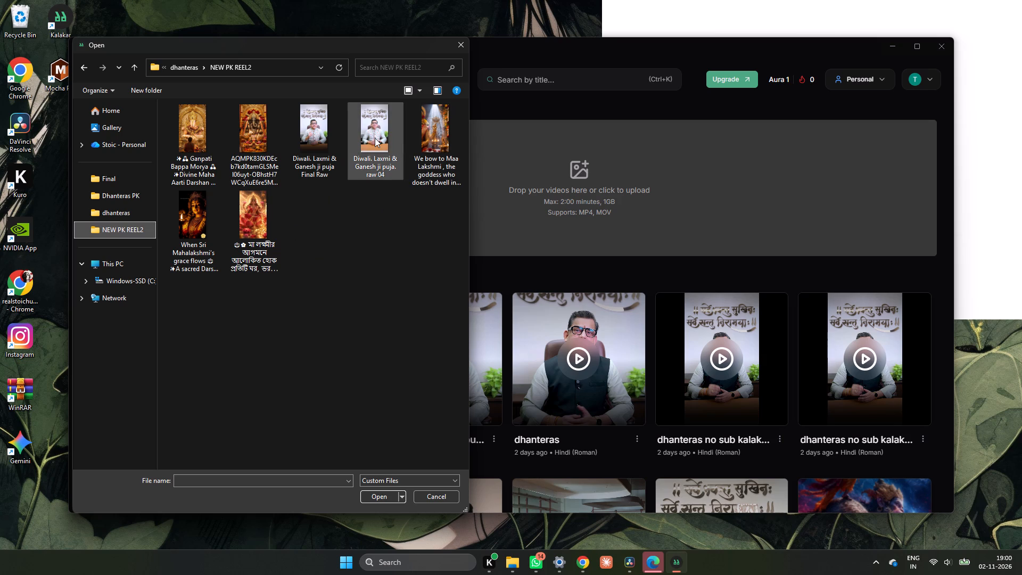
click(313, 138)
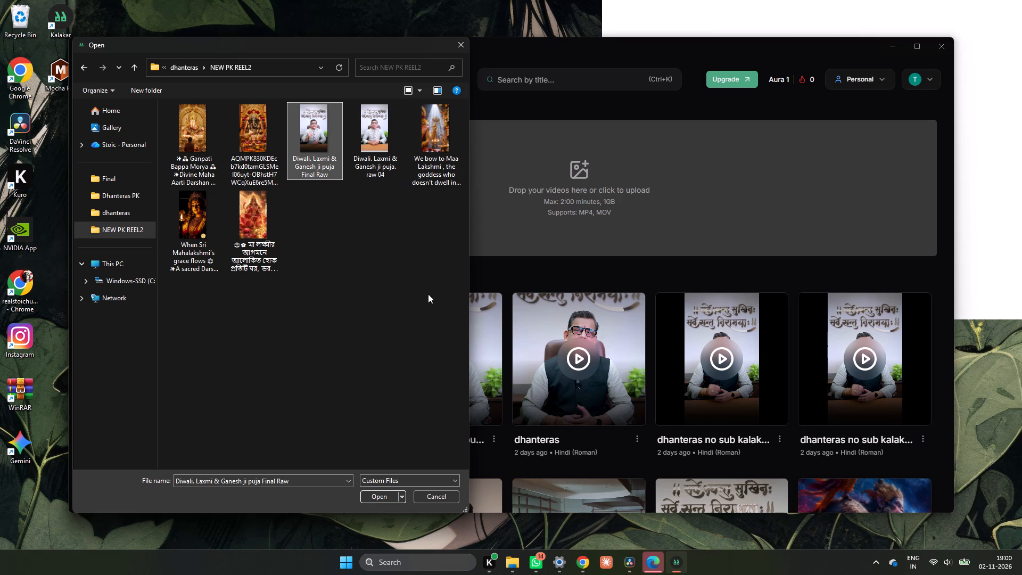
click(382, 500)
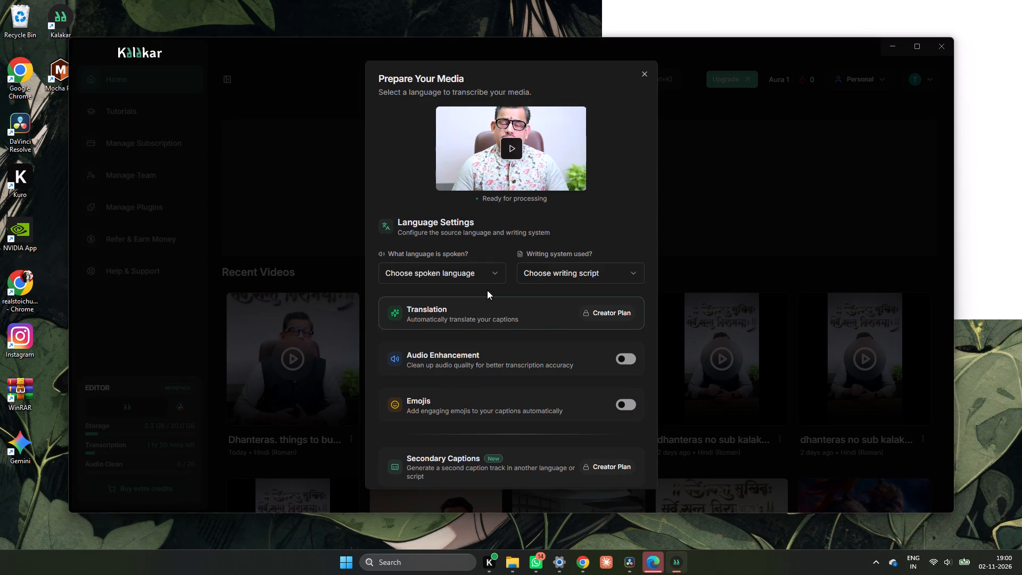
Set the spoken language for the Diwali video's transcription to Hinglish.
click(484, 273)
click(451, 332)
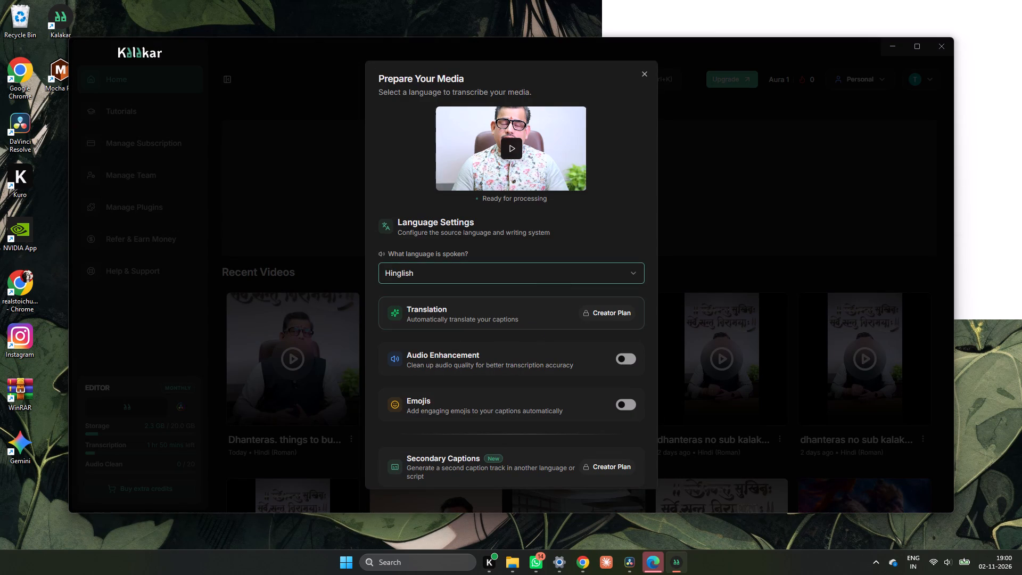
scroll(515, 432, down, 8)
Switch to DaVinci Resolve's Edit page and review the safe and "South West" compass shot around 01:03:01 to 01:03:03.
click(634, 560)
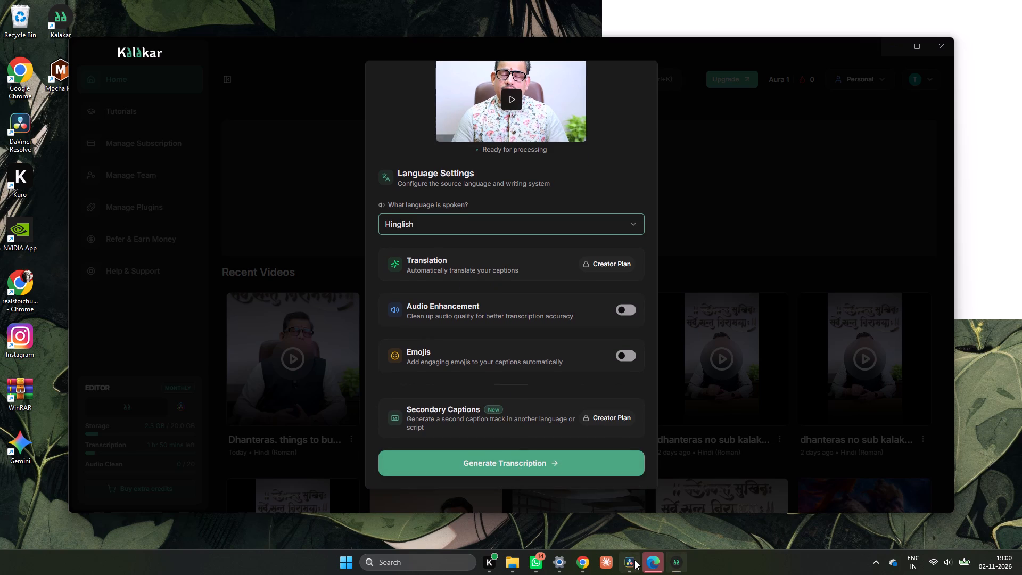
click(500, 537)
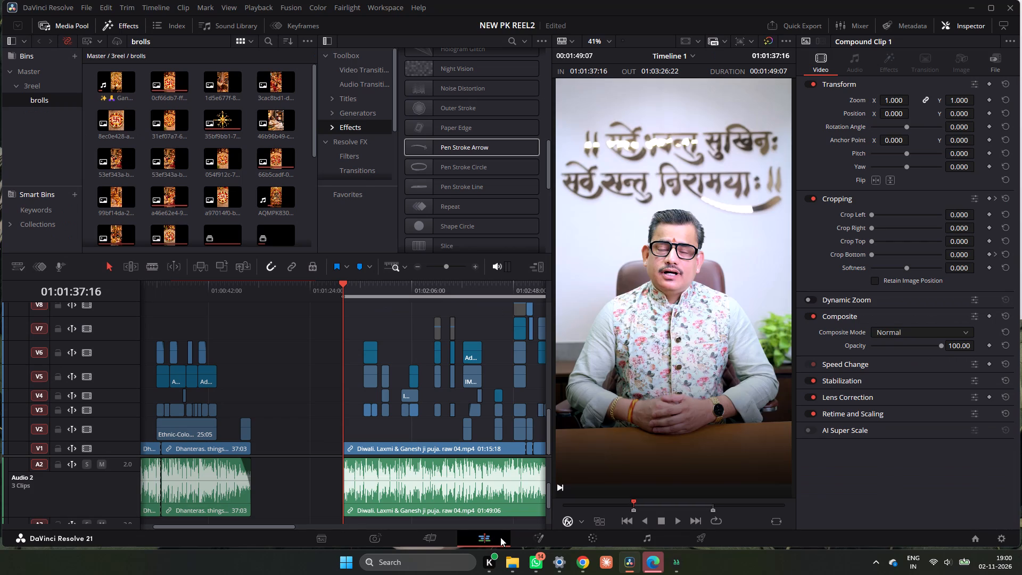
ctrl+scroll(485, 324, down, 5)
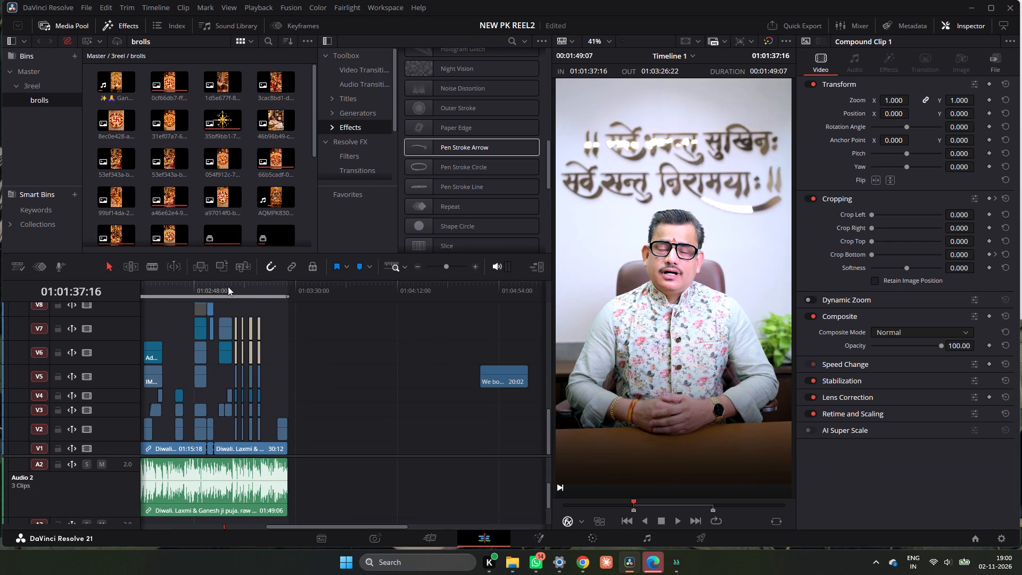
drag(215, 285, 227, 289)
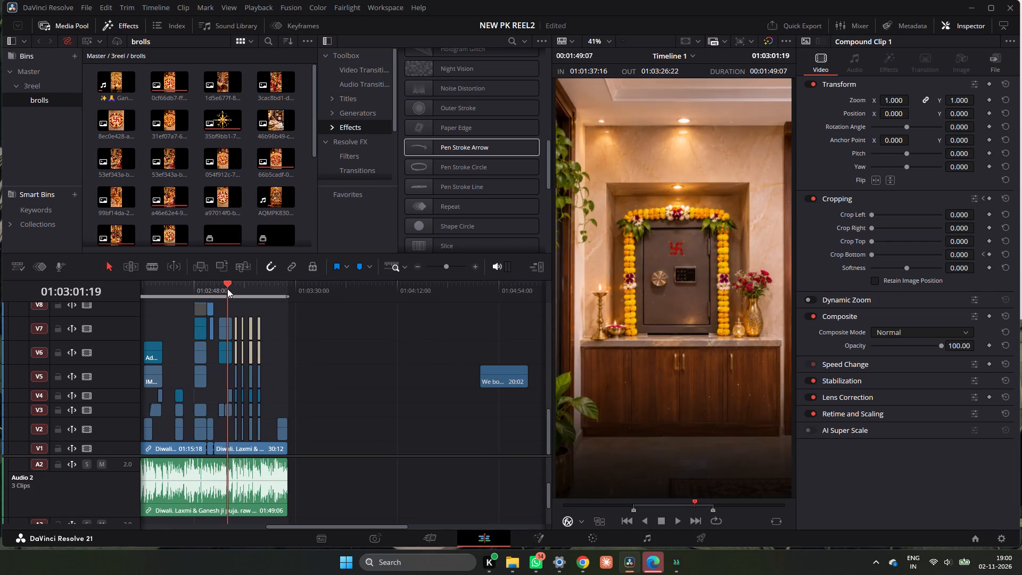
drag(227, 289, 221, 292)
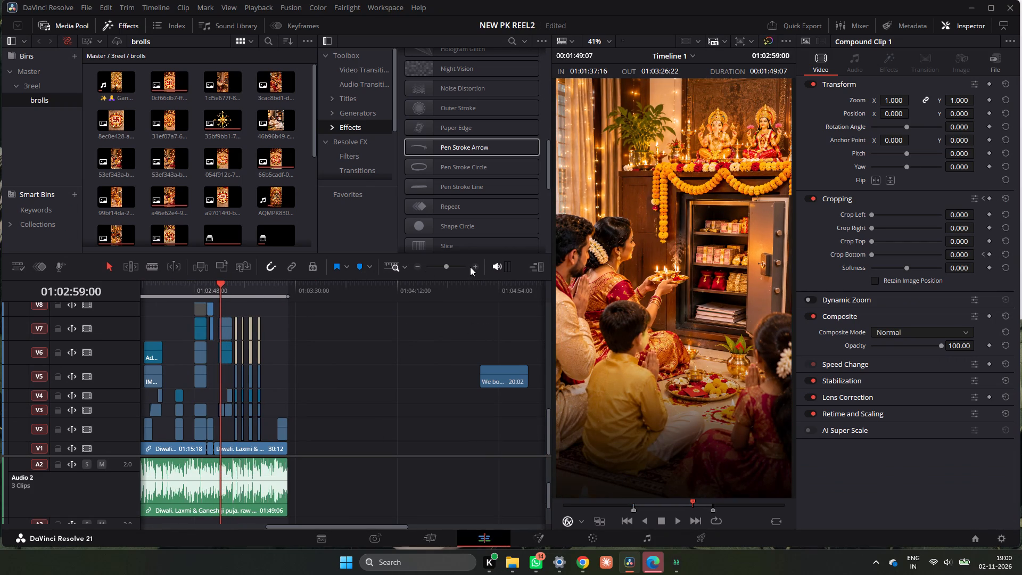
triple_click(470, 267)
triple_click(474, 265)
click(474, 265)
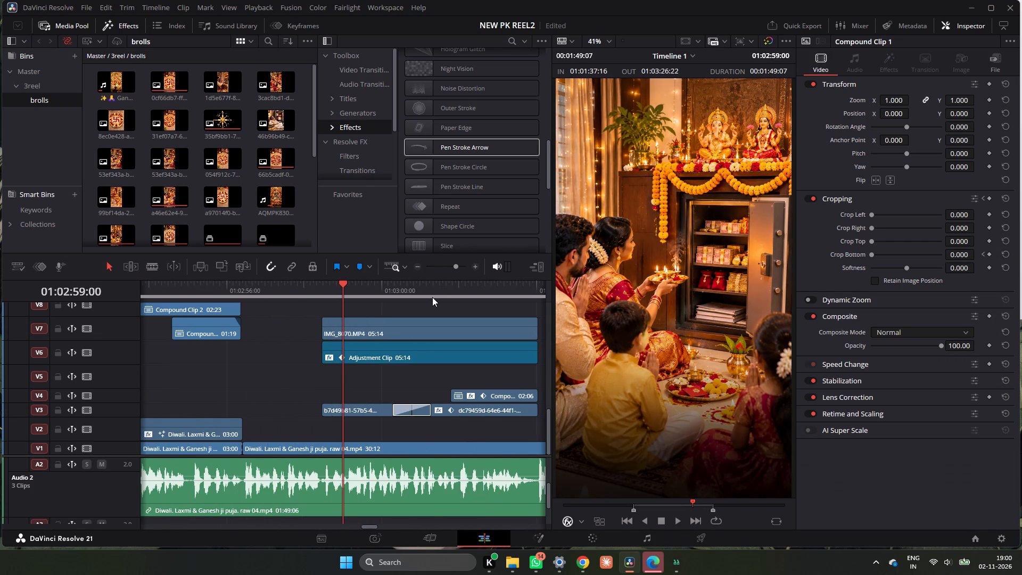
click(470, 290)
ctrl+scroll(472, 317, down, 3)
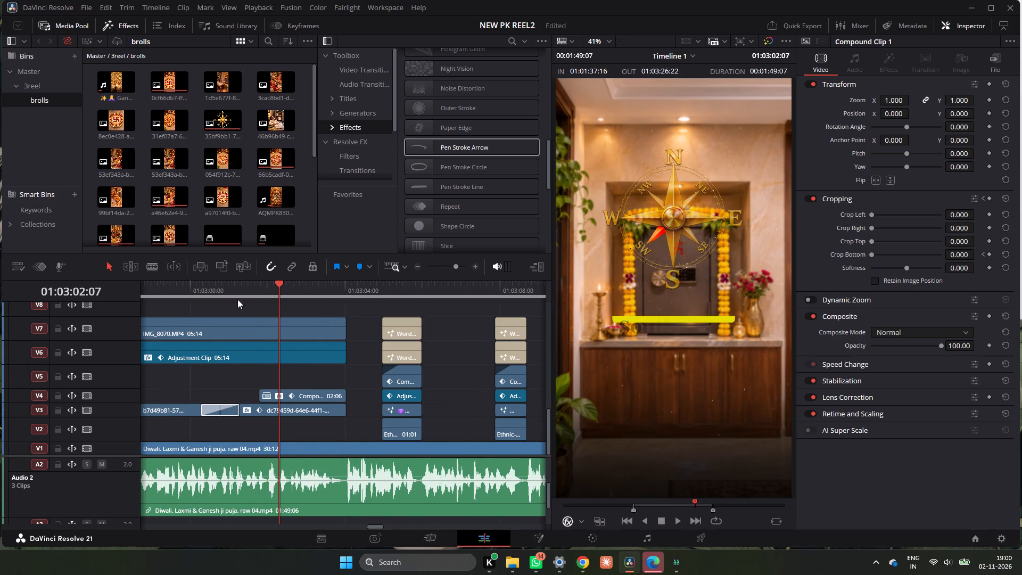
click(283, 289)
click(242, 294)
key(space)
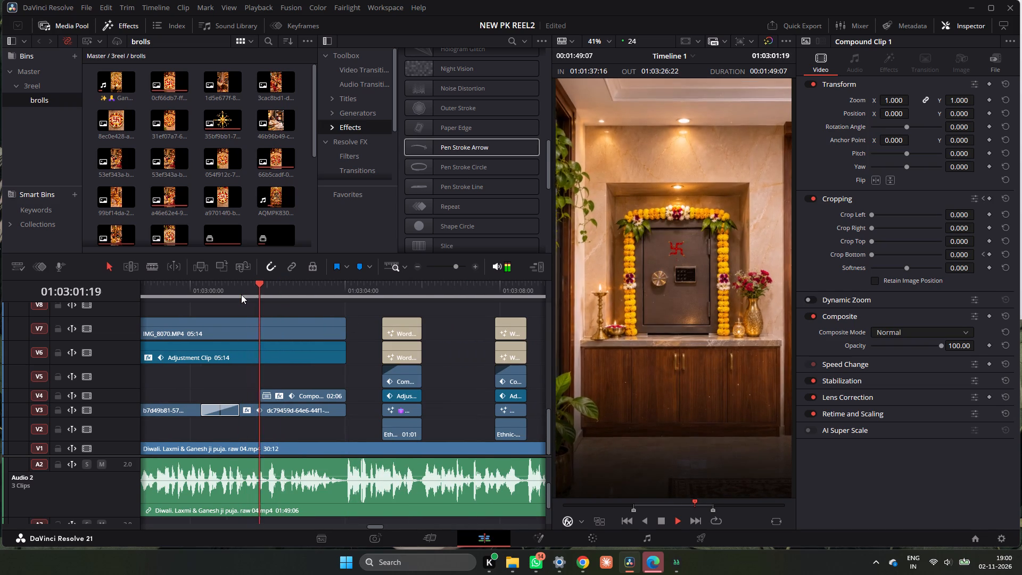
key(space)
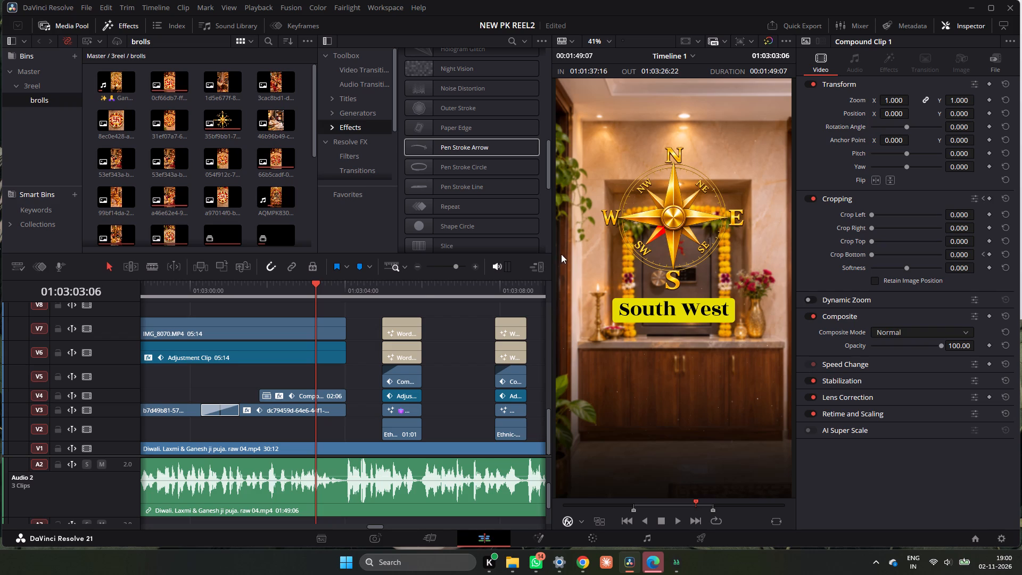
click(236, 289)
key(space)
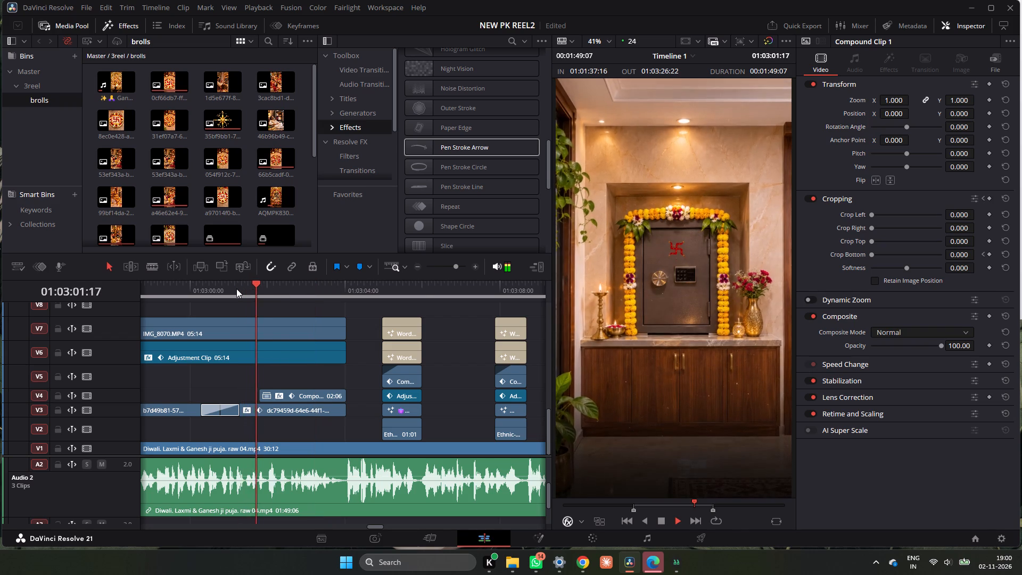
key(space)
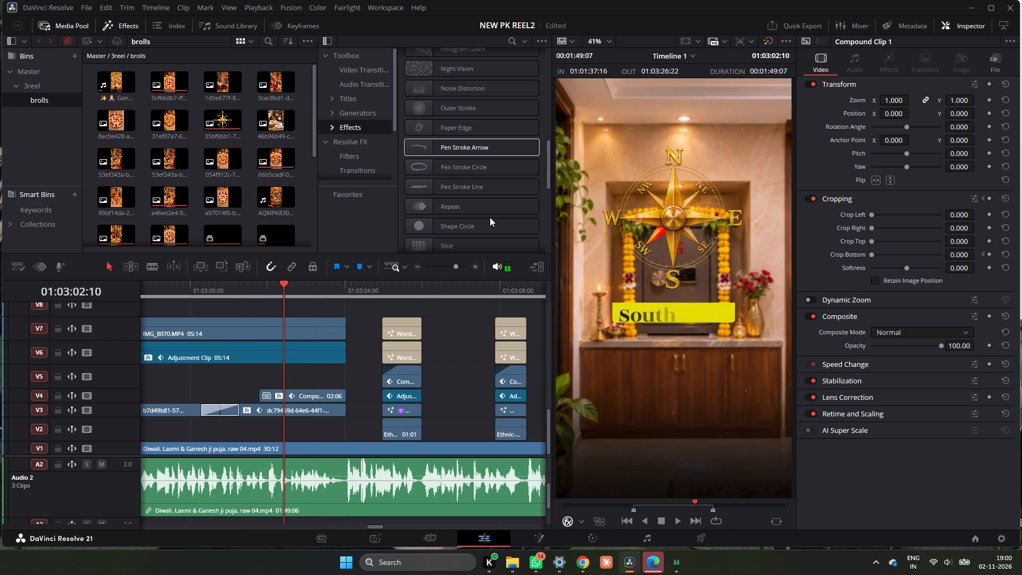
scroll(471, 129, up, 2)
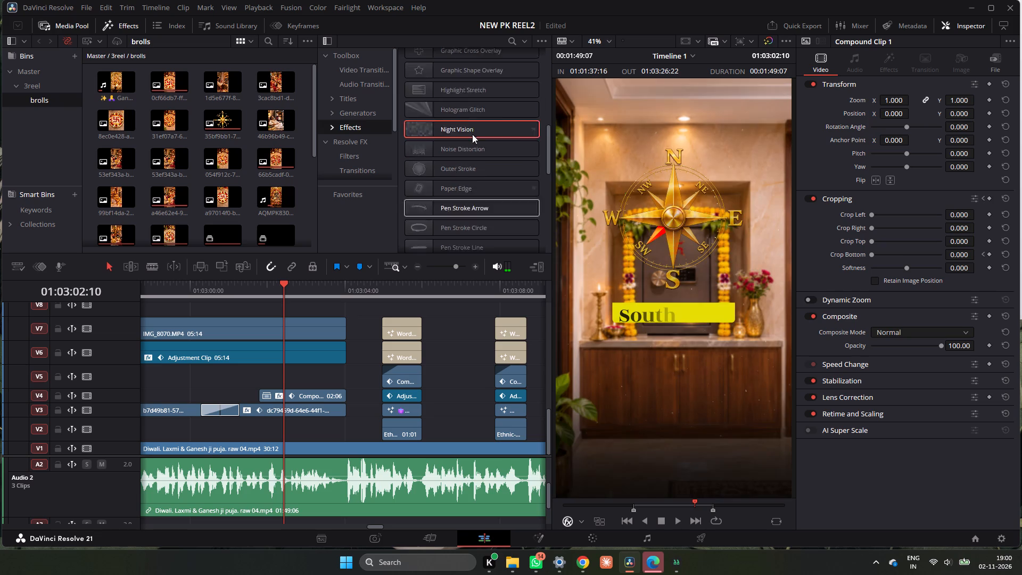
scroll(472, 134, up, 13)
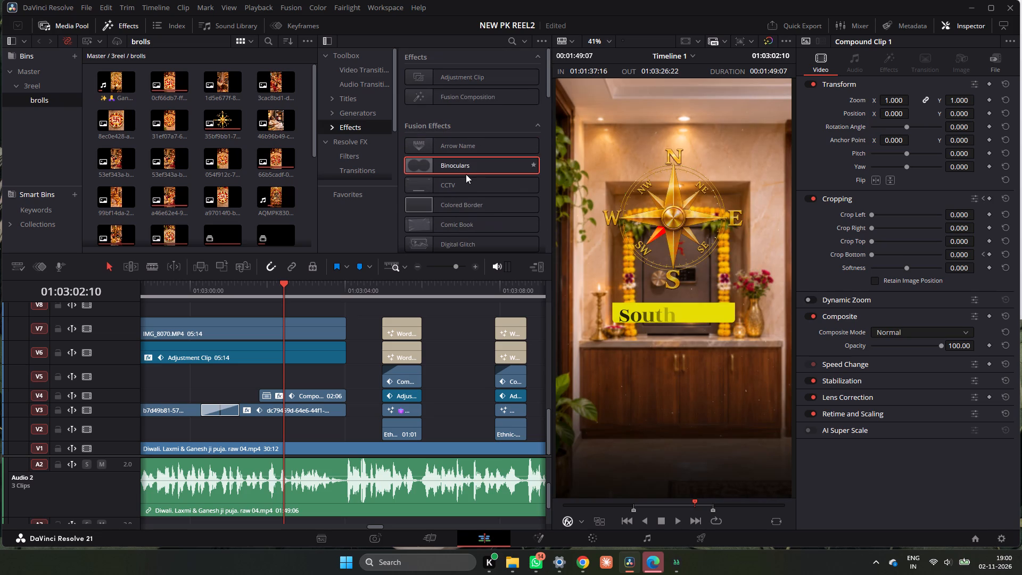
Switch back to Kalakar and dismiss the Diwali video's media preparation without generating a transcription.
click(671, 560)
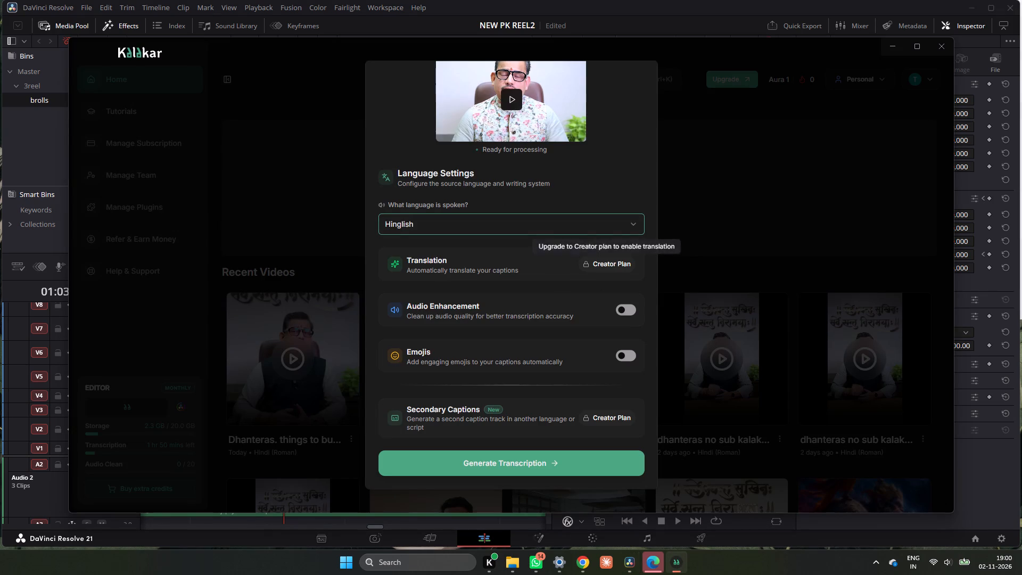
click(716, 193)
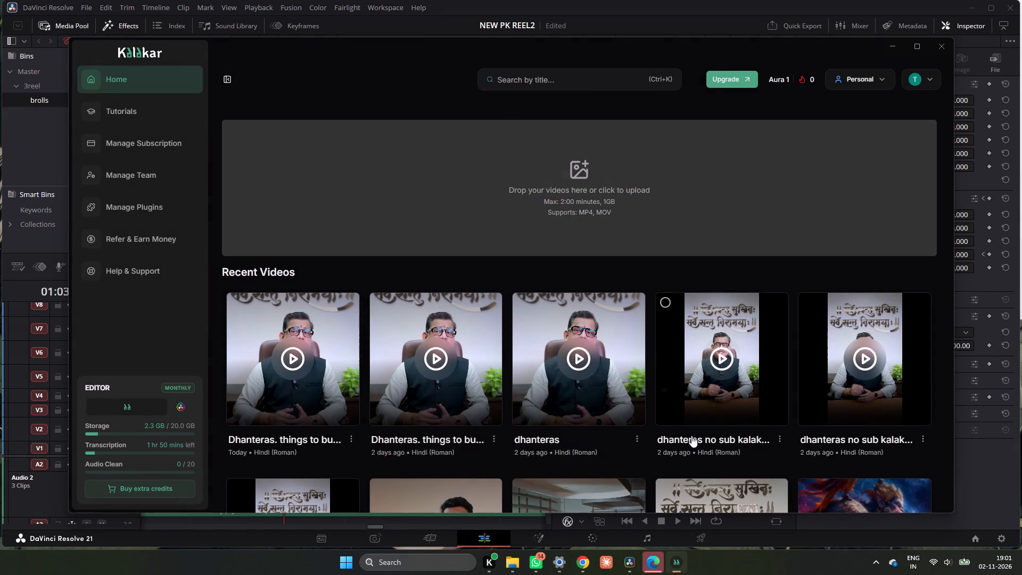
Switch to DaVinci Resolve and look through the effects library categories for an element to add over the compass shot.
click(634, 569)
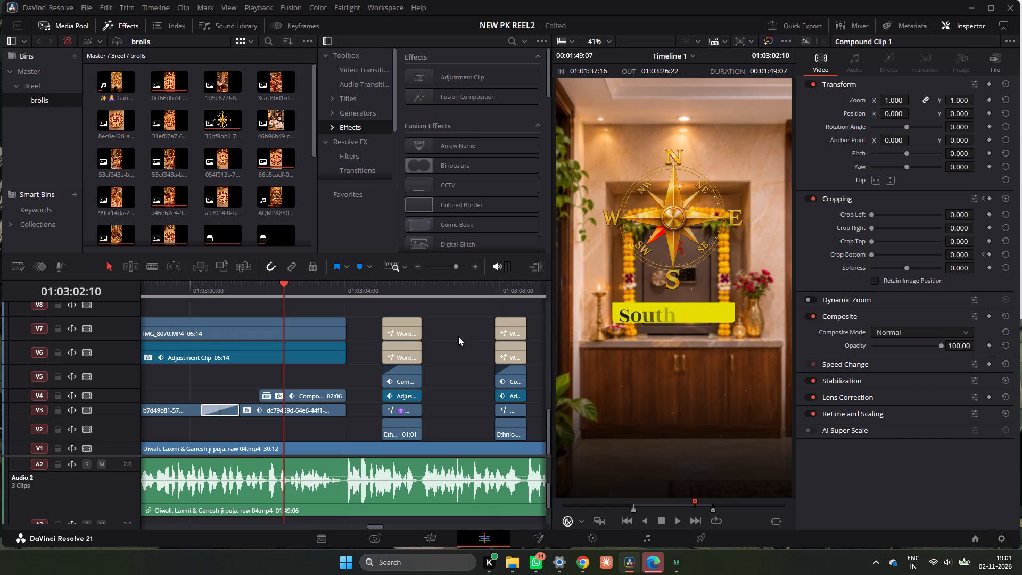
scroll(360, 144, down, 2)
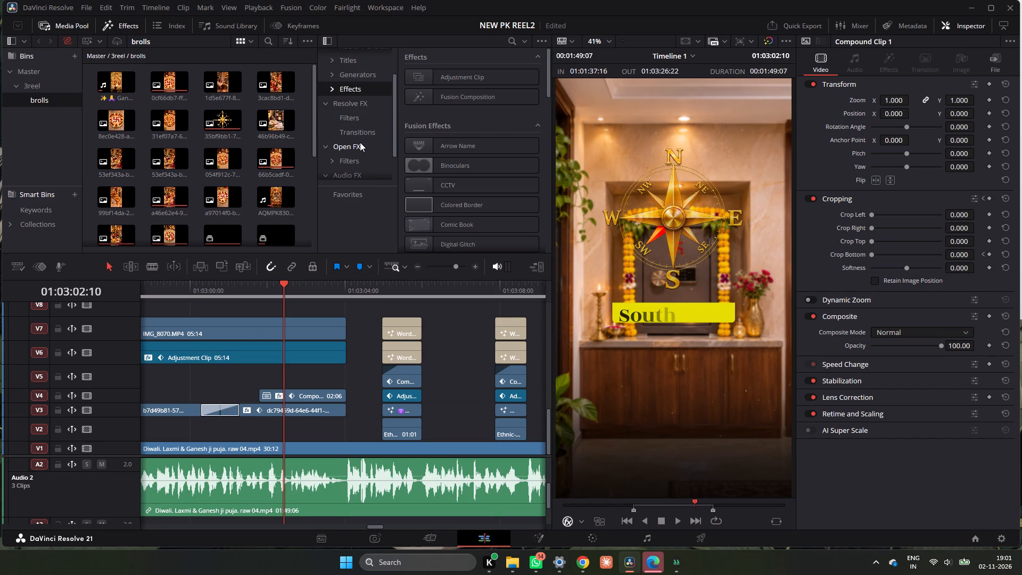
scroll(360, 149, down, 3)
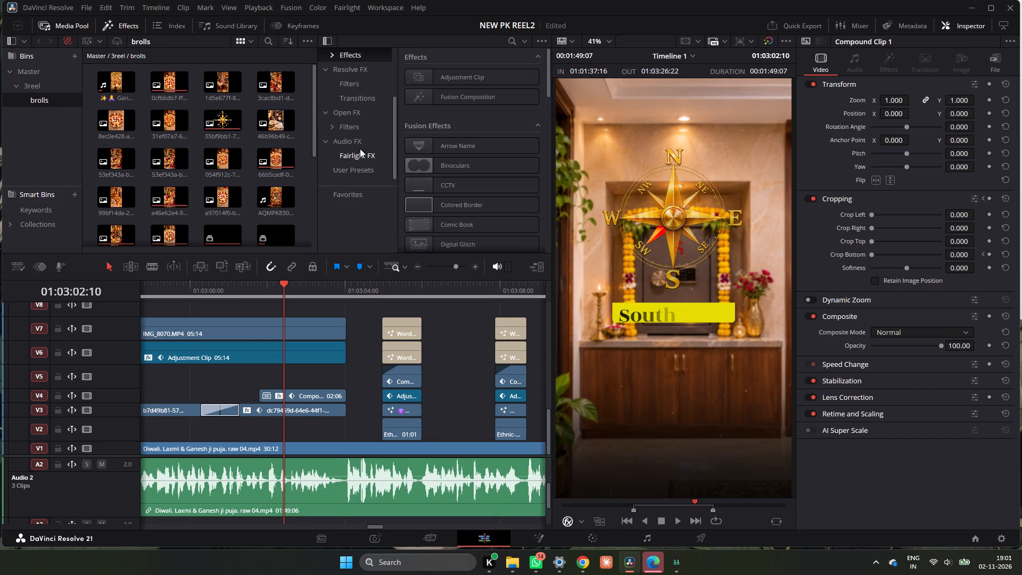
scroll(365, 133, down, 4)
scroll(372, 94, up, 2)
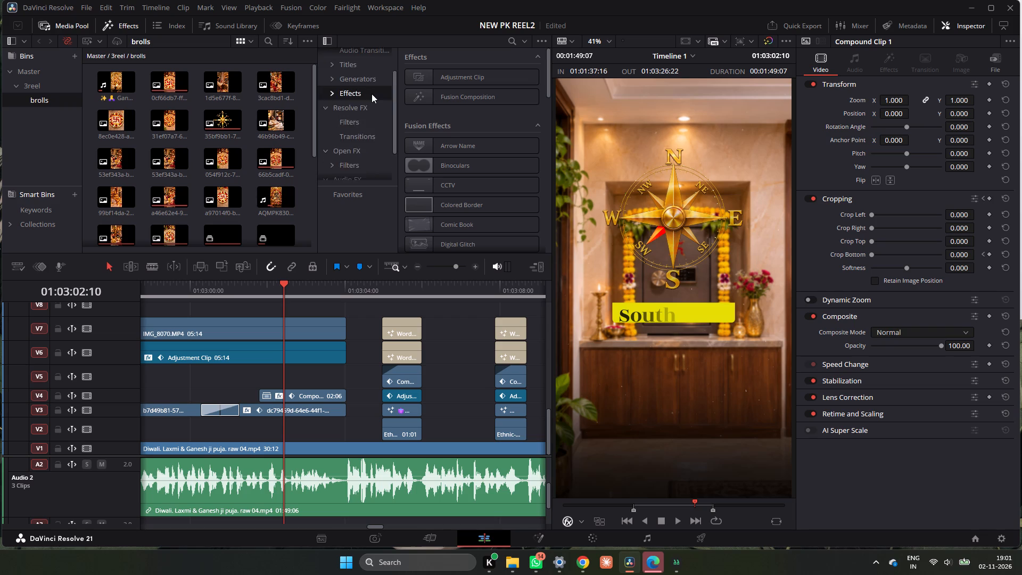
scroll(372, 94, up, 4)
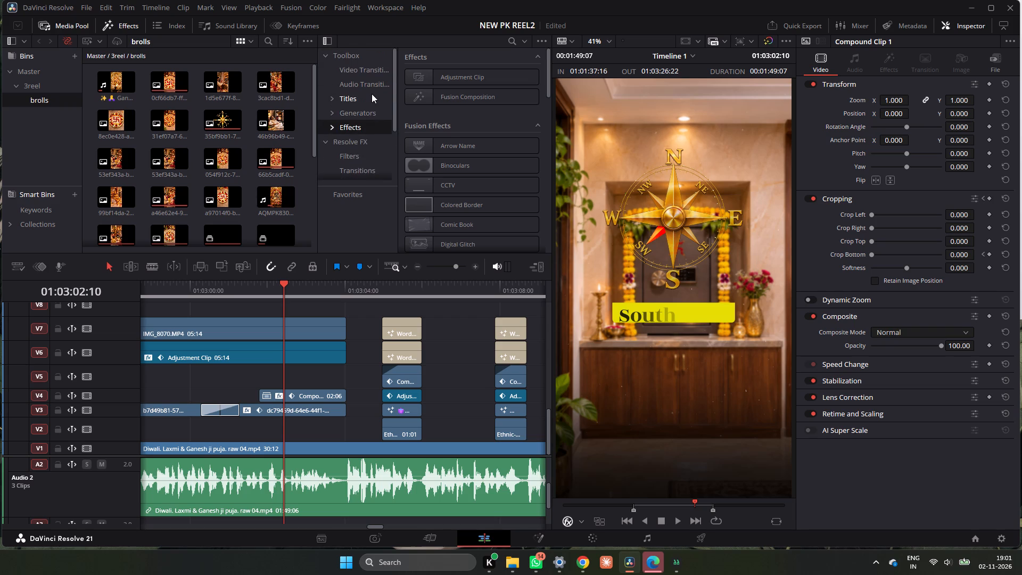
scroll(372, 94, up, 4)
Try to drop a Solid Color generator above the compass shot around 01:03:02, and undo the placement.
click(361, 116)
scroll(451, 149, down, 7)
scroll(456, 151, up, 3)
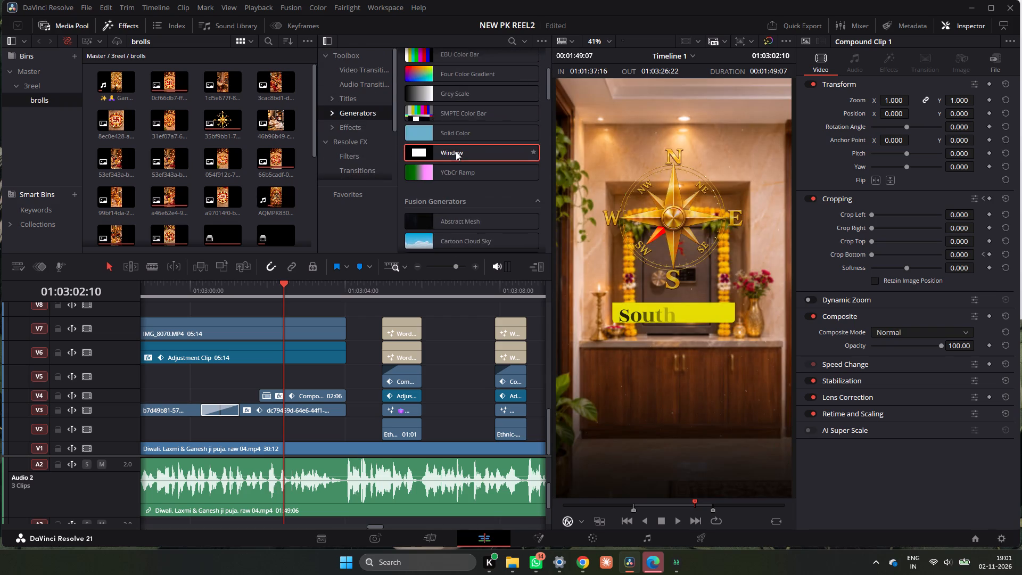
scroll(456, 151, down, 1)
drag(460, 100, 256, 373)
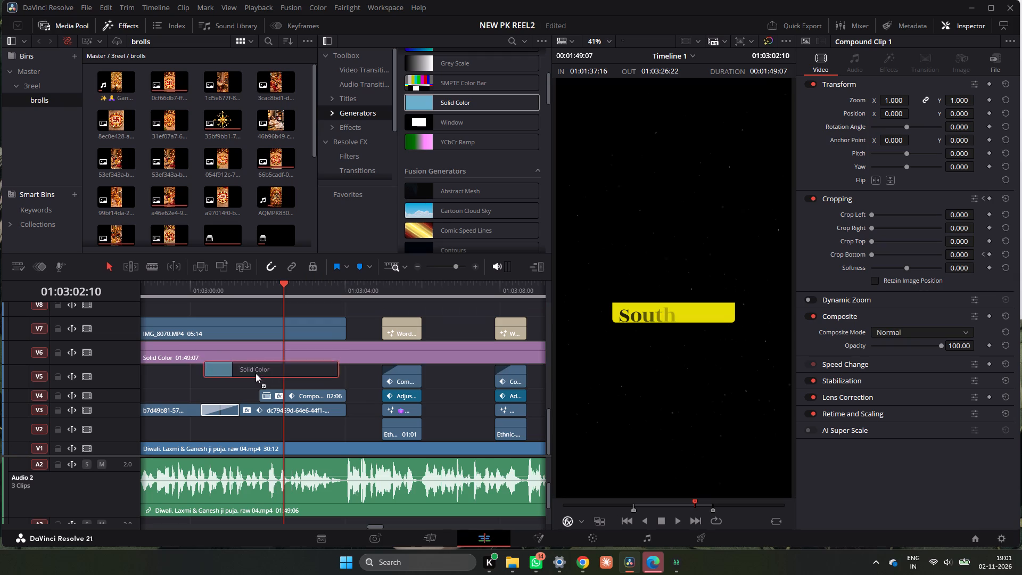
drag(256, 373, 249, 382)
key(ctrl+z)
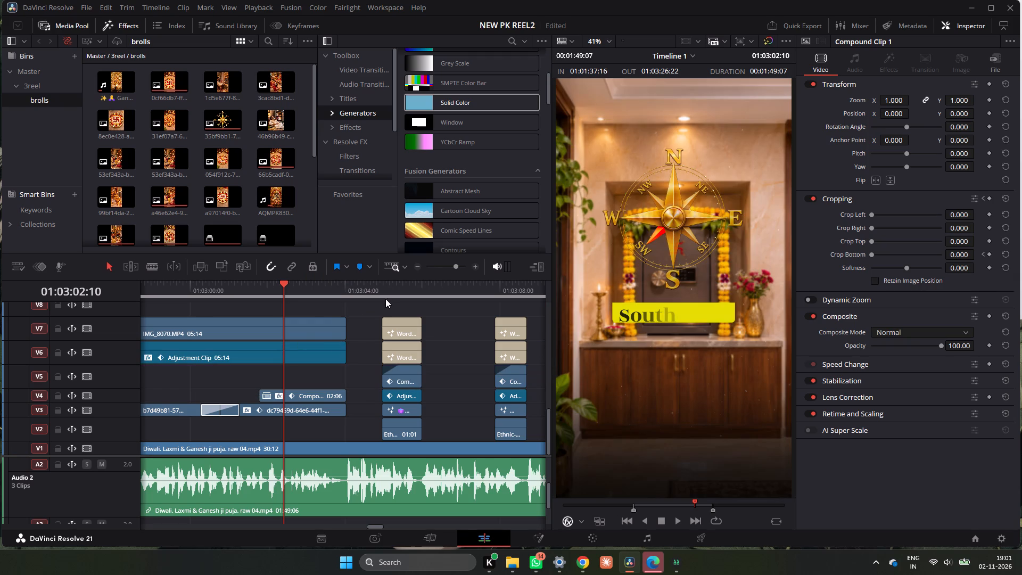
Add a Solid Color generator clip and place it on V5 over the compass shot, ending with the Adjustment Clip above.
triple_click(420, 262)
click(419, 264)
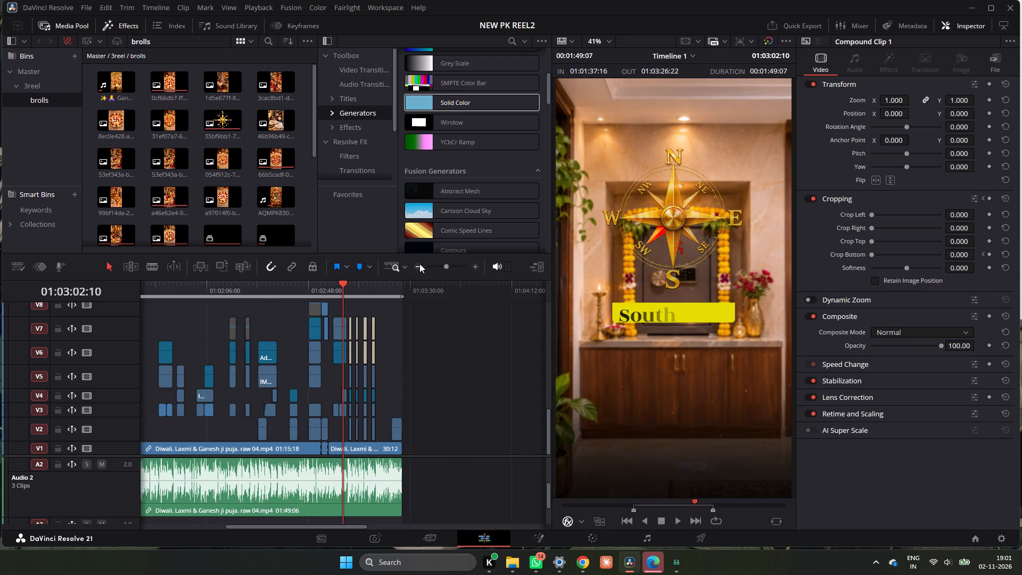
drag(464, 100, 483, 453)
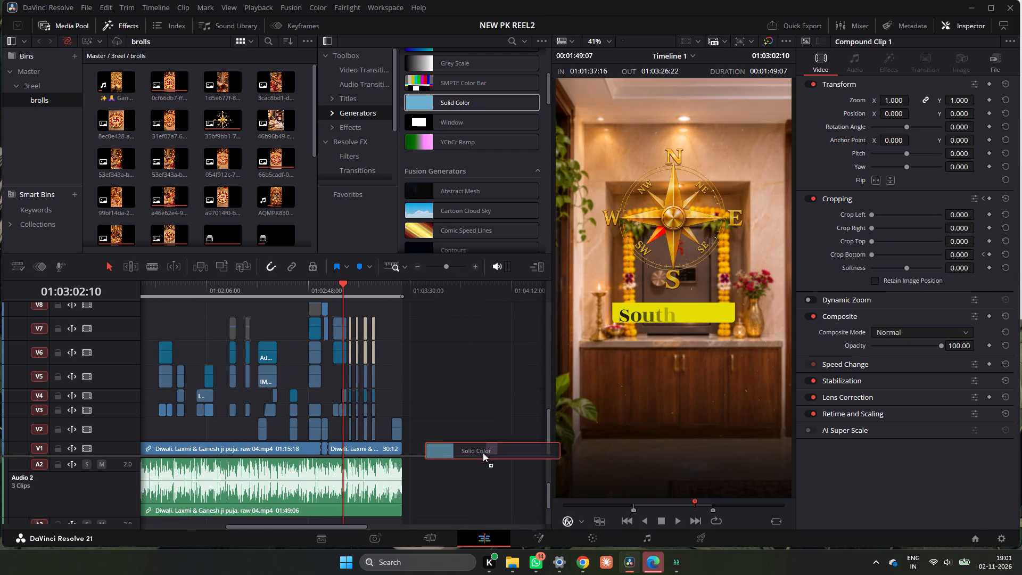
drag(483, 453, 482, 454)
drag(490, 451, 483, 432)
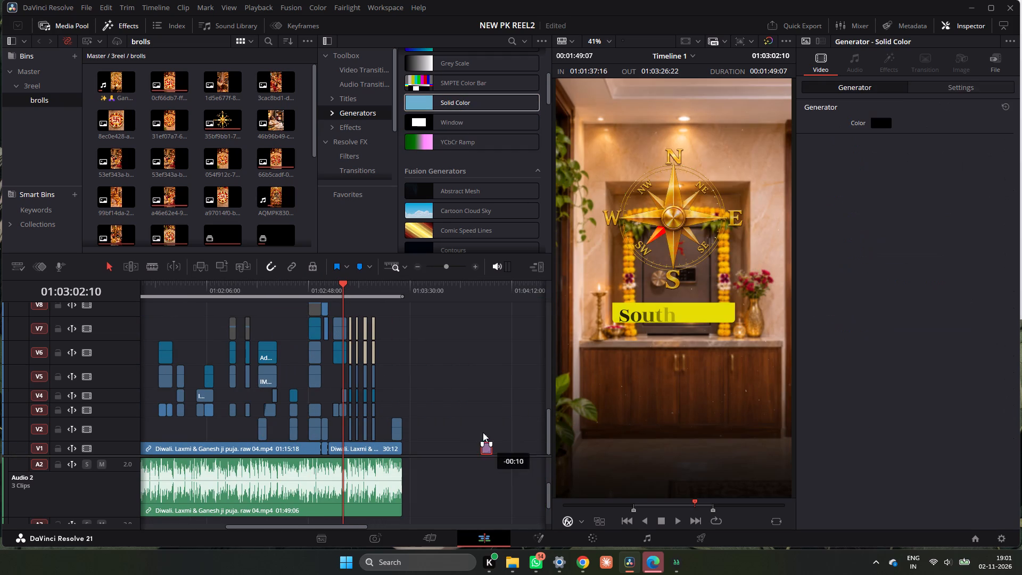
drag(483, 432, 425, 392)
click(479, 264)
click(480, 266)
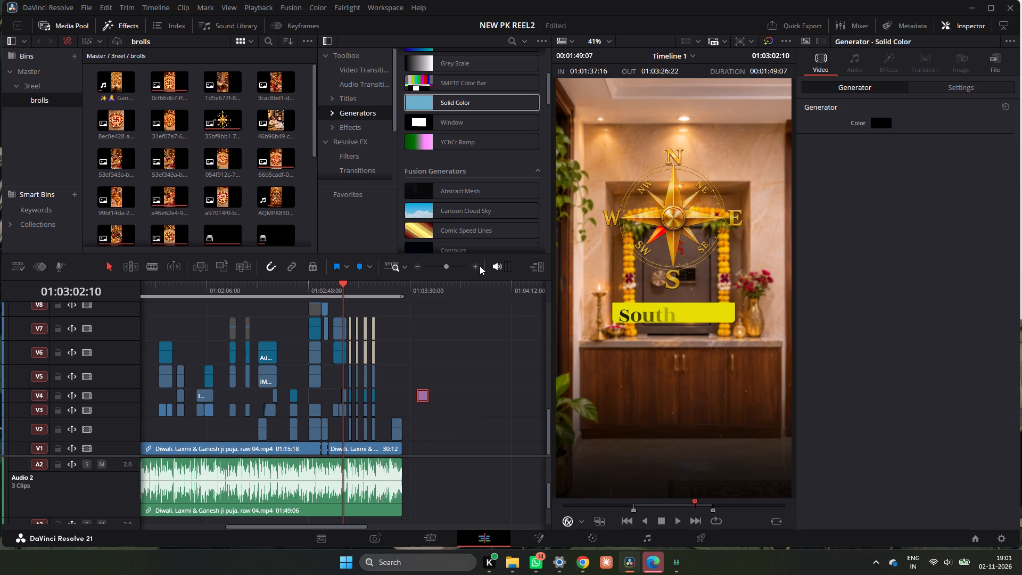
double_click(477, 266)
ctrl+scroll(483, 355, down, 3)
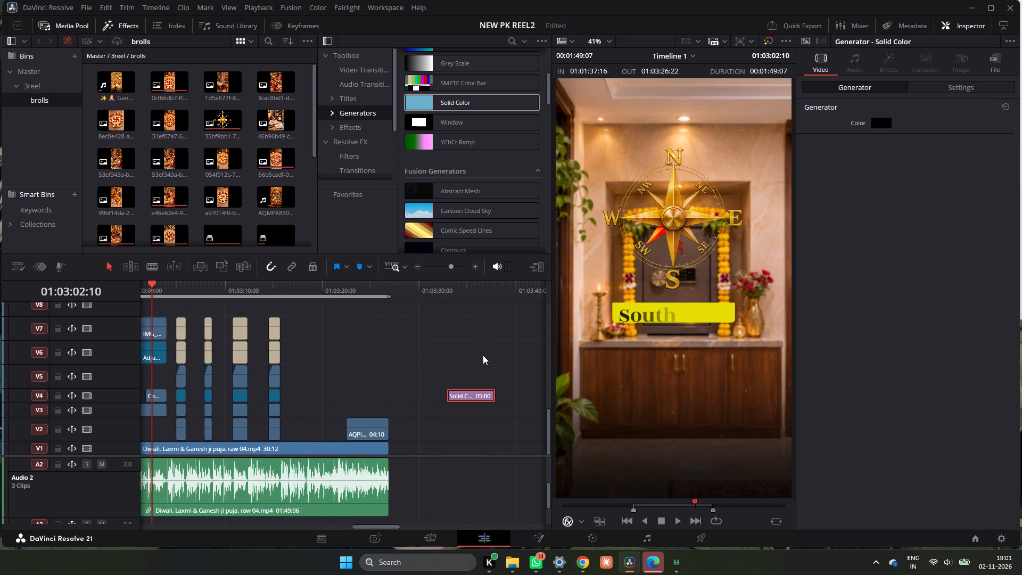
drag(472, 397, 350, 380)
ctrl+scroll(409, 372, up, 2)
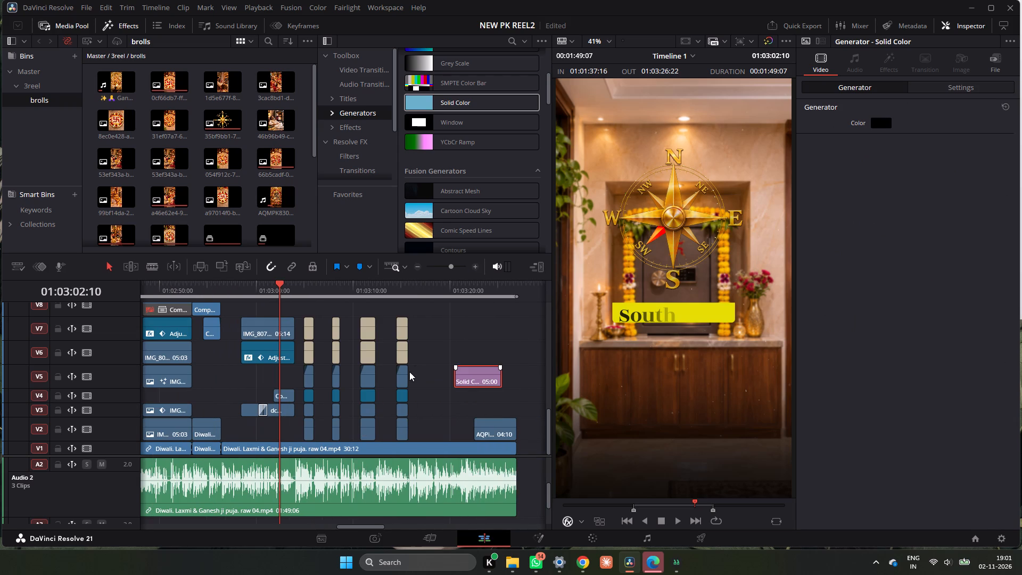
drag(479, 375, 275, 379)
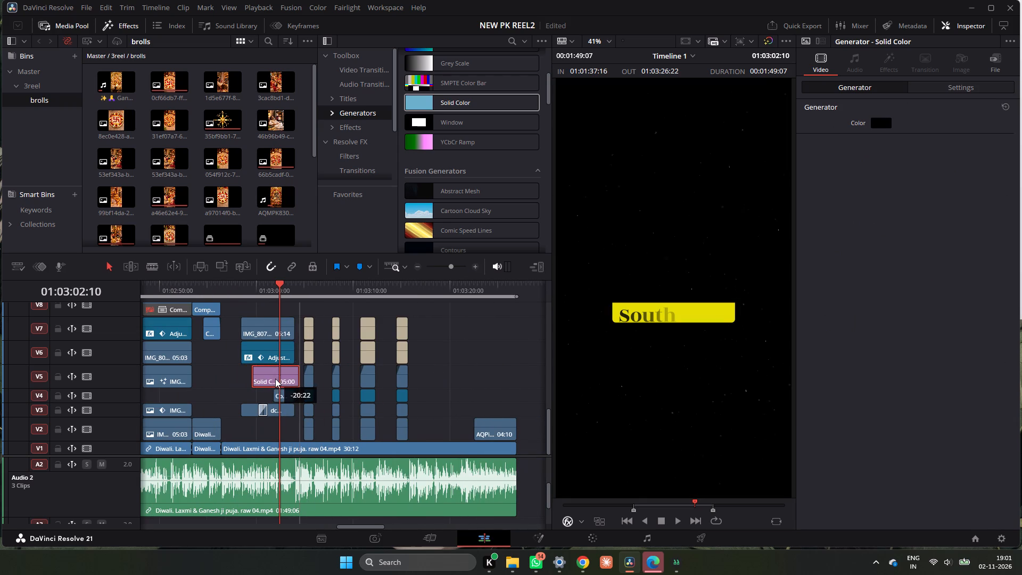
drag(275, 379, 273, 379)
Trim the Solid Color clip's start to line up with Compound Clip 5 on V4, leaving it 02:06 long.
drag(246, 376, 276, 380)
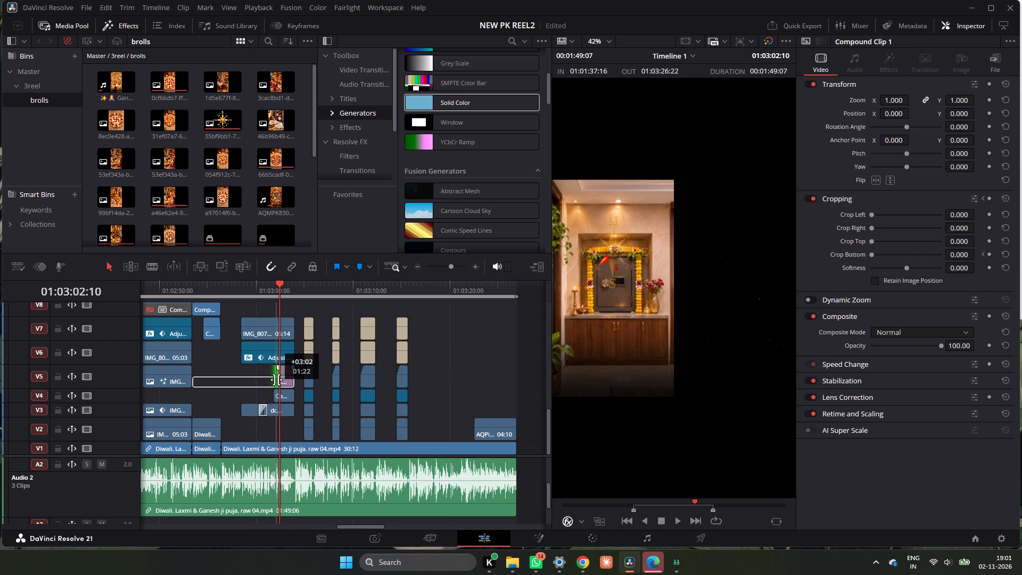
drag(276, 380, 272, 382)
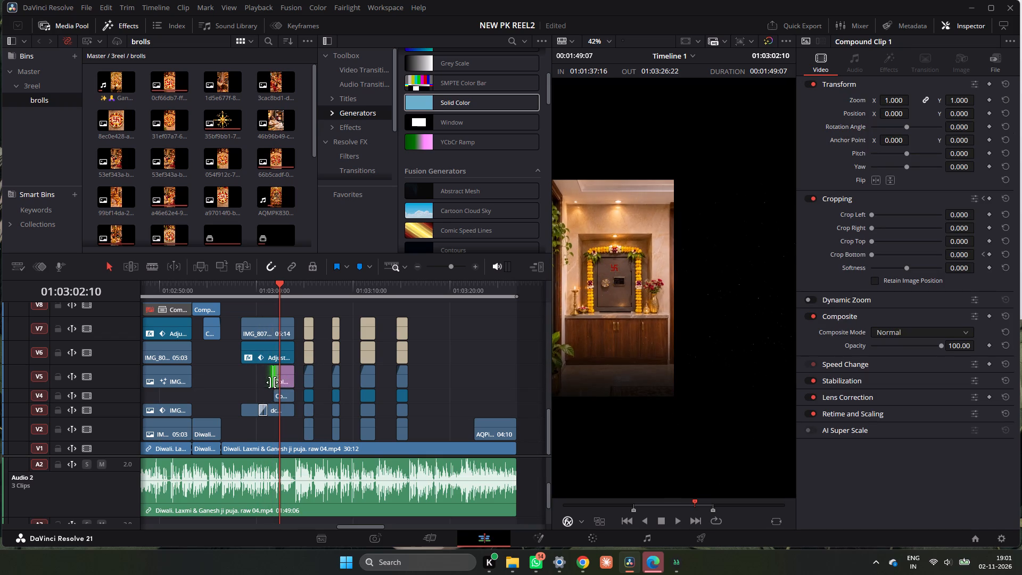
click(287, 378)
Change the Solid Color clip's color to white.
triple_click(476, 266)
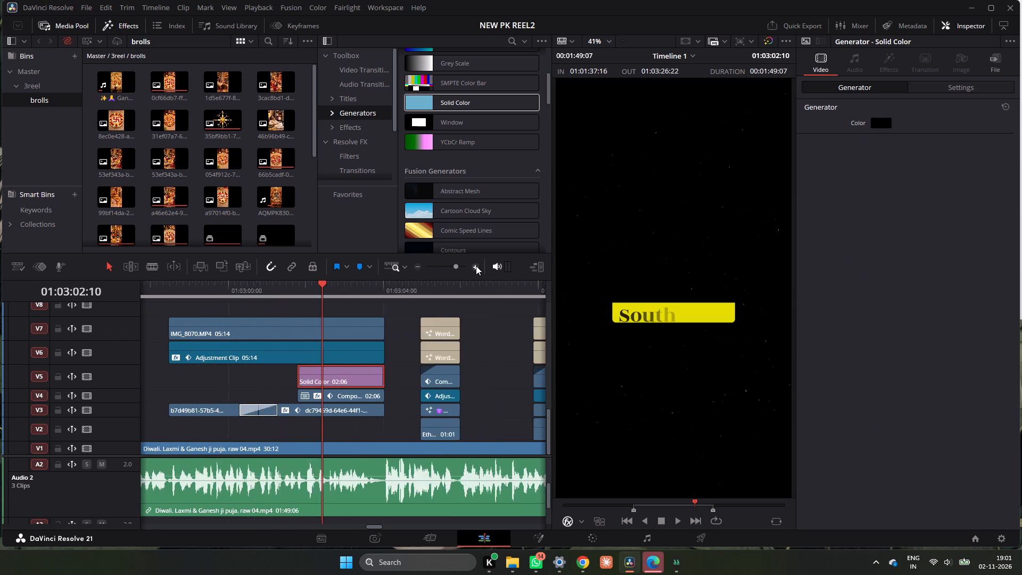
drag(353, 300, 322, 303)
click(378, 374)
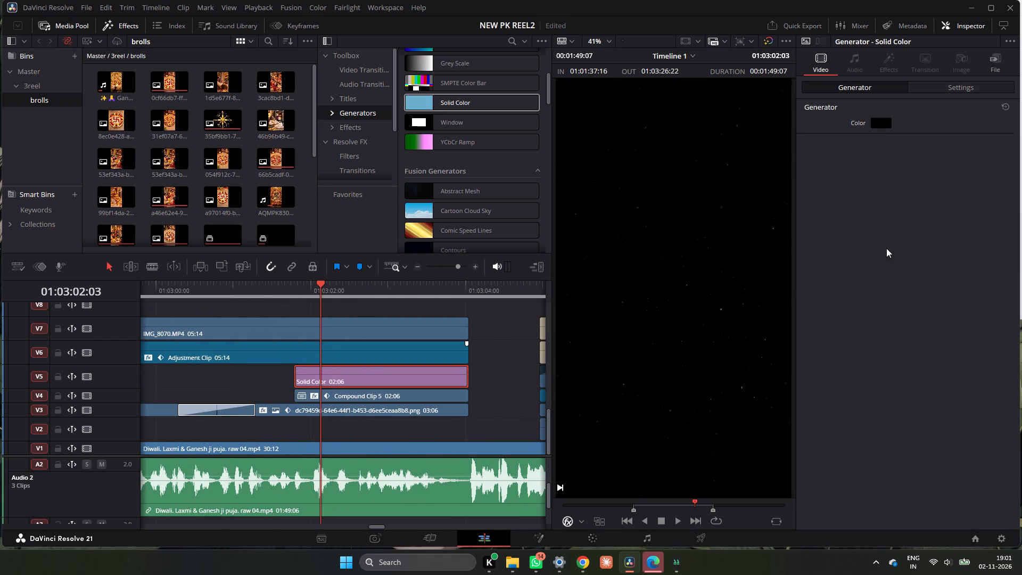
click(886, 122)
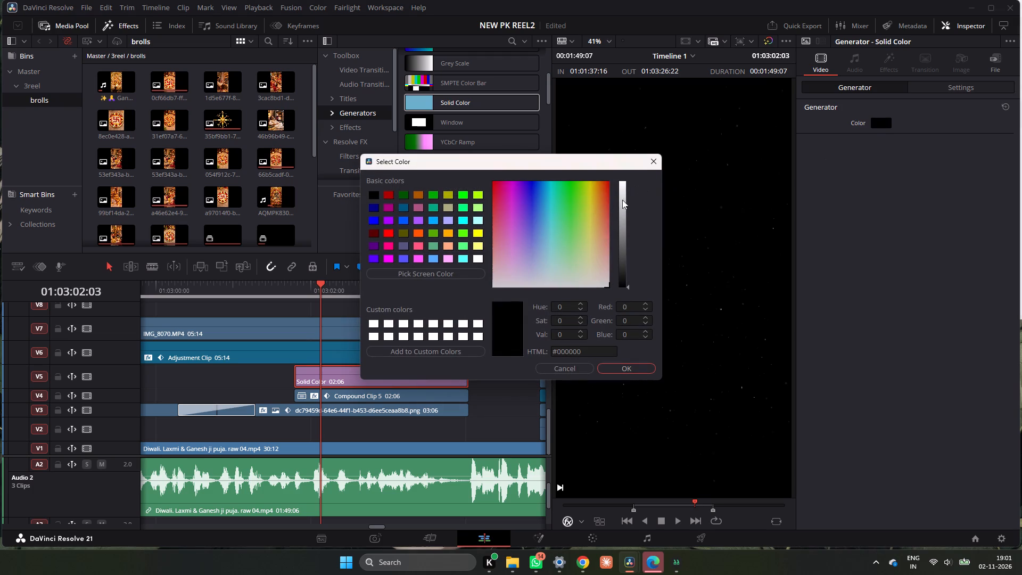
drag(625, 186, 625, 167)
click(641, 366)
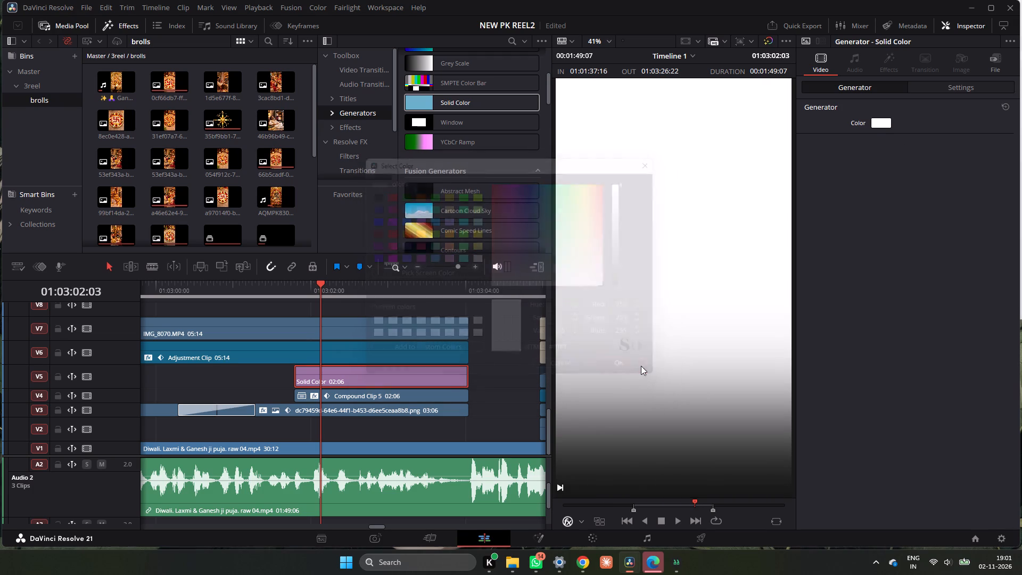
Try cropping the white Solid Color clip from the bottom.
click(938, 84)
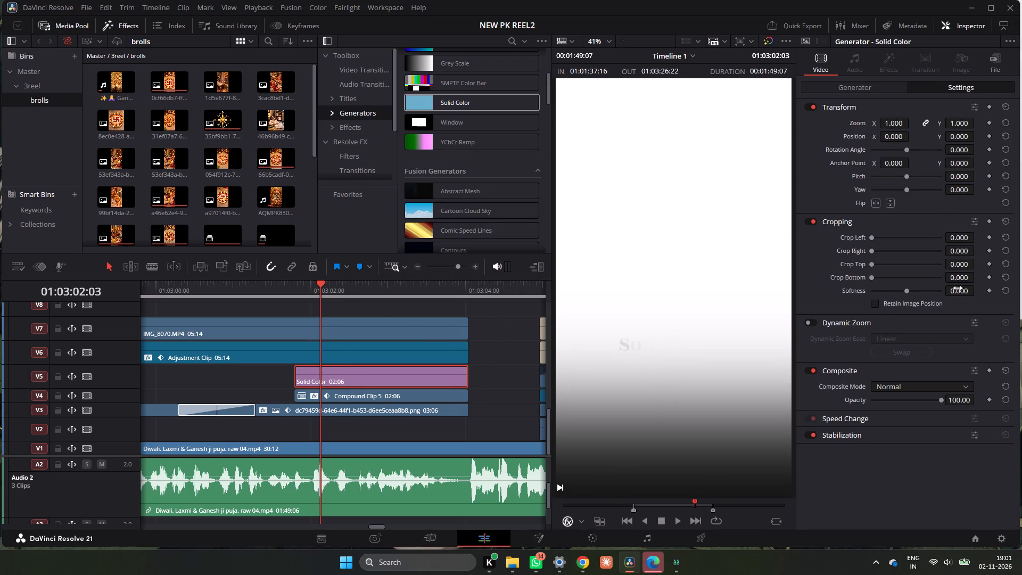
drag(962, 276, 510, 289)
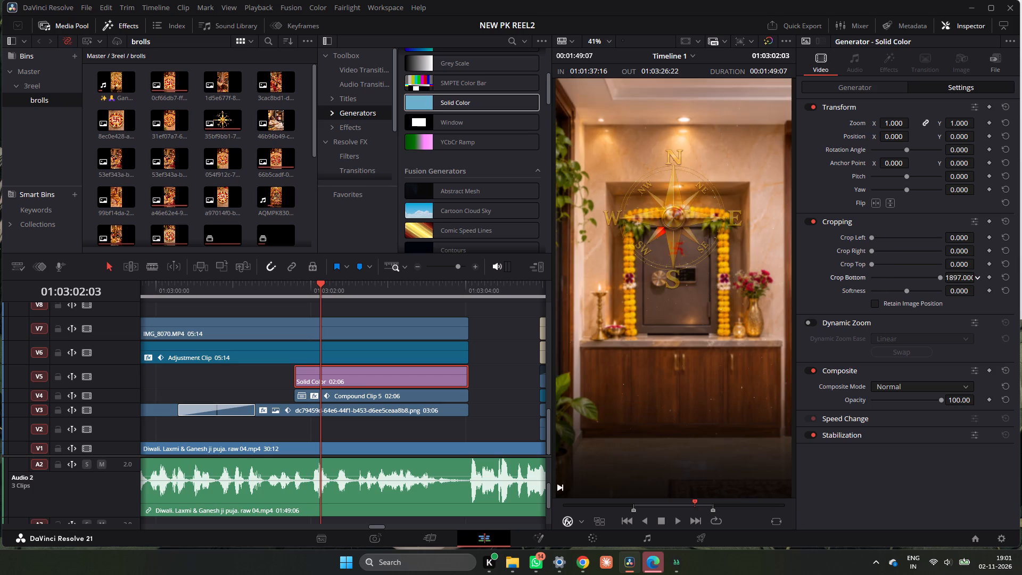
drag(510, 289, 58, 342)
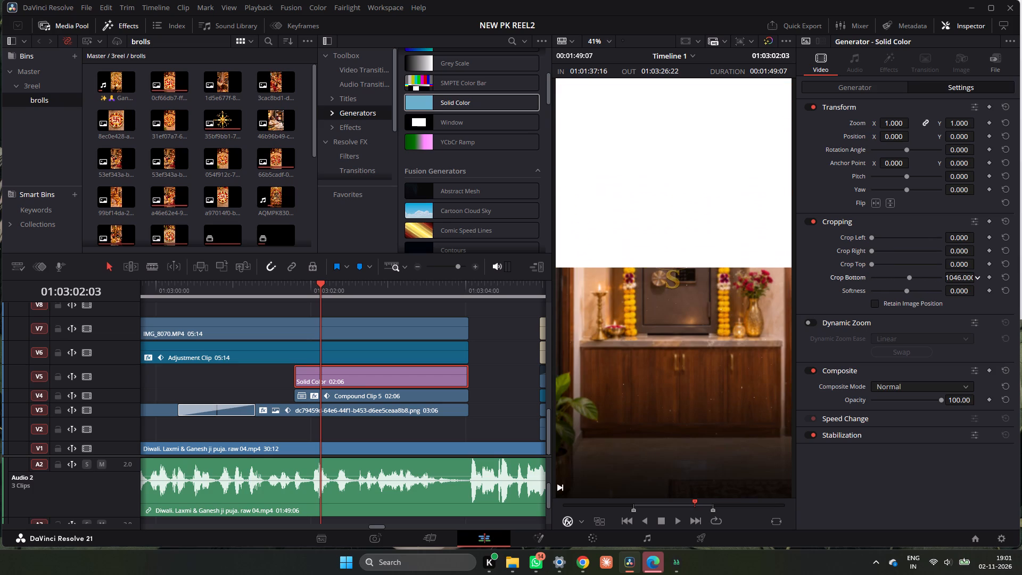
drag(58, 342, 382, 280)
Convert the white Solid Color clip on V5 into a compound clip with the default name.
right_click(384, 376)
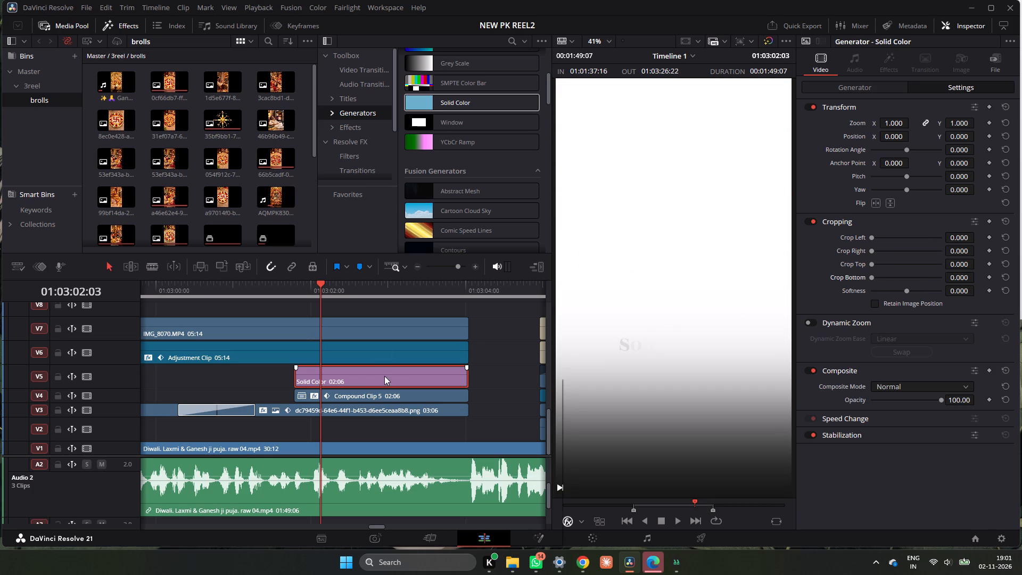
click(335, 376)
right_click(335, 376)
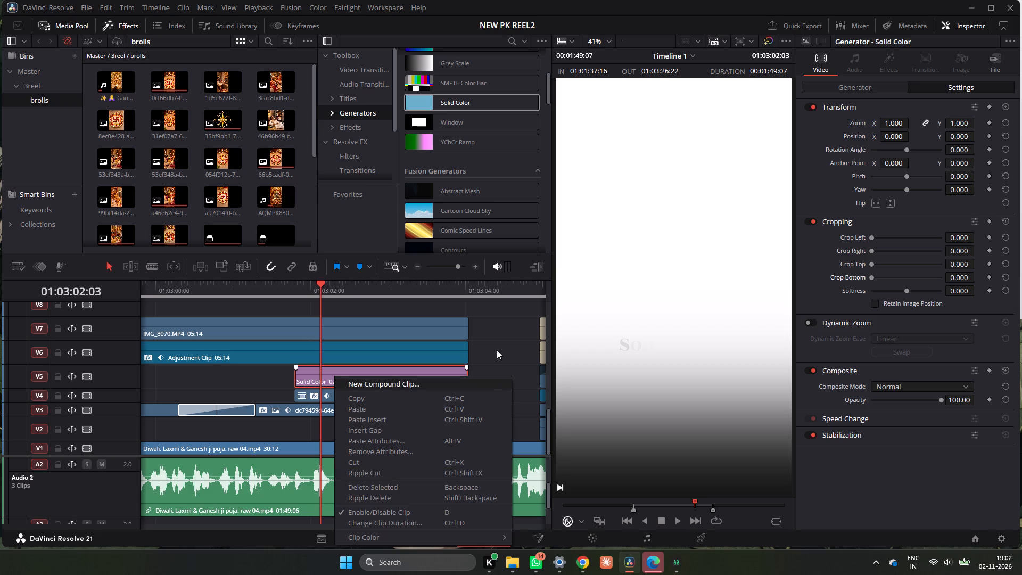
click(510, 328)
click(431, 378)
right_click(431, 377)
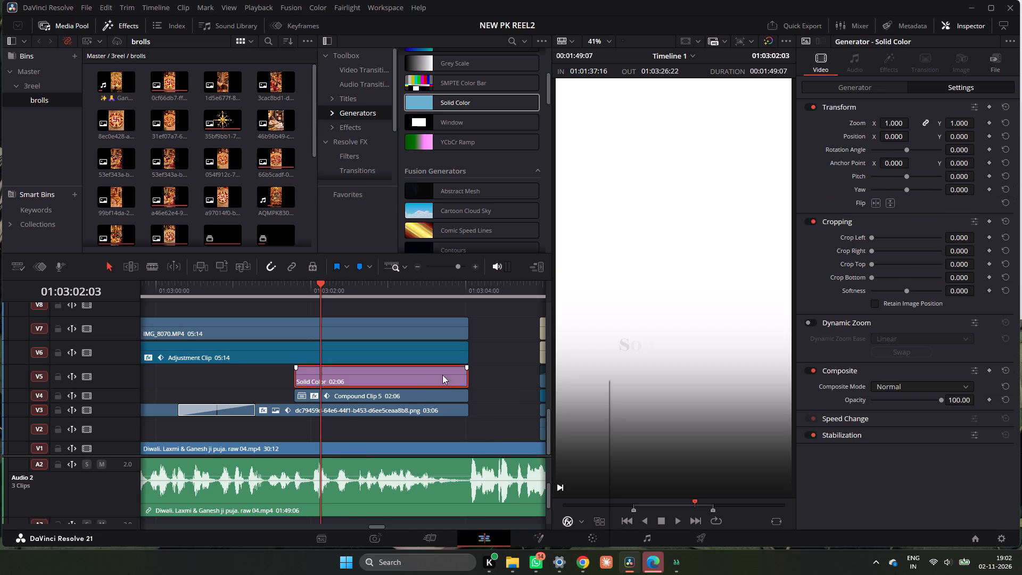
click(456, 381)
click(577, 305)
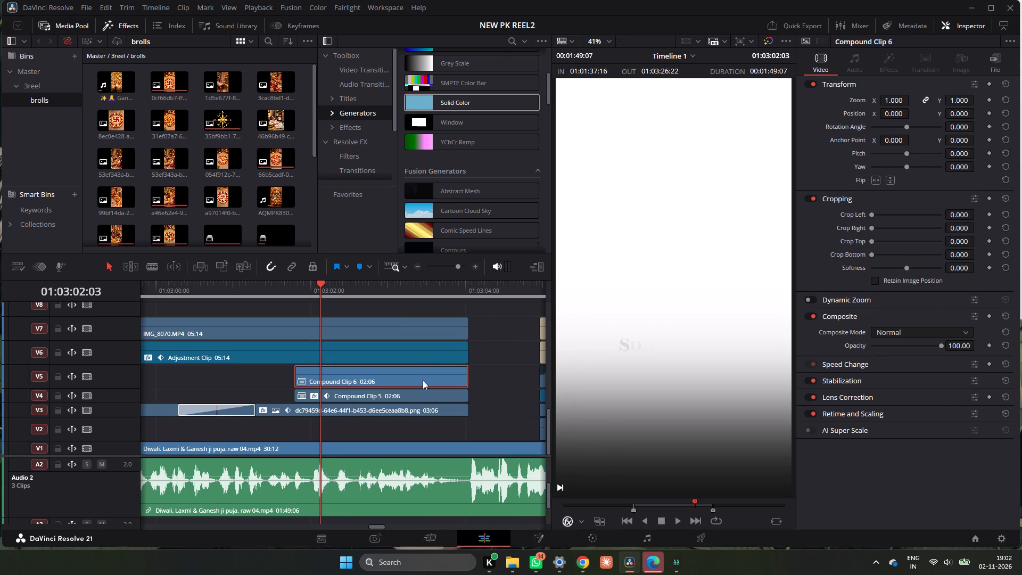
Open the V5 compound clip on the Fusion page and mask it with a Rectangle.
right_click(423, 380)
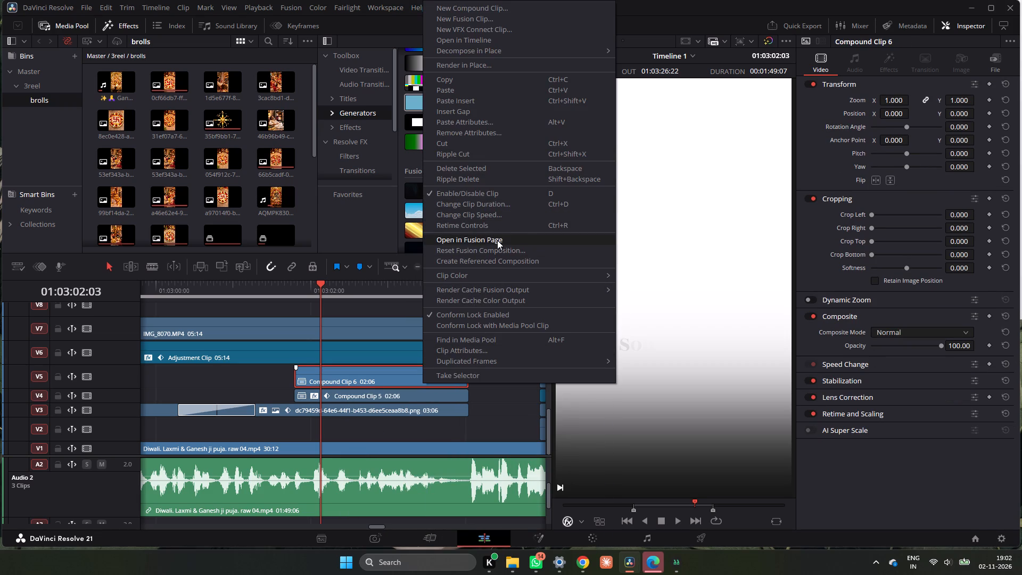
click(497, 240)
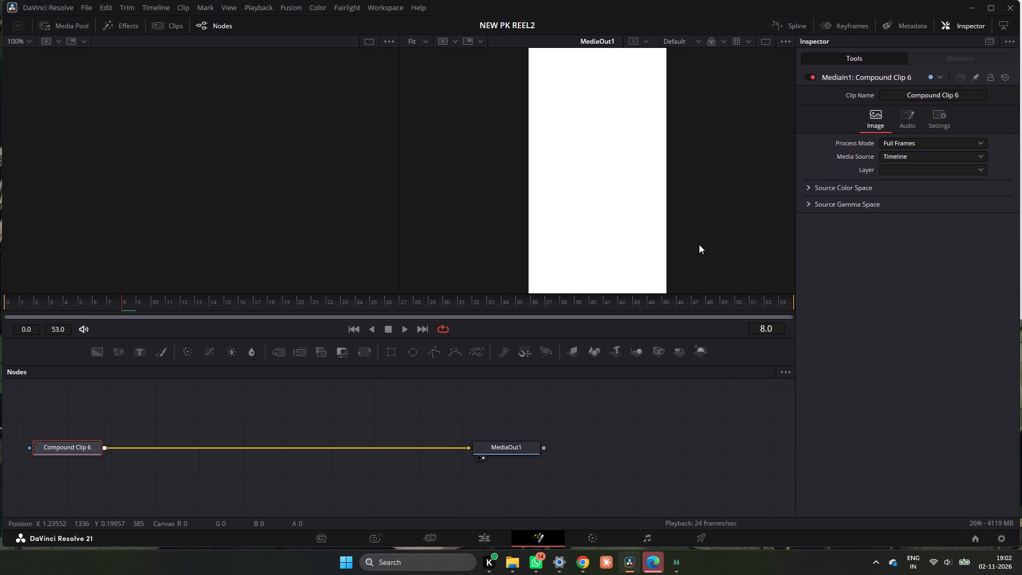
click(399, 351)
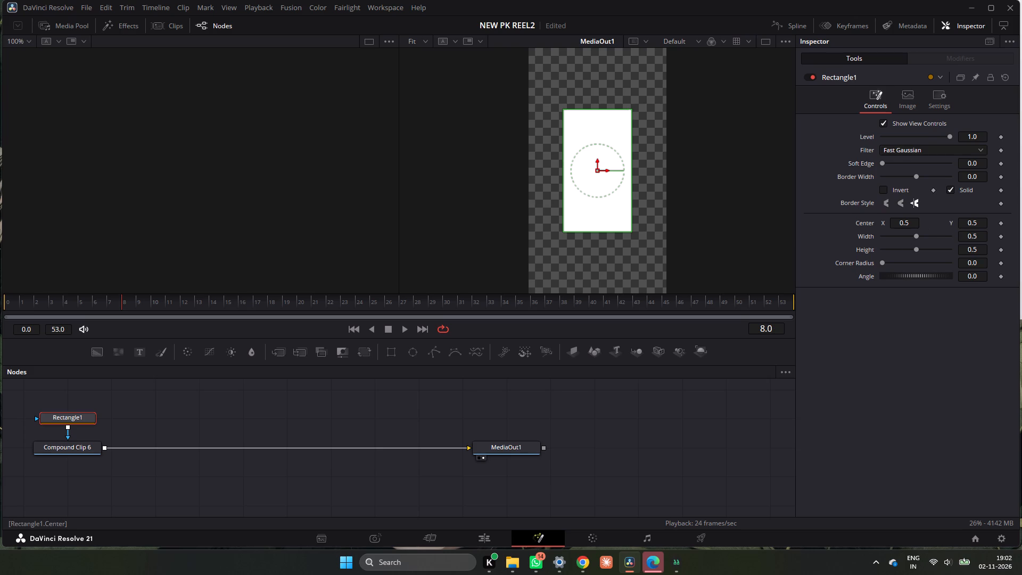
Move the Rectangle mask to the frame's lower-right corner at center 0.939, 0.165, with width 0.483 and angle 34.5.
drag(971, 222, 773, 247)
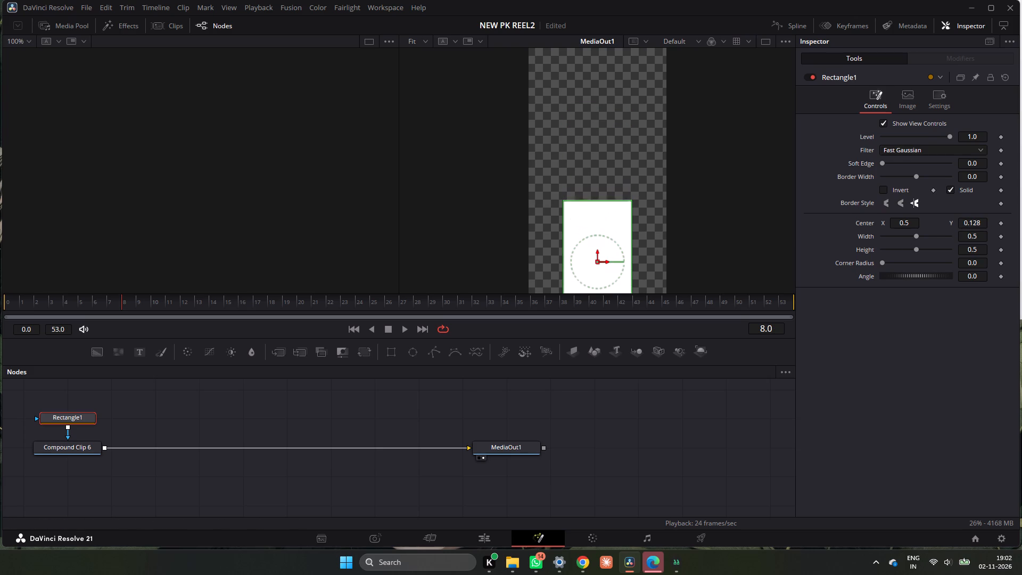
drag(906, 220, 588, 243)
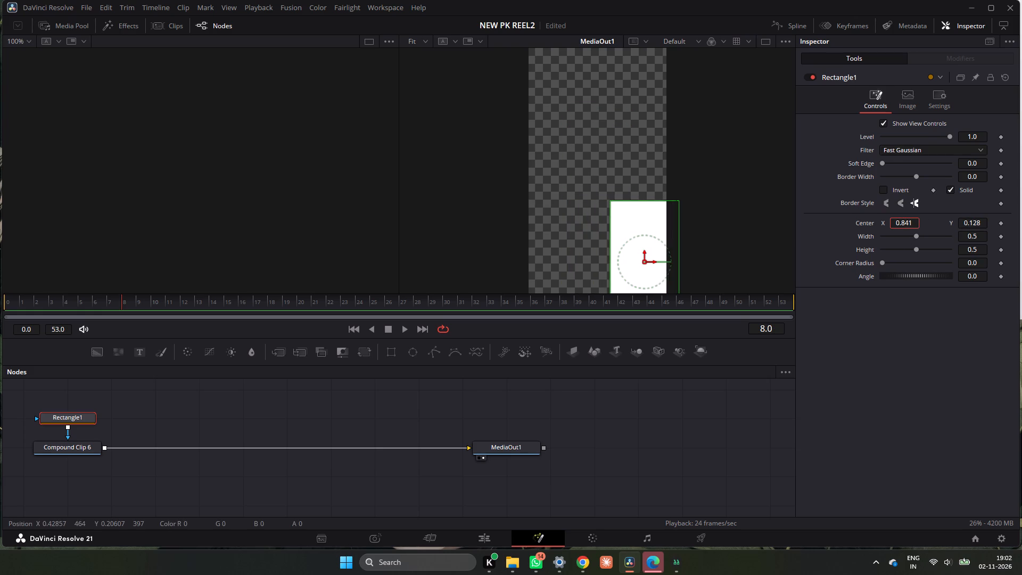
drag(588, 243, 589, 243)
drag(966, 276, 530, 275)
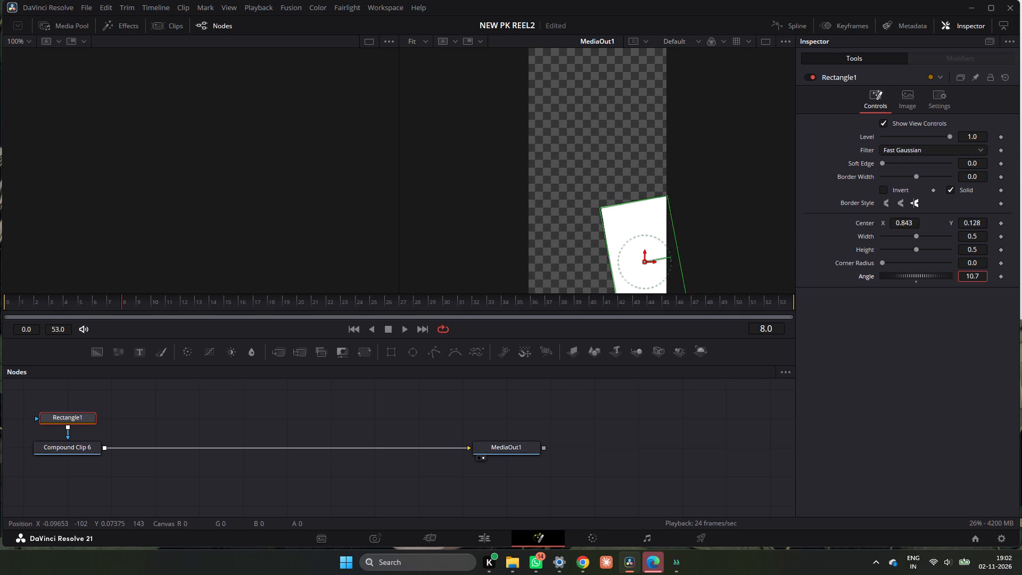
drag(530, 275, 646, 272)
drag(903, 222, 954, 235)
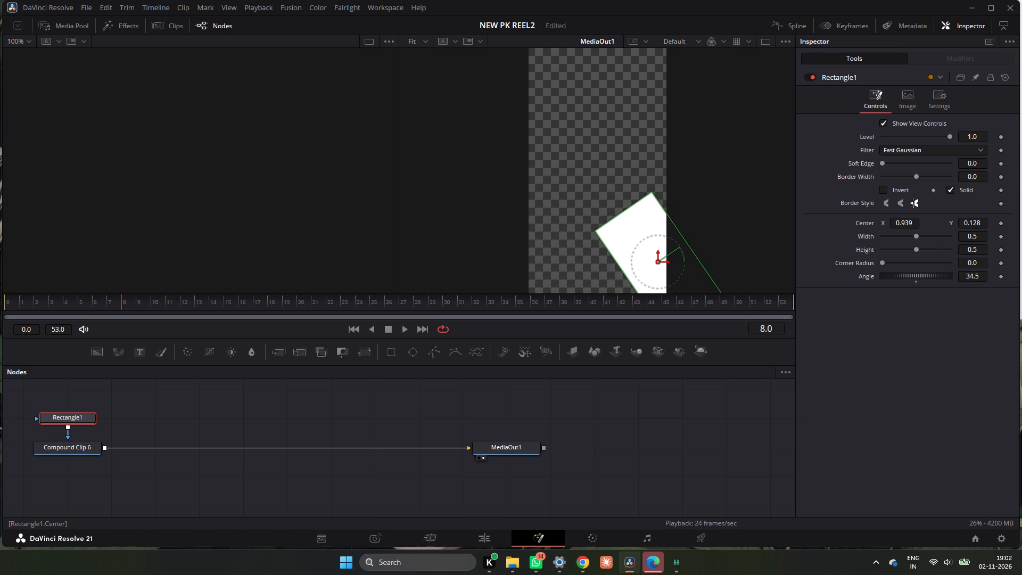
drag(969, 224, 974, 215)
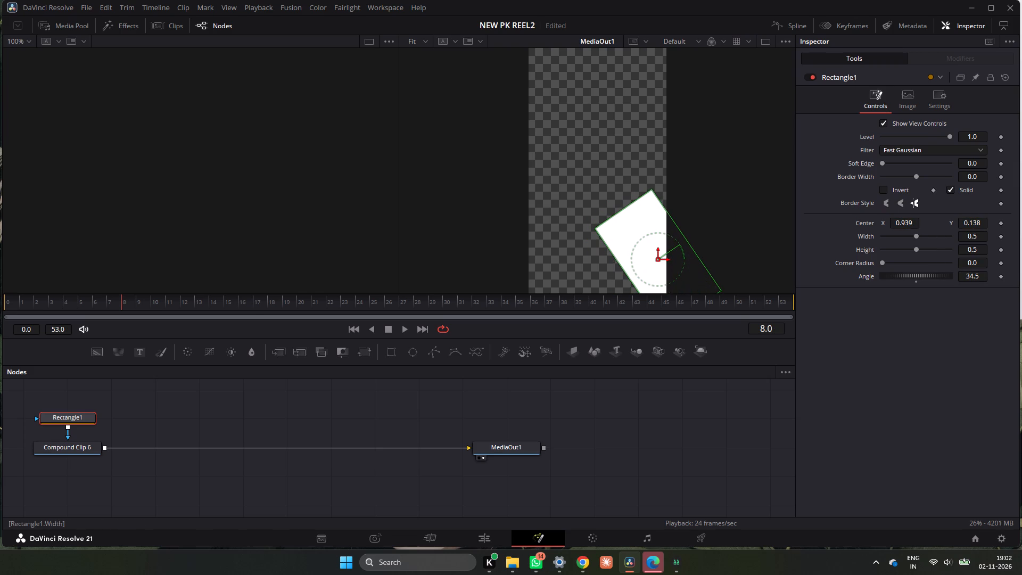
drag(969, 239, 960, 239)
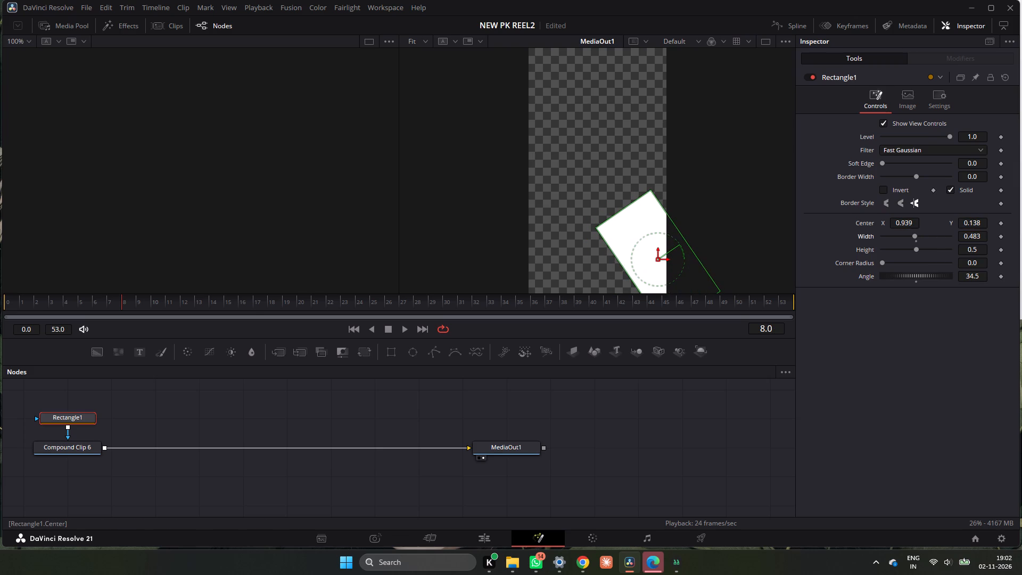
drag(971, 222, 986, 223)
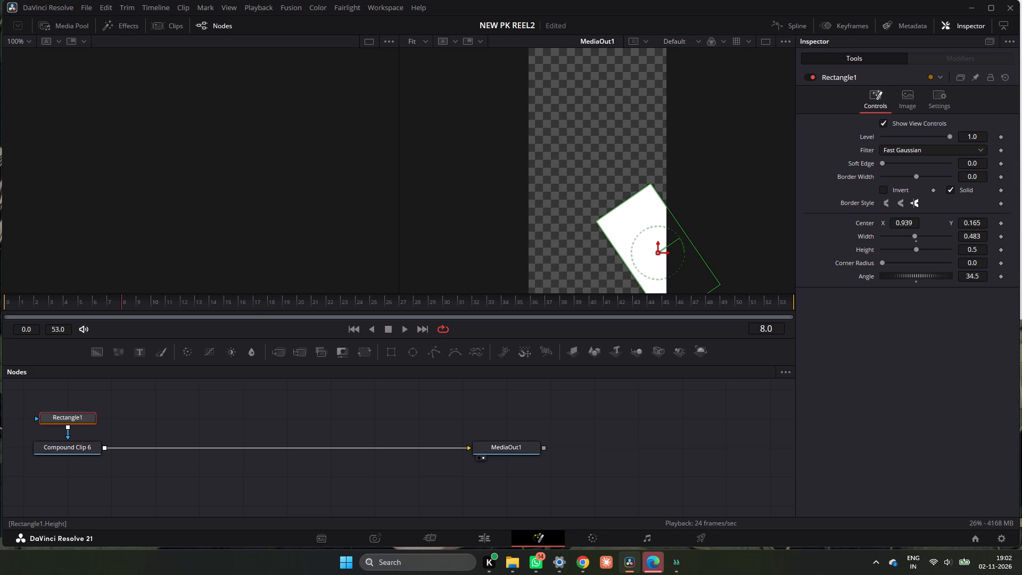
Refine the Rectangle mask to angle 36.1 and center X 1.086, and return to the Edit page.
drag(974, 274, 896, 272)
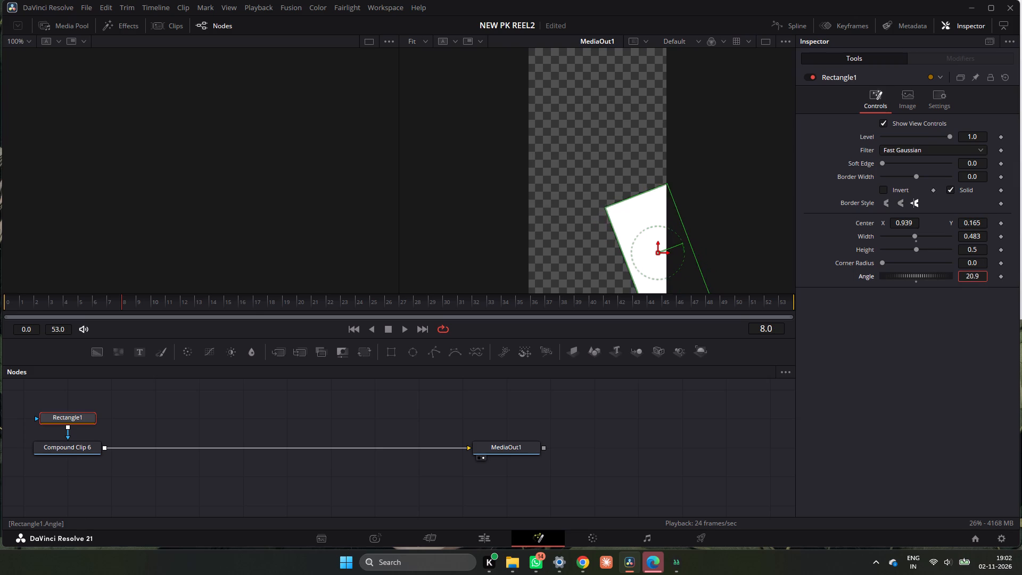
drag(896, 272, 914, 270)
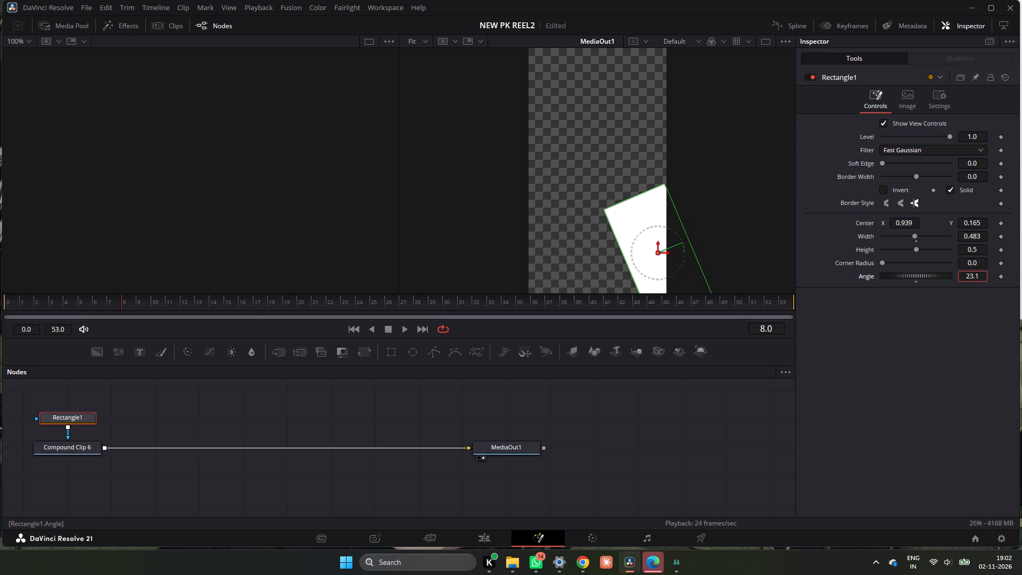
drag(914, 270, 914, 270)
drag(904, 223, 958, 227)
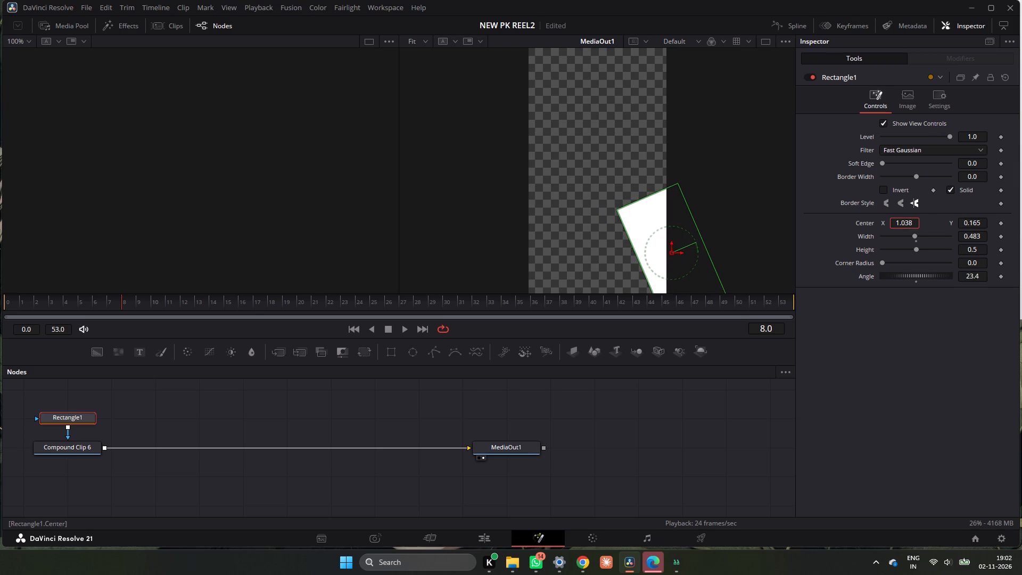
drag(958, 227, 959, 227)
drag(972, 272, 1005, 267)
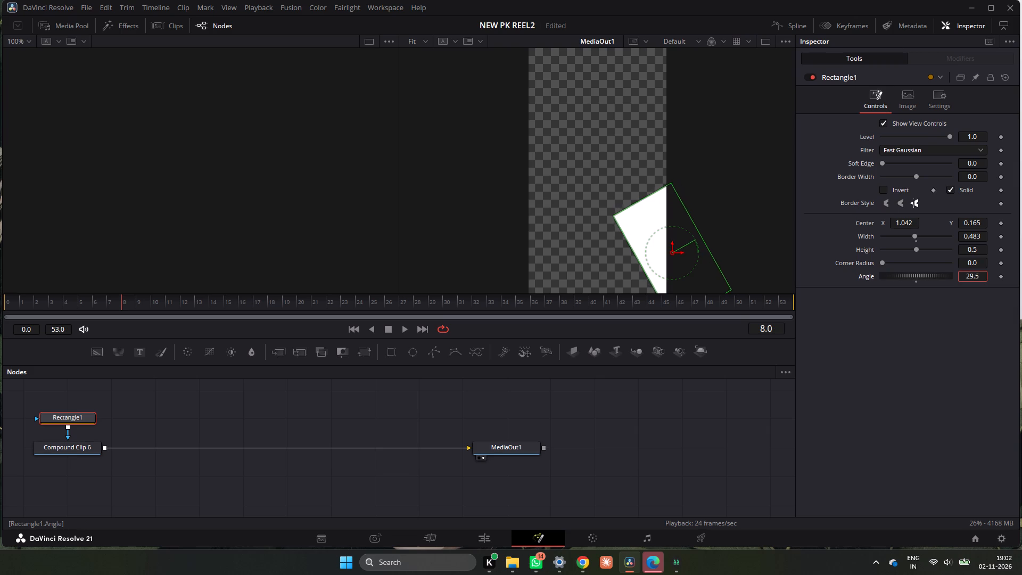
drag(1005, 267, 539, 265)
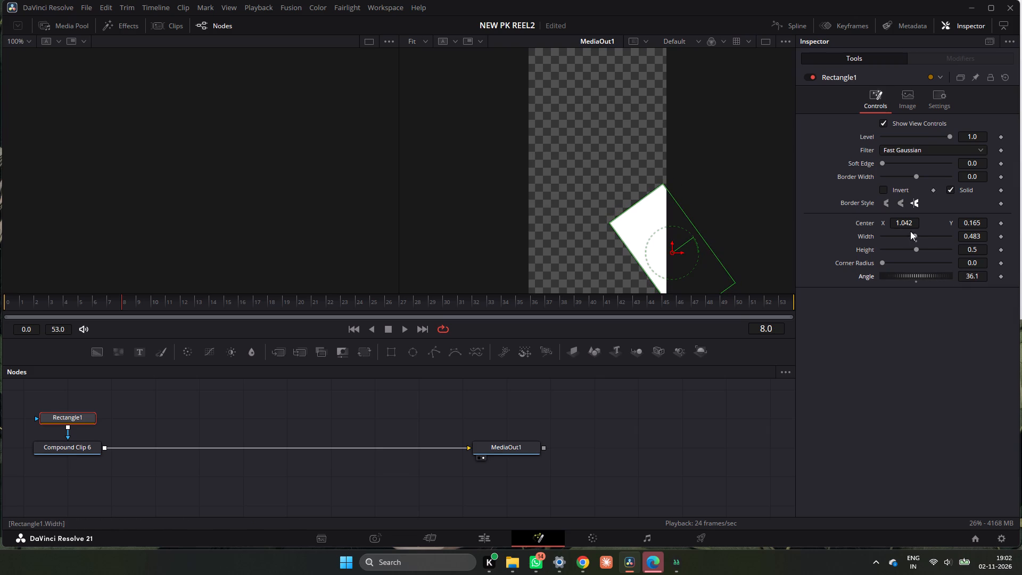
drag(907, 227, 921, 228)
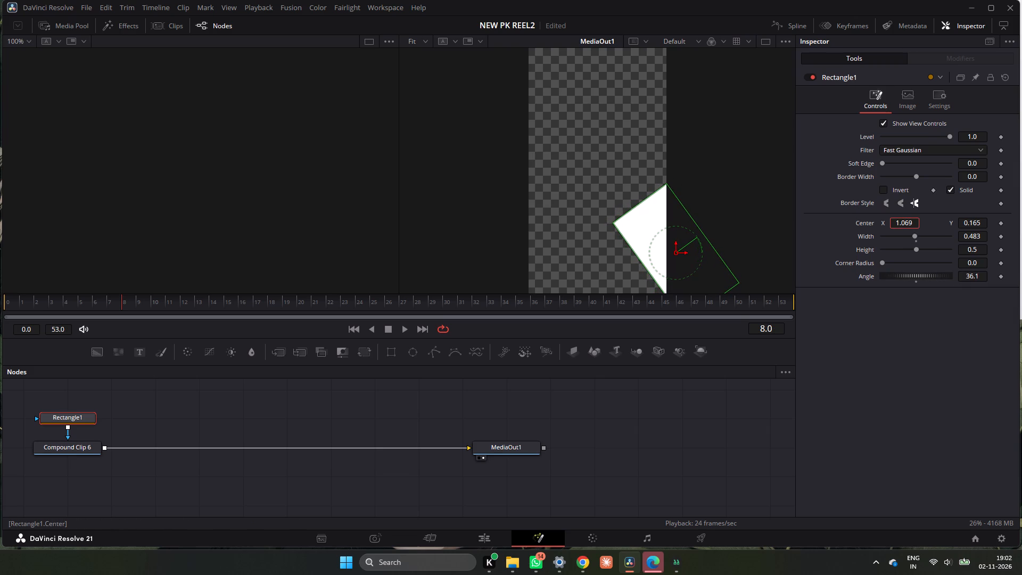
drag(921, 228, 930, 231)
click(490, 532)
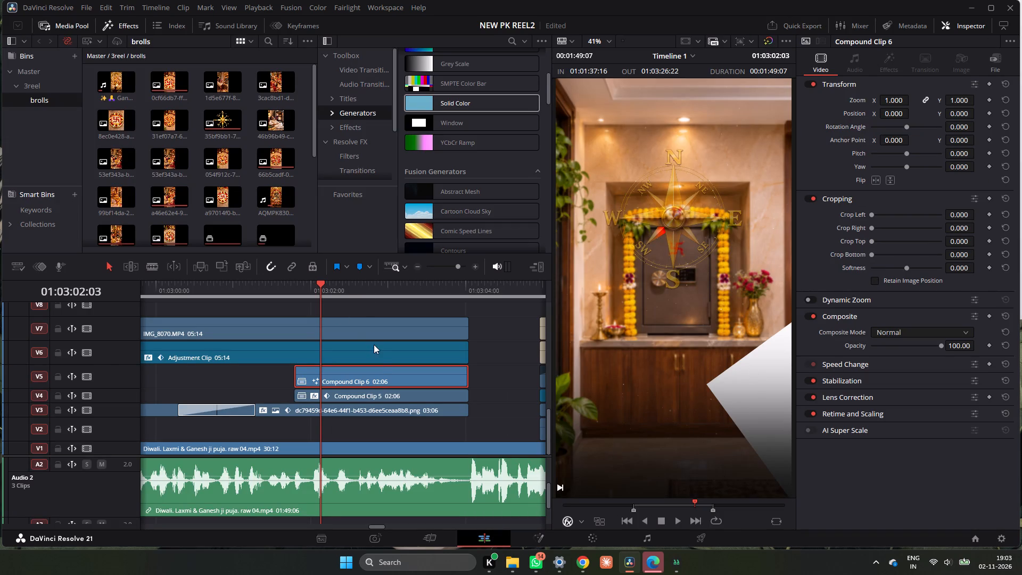
Reopen Compound Clip 6 on the Fusion page and delete its Rectangle mask.
right_click(376, 375)
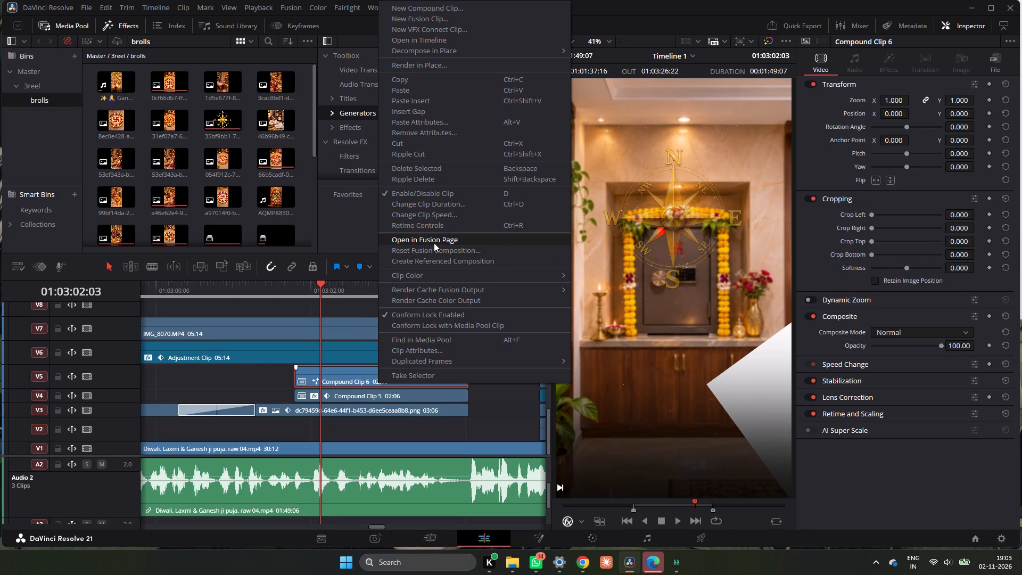
click(434, 243)
drag(644, 235, 623, 227)
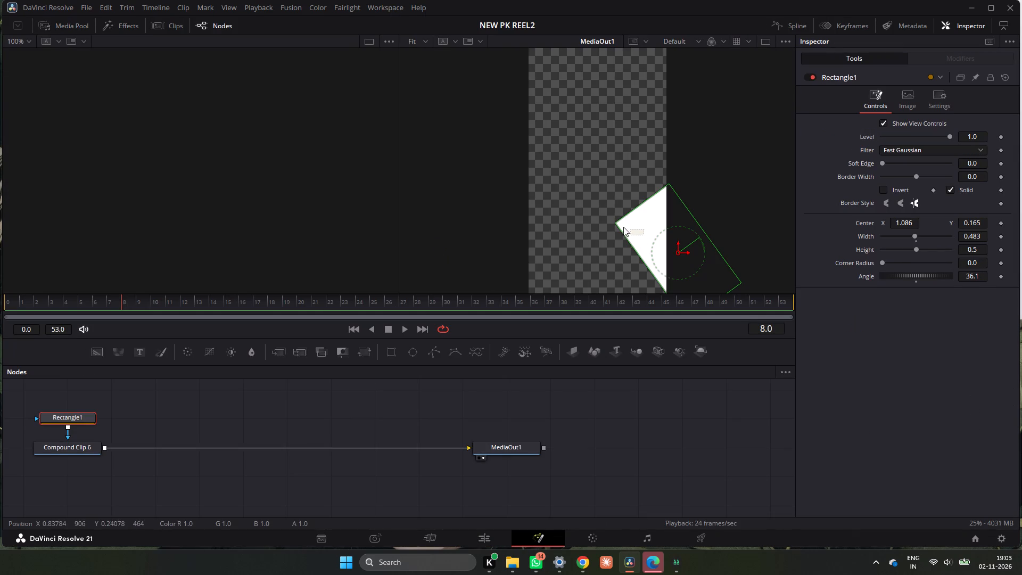
drag(623, 227, 582, 197)
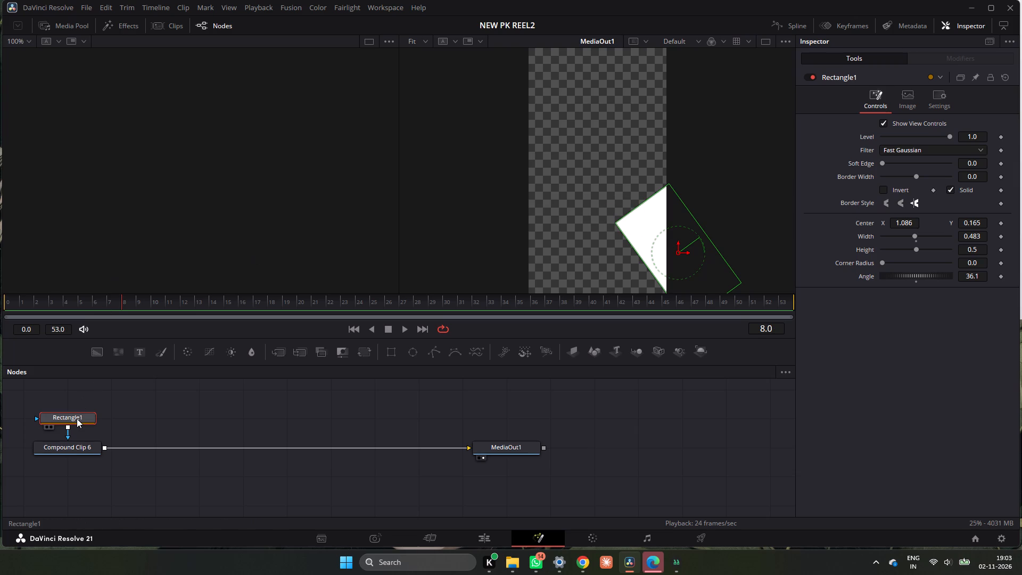
click(77, 418)
key(BackSpace)
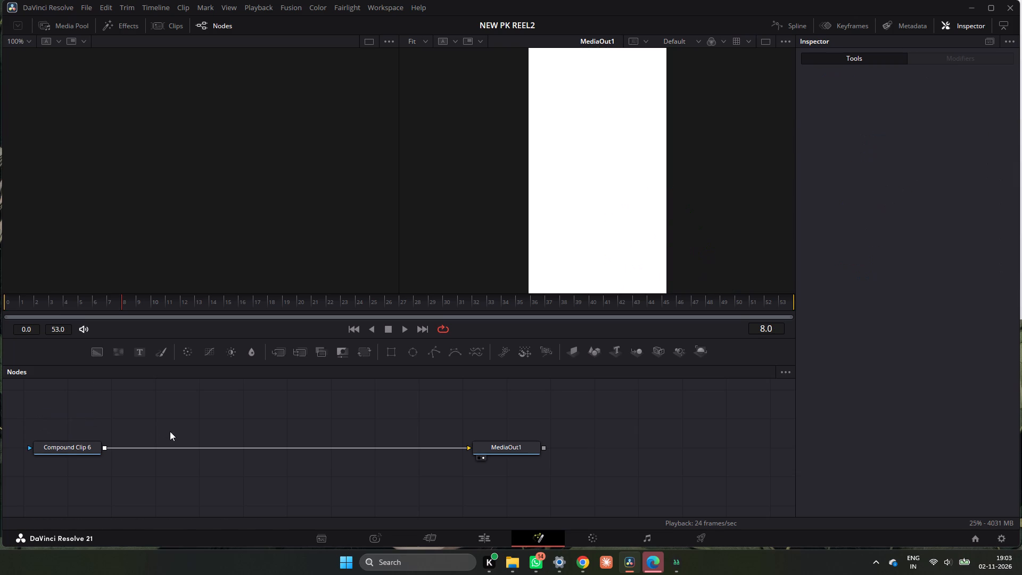
Mask Compound Clip 6 with a closed Polygon in the shape of a tall narrow triangle and return to the Edit page.
click(90, 443)
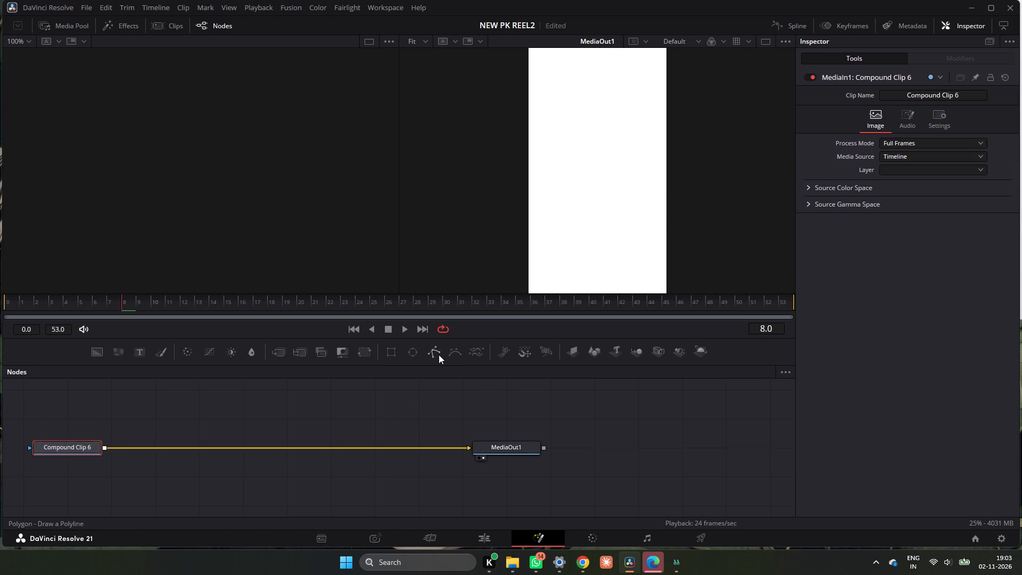
click(435, 355)
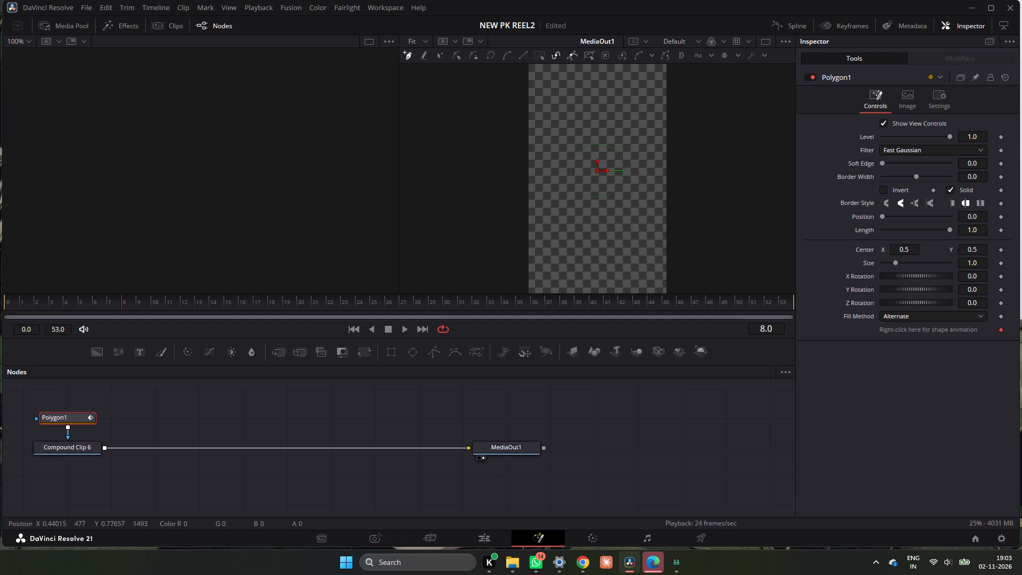
click(591, 101)
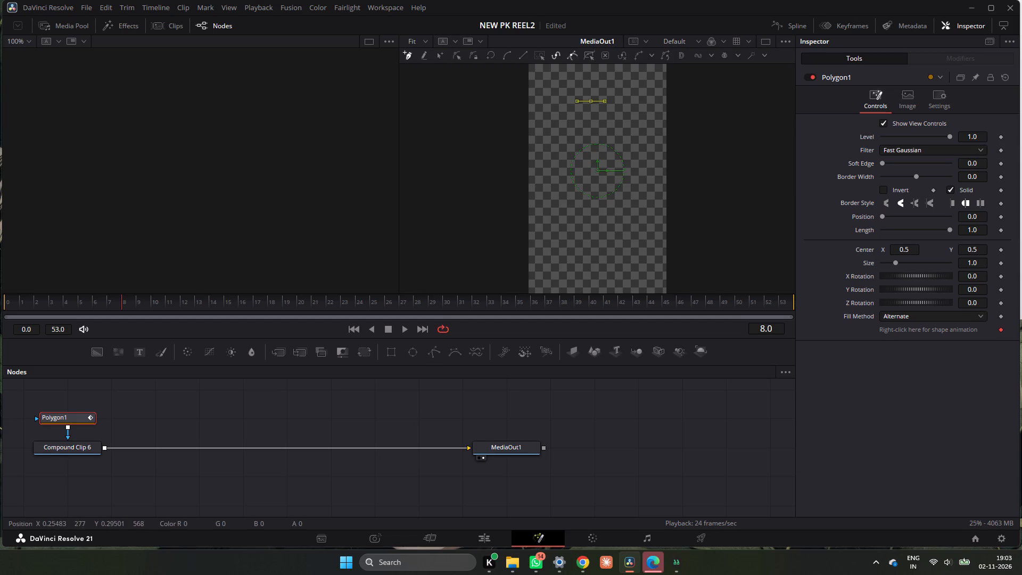
click(565, 223)
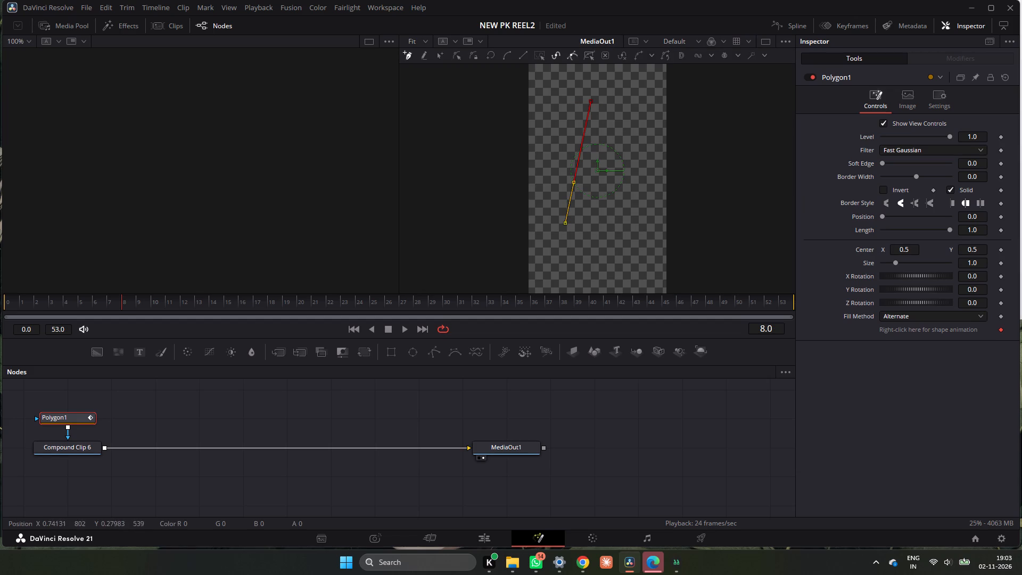
click(634, 224)
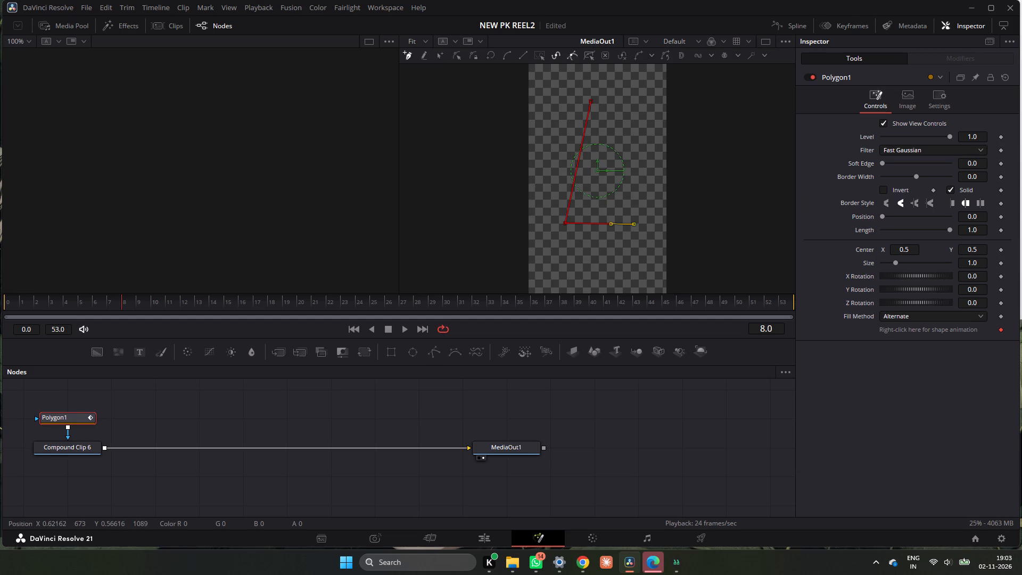
click(591, 102)
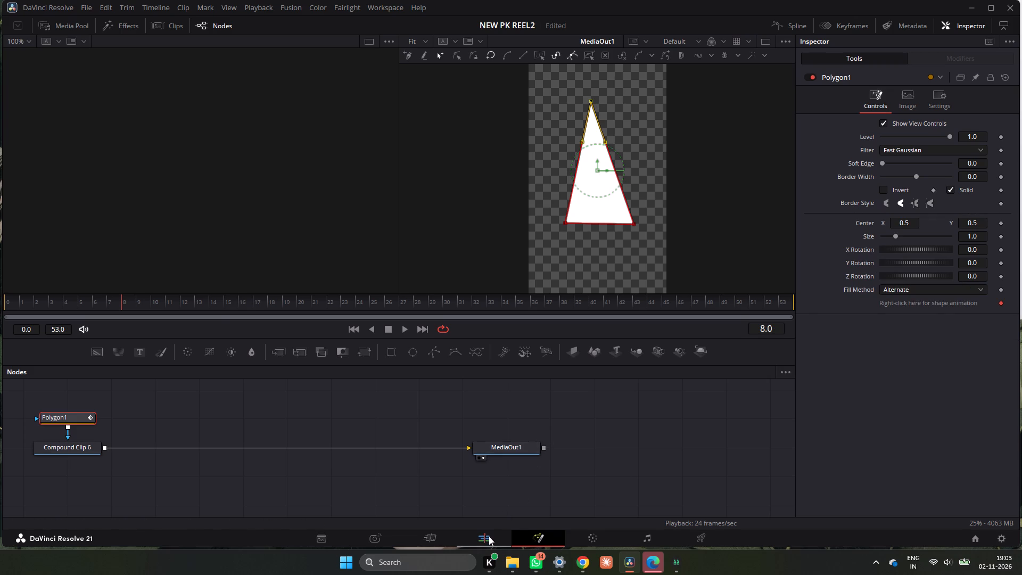
click(489, 536)
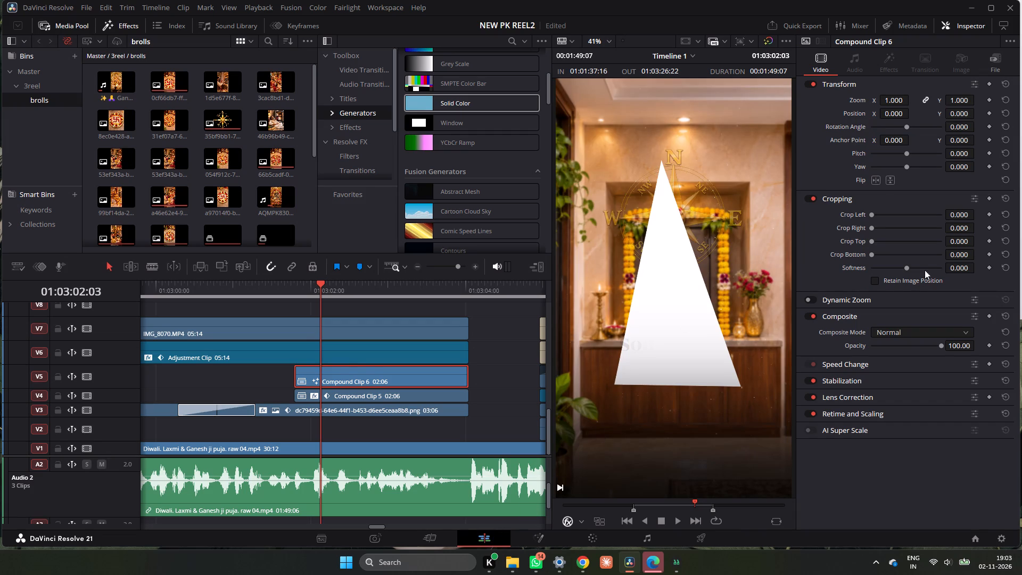
Scale the white triangle clip to zoom 0.150 and rotate it to 111.600.
drag(974, 104, 942, 105)
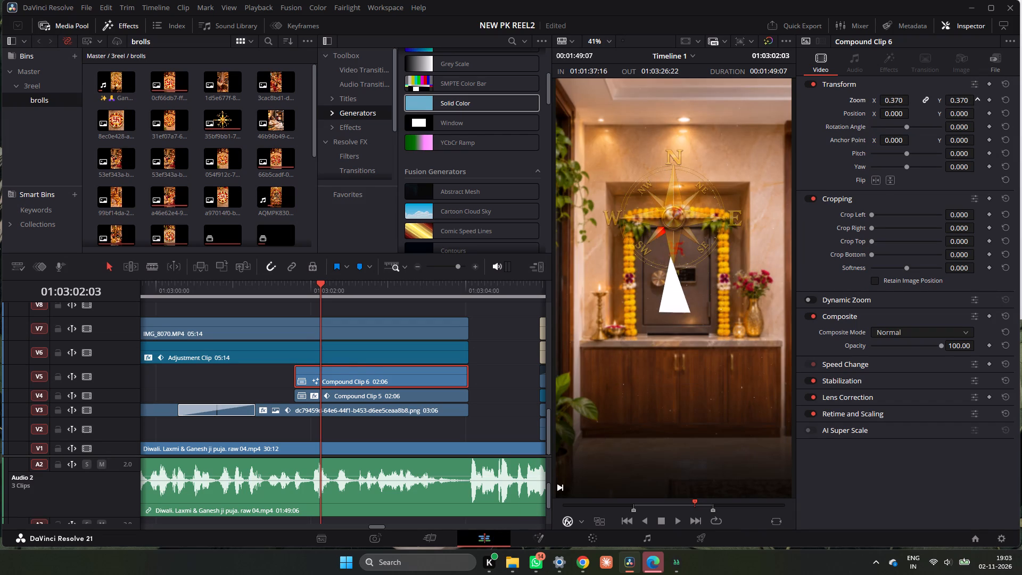
drag(942, 105, 928, 111)
drag(955, 130, 990, 133)
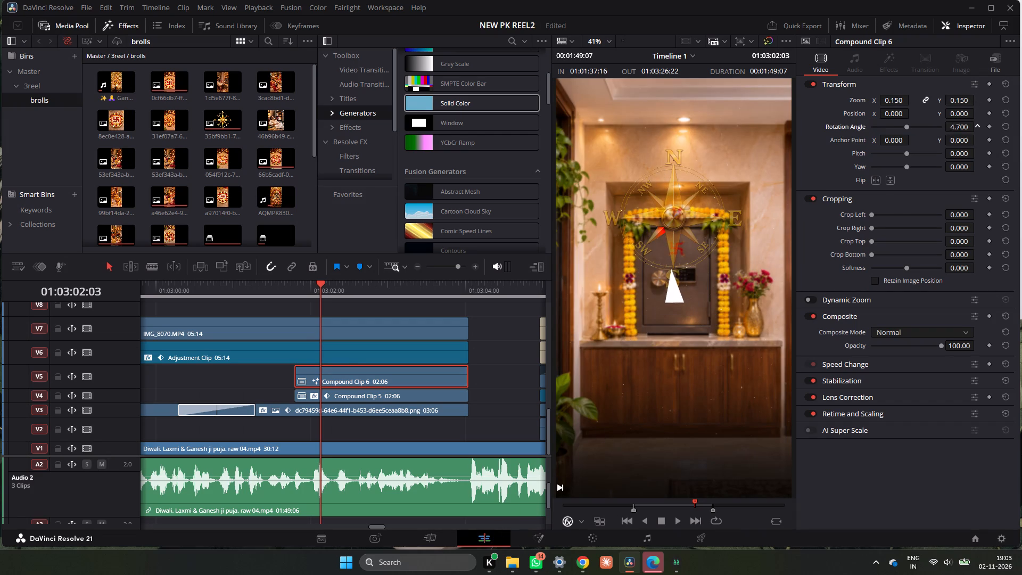
drag(990, 133, 535, 285)
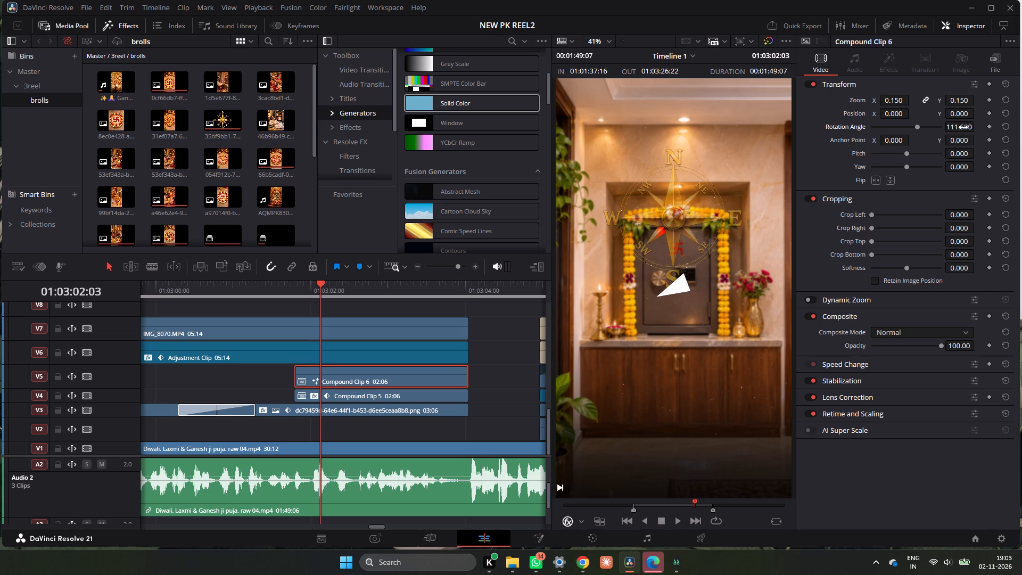
click(917, 333)
click(917, 333)
Aim the white triangle at the compass's south-west mark with rotation 123.700, position -58, 235 and zoom 0.120.
drag(959, 110, 520, 290)
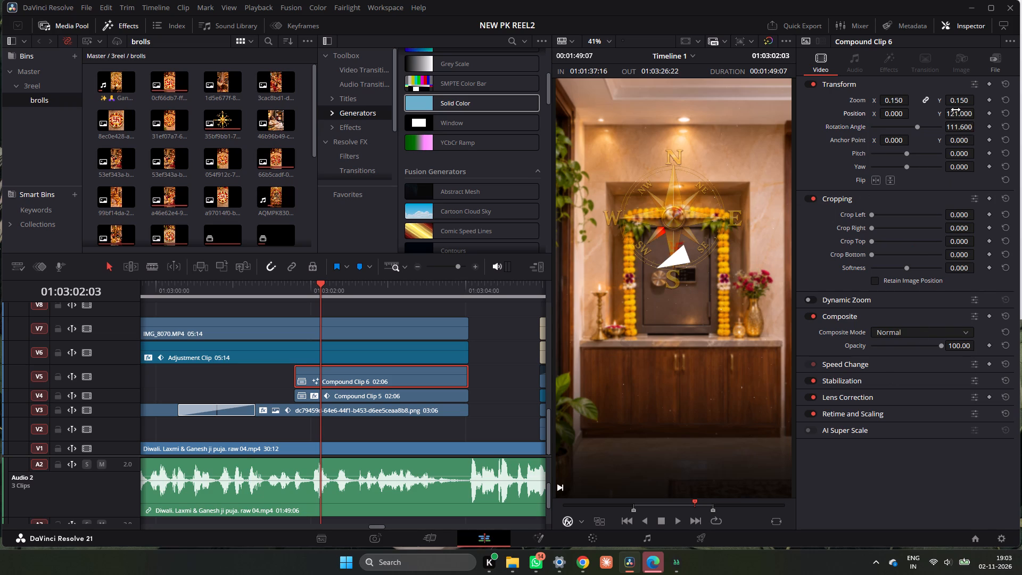
drag(955, 110, 1007, 117)
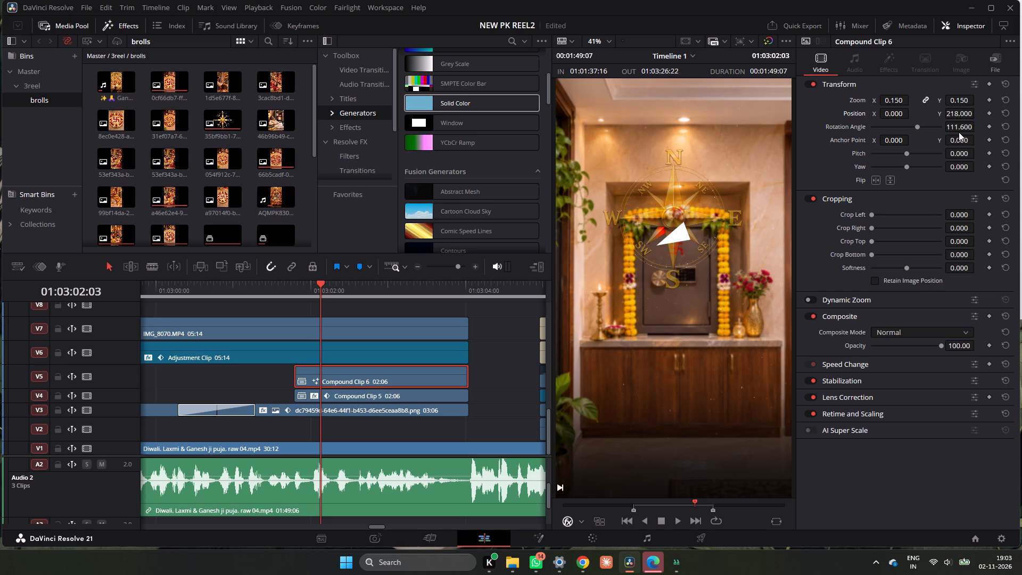
drag(959, 128, 519, 286)
drag(895, 113, 855, 120)
drag(960, 113, 955, 121)
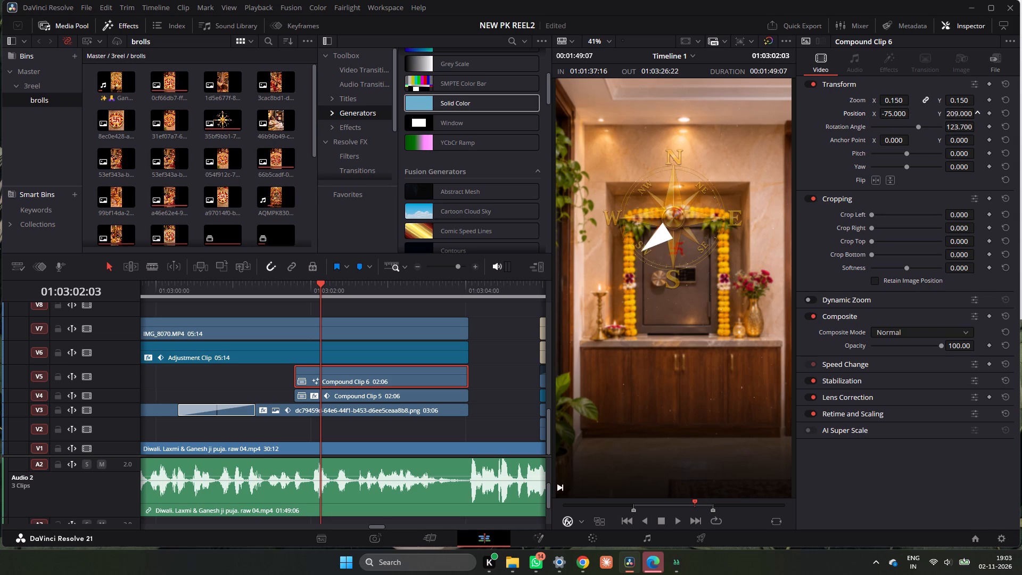
drag(955, 121, 969, 122)
drag(963, 100, 956, 108)
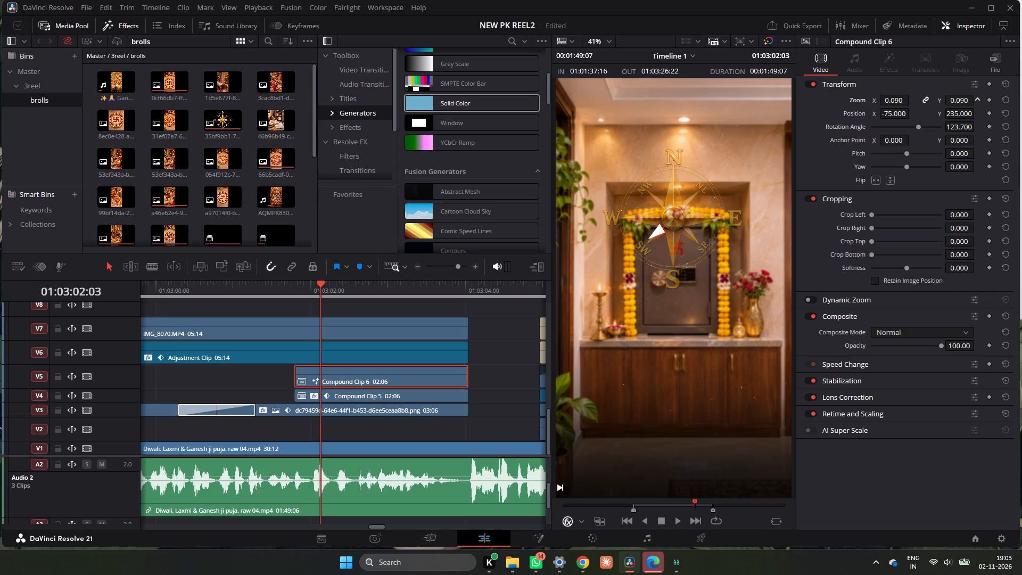
drag(956, 108, 958, 108)
drag(905, 116, 914, 117)
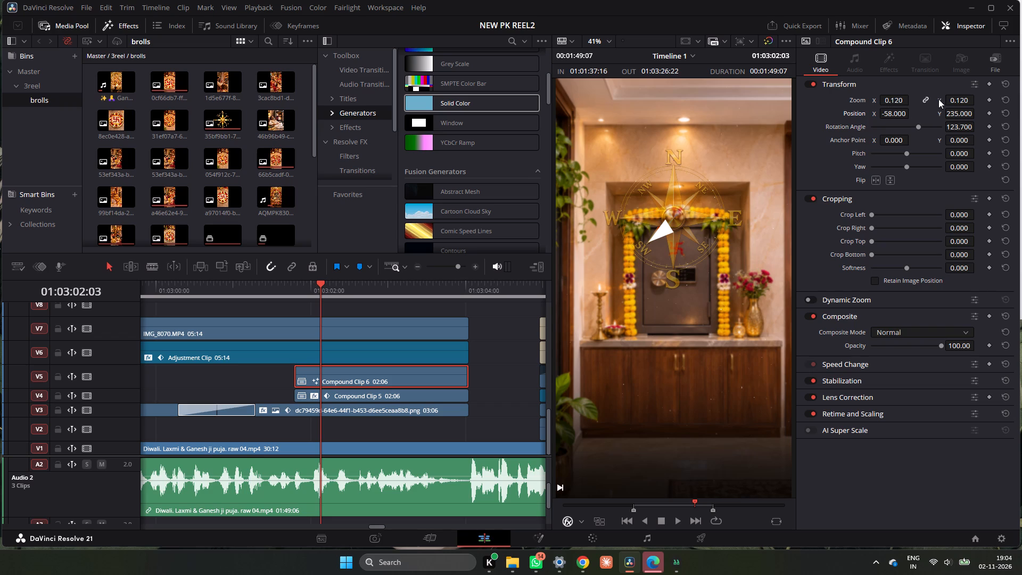
Adjust the white triangle in Compound Clip 6 to zoom 0.100, position X -69 and rotation 130.600.
drag(950, 100, 946, 106)
drag(901, 112, 895, 117)
drag(895, 117, 895, 119)
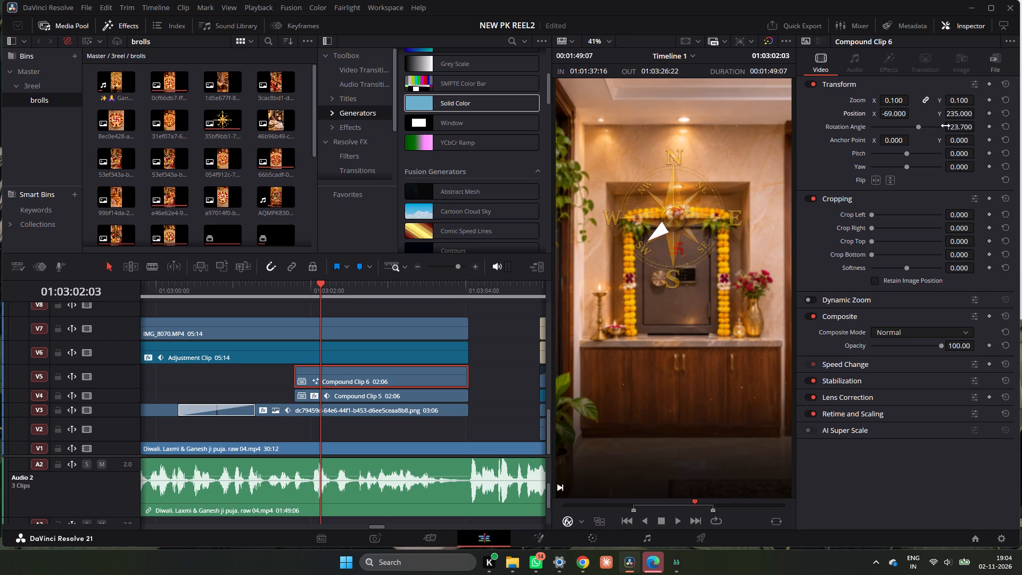
drag(955, 126, 971, 125)
drag(971, 125, 990, 118)
drag(990, 118, 992, 116)
Try several sizes for the white triangle and set its zoom to 0.130.
drag(961, 102, 964, 103)
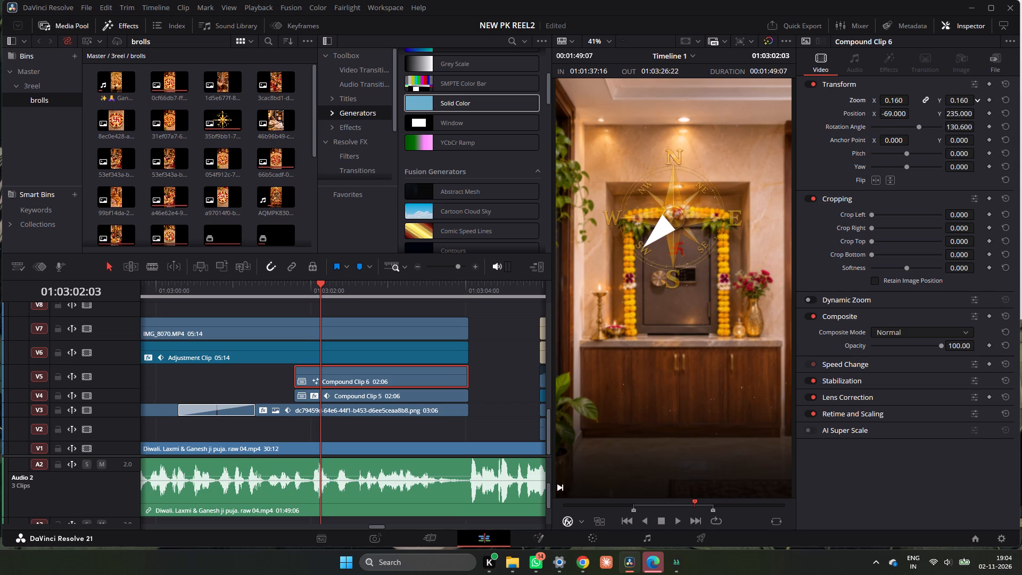
drag(964, 103, 961, 108)
drag(961, 108, 962, 111)
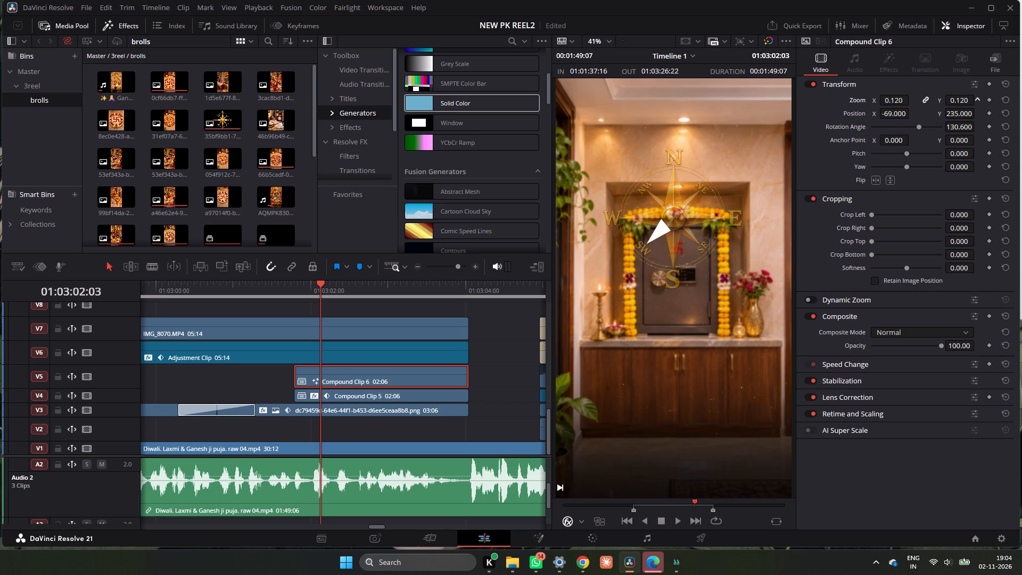
drag(962, 111, 960, 114)
drag(900, 113, 896, 121)
key(ctrl+z)
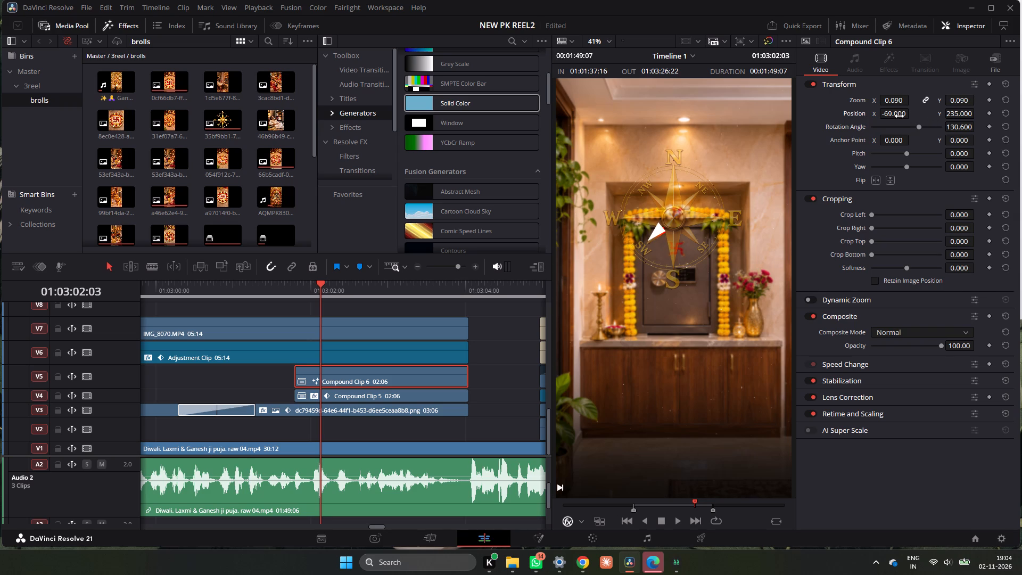
drag(962, 105, 965, 106)
drag(965, 106, 969, 108)
drag(965, 101, 974, 102)
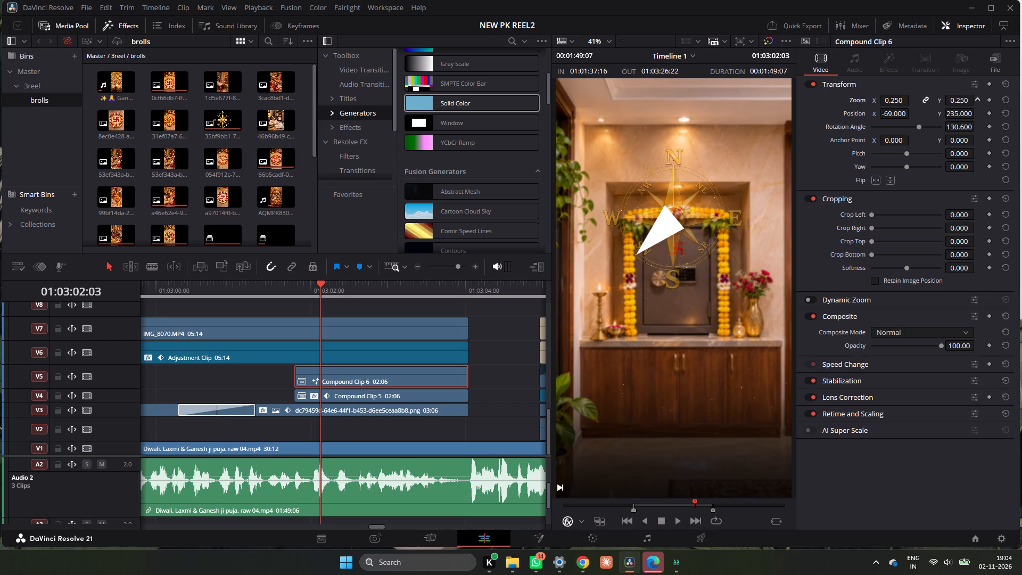
drag(974, 102, 967, 109)
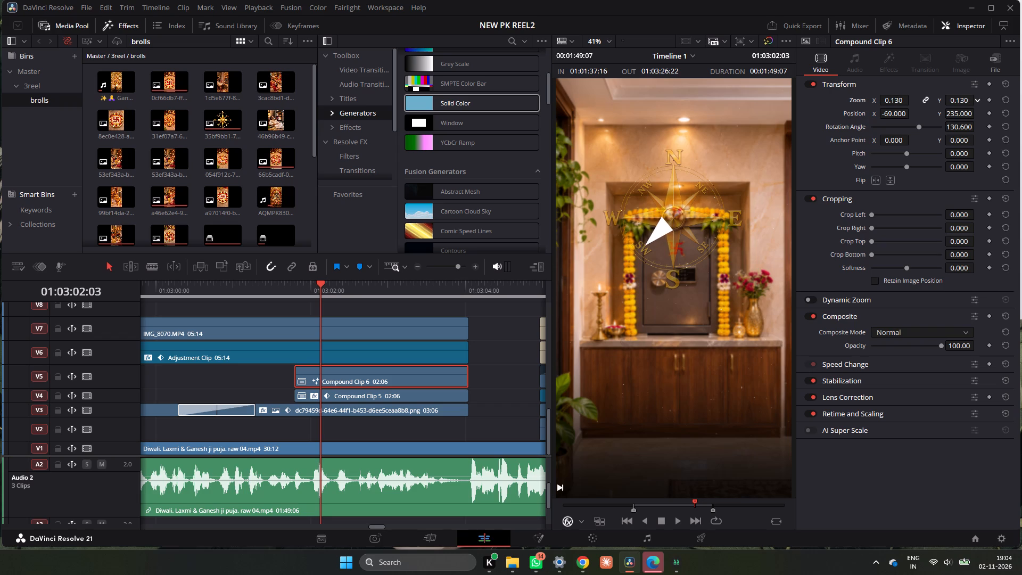
drag(967, 109, 967, 111)
On the Fusion page, pull the middle of the triangle mask's base inward into a notched arrowhead and return to the Edit page.
right_click(411, 374)
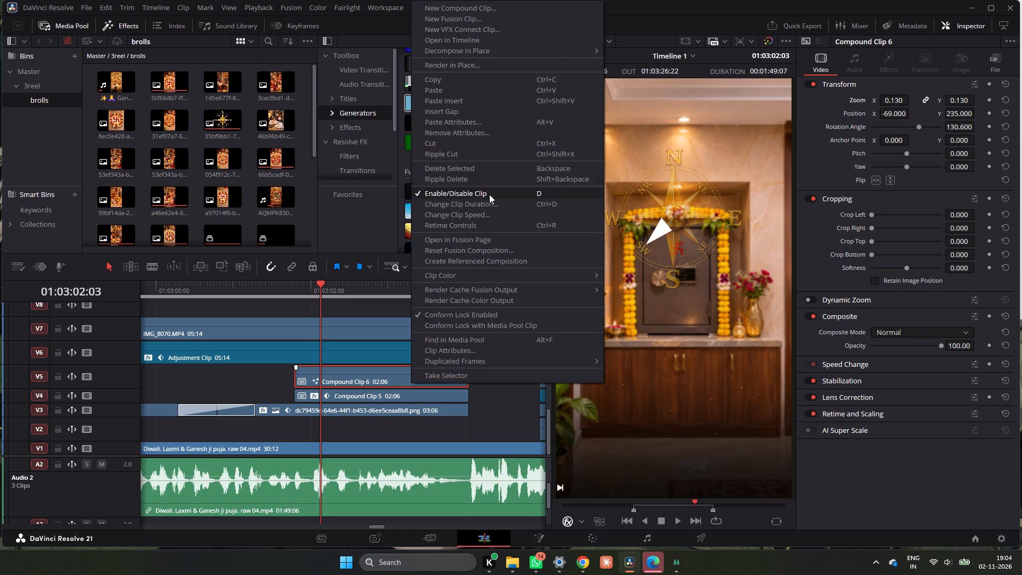
click(480, 242)
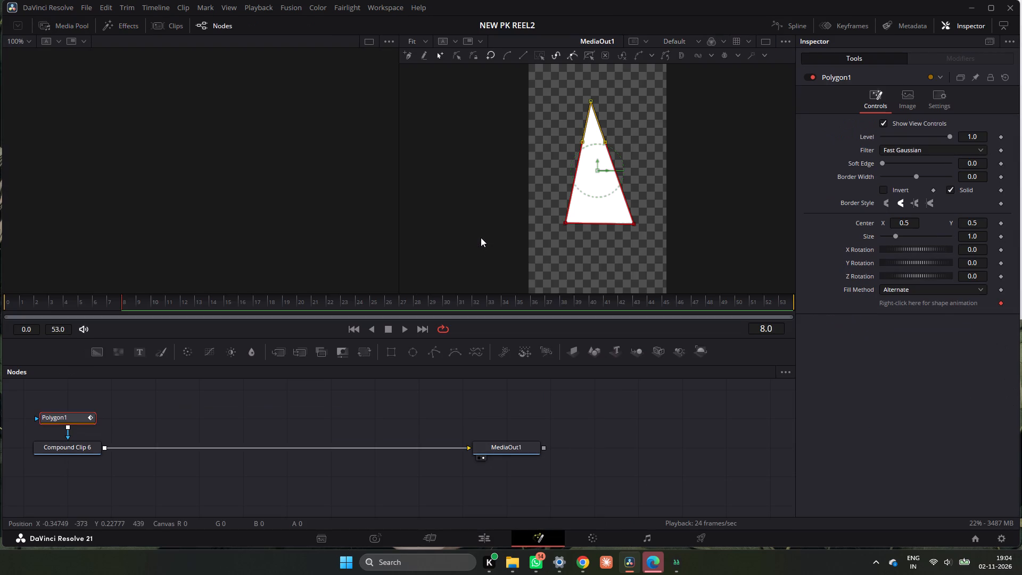
drag(599, 223, 597, 203)
click(483, 539)
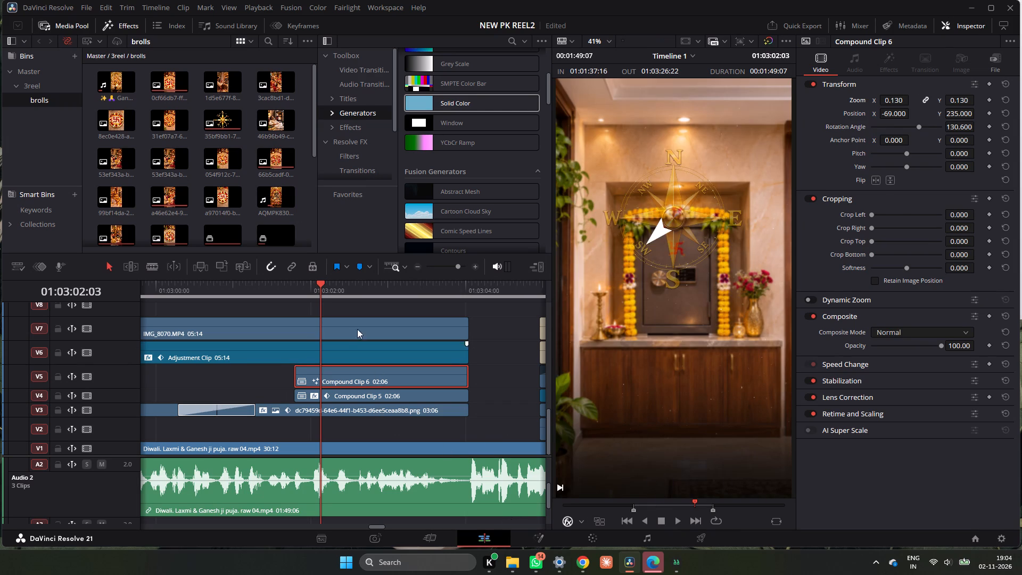
Set the composite mode of Compound Clip 6 to Overlay.
click(914, 332)
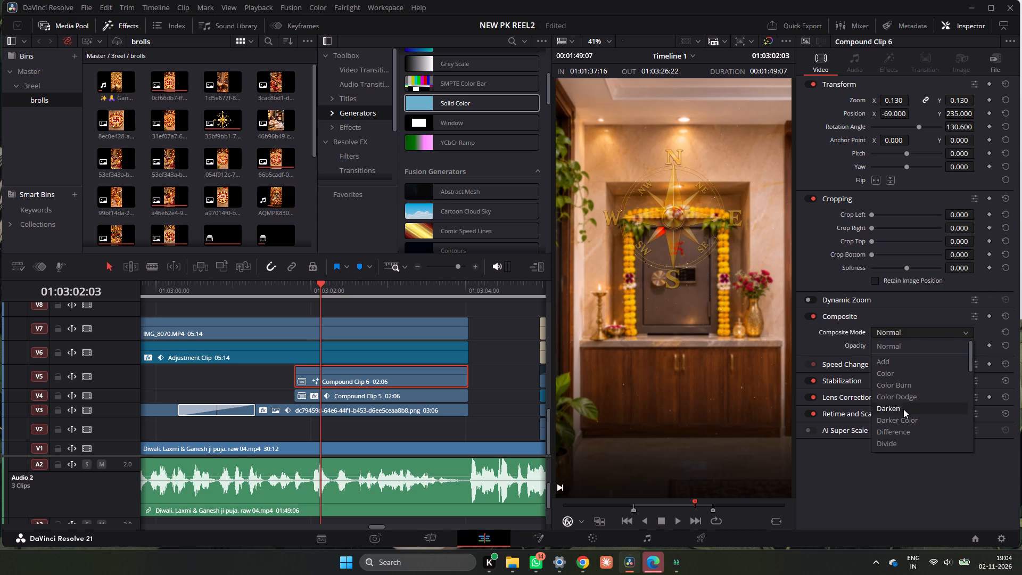
scroll(904, 392, down, 5)
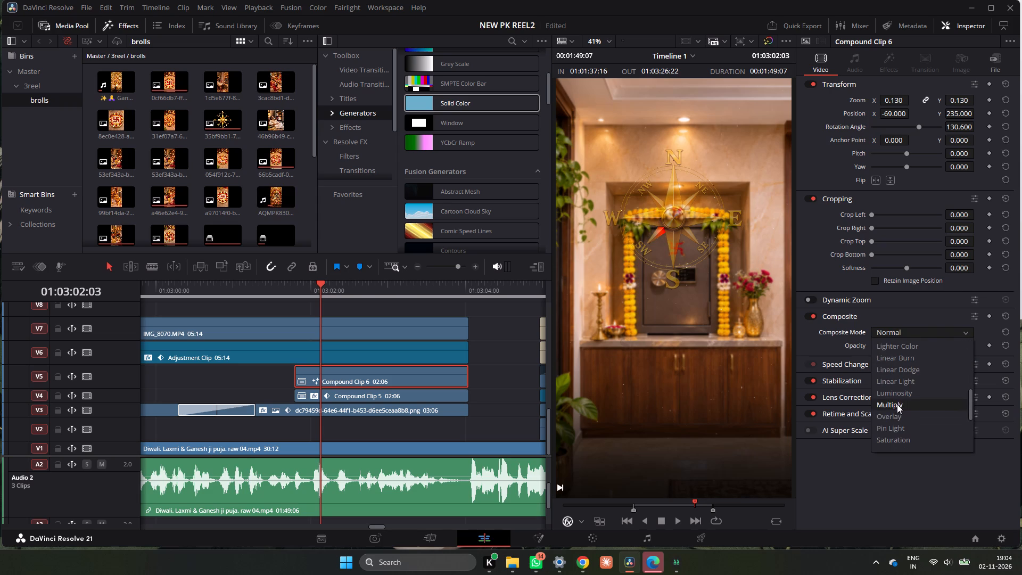
click(894, 417)
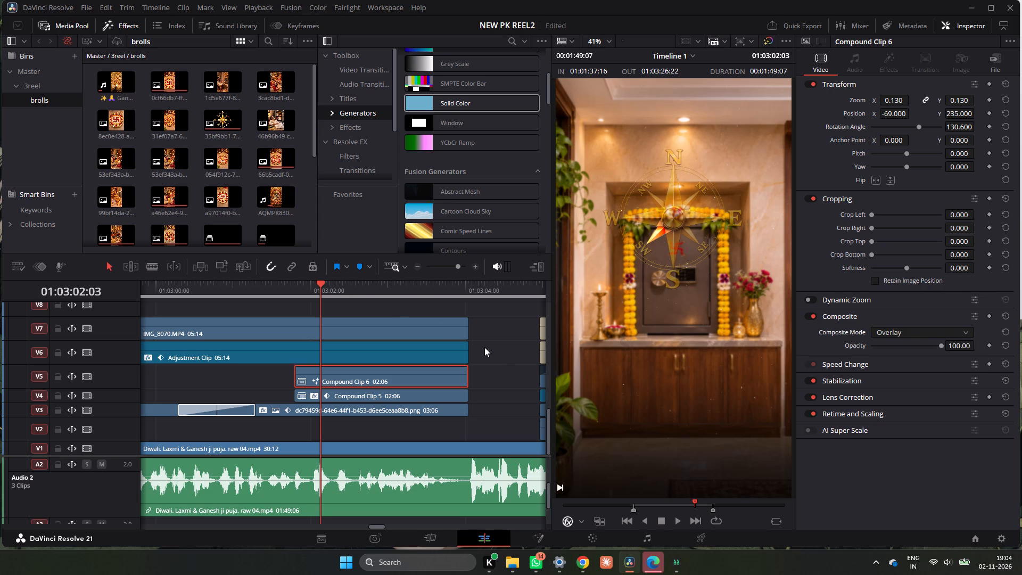
Play back the "South West" compass shot from the start of Compound Clip 6 to check the pointer's look and timing.
click(296, 288)
key(space)
key(space)
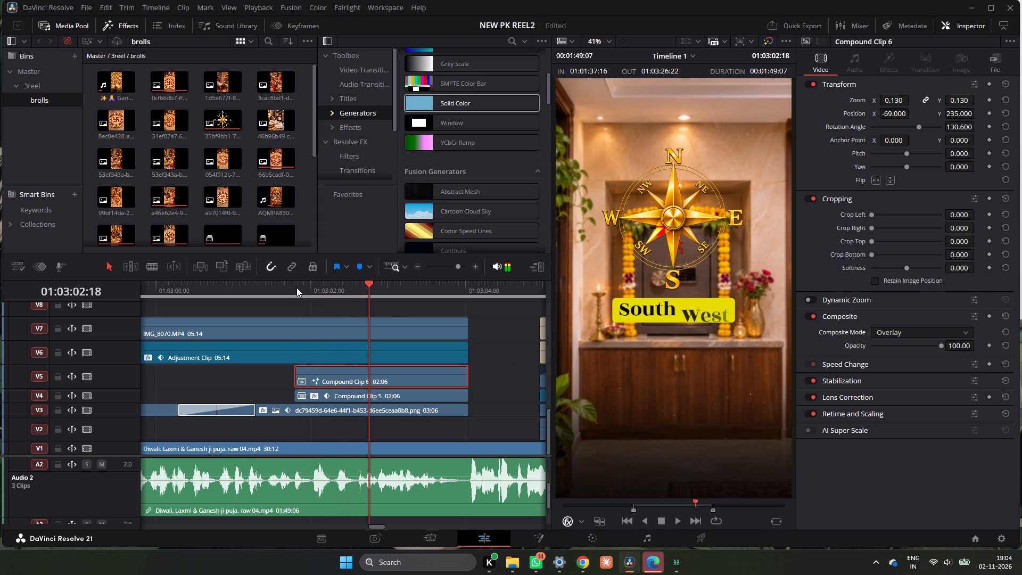
drag(309, 286, 318, 287)
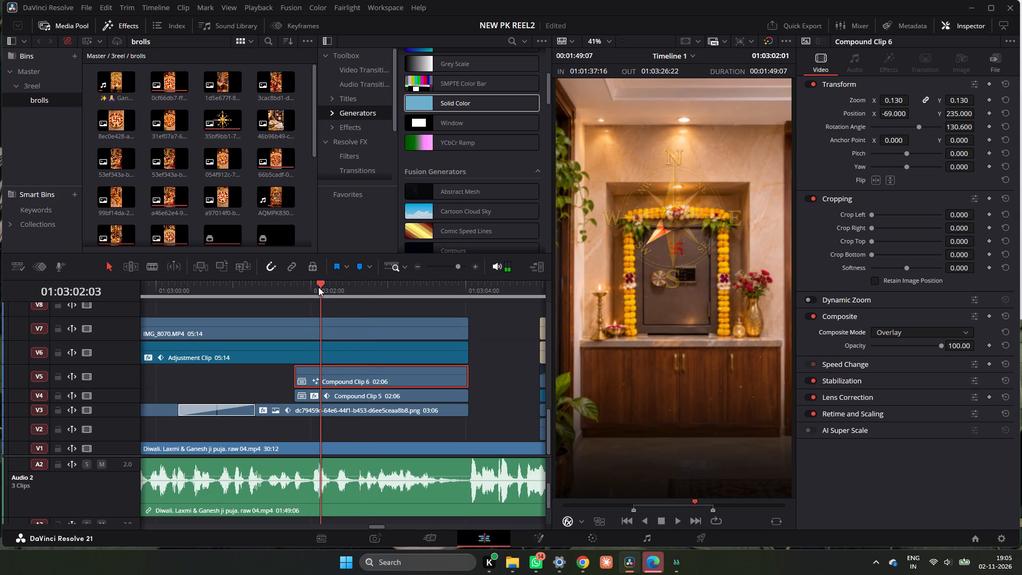
drag(318, 287, 320, 287)
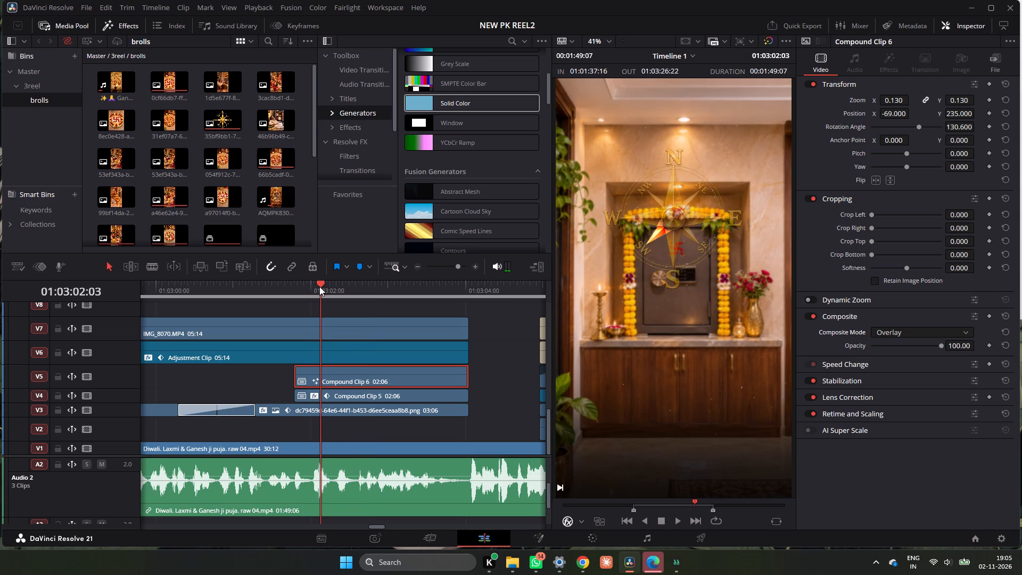
drag(319, 286, 296, 297)
key(space)
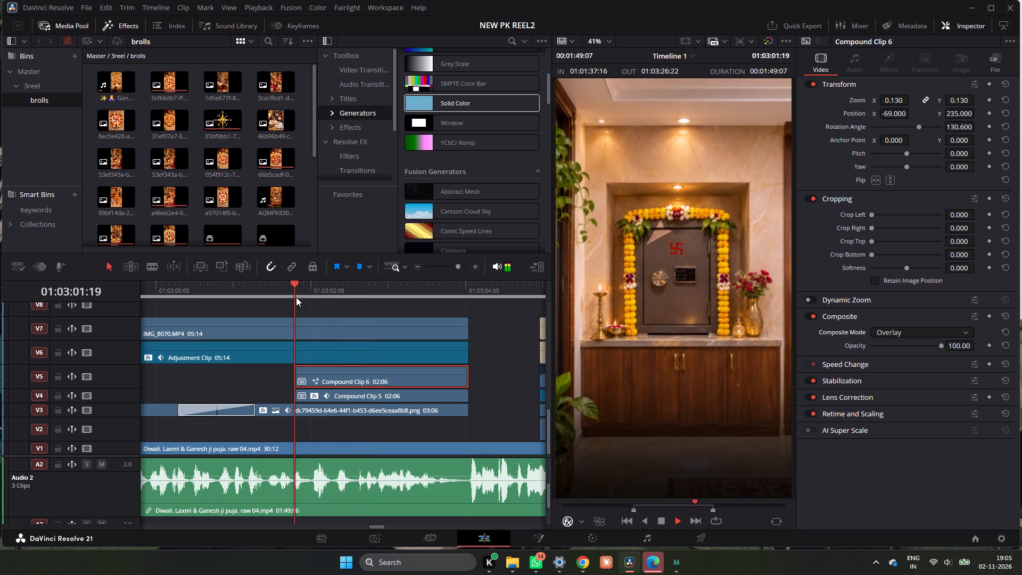
key(space)
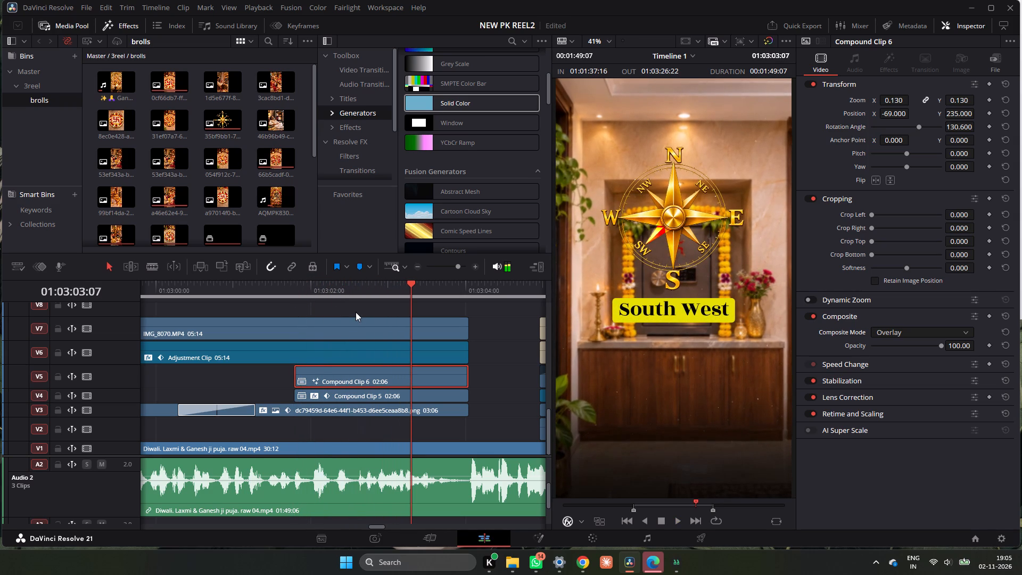
Trim the start of Compound Clip 6 to 01:03:02:03 and play back the compass shot.
drag(339, 294, 294, 291)
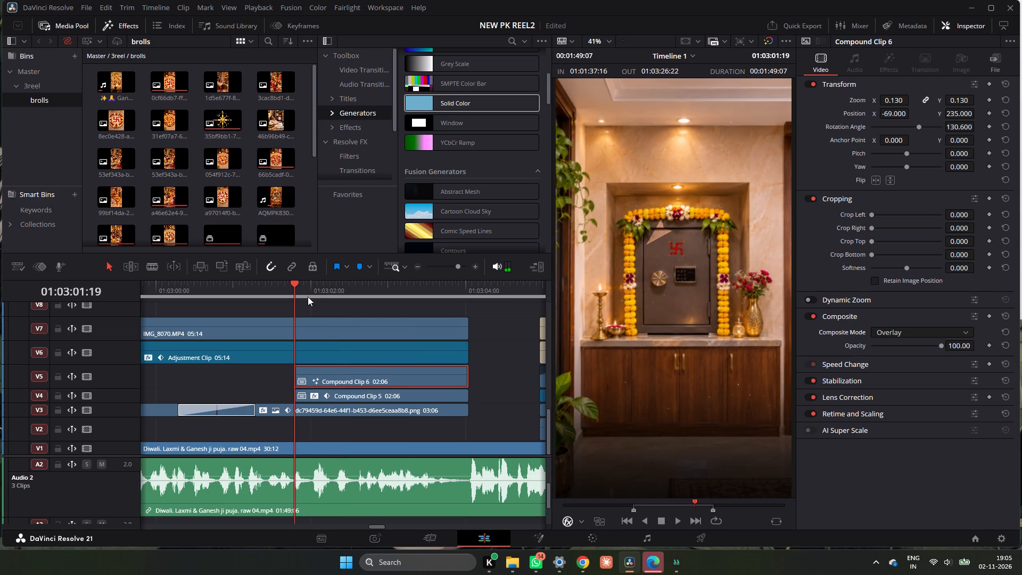
drag(323, 285, 294, 291)
drag(294, 291, 289, 292)
scroll(352, 316, down, 3)
drag(298, 285, 298, 287)
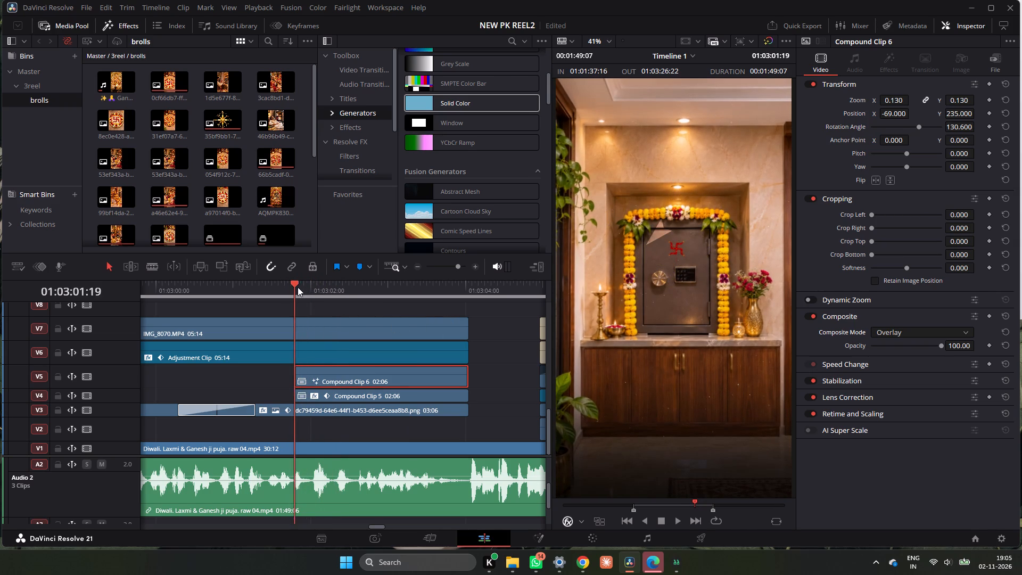
drag(298, 287, 322, 301)
drag(296, 375, 324, 376)
click(293, 280)
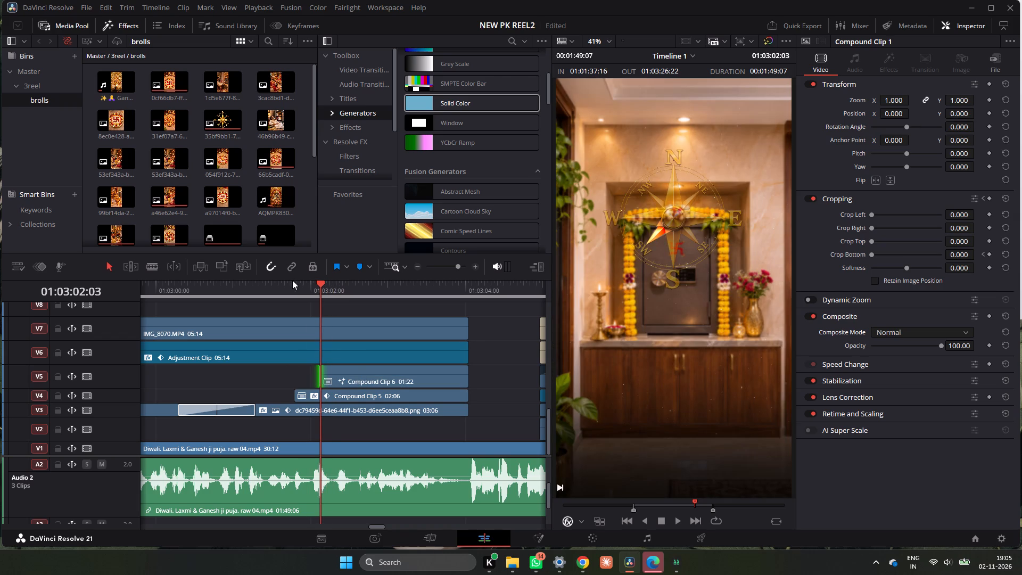
key(space)
click(296, 284)
key(space)
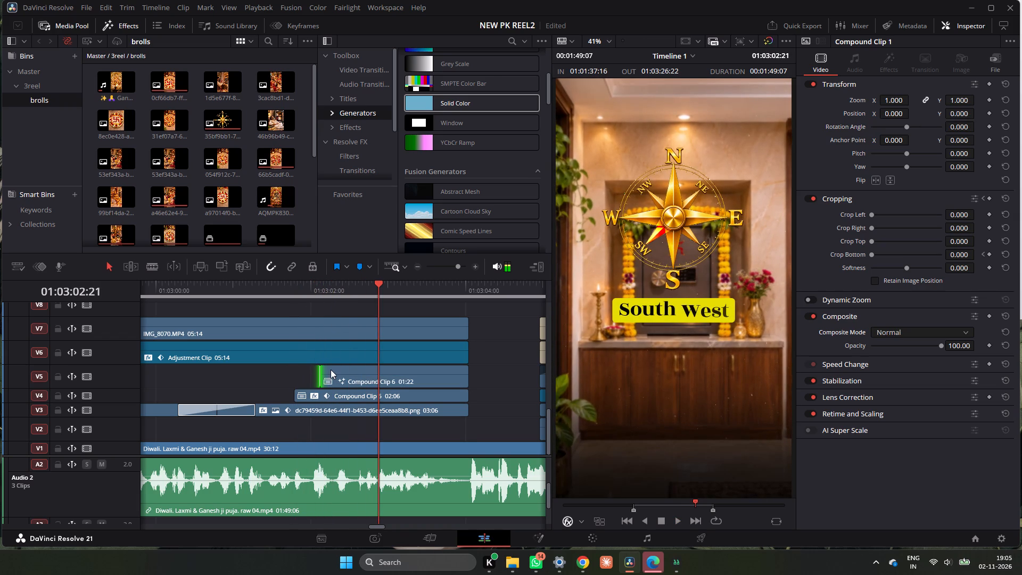
Split Compound Clip 6 at 01:03:02:05 and 01:03:02:07 and disable the two-frame piece between the cuts.
click(331, 369)
drag(345, 288, 313, 290)
drag(312, 290, 318, 292)
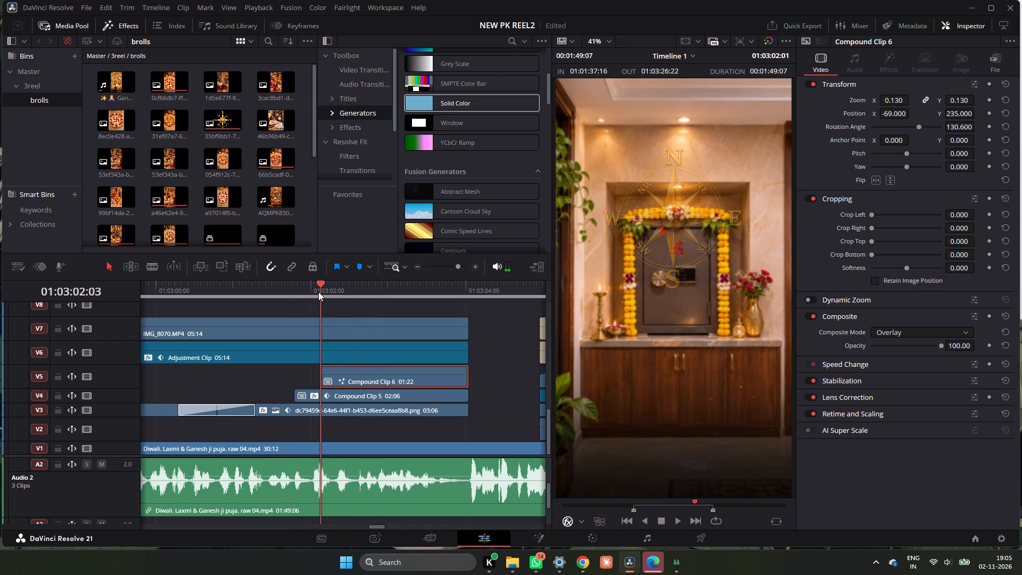
drag(318, 292, 319, 292)
key(Right)
key(Right)
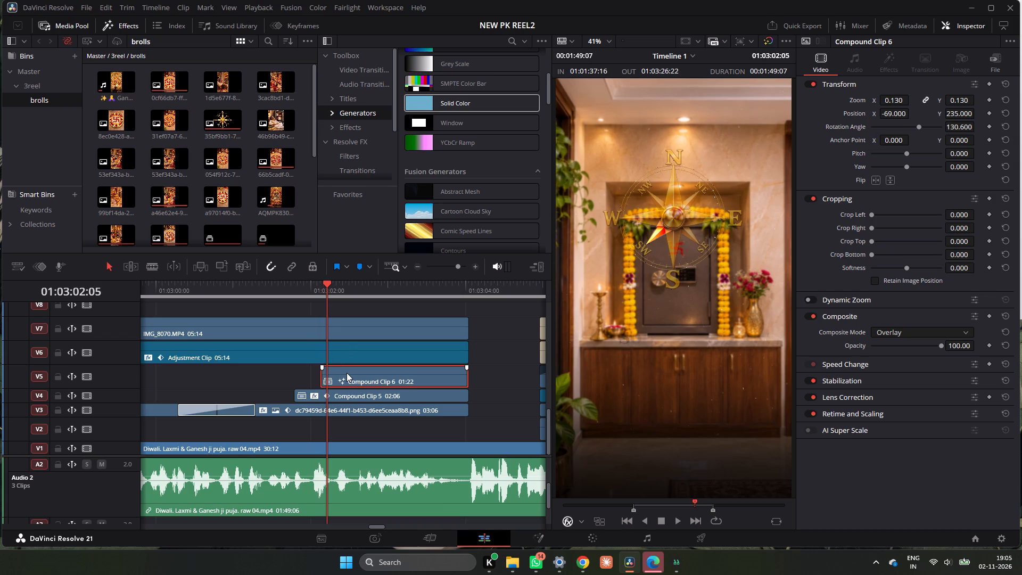
click(347, 373)
key(ctrl+b)
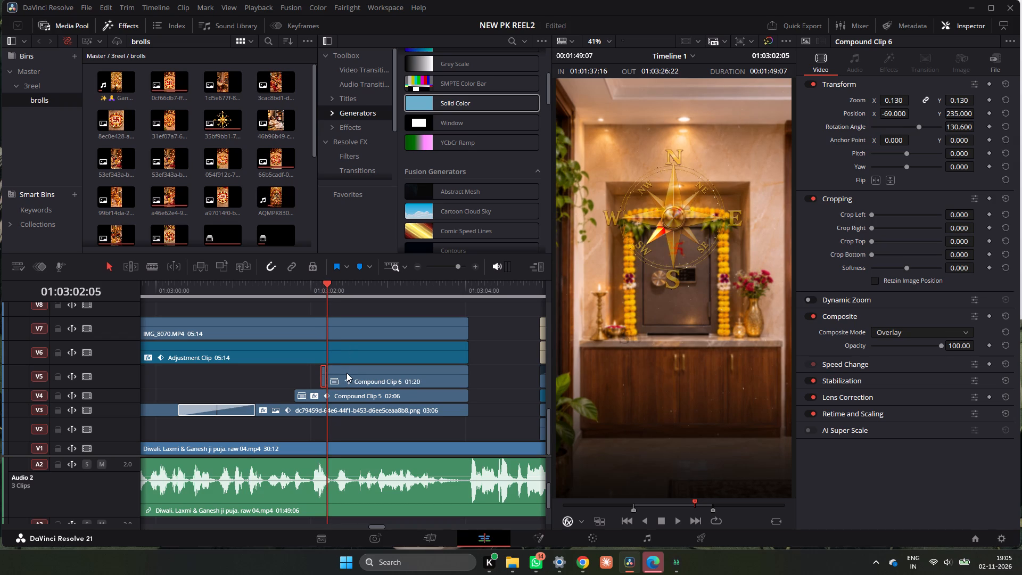
key(Right)
key(Right)
key(ctrl+b)
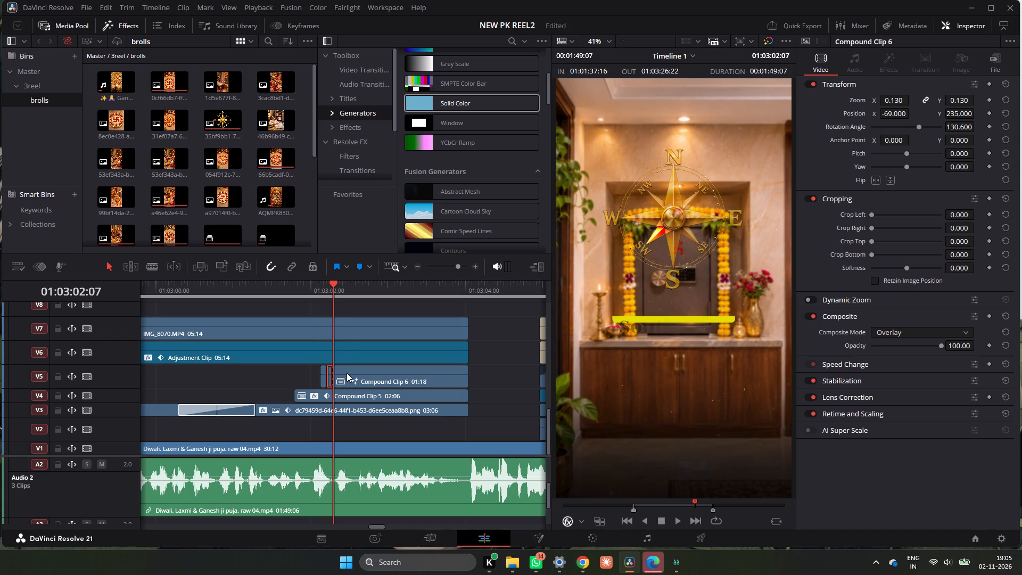
key(d)
Split Compound Clip 6 at 01:03:02:09, 01:03:02:11 and 01:03:02:13, and disable the two-frame piece between the first two cuts.
key(Right)
key(Right)
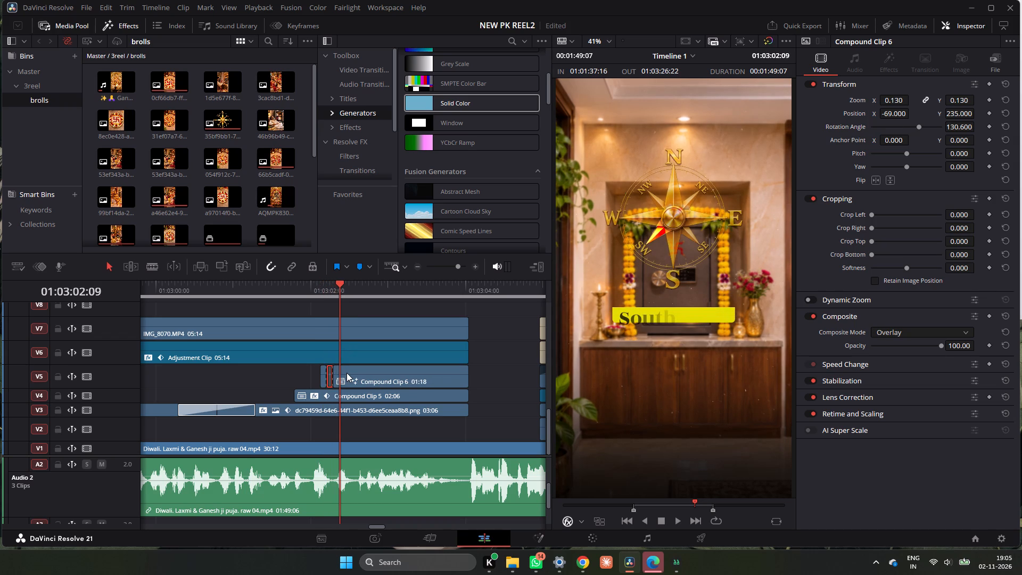
click(347, 373)
key(ctrl+b)
key(Right)
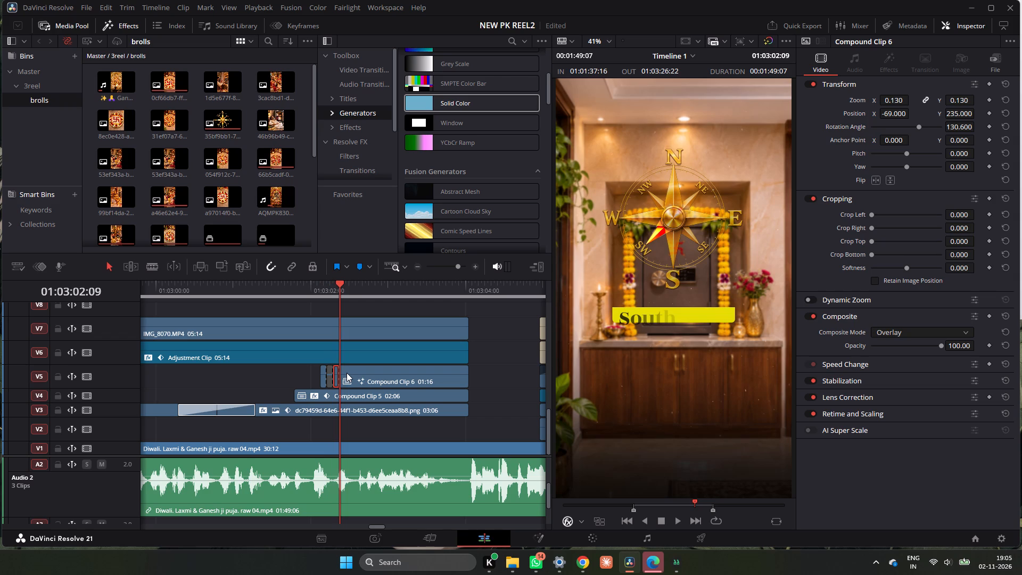
key(Right)
click(347, 373)
click(353, 373)
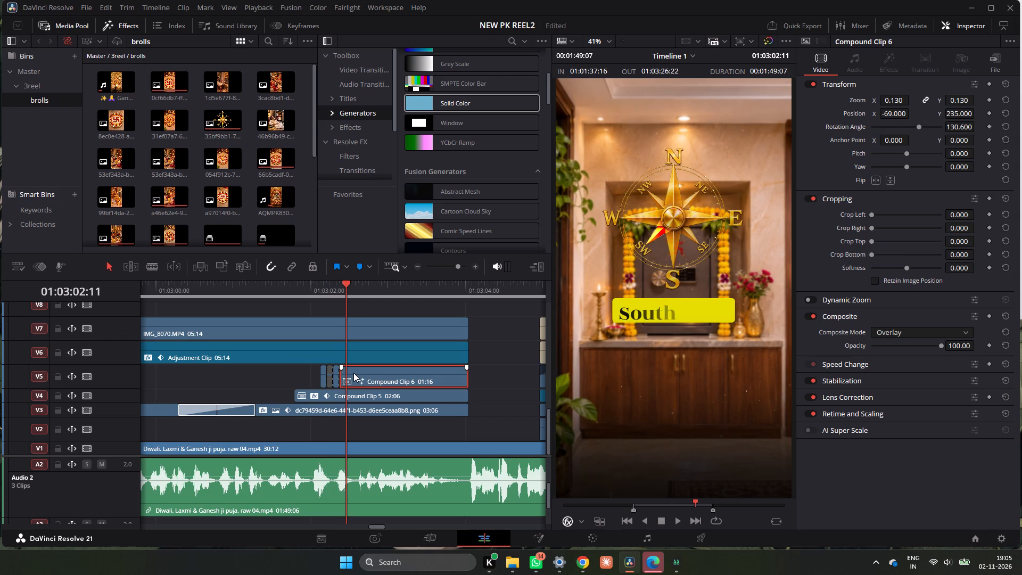
key(ctrl+b)
key(d)
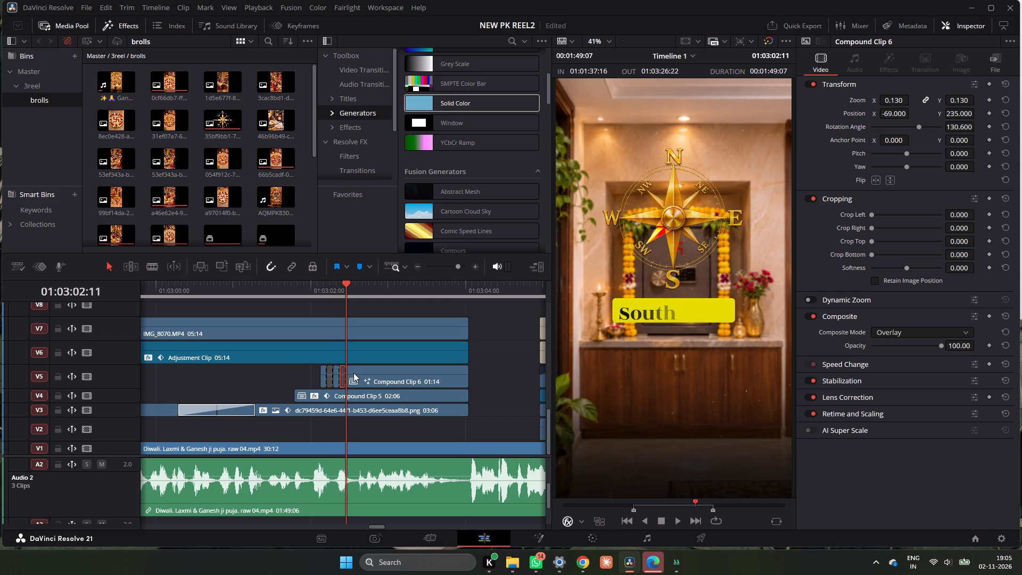
key(Right)
key(Right)
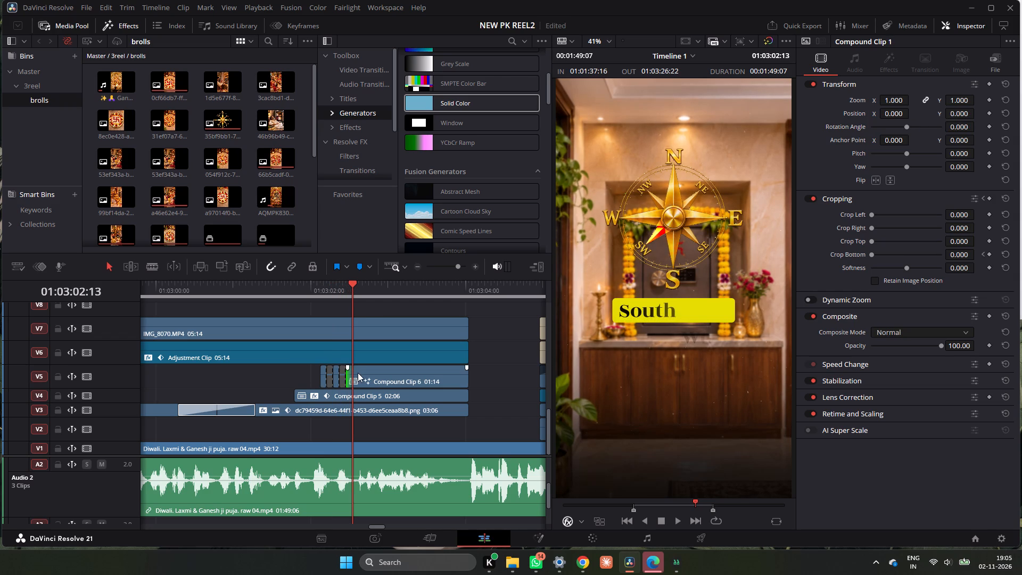
click(358, 373)
key(ctrl+b)
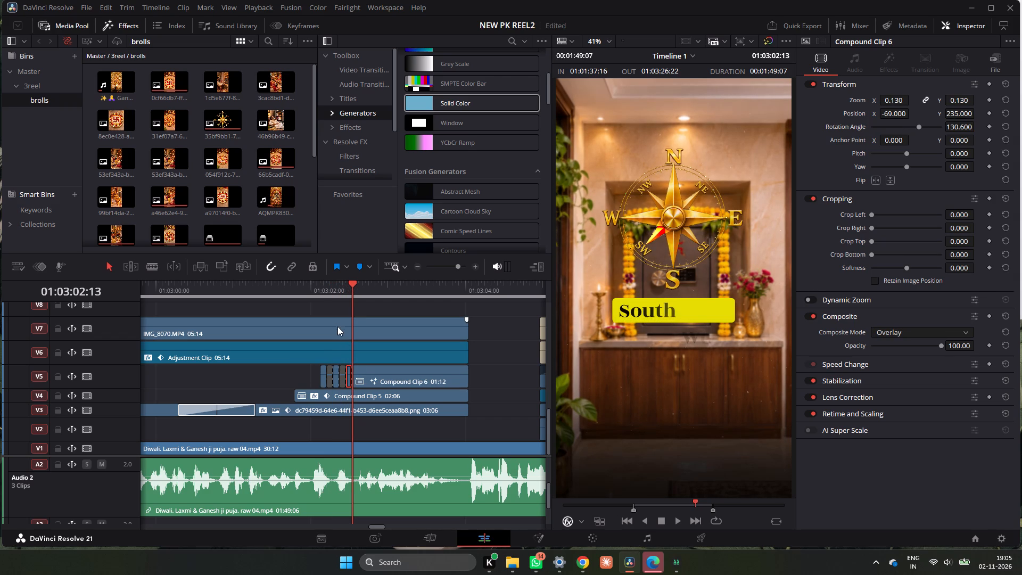
Play back the "South West" compass shot from just before Compound Clip 6 to check the pointer's blinking.
click(317, 294)
key(space)
click(317, 294)
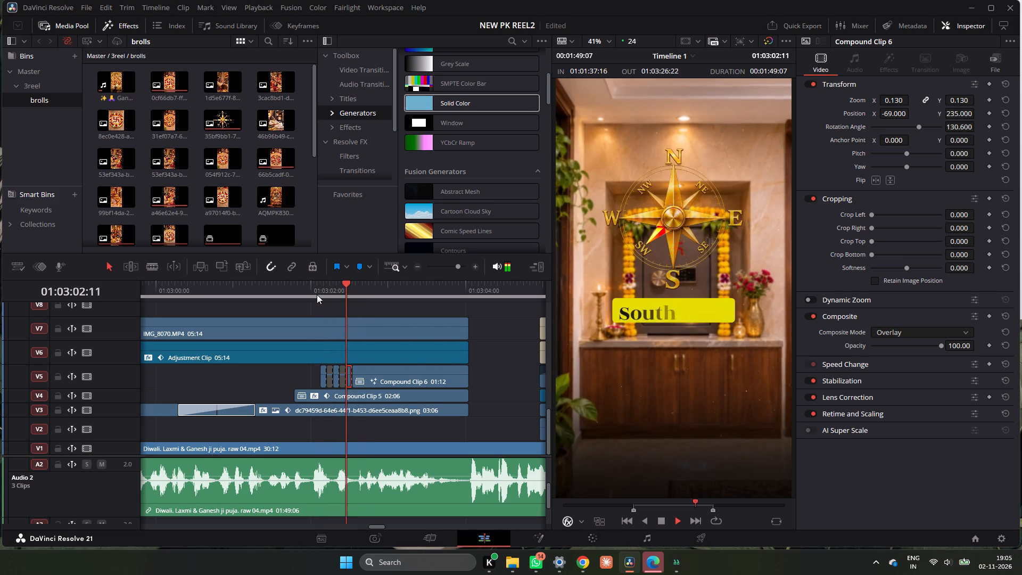
click(317, 294)
key(space)
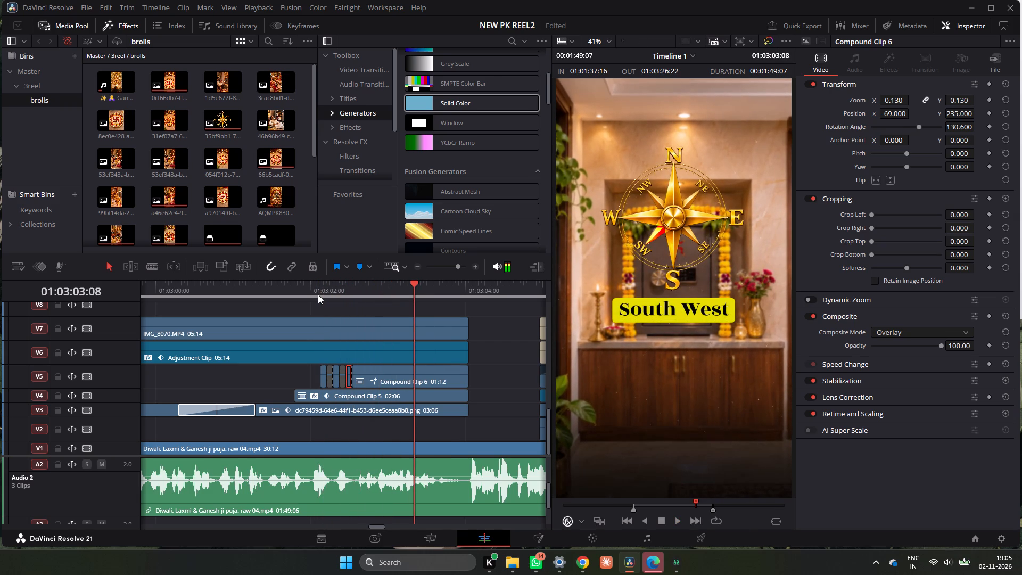
key(space)
key(space)
click(295, 292)
key(space)
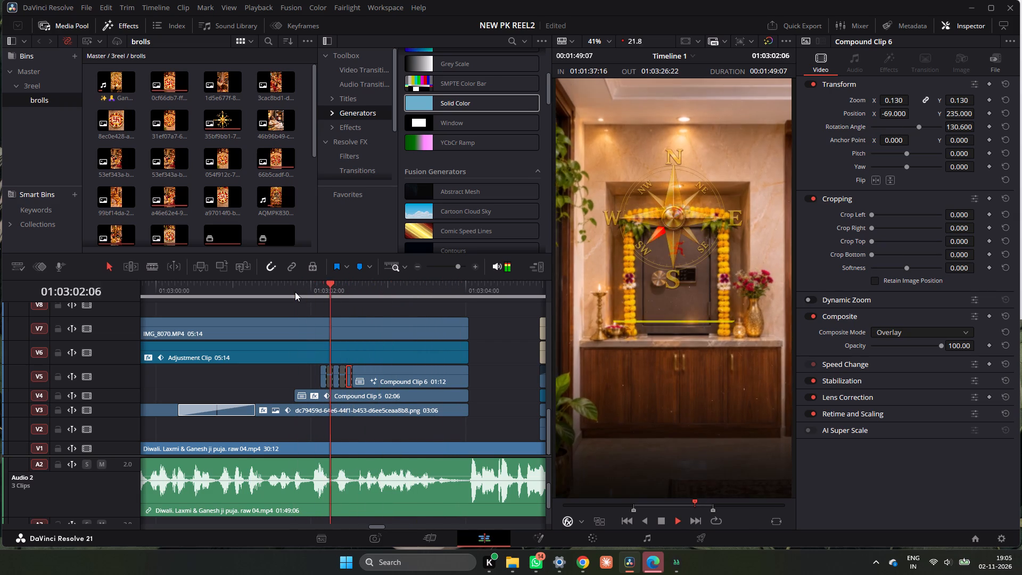
key(space)
Add the timeline's in/out range to the render queue with the Custom Export settings, replacing the existing file, and start the render.
triple_click(418, 267)
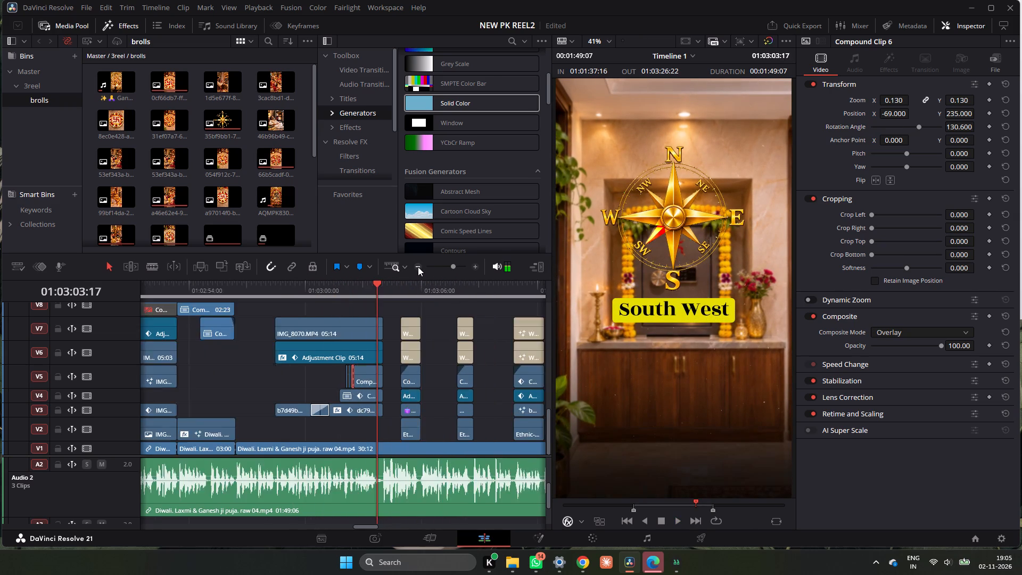
triple_click(418, 267)
click(701, 528)
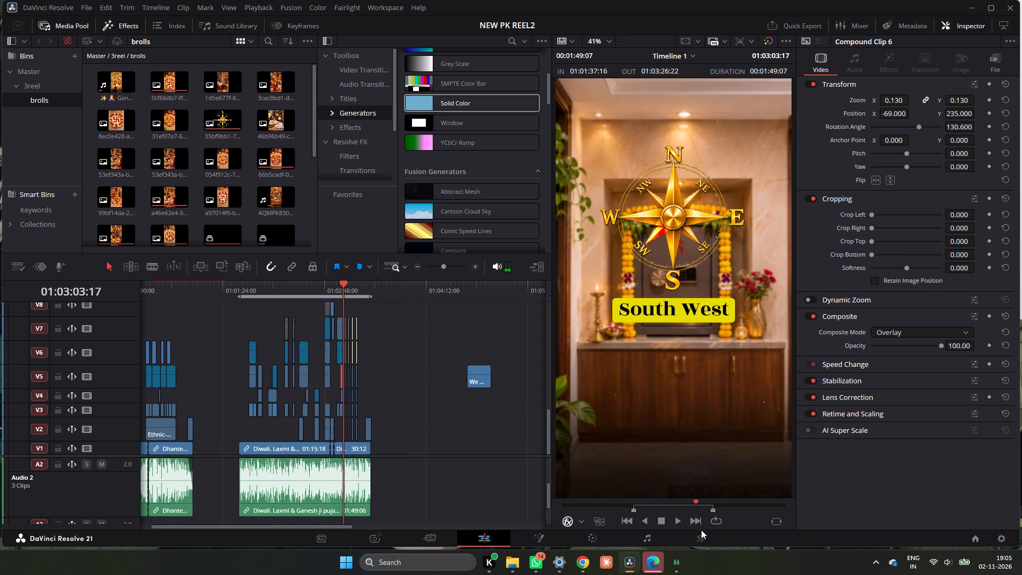
click(702, 535)
scroll(199, 413, down, 7)
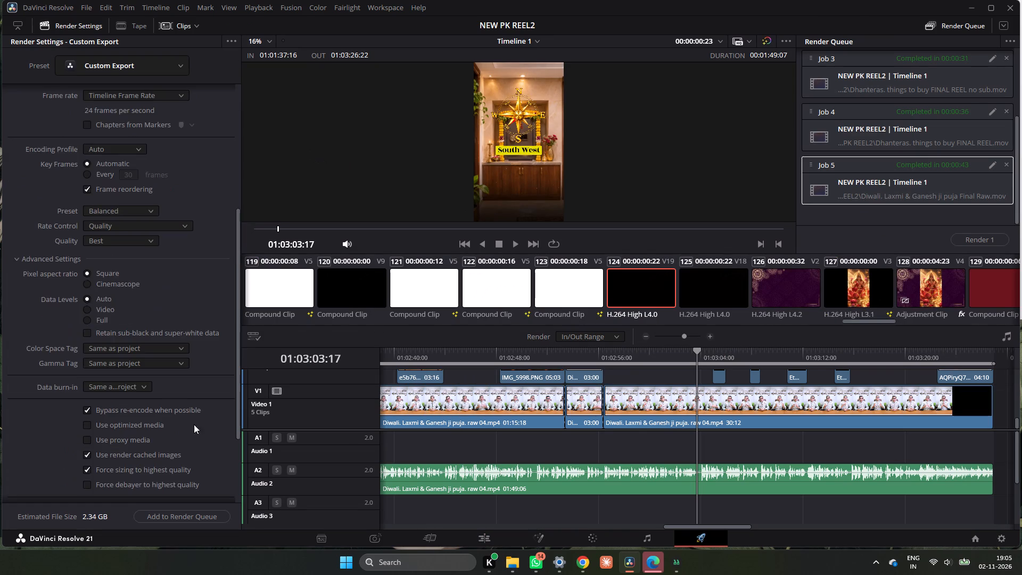
scroll(194, 424, down, 6)
click(167, 515)
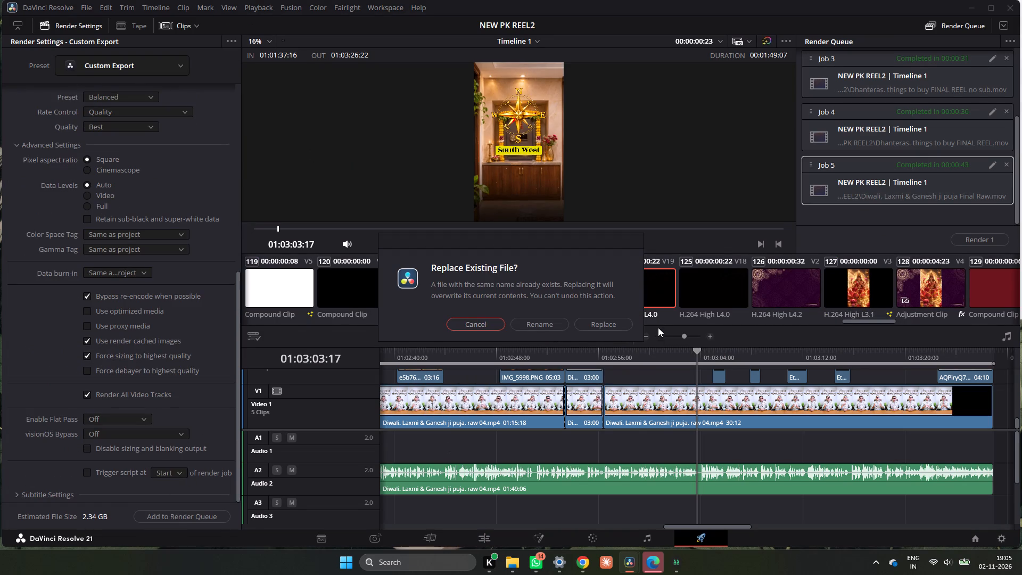
click(616, 325)
click(987, 245)
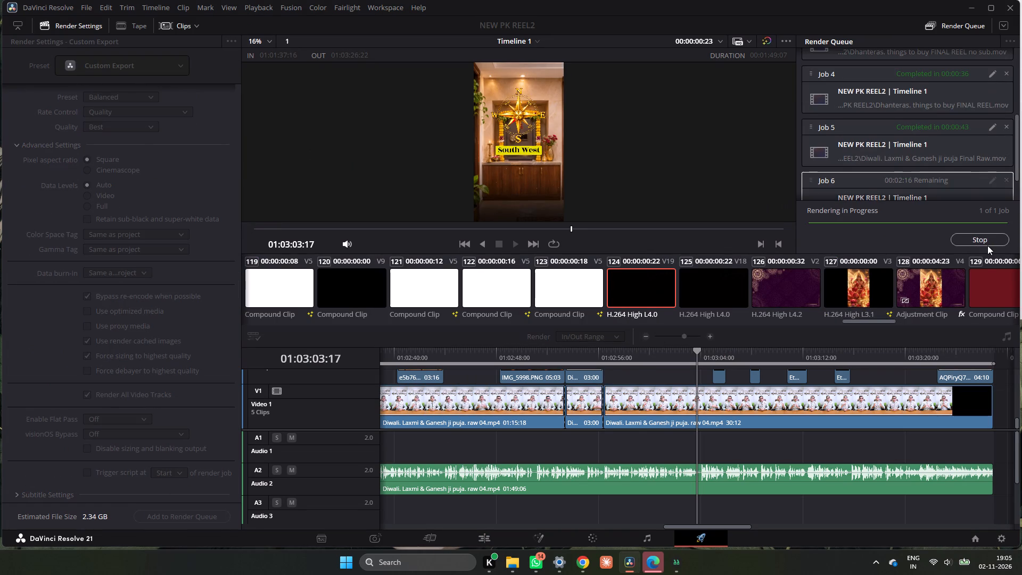